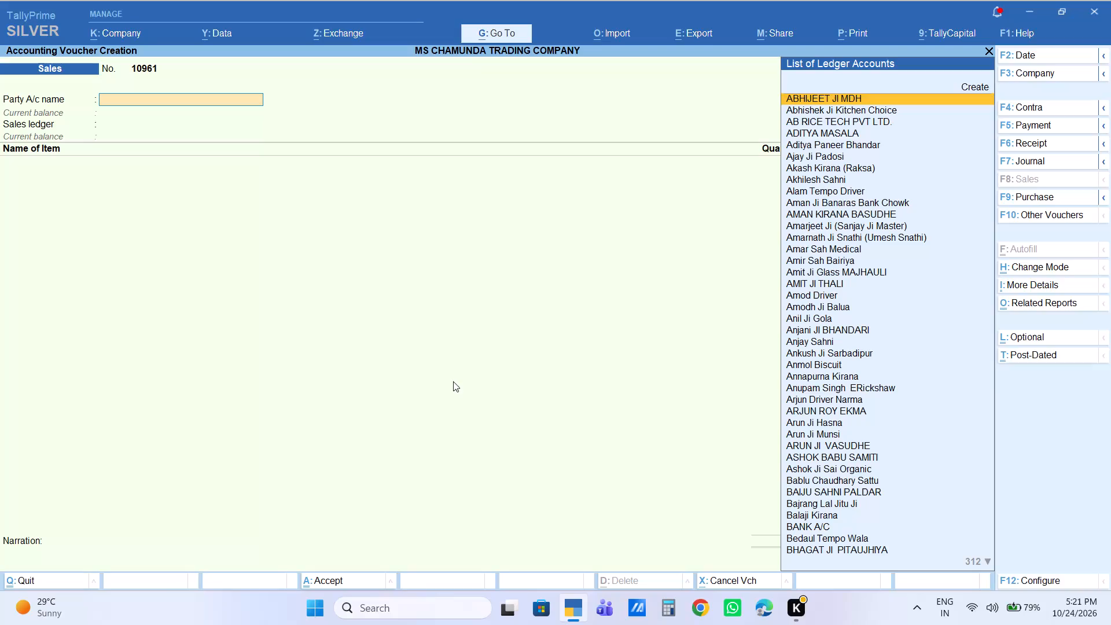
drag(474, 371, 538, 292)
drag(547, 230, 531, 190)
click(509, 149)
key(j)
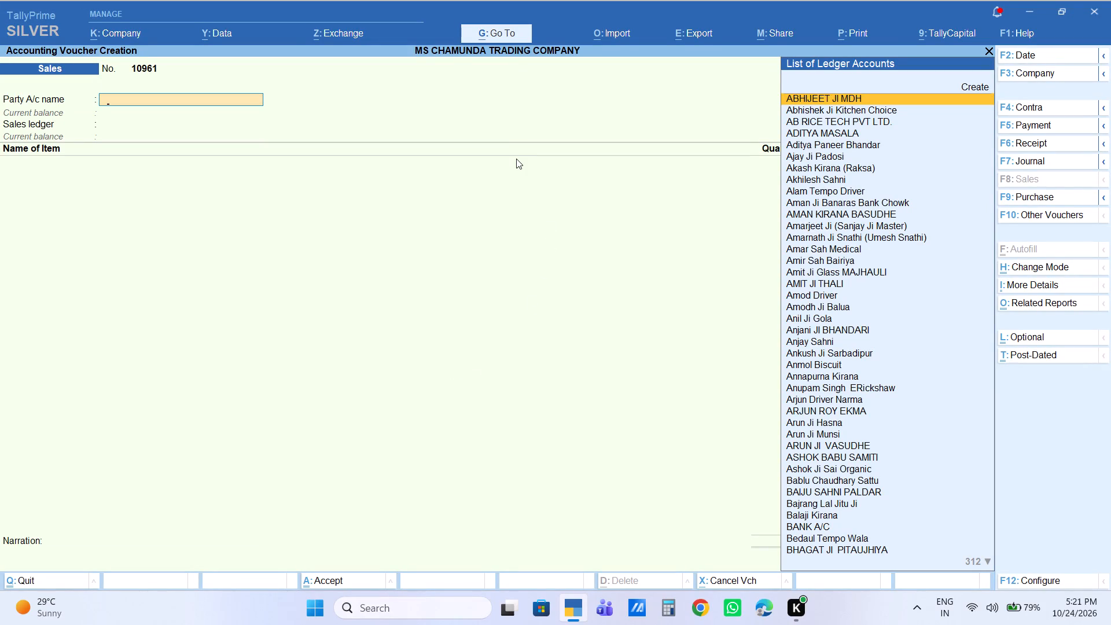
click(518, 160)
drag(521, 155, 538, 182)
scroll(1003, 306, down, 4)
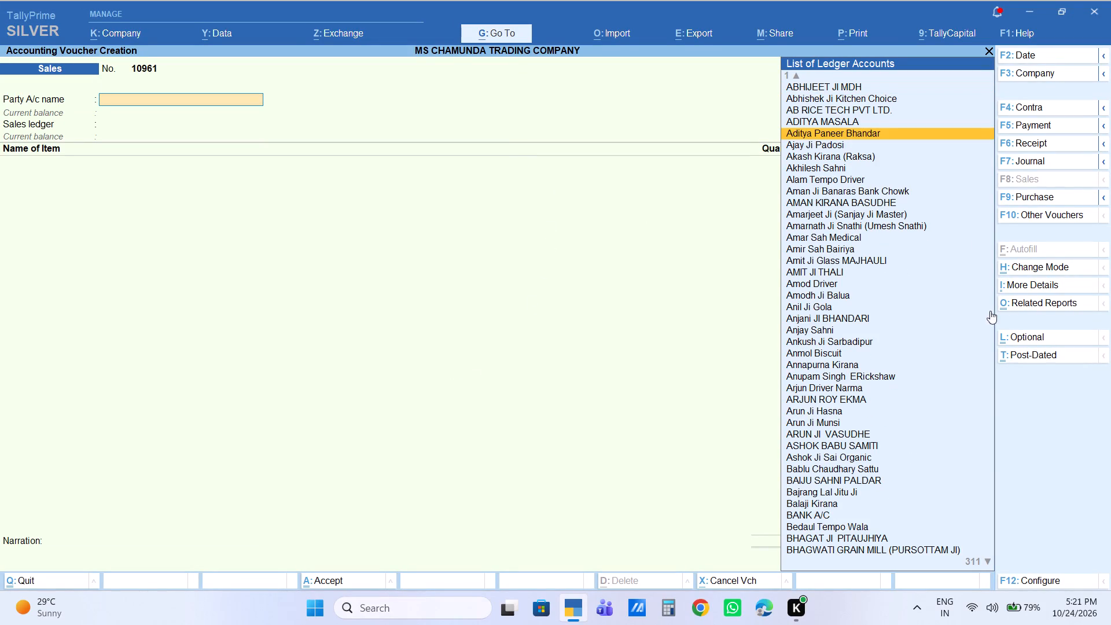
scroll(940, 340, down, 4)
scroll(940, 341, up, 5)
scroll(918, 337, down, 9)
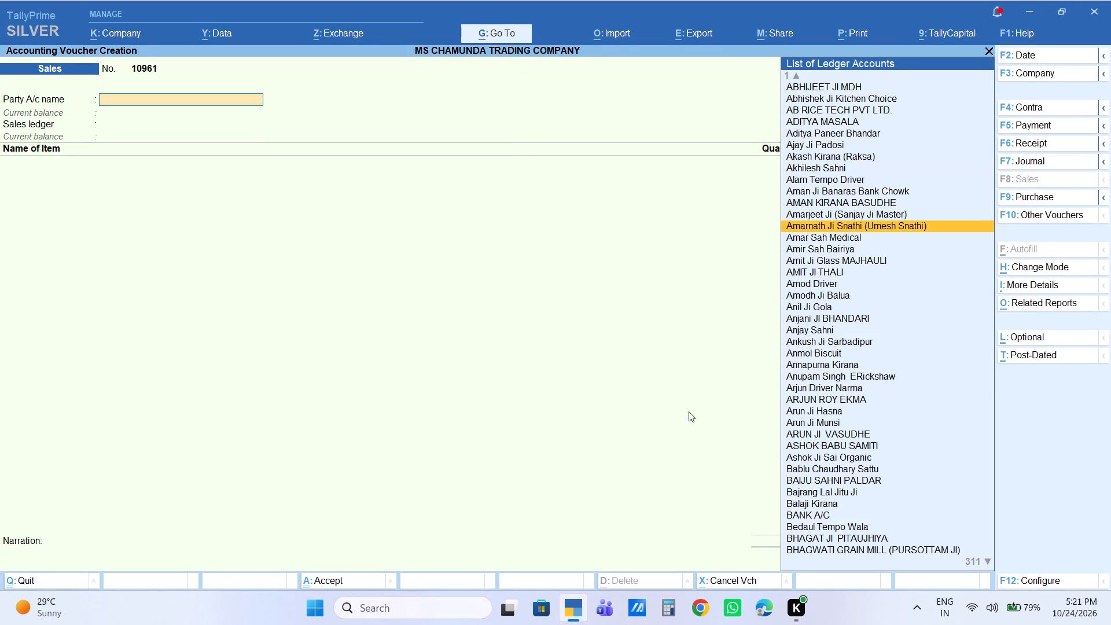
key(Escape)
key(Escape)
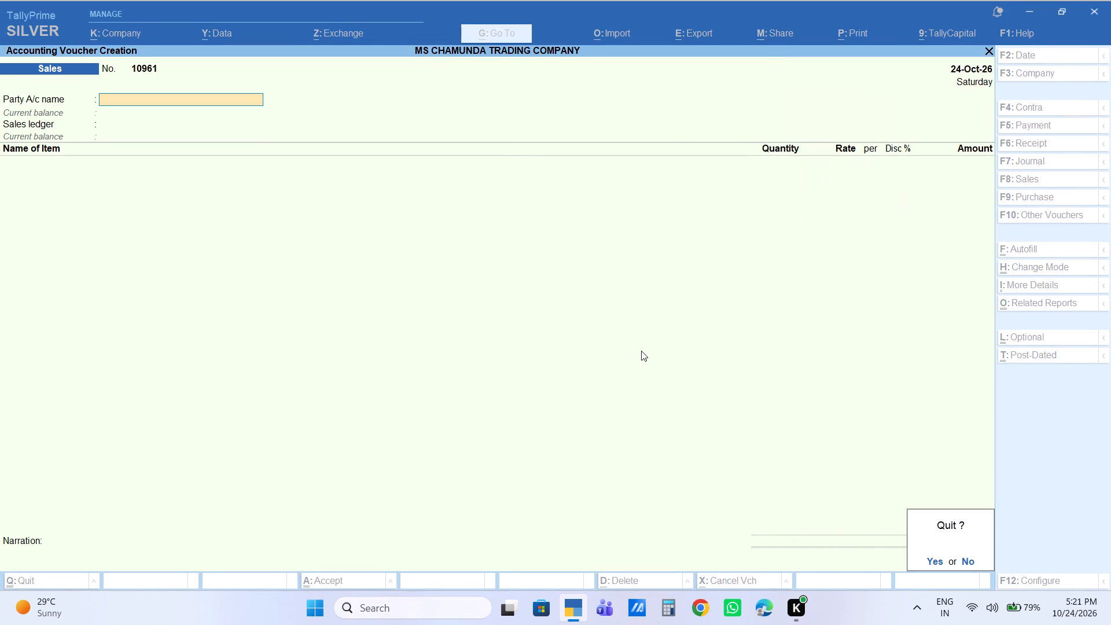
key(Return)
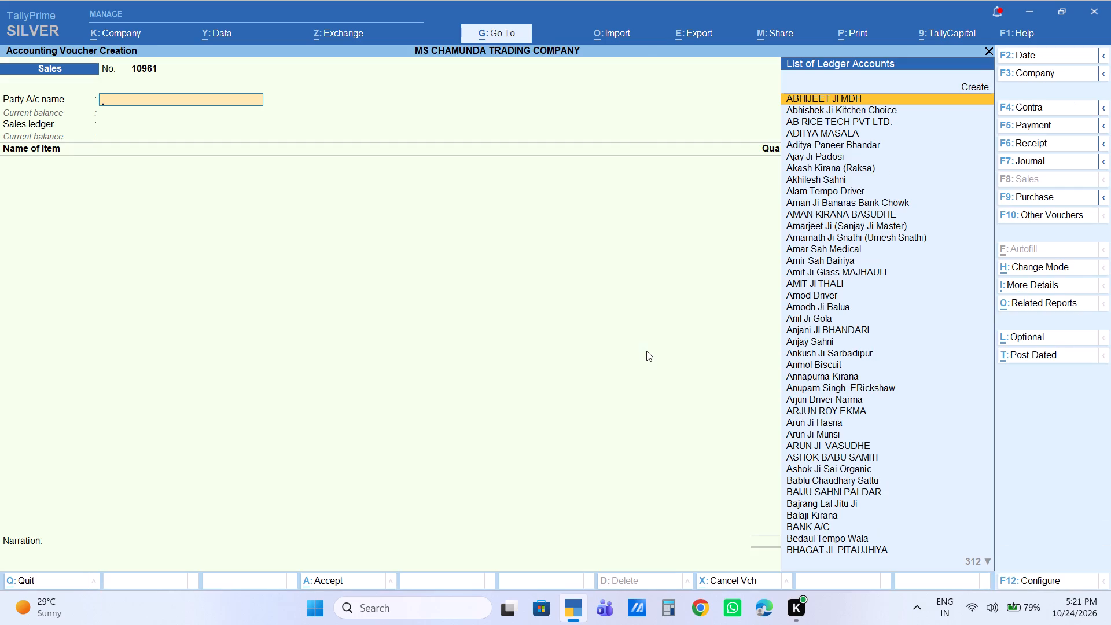
Fill the sales voucher header with Cash as party account, the buyer matching "akhi" as bill-to party, and the SALES ledger.
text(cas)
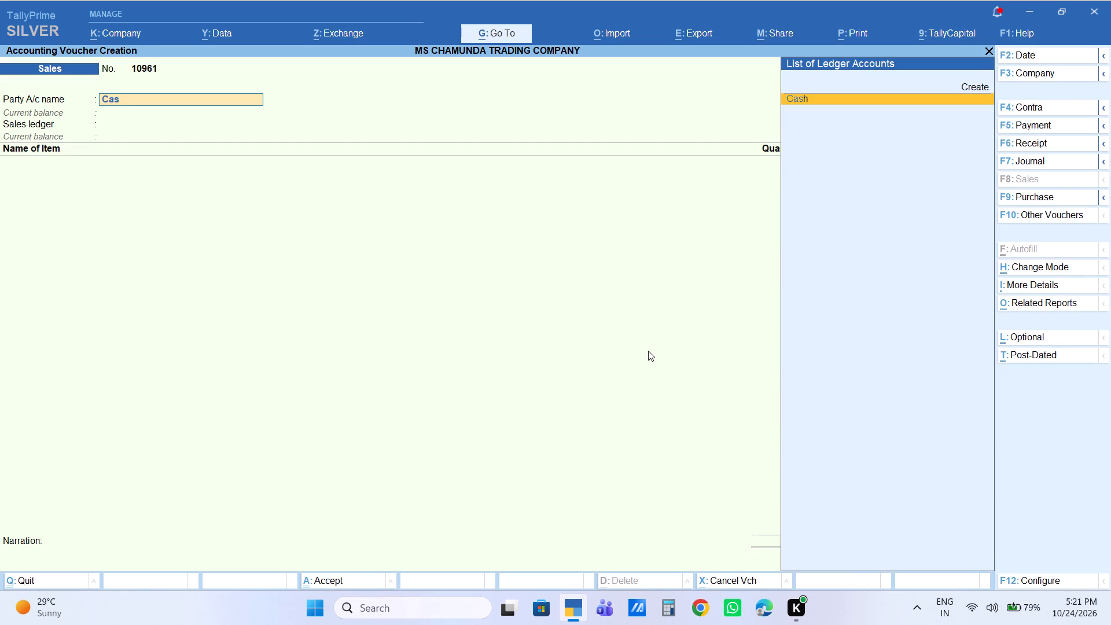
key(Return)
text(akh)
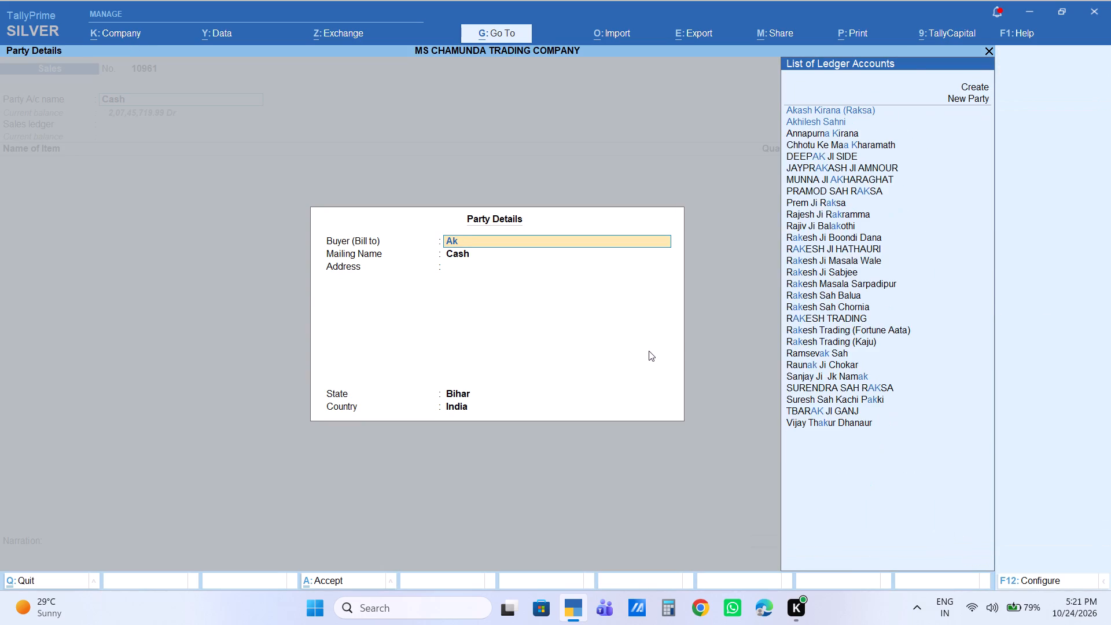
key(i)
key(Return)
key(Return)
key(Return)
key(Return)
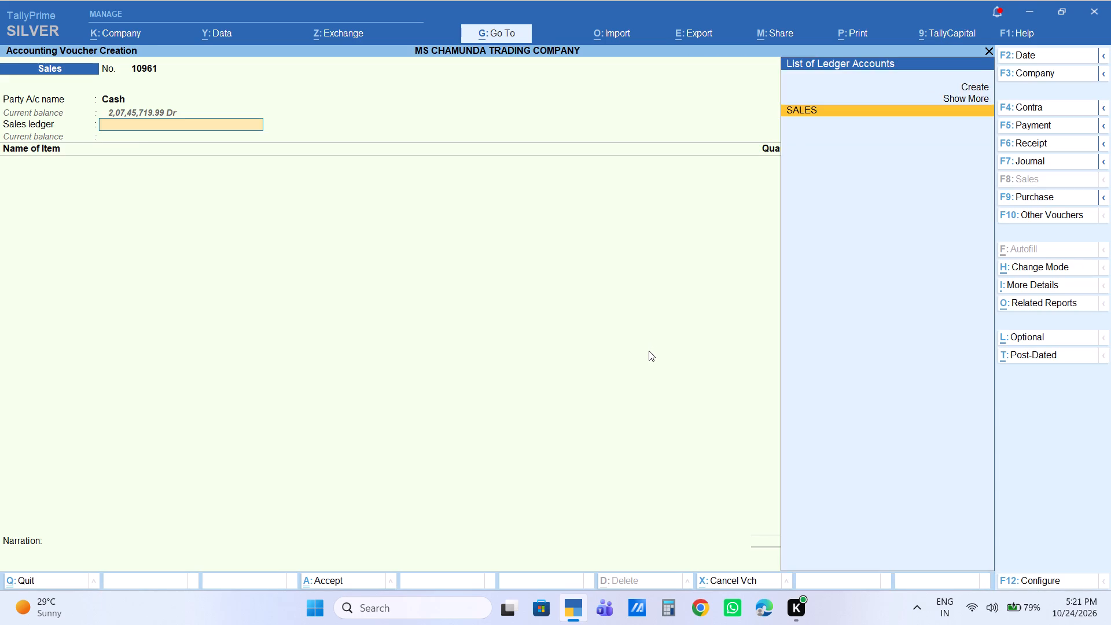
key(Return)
Add the item CHINI SF 50kg with a quantity of 1 bag, keeping the default rate and amount.
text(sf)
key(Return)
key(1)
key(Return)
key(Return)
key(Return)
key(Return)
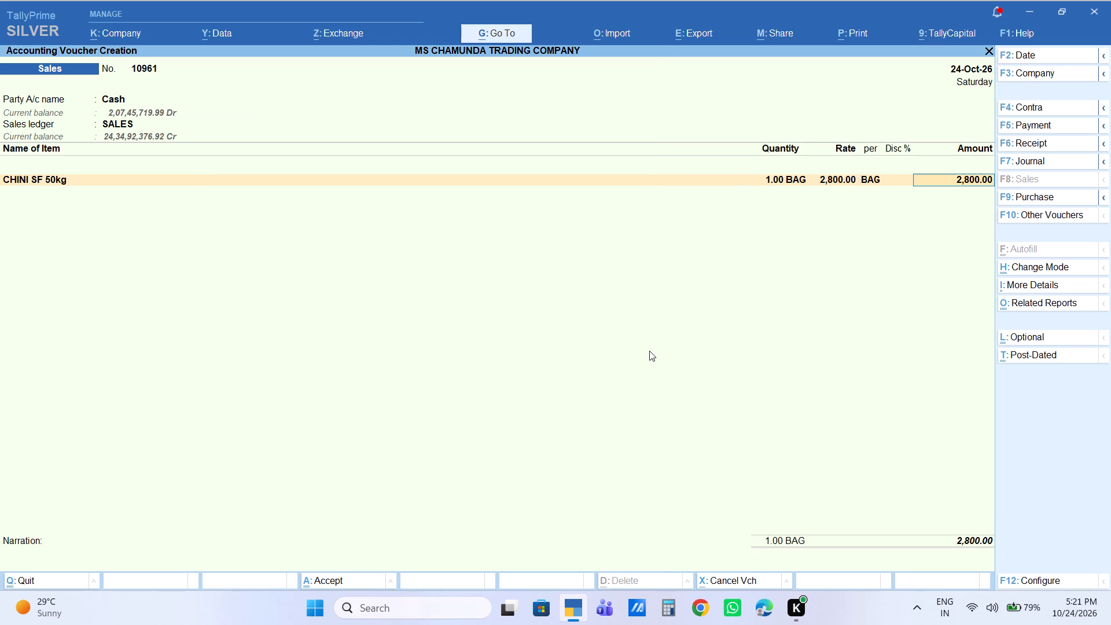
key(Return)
Add the item SALONI 1L PETI with a quantity of 1 peti and an amount of 3,040.
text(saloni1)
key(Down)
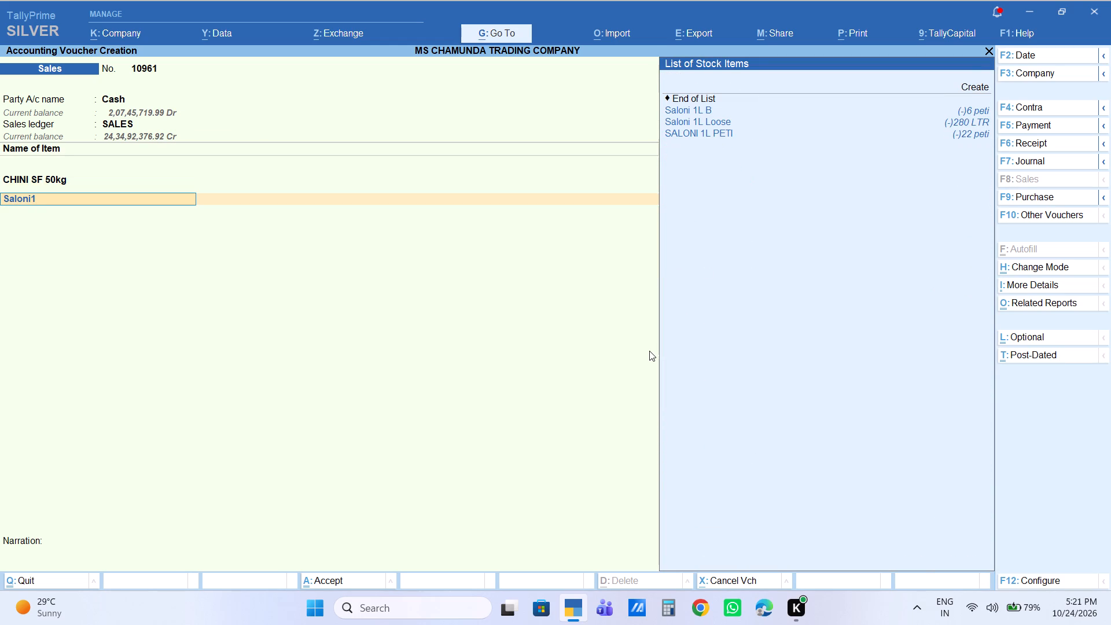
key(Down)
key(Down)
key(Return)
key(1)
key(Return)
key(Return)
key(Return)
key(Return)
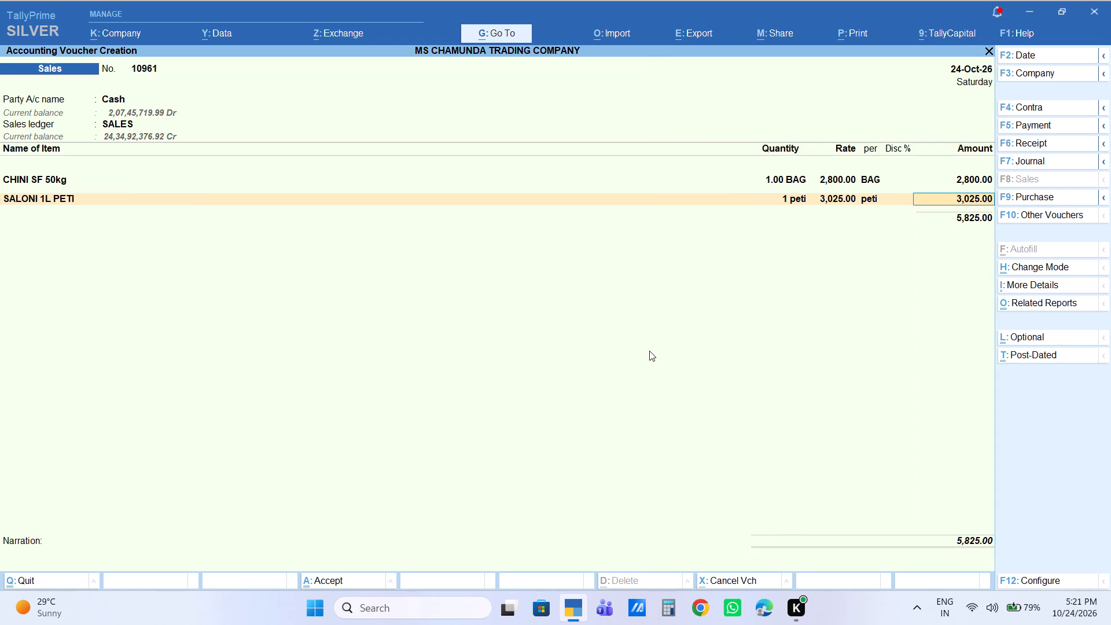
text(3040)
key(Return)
Add the item SALONI 500ML PETI with a quantity of 2 peti and a total amount of 6,900.
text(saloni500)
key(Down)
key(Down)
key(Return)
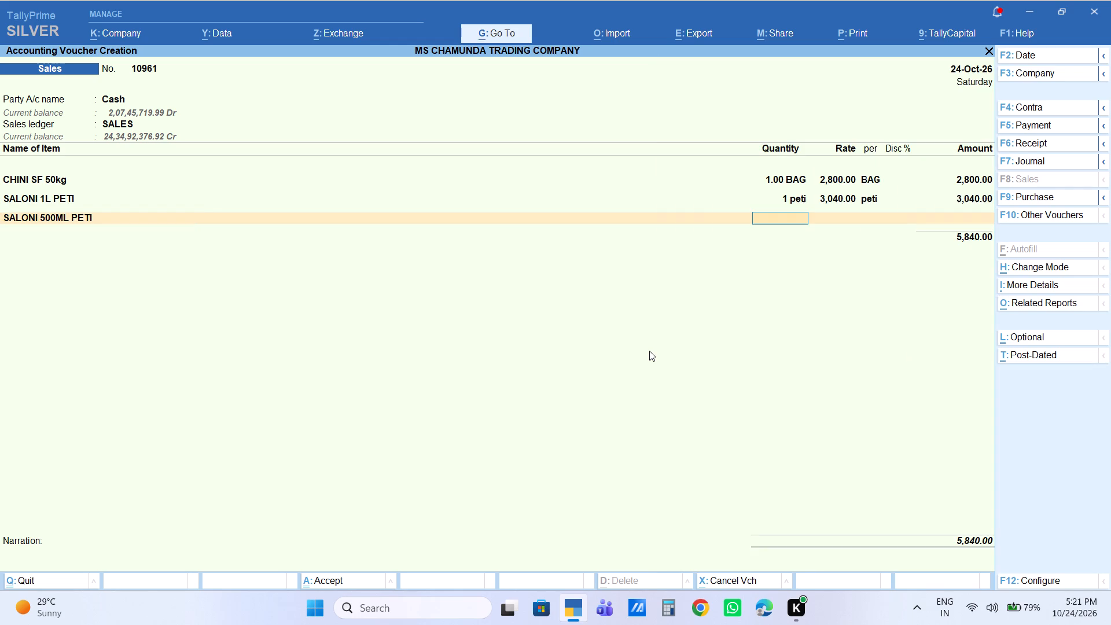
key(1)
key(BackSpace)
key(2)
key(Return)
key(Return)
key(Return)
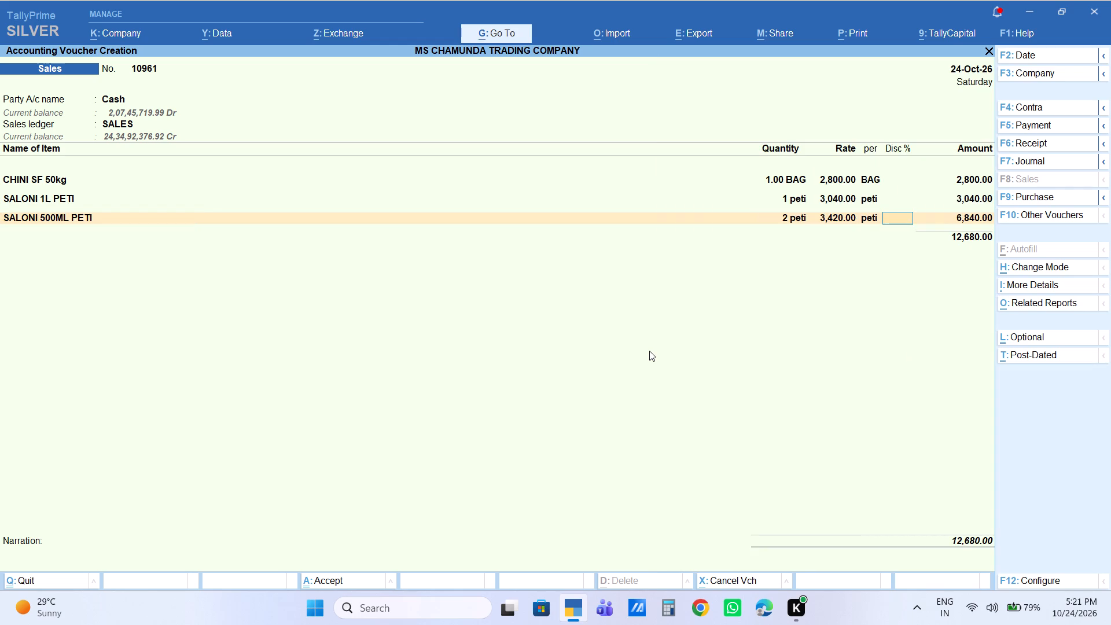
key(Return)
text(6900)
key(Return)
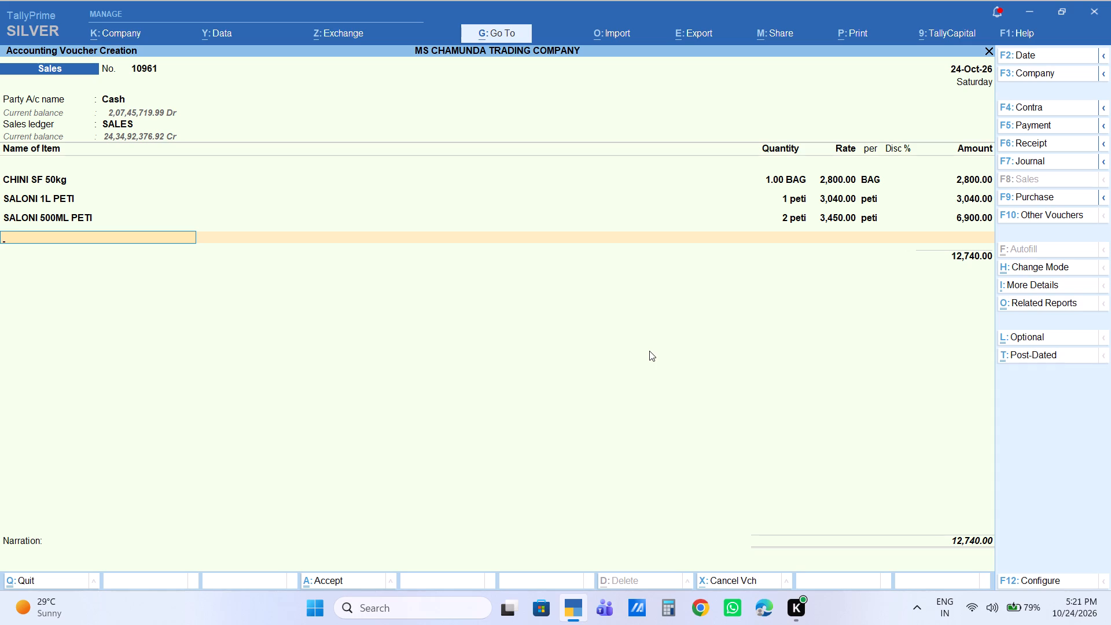
Add the item GORANGA GOLD 26kg with a quantity of 2 bags and a total amount of 2,520.
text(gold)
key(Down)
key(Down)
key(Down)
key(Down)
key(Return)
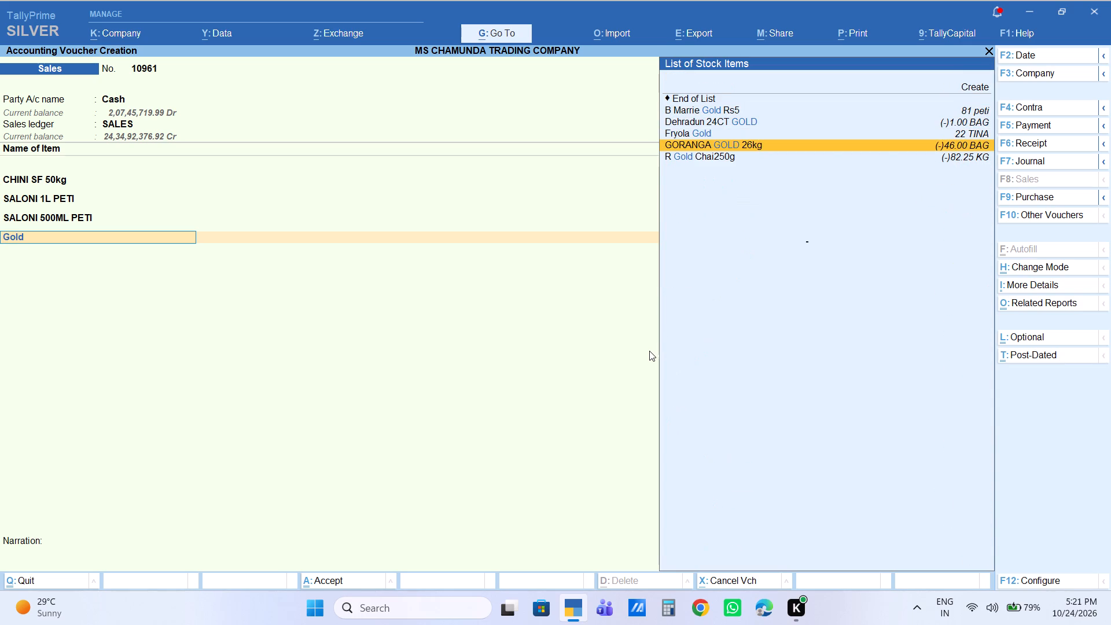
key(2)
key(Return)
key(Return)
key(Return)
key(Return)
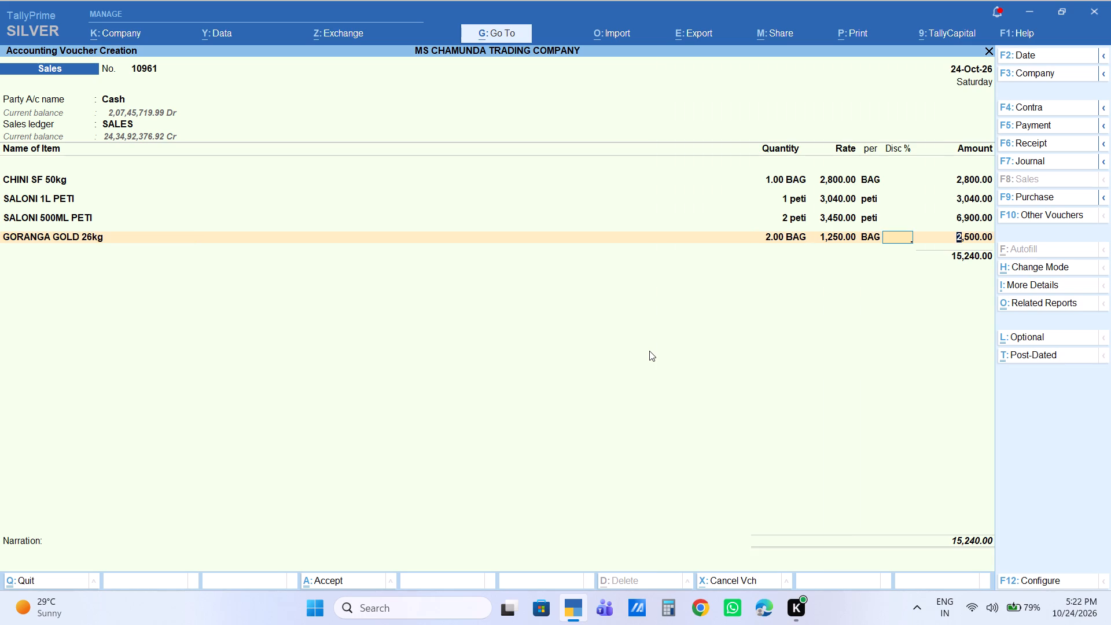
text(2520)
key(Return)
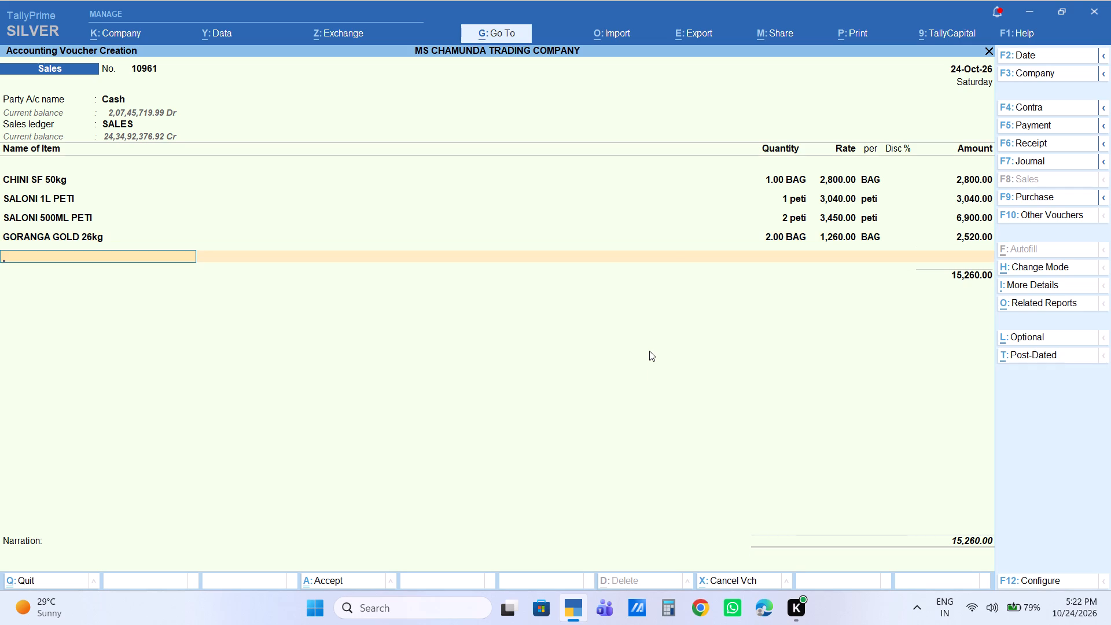
Add the item MASOOR DAL 30kg with a quantity of 1 bag, keeping the default rate and amount.
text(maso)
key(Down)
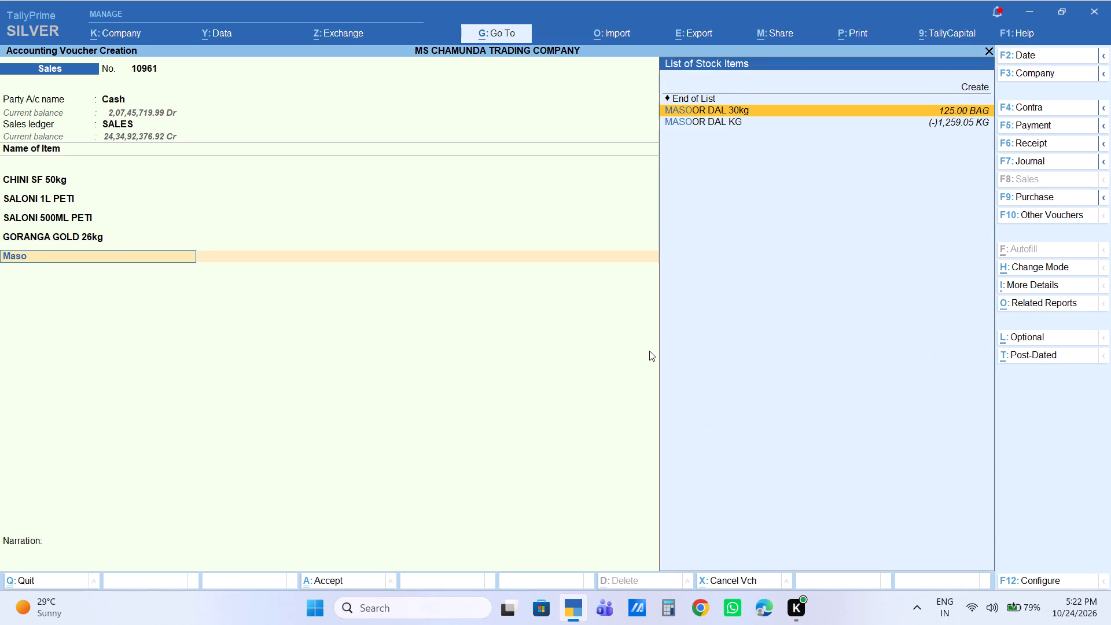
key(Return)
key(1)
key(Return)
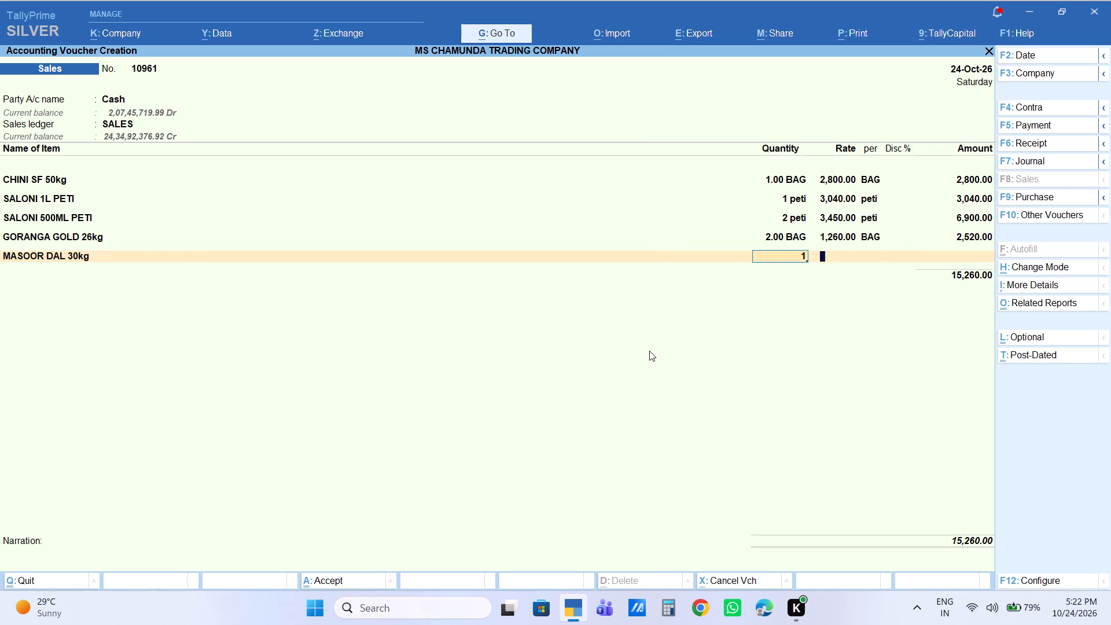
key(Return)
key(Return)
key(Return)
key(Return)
Close the item list and add a Labour Charge of 20 below it.
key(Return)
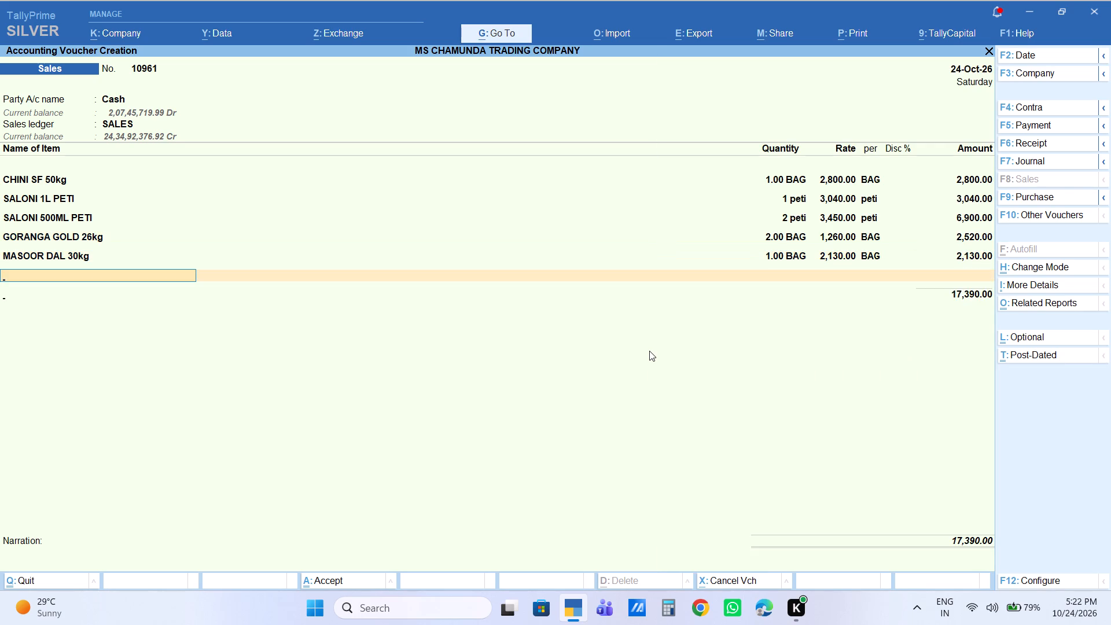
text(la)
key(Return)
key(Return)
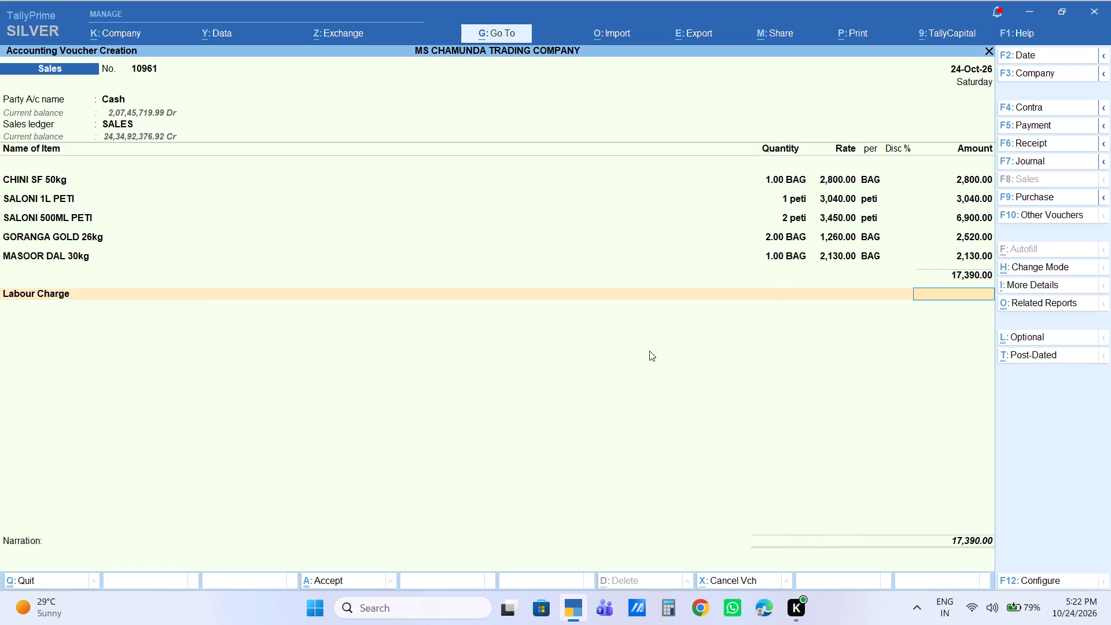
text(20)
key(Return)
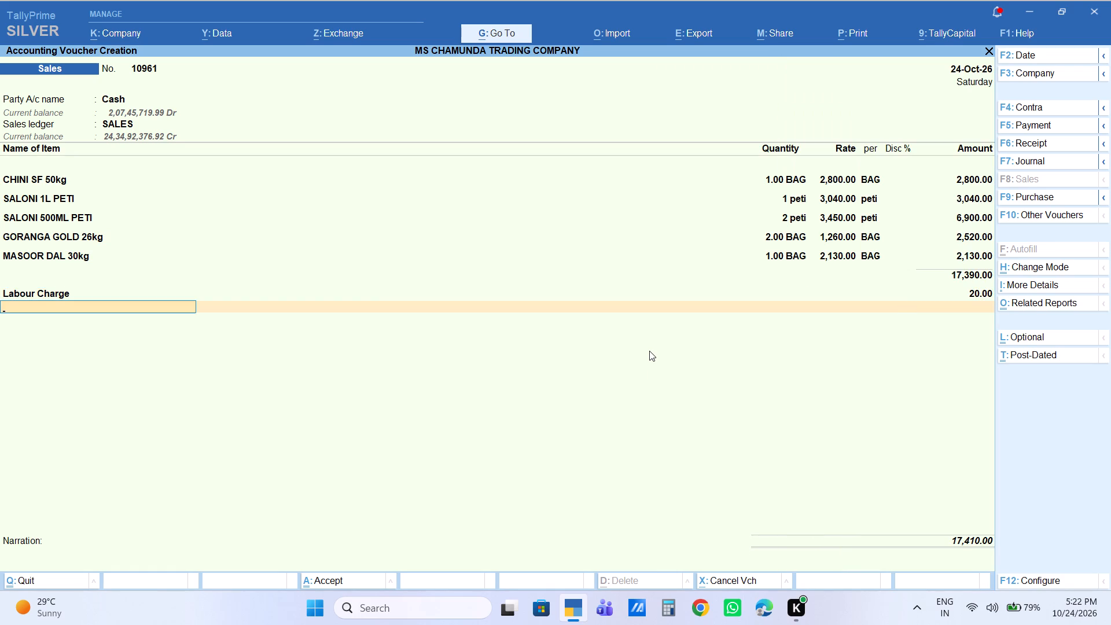
Return to the item list and add Dhaniya Gota Kg below MASOOR DAL 30kg, quantity 2 KG at the default rate.
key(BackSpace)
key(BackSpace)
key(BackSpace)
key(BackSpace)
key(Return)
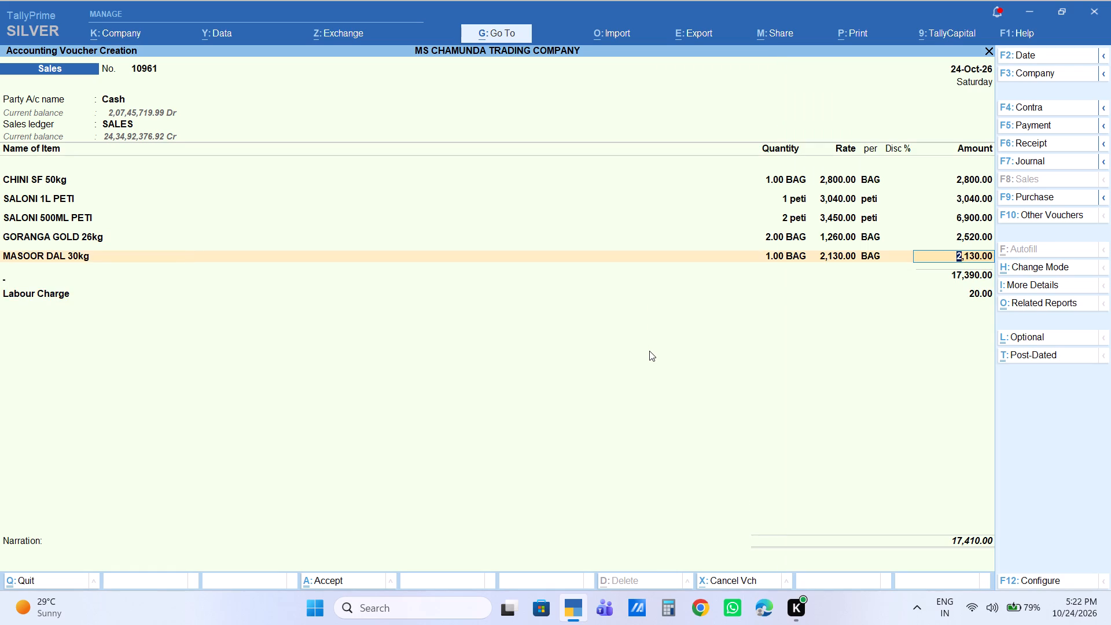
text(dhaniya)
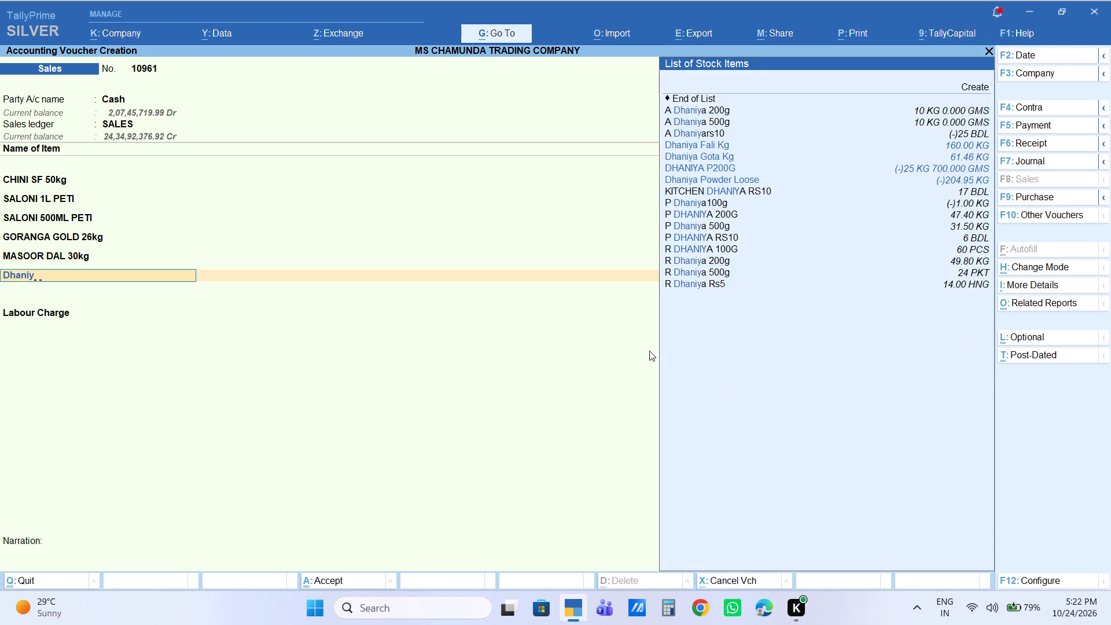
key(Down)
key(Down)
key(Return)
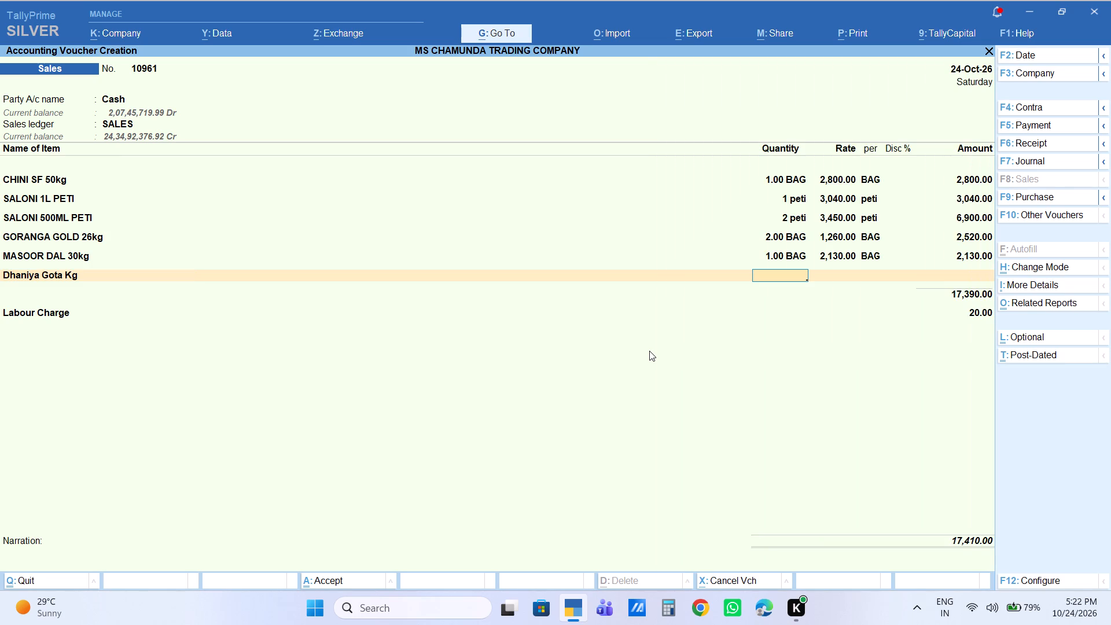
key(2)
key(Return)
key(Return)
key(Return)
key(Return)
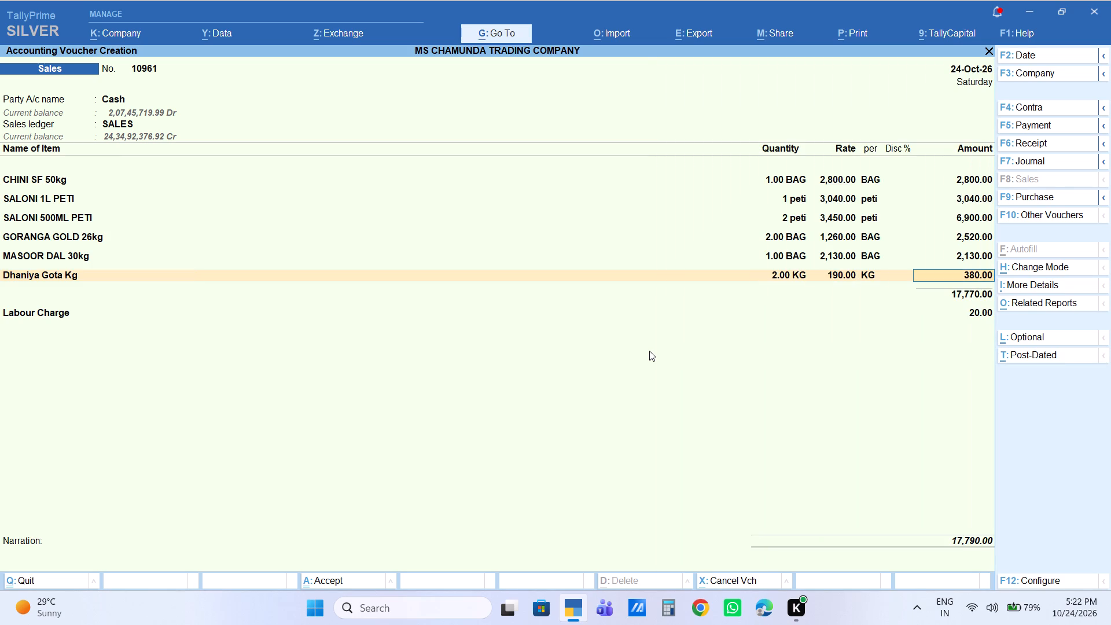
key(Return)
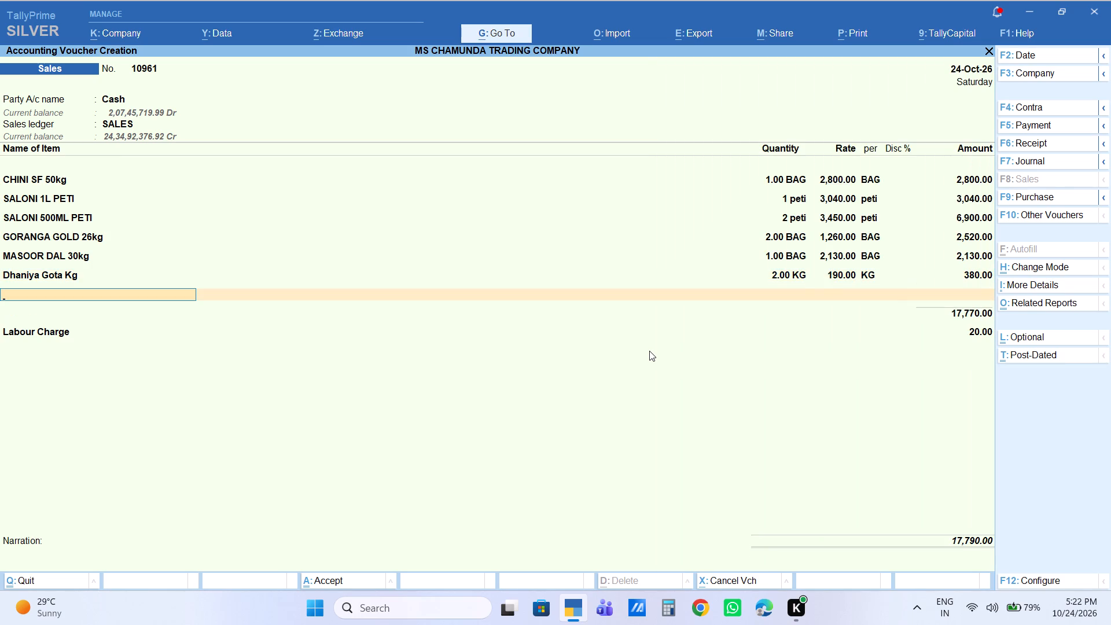
Add the LESS ledger below Labour Charge with an amount of -30.
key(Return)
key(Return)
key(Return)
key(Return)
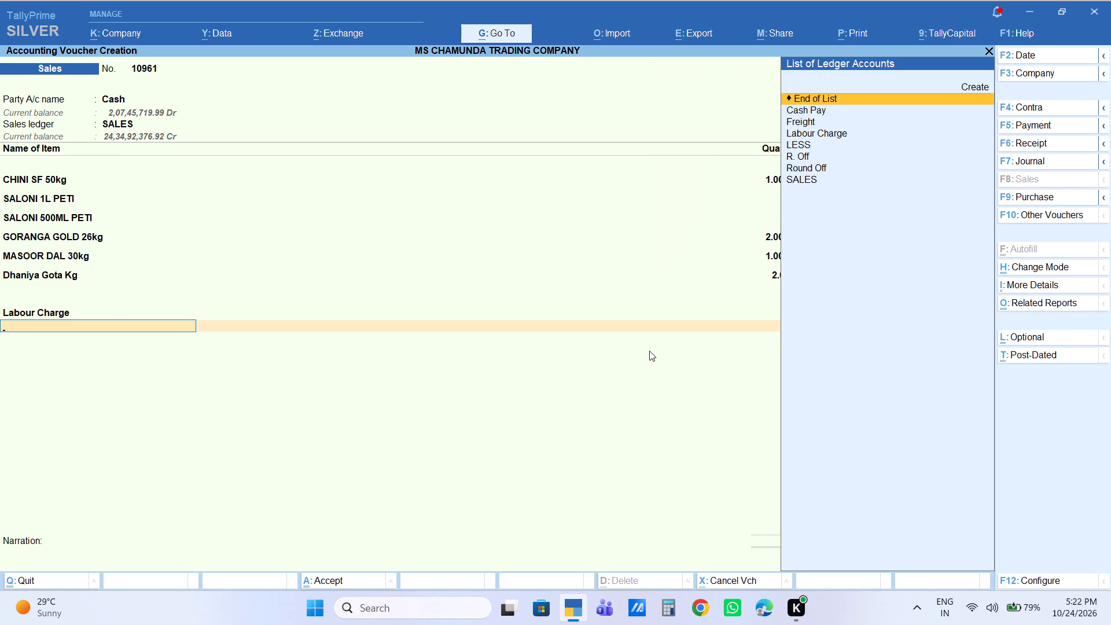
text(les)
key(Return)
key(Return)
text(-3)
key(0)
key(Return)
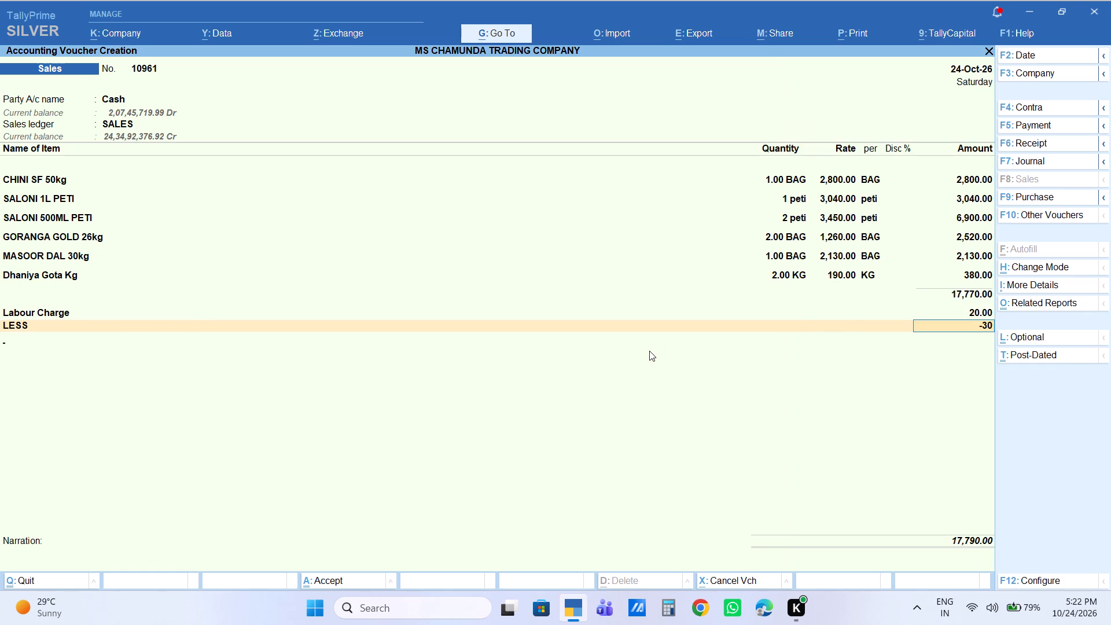
Leave the narration empty and accept sales voucher 10961.
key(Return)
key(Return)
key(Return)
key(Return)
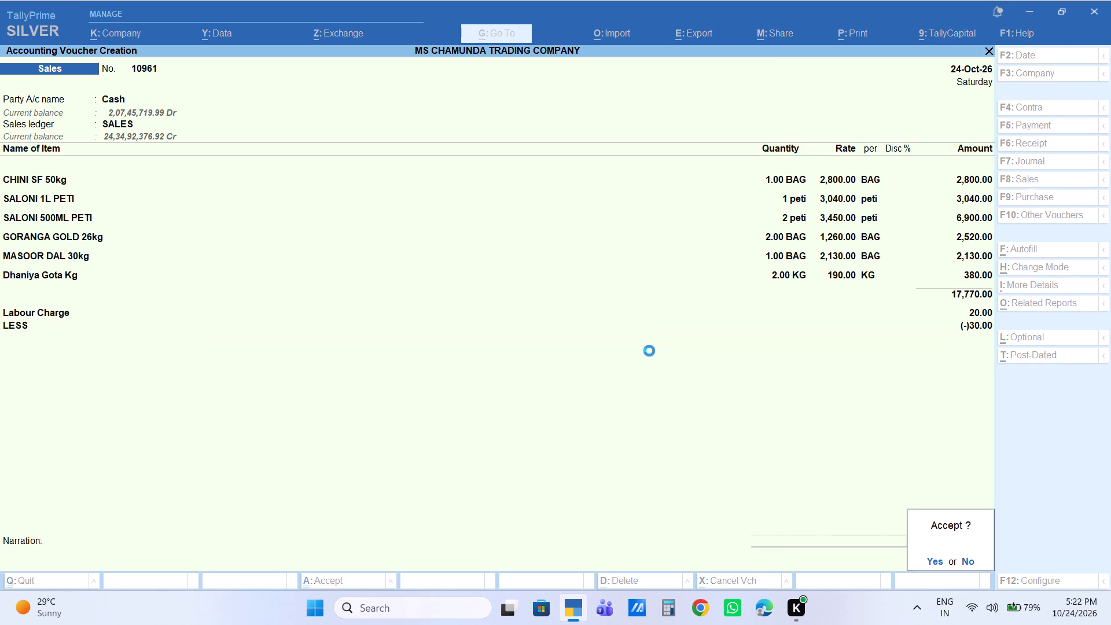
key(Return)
Fill the header of sales voucher 10962 with Cash as party account, default party details and the SALES ledger.
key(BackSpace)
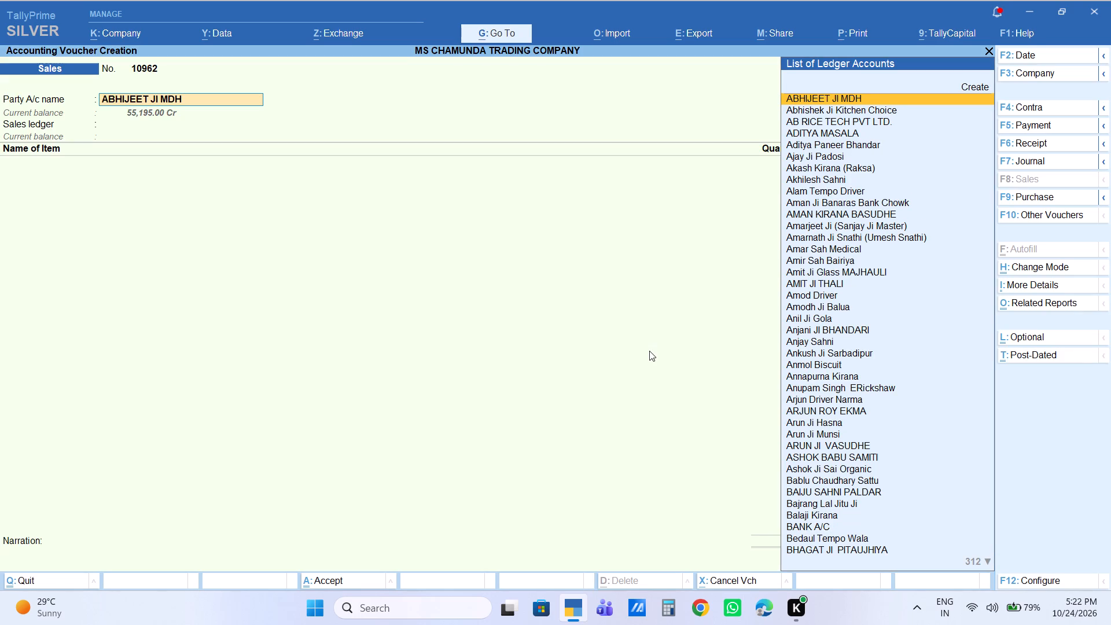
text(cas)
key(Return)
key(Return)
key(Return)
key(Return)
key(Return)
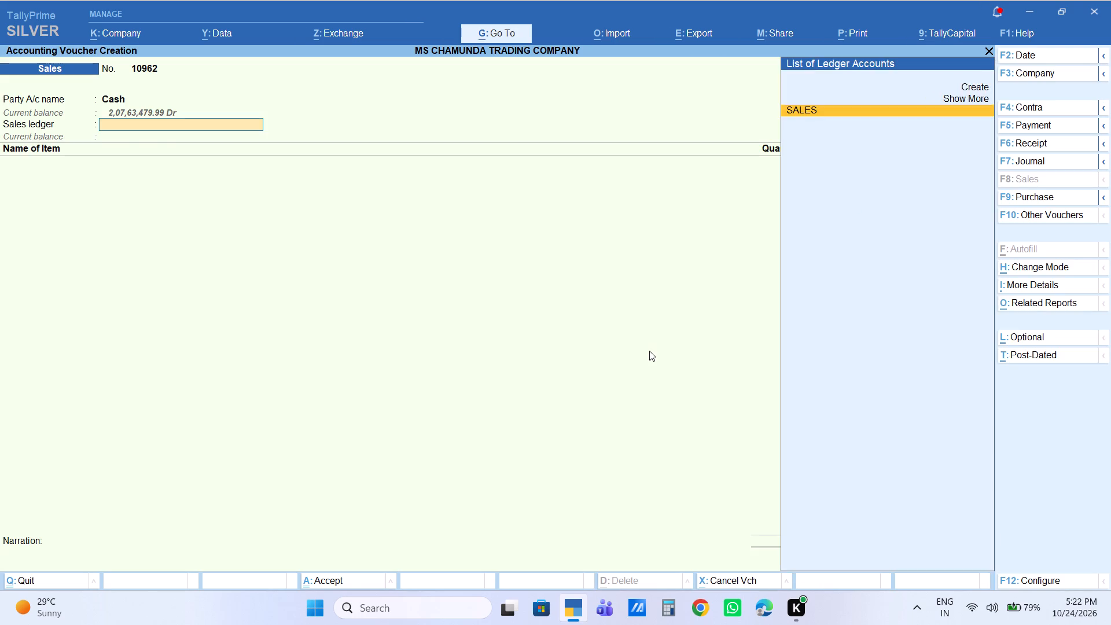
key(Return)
Add Mircha 10kg with quantity 1 at the default rate and accept sales voucher 10962.
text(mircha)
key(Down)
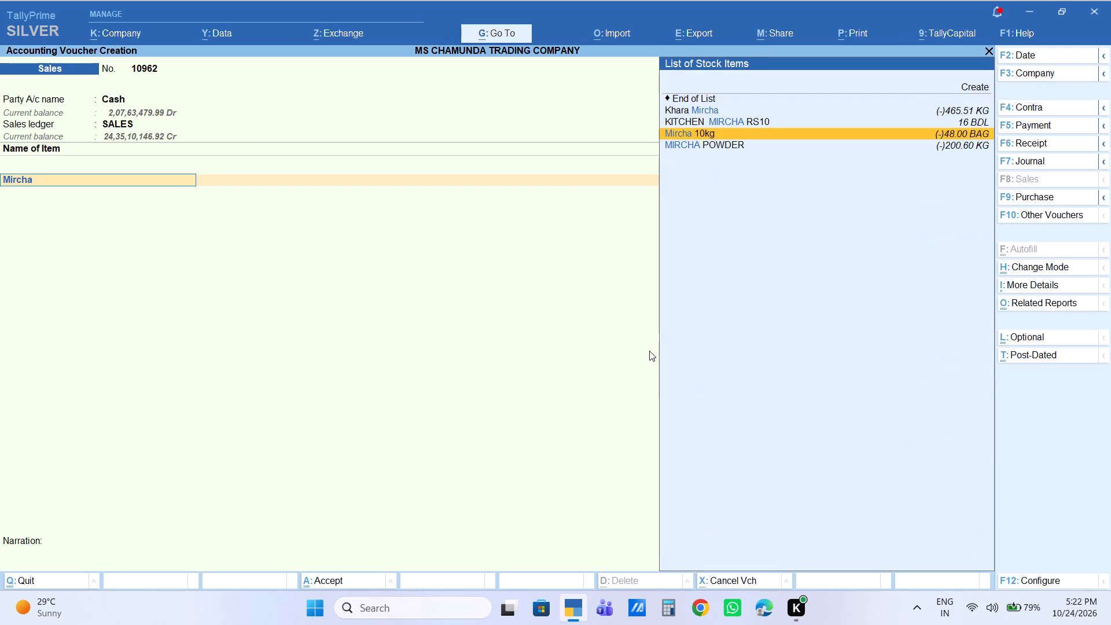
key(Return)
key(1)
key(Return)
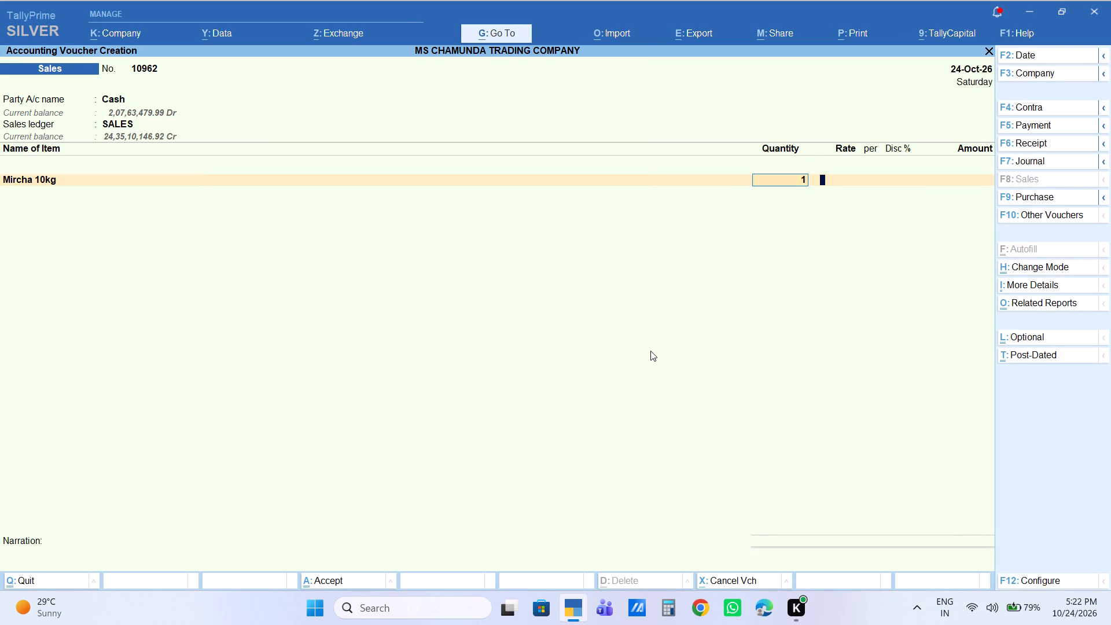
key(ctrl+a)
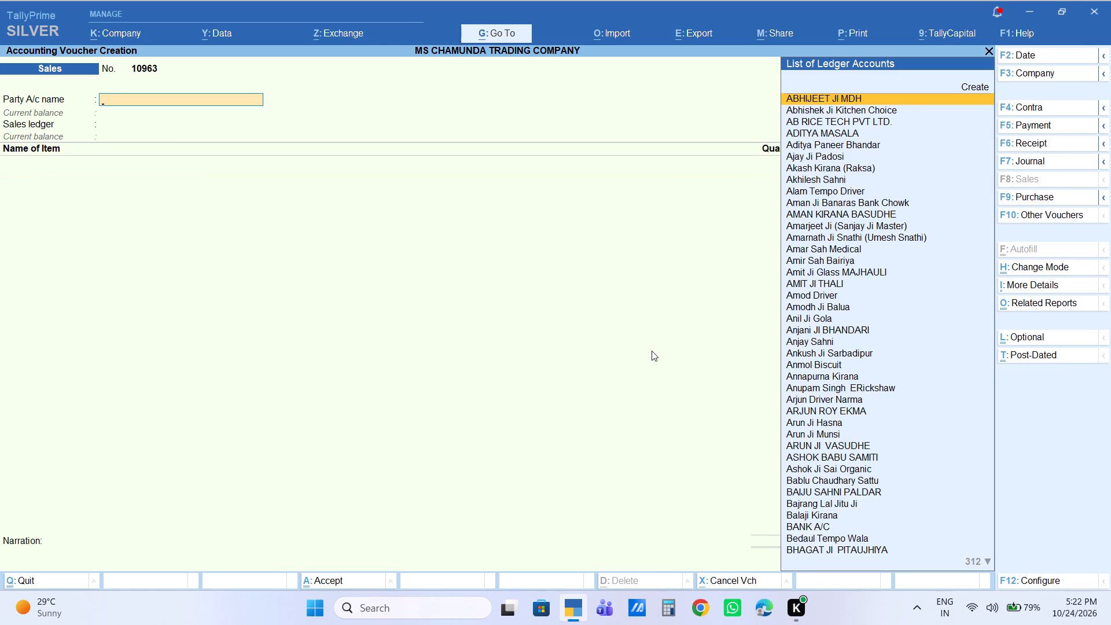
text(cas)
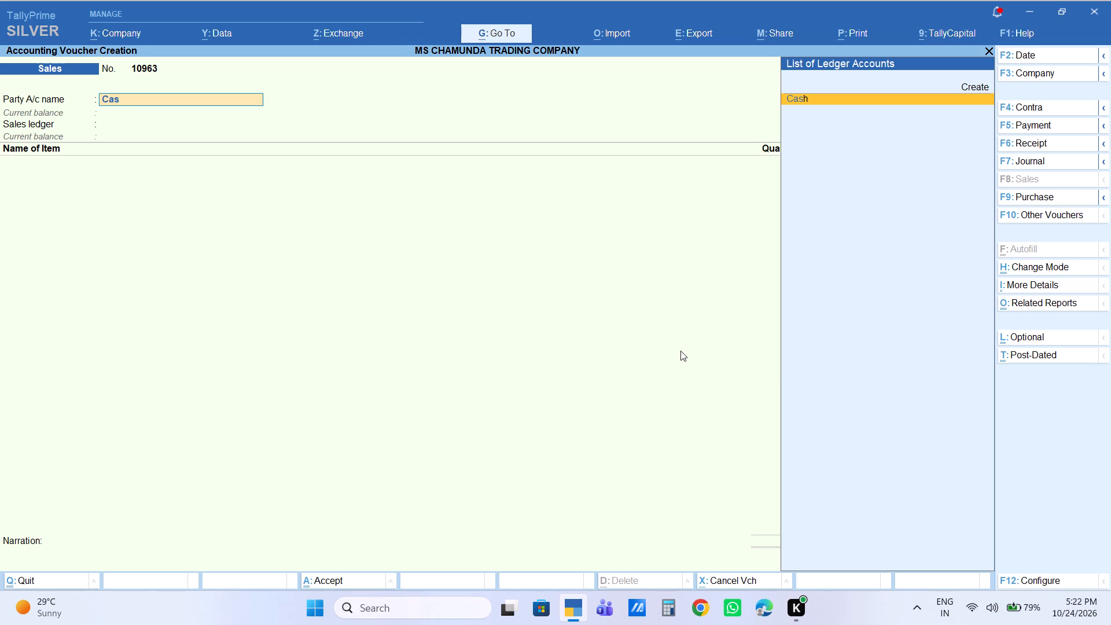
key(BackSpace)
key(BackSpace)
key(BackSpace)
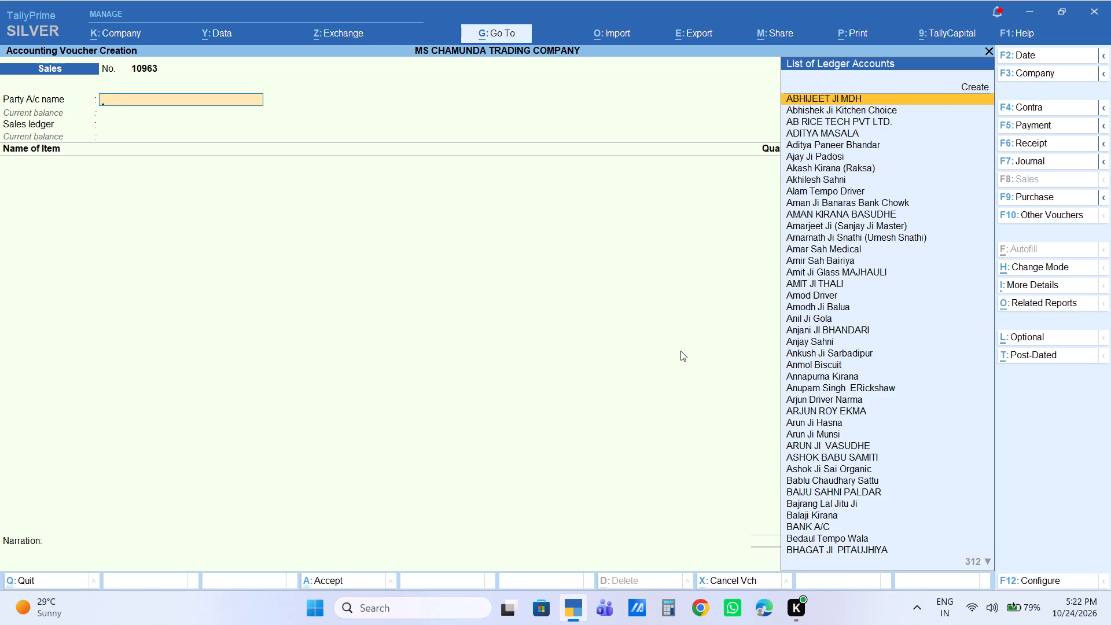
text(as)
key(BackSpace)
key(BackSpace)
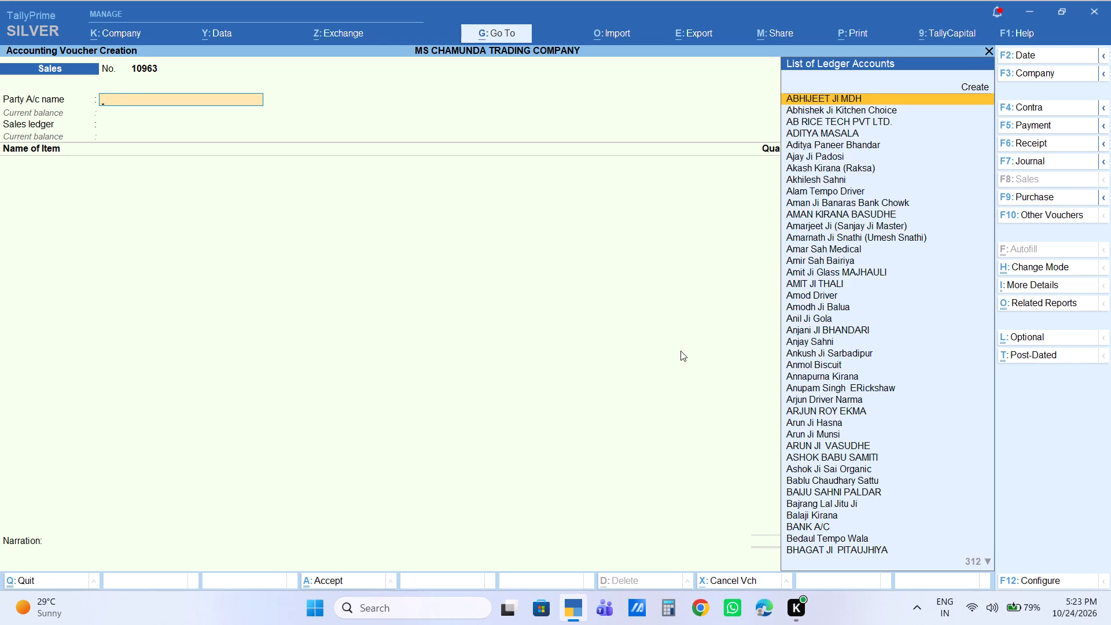
Fill the header of sales voucher 10963 with Cash as party account, default party details and the SALES ledger.
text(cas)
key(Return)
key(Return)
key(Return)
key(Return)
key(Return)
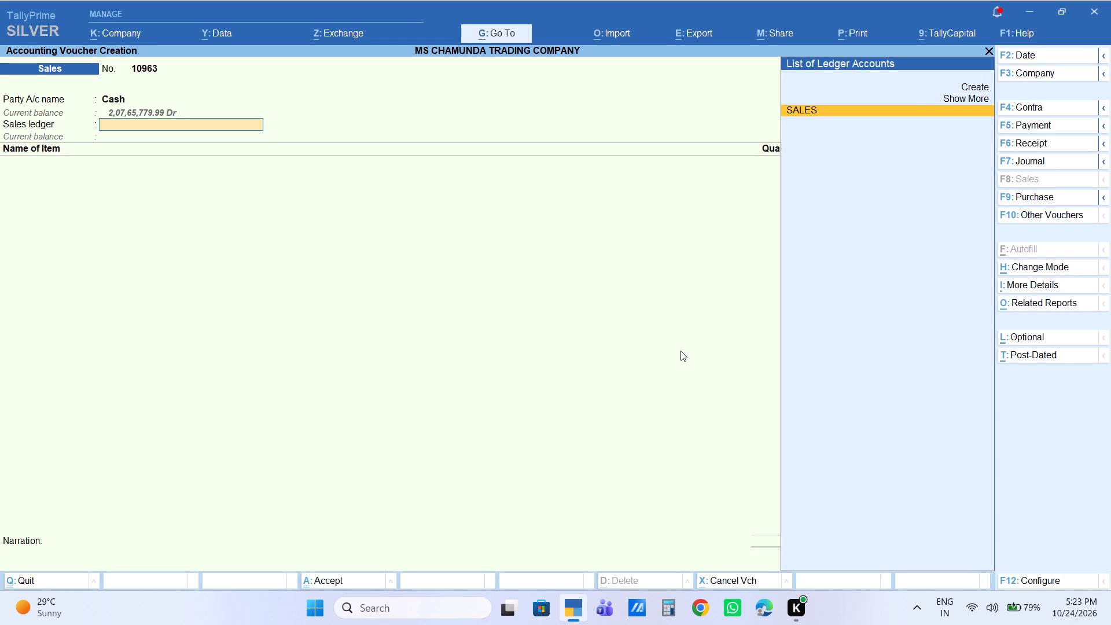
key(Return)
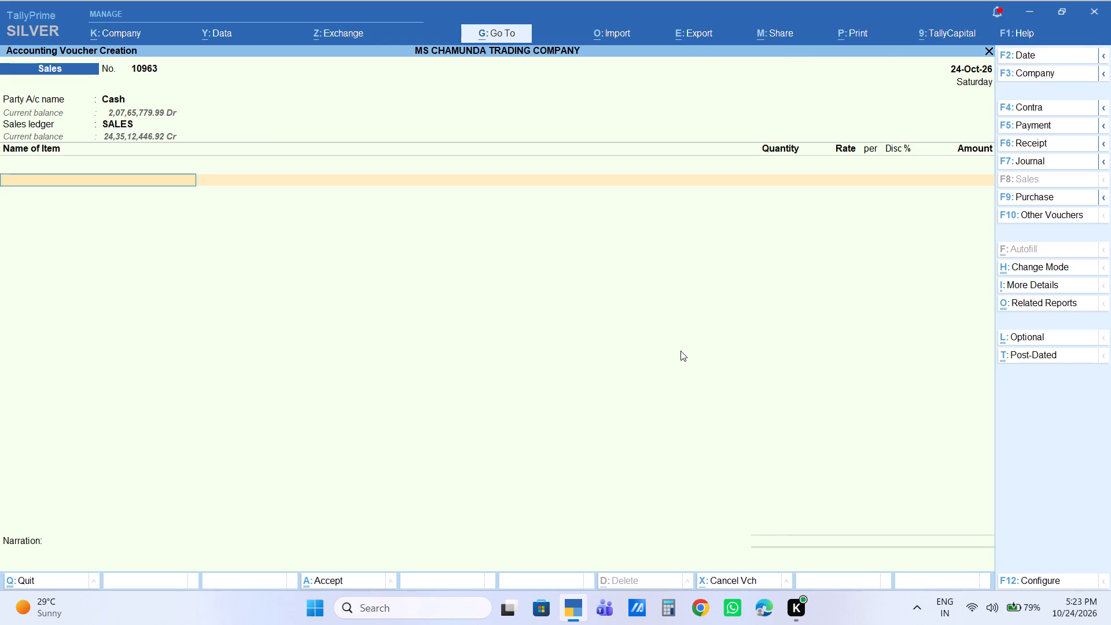
Add Machis Rs2 (Kitchen) as the item, quantity 1 peti, at the default rate and amount.
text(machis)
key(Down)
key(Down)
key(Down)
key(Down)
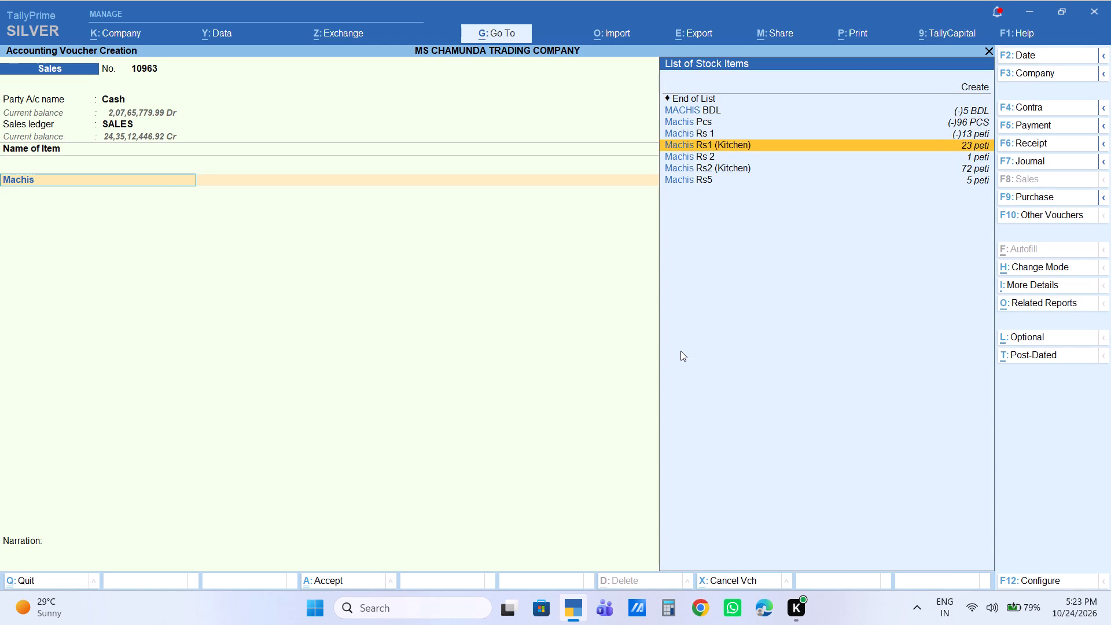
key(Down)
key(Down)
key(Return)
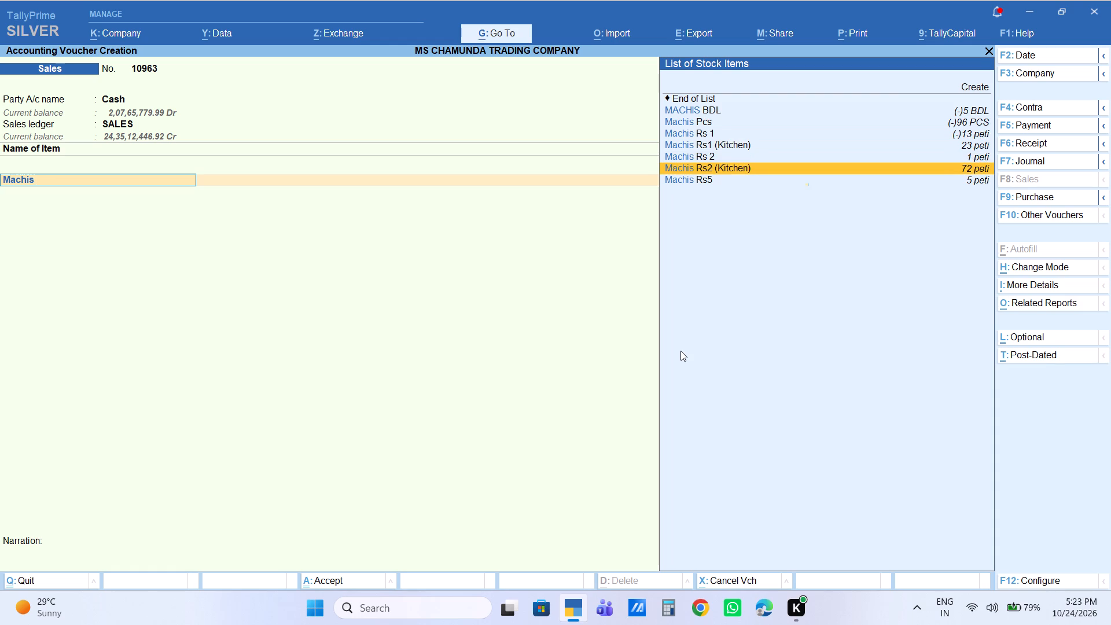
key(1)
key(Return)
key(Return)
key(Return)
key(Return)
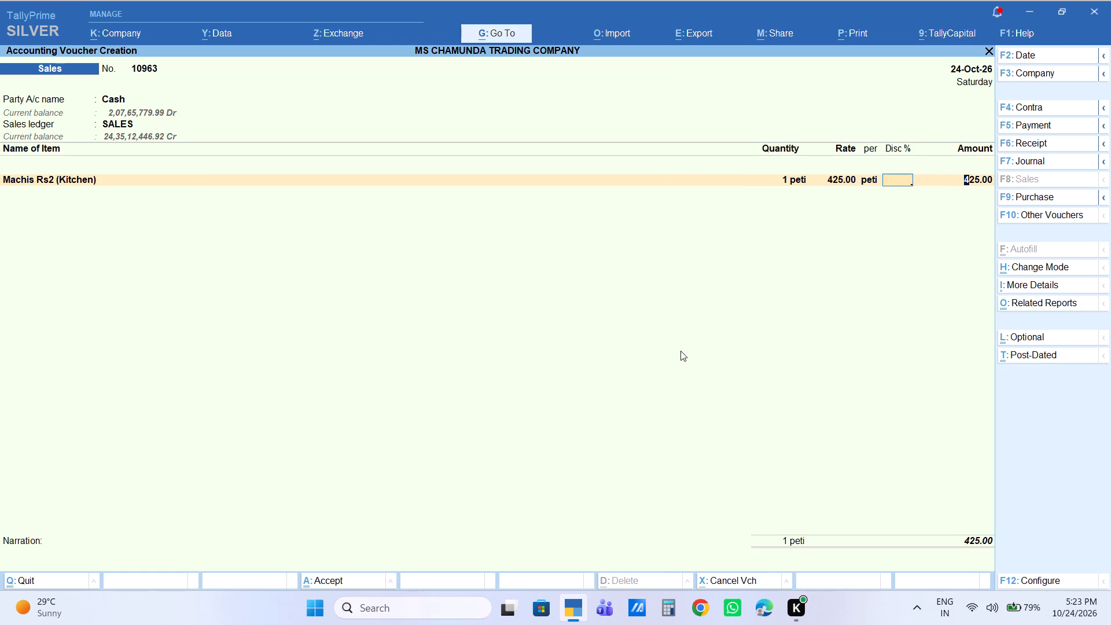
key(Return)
End the item list, leave the additional ledger and narration empty, and accept sales voucher 10963.
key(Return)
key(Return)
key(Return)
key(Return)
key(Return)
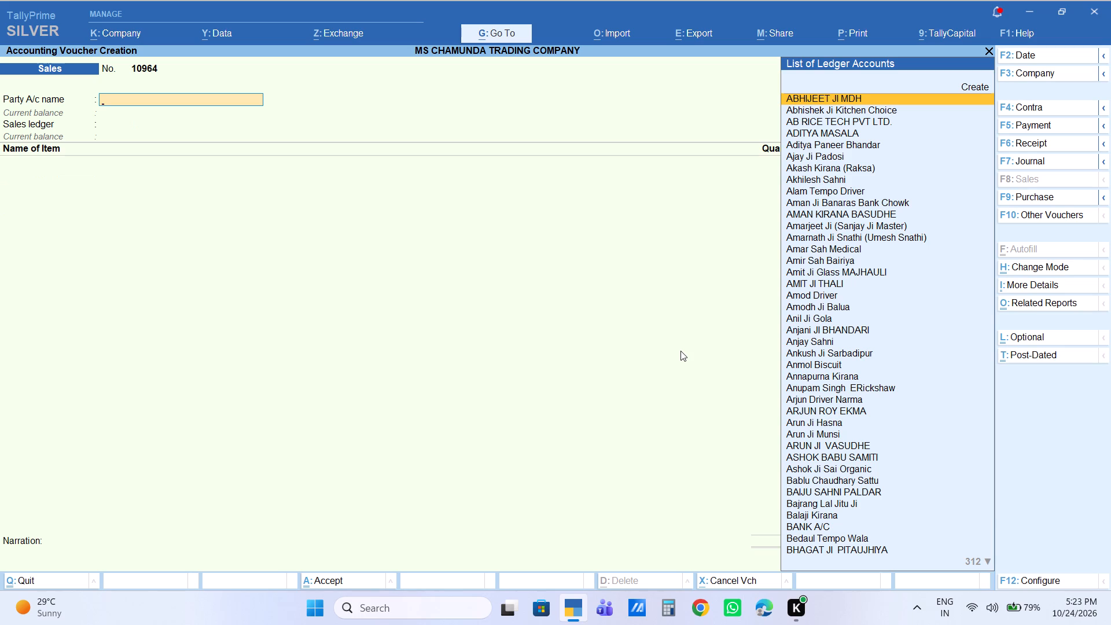
Fill the header of sales voucher 10964 with Cash as party account, default party details and the SALES ledger.
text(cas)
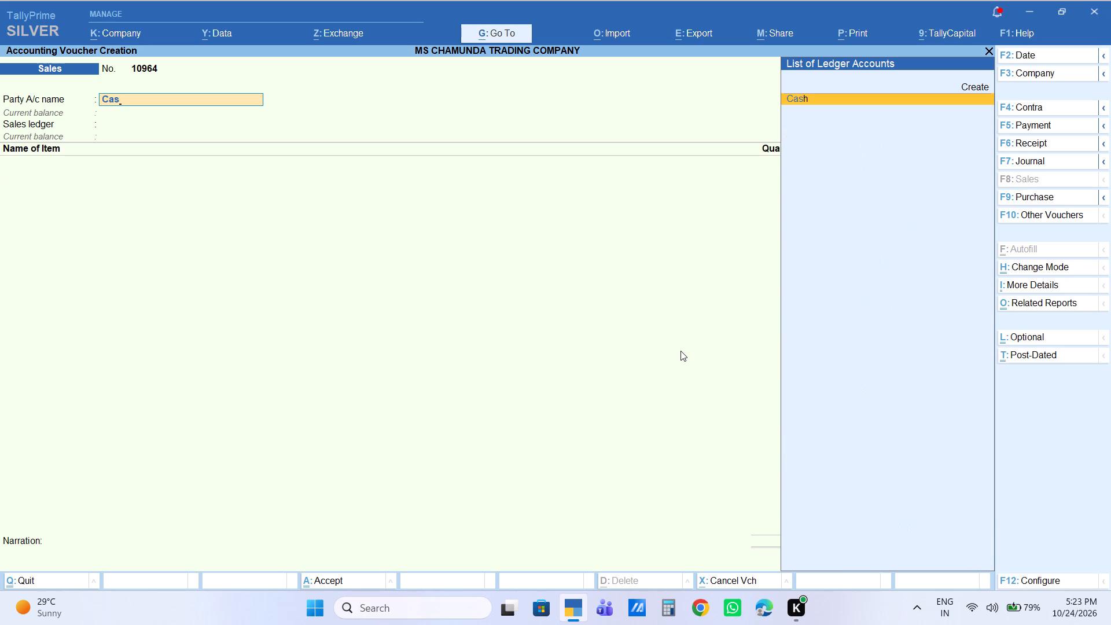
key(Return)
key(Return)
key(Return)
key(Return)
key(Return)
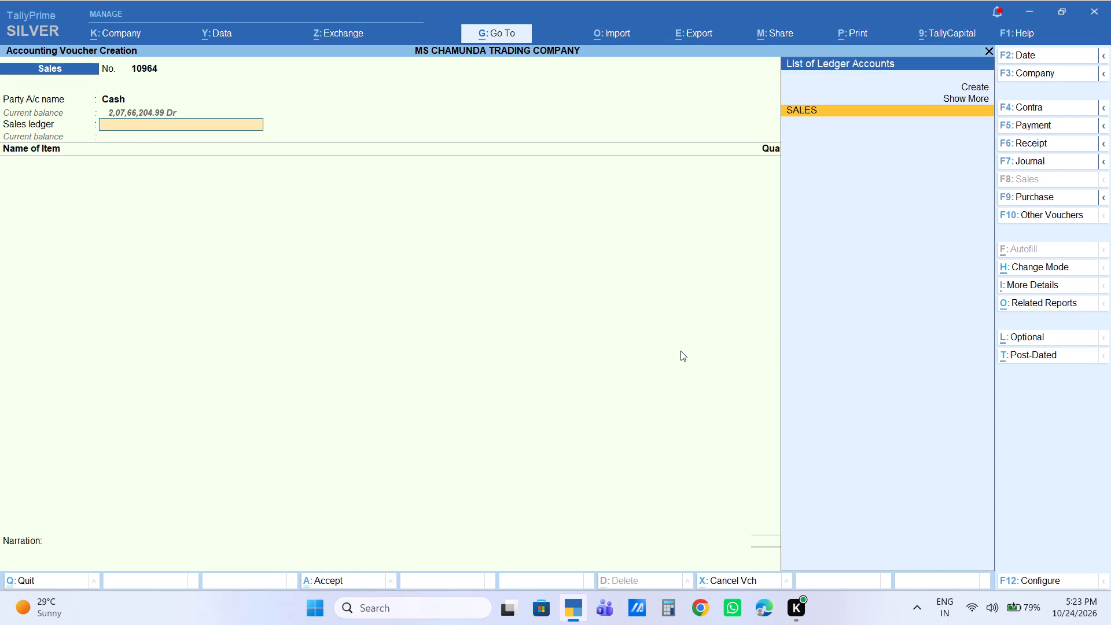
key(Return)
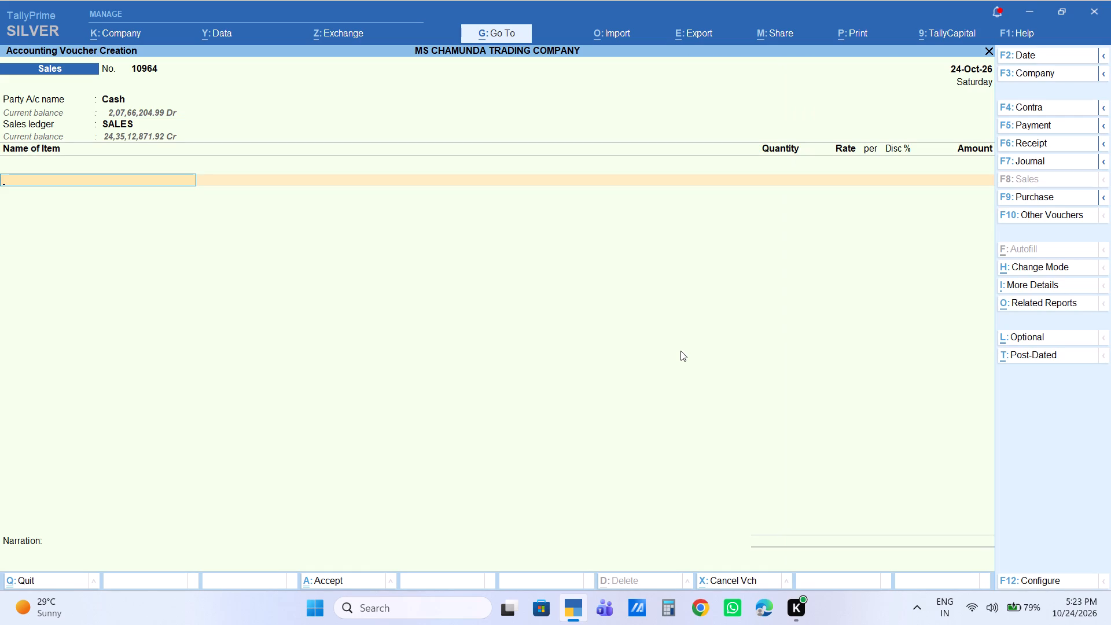
Reopen the party details of voucher 10964 and set the buyer to the Khararmath customer, keeping the remaining details and the SALES ledger.
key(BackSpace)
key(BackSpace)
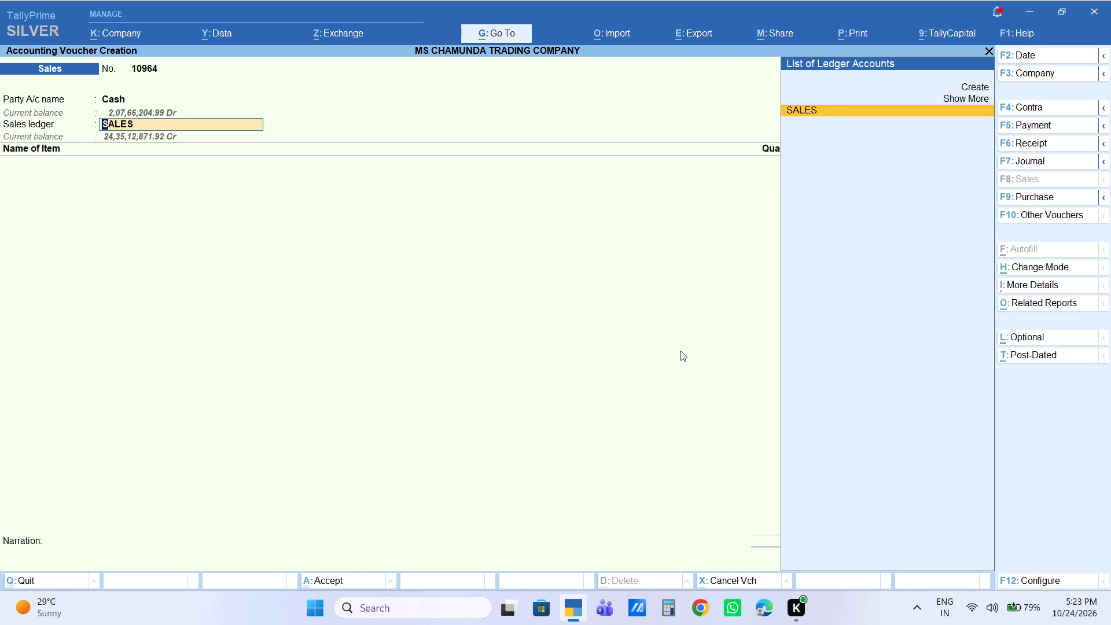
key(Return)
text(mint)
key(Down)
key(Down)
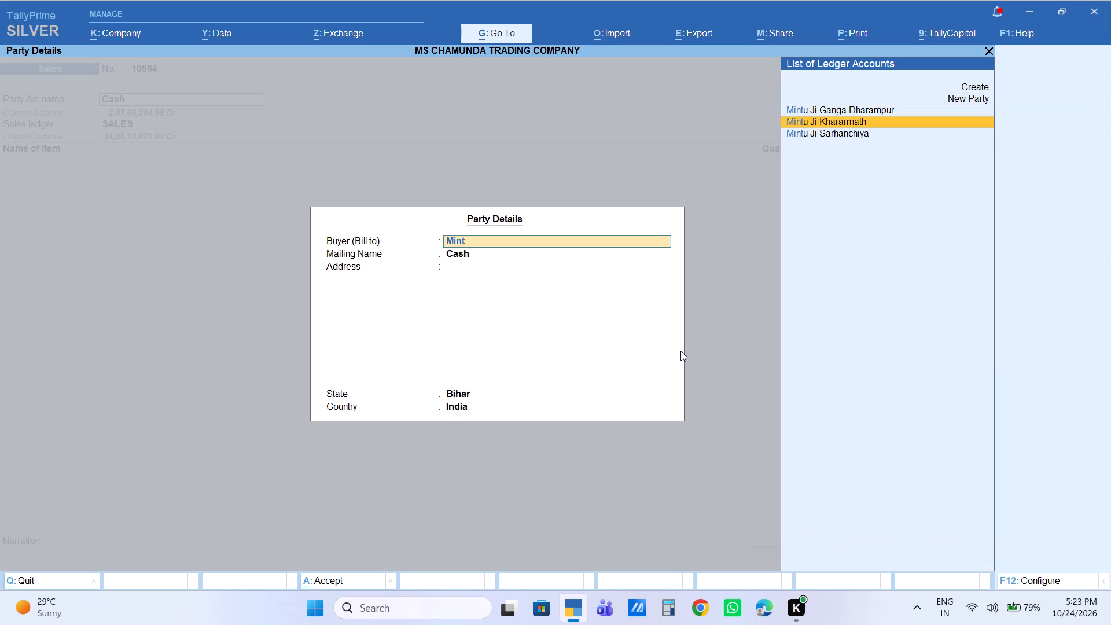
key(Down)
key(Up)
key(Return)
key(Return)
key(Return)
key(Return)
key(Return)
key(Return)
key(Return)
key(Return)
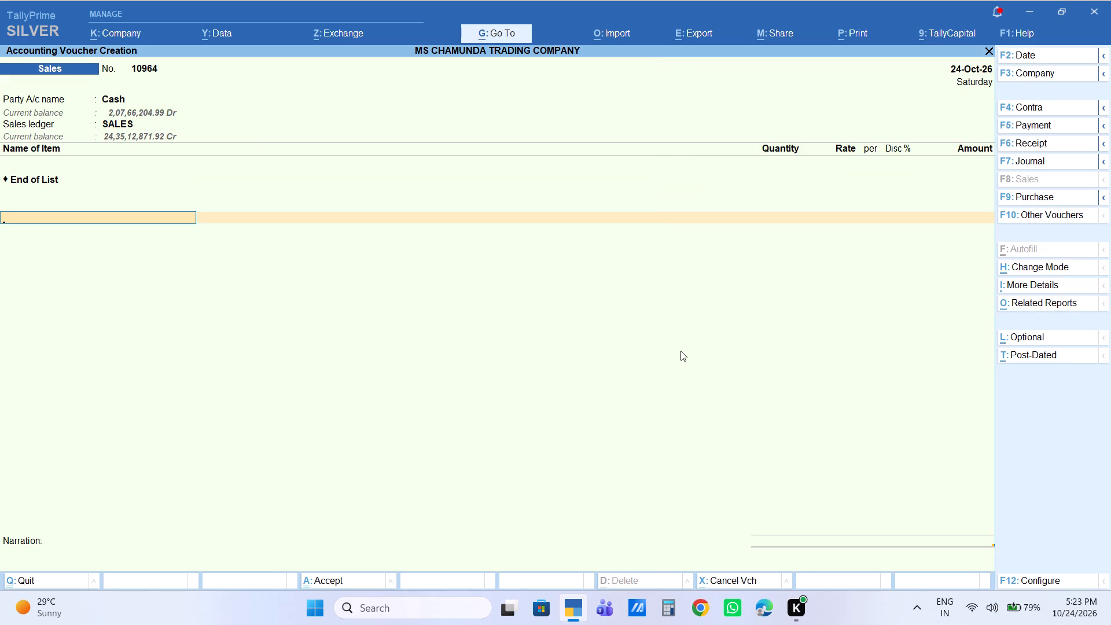
Return to the first item line and replace End of List with Aanand Aata 5kg, quantity 2 BAG at the default rate.
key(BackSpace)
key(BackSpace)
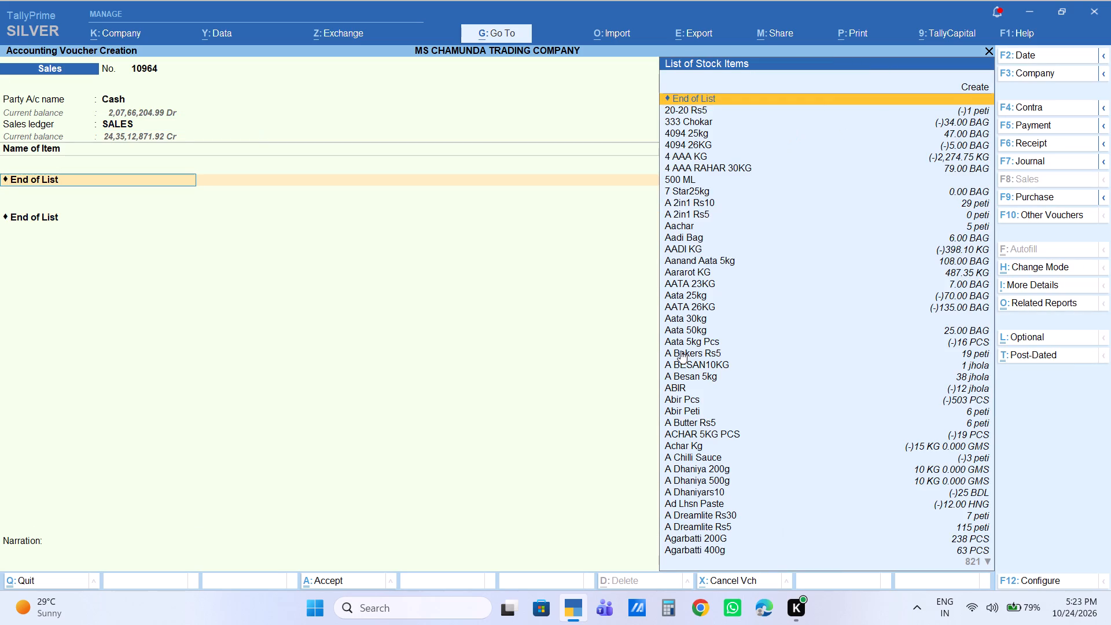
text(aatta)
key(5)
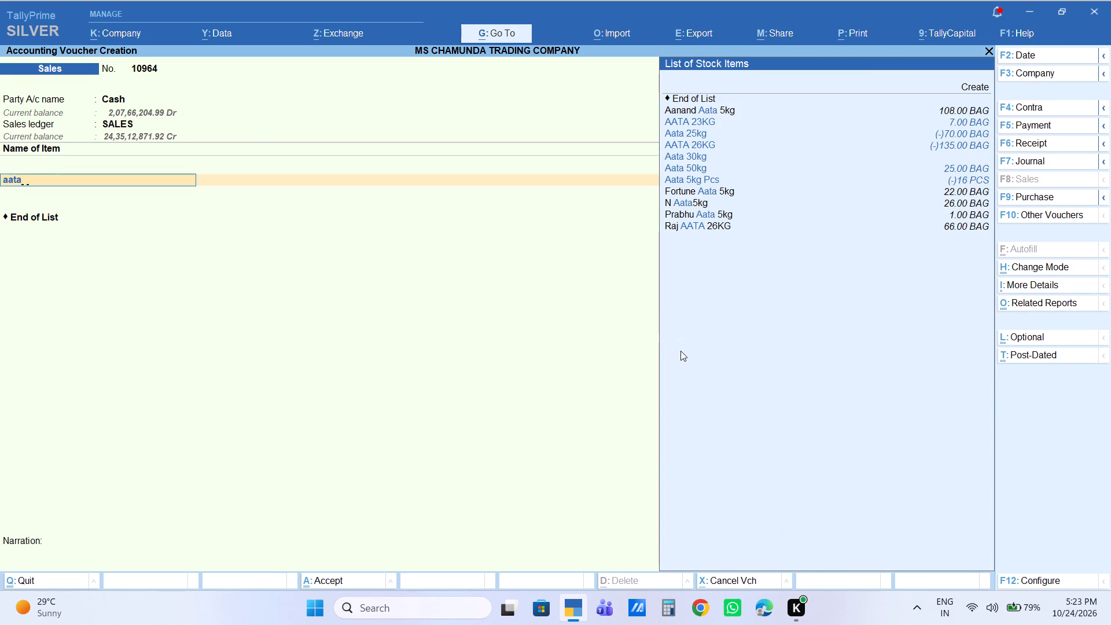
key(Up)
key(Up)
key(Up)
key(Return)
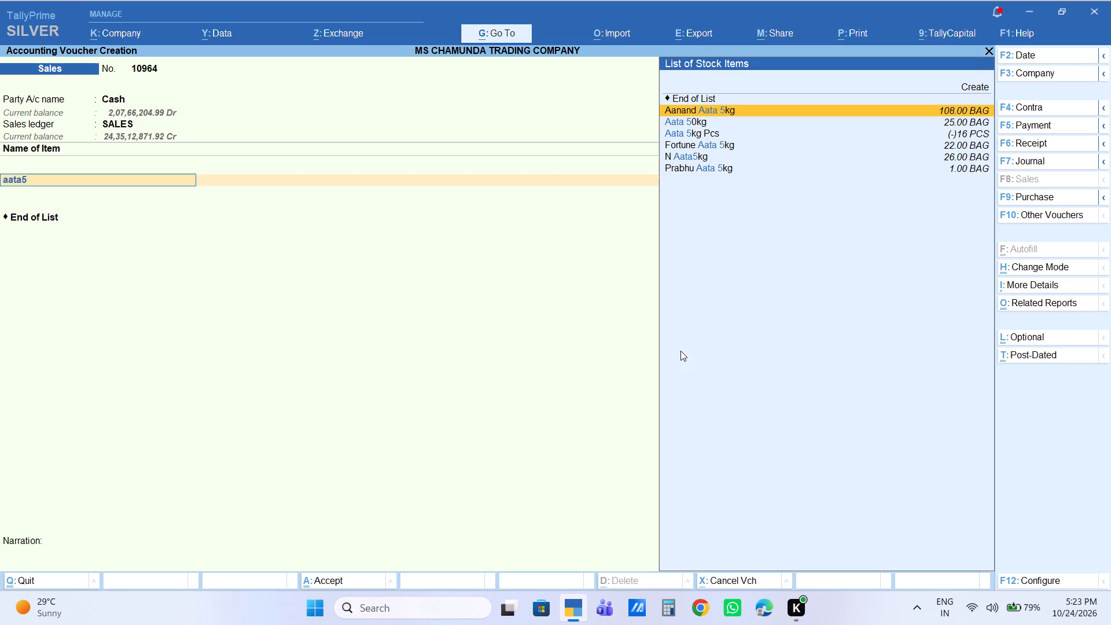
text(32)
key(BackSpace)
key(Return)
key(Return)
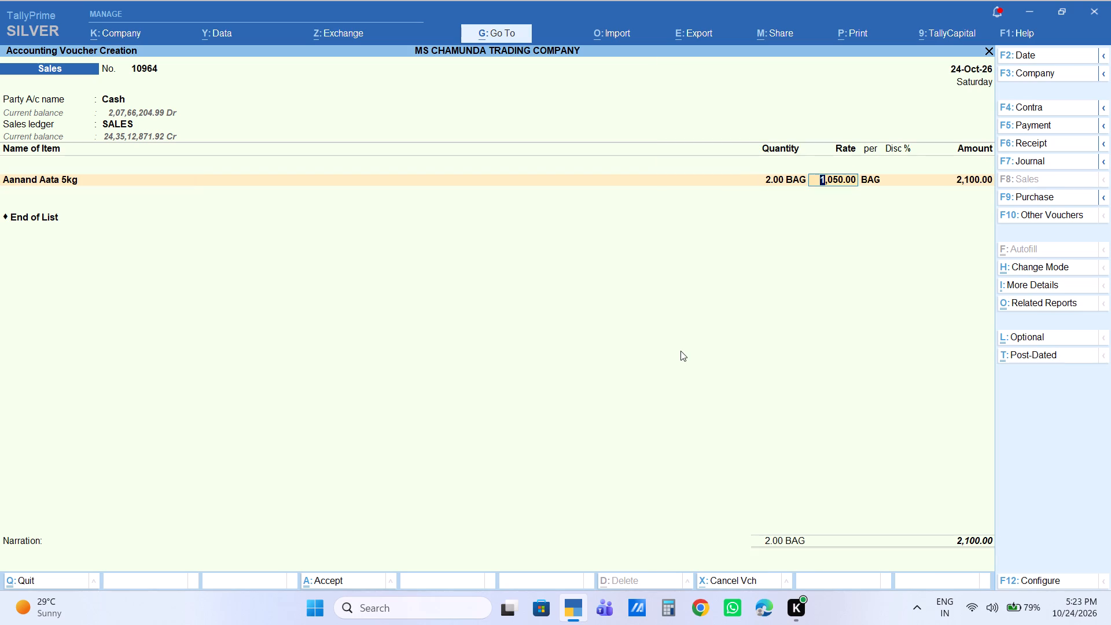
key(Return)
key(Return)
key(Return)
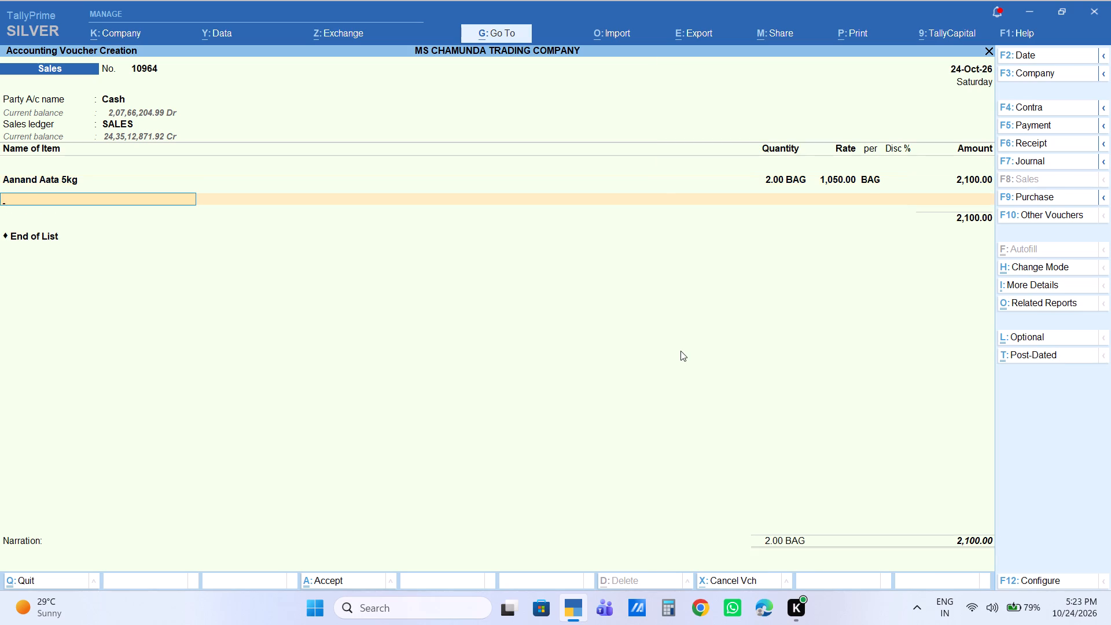
Add KISMIS below Aanand Aata 5kg, quantity 2 KG, with the amount set to 800.
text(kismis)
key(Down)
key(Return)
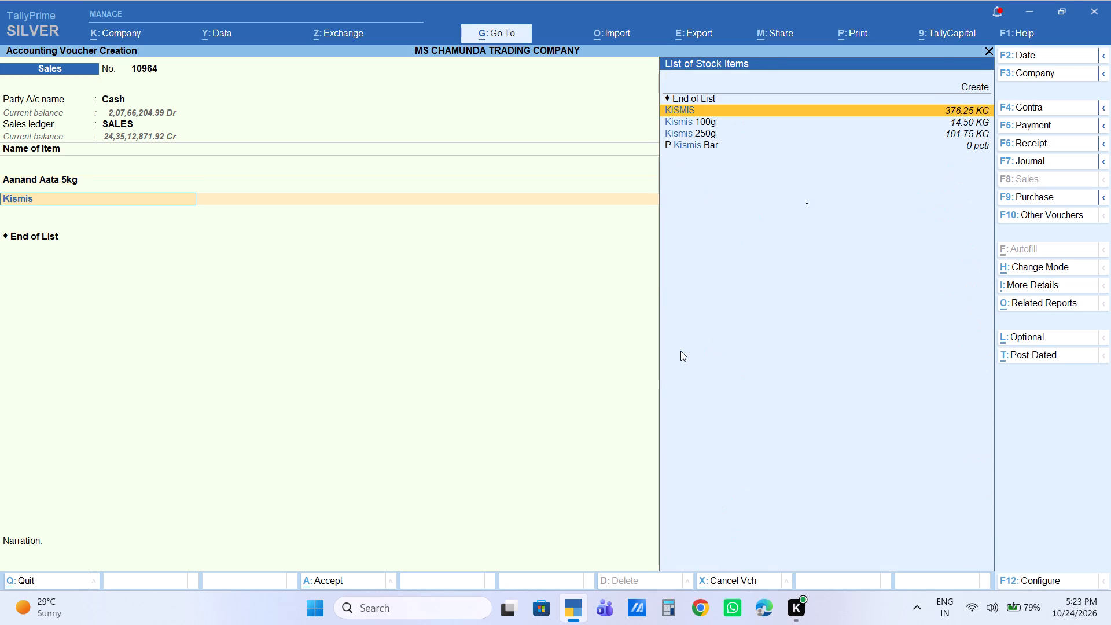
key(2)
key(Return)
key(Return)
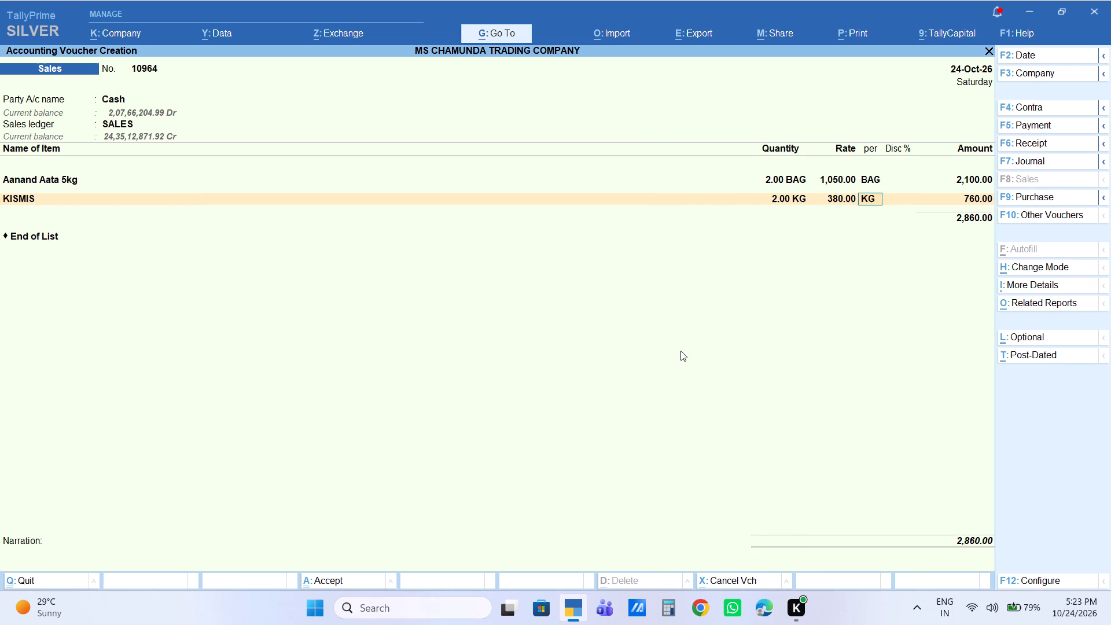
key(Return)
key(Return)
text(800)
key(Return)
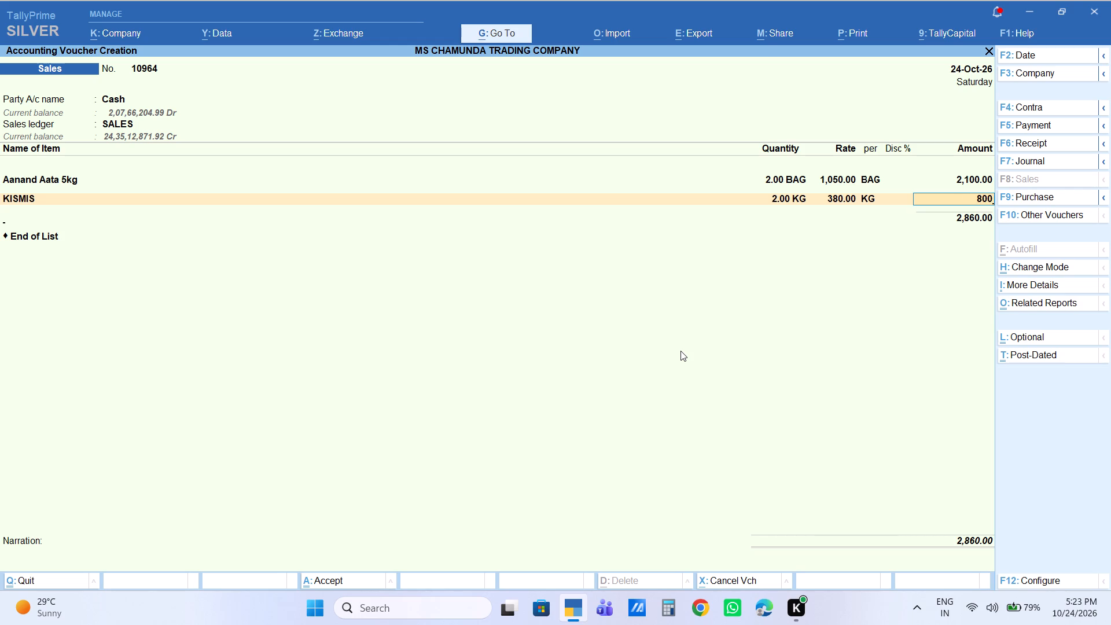
Add Royal Goranga26kg below KISMIS, quantity 10 BAG at the default rate.
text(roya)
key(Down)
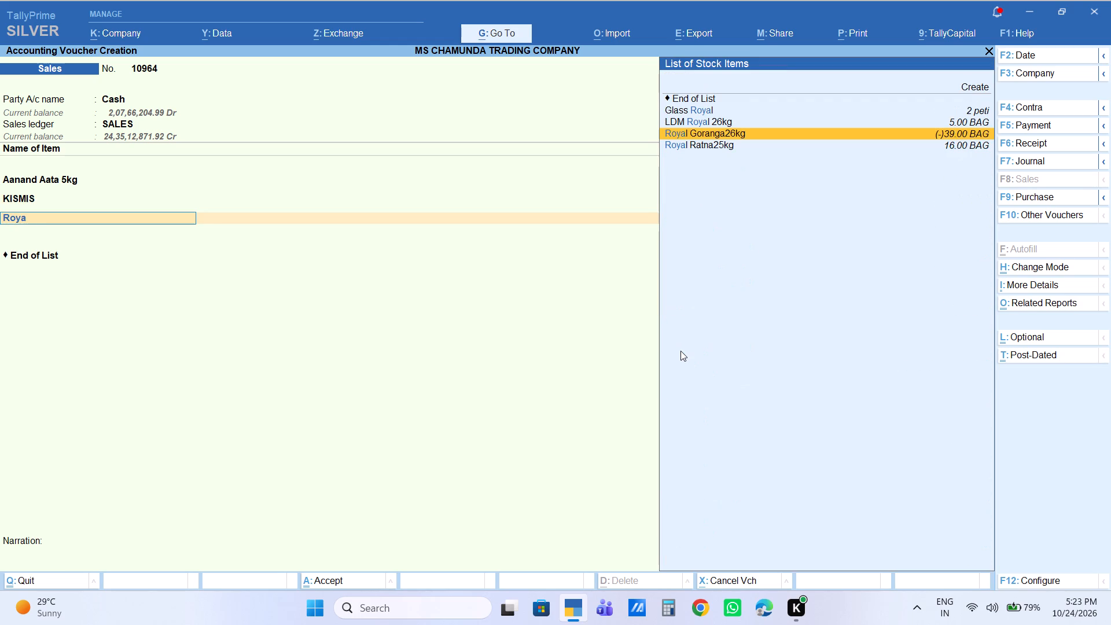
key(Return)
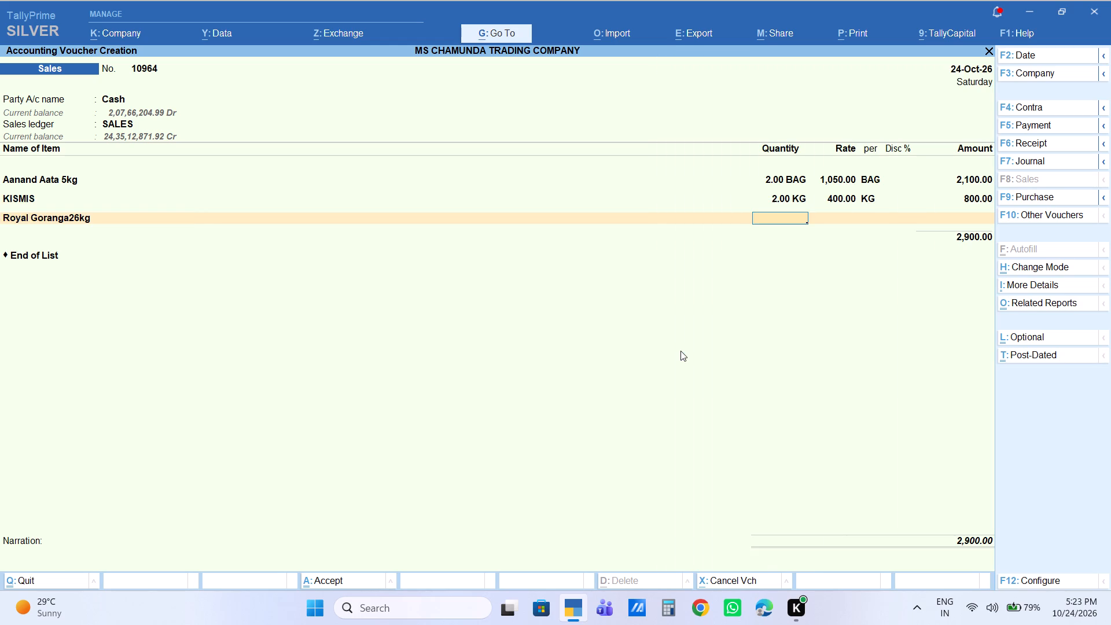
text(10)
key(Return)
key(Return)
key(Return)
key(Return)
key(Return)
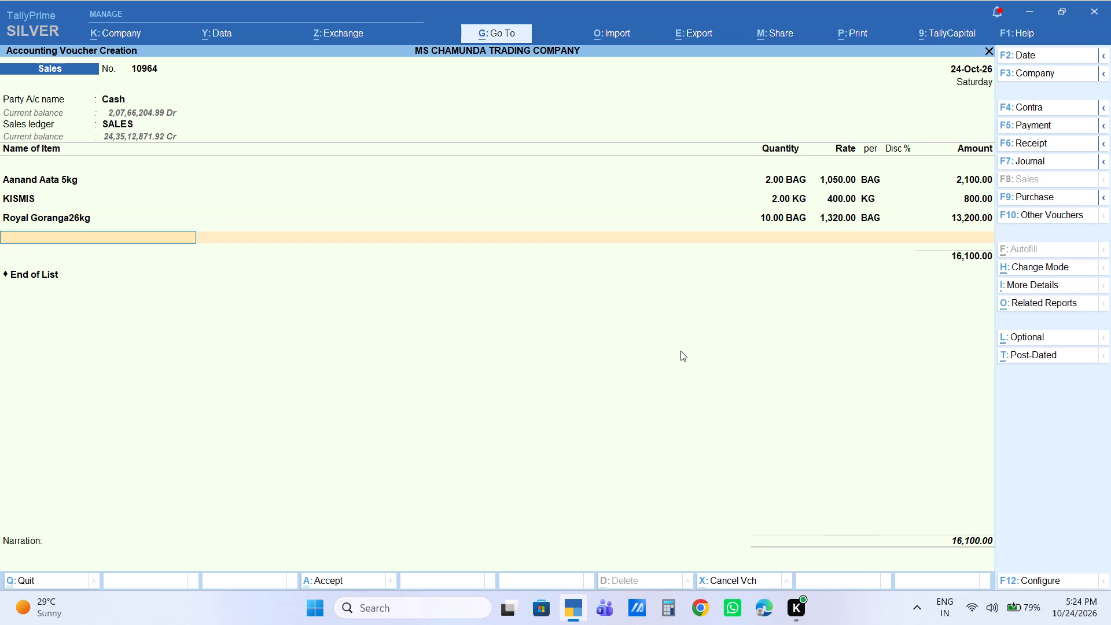
Add Ratna Miniket25kg below Royal Goranga26kg, quantity 5 BAG, with the amount set to 6125.
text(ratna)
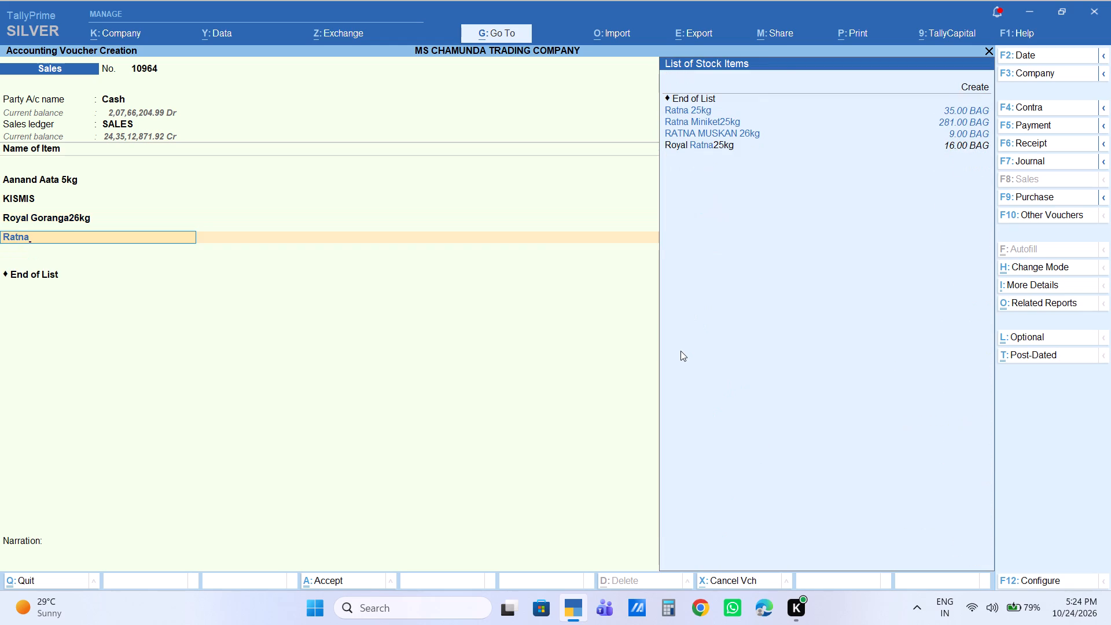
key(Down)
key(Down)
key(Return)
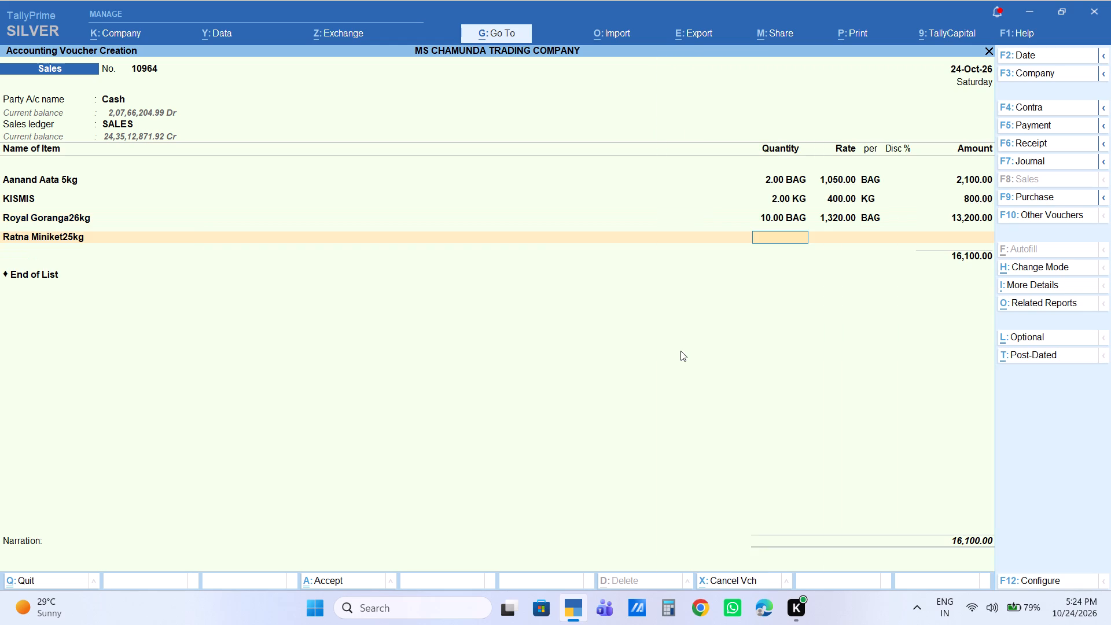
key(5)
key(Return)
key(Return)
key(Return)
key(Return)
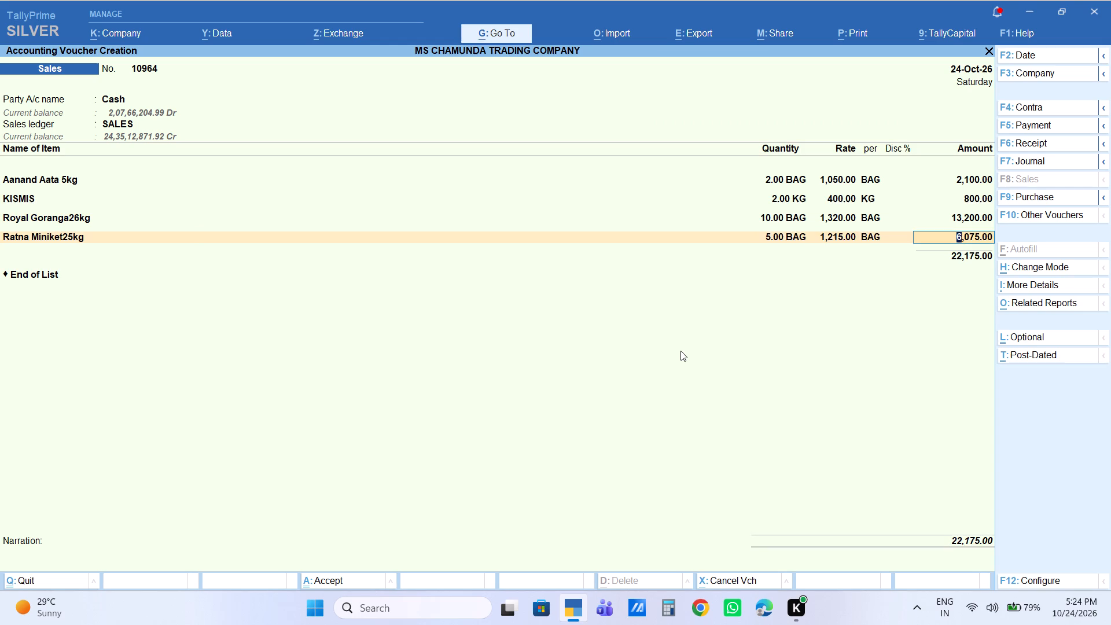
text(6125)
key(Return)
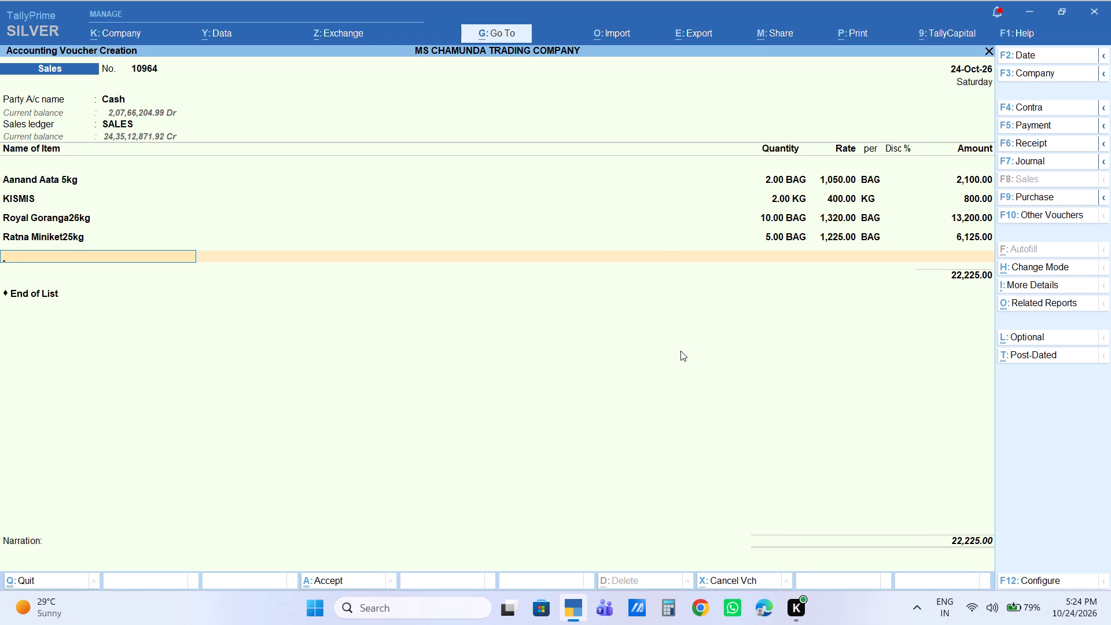
Add RATNA MUSKAN 26kg below Ratna Miniket25kg, quantity 10 BAG at the default rate.
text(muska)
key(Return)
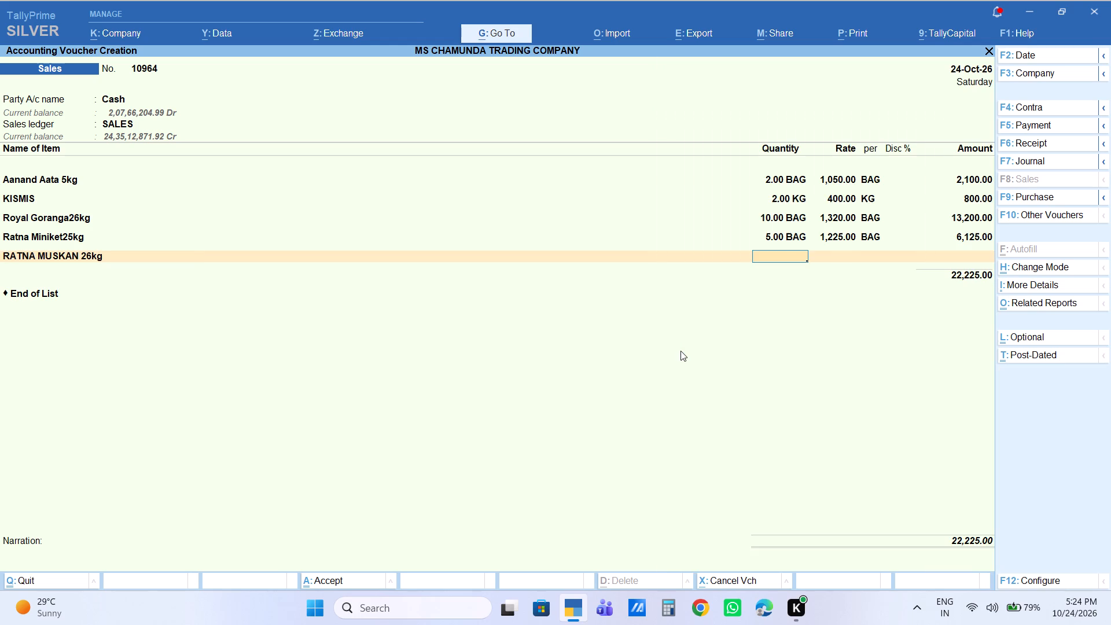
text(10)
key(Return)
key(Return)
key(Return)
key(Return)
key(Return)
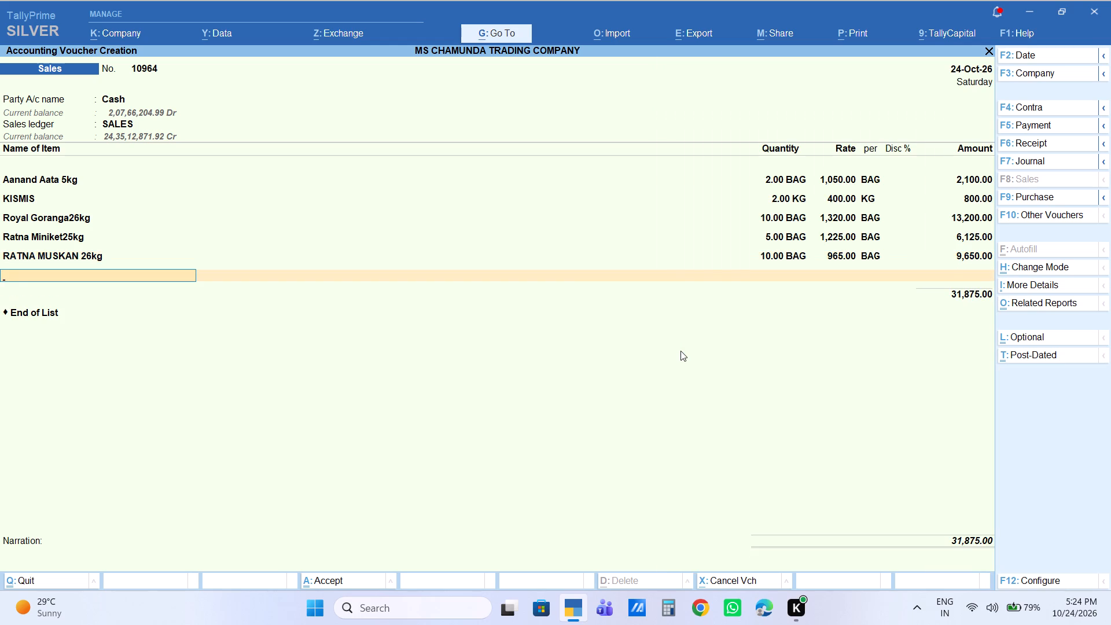
Add Tata Chai Rs10 BDL below RATNA MUSKAN 26kg, quantity 10 BDL at the default rate.
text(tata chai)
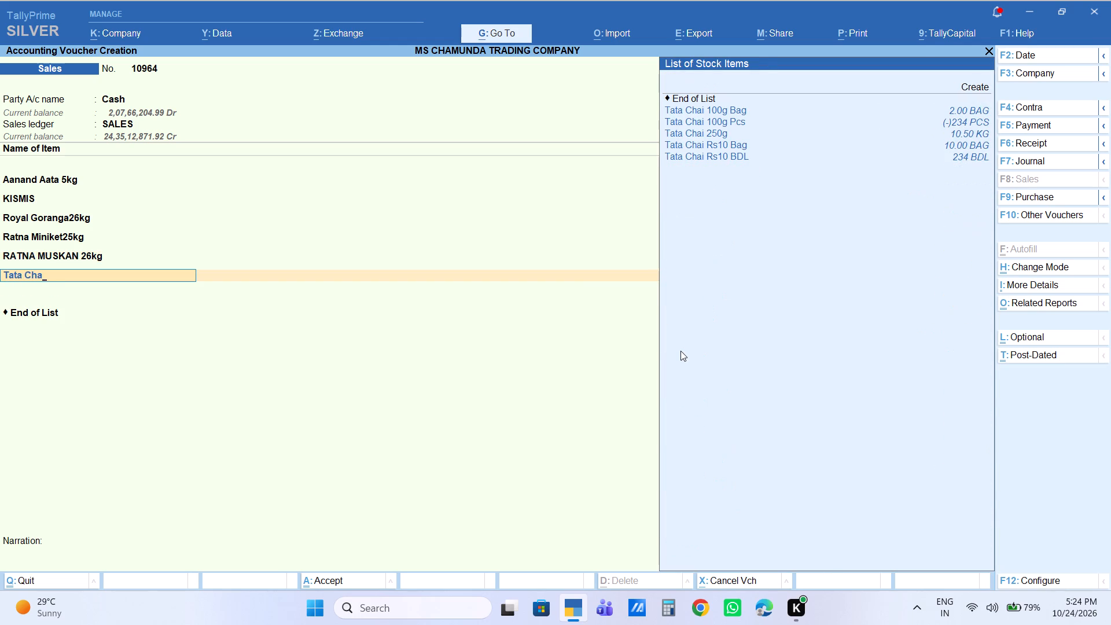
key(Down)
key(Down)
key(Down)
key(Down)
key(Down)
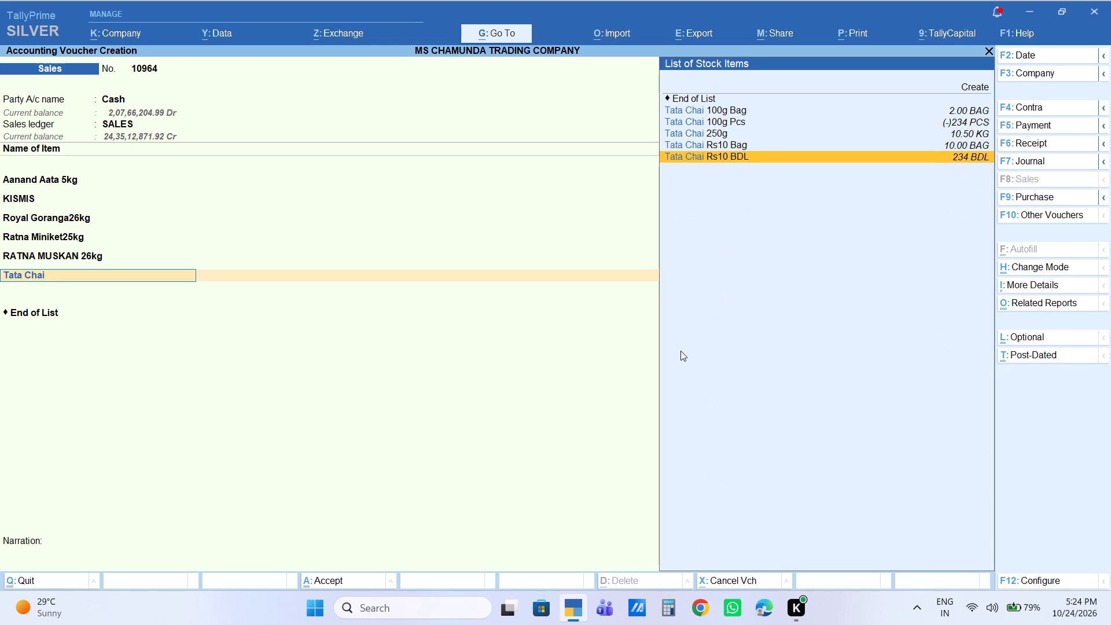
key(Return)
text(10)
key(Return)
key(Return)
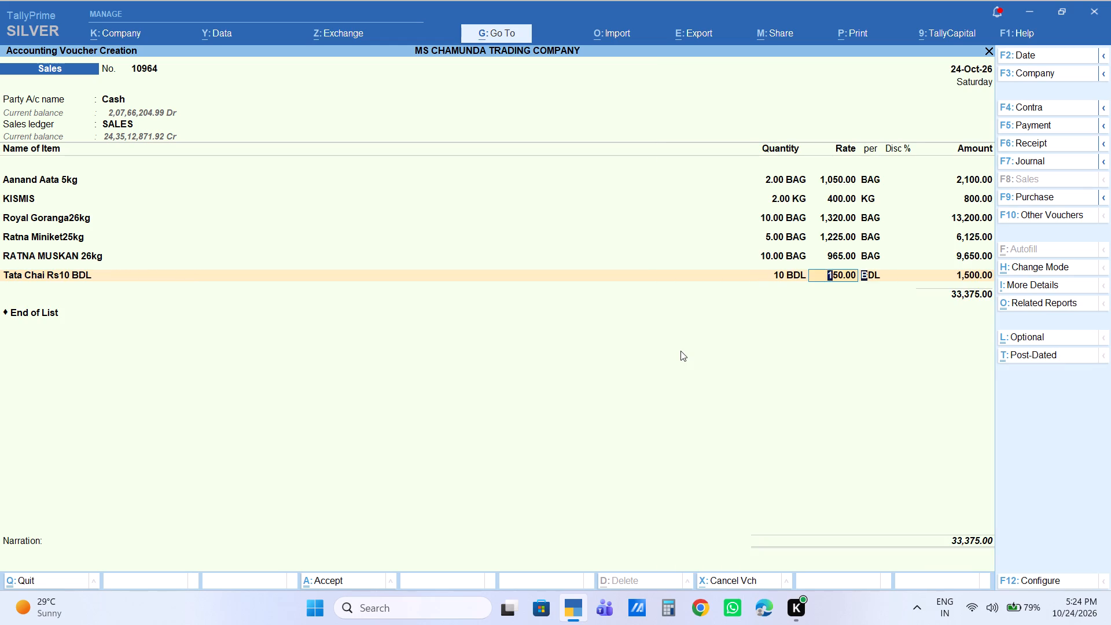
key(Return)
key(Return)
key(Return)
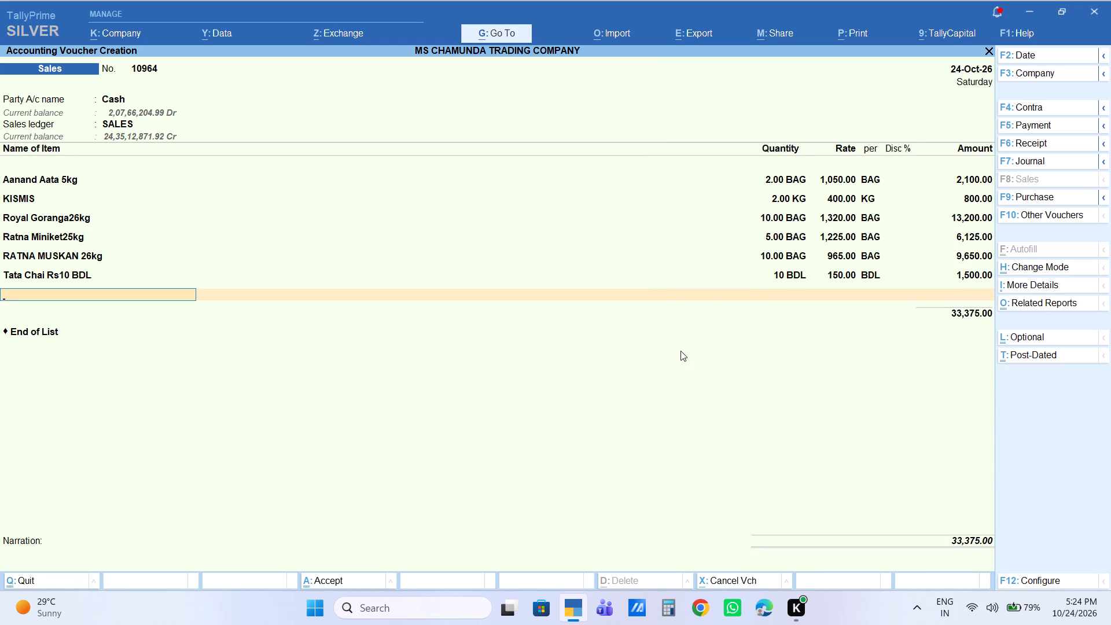
Add R GARAM RS5 BdL below Tata Chai Rs10 BDL, quantity 8 BDL at the default rate.
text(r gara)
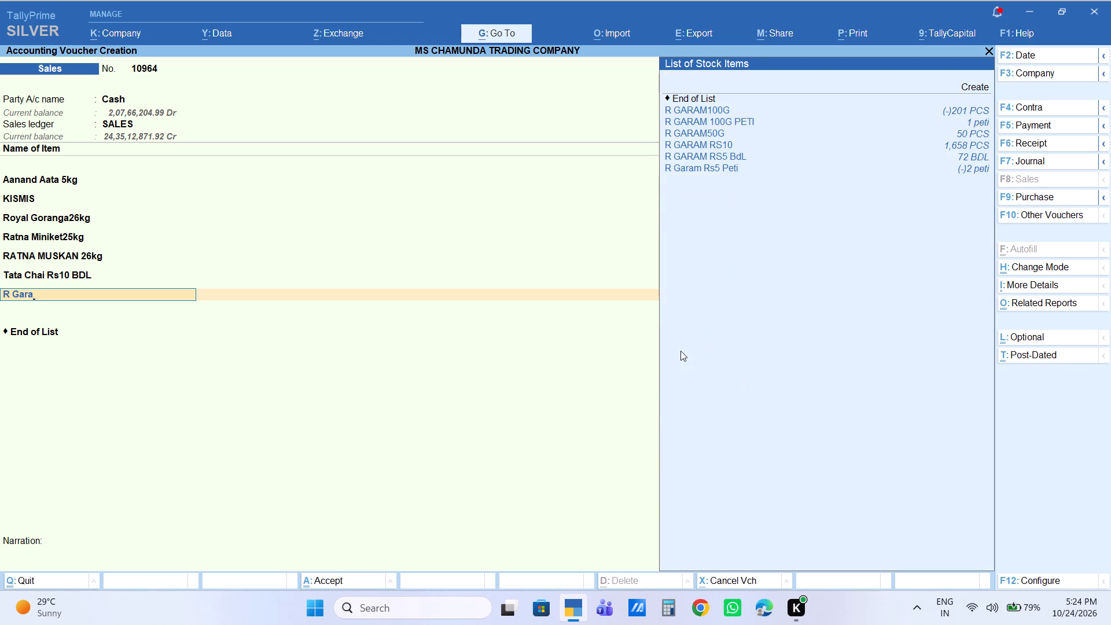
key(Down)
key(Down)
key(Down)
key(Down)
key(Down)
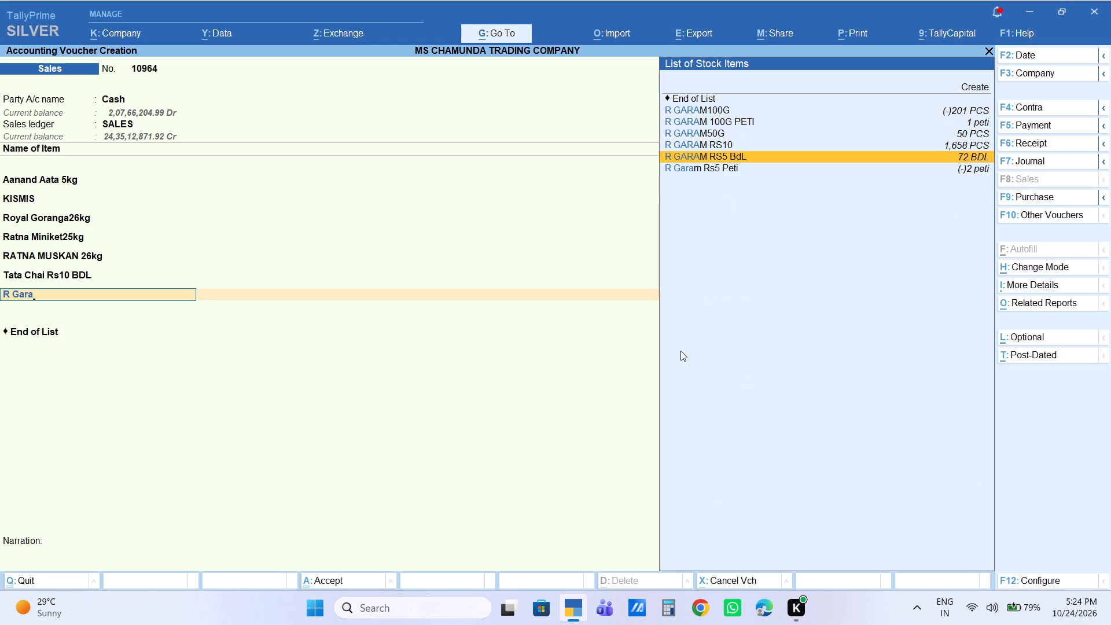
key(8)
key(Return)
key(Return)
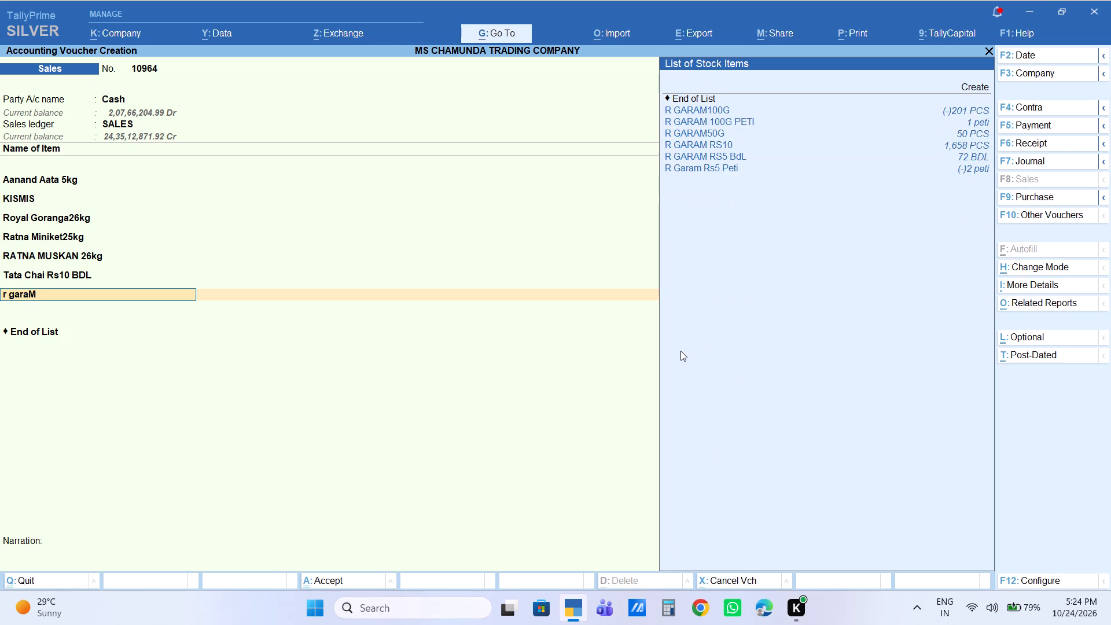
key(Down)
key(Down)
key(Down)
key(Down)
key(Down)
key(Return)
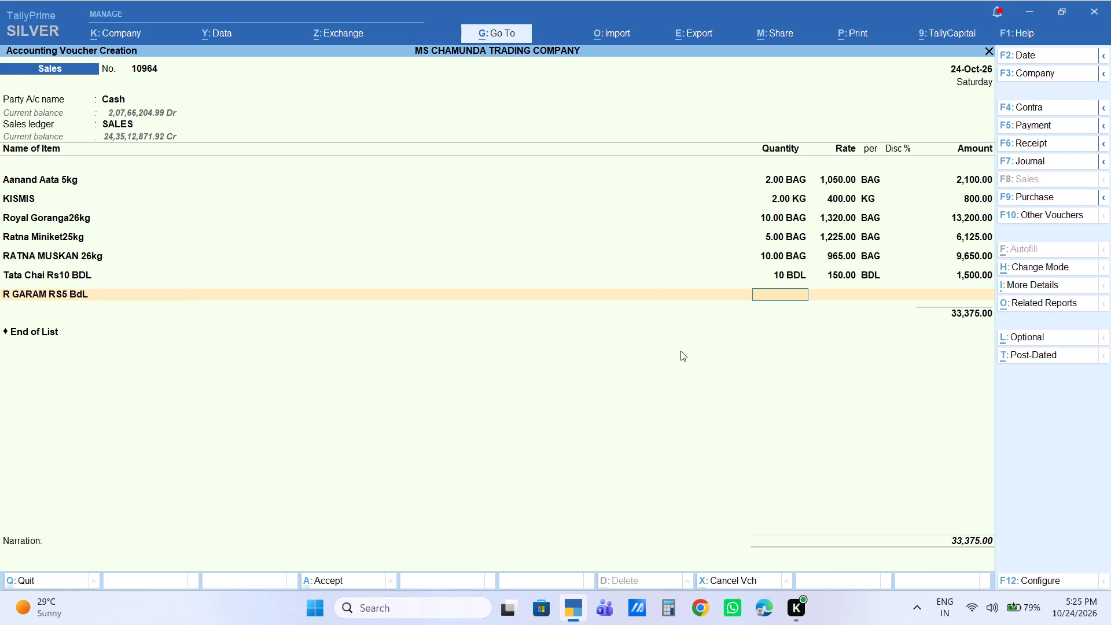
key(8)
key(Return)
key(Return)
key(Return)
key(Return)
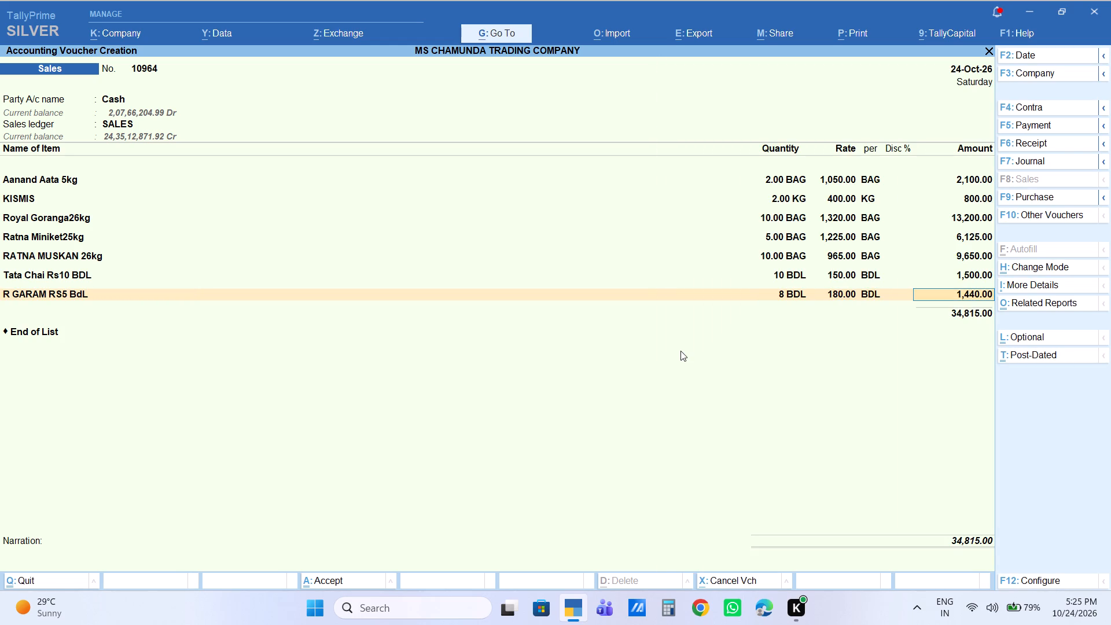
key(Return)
End the item list, add a Labour Charge of 55 and save sales voucher 10964.
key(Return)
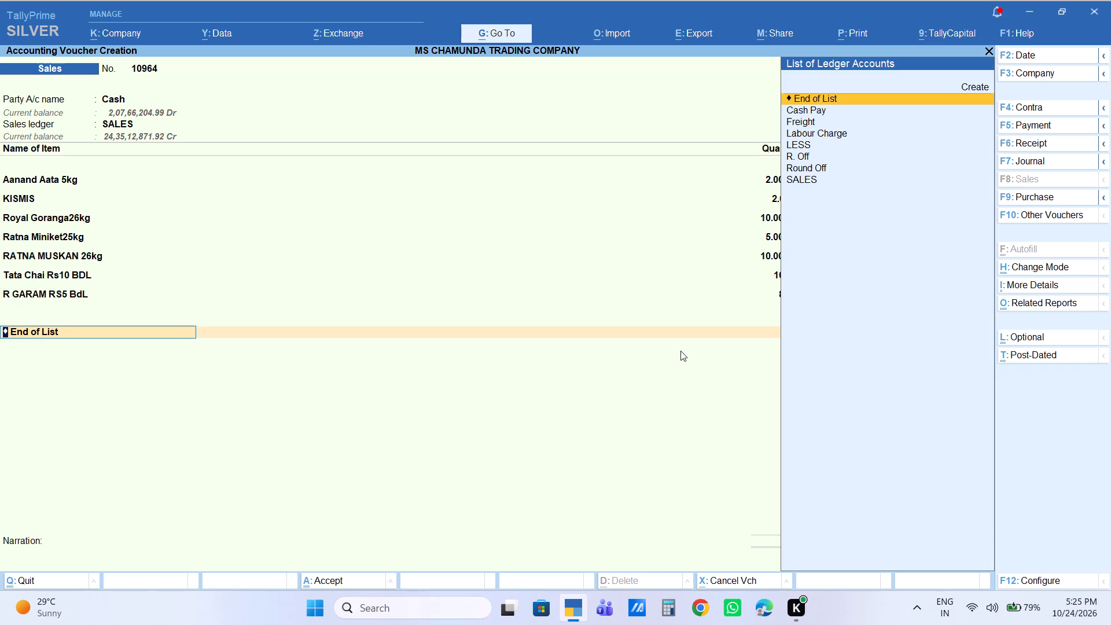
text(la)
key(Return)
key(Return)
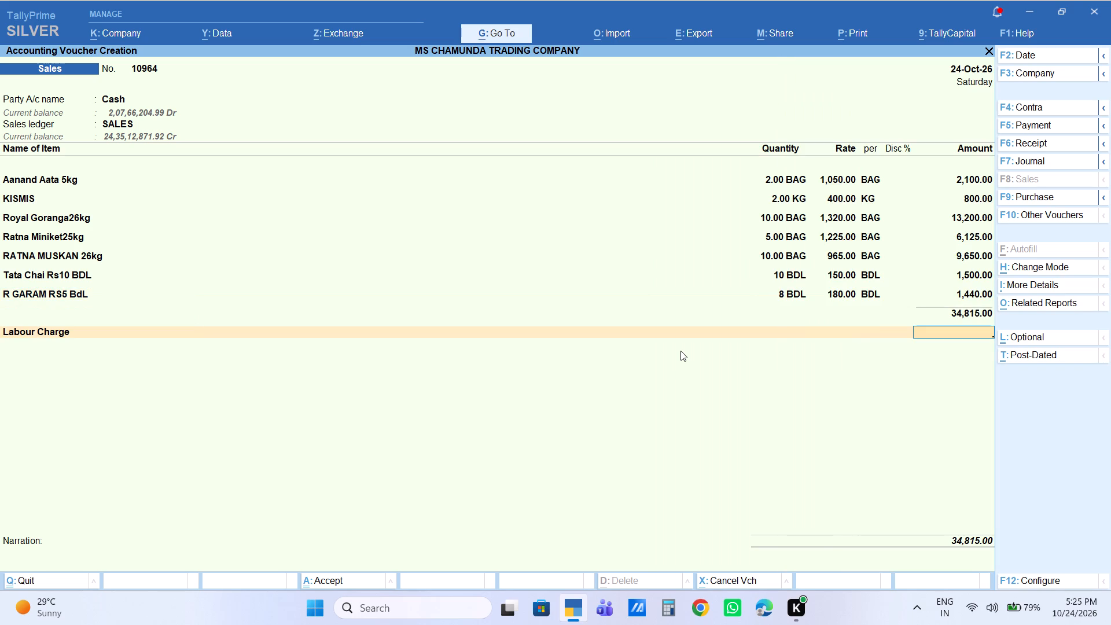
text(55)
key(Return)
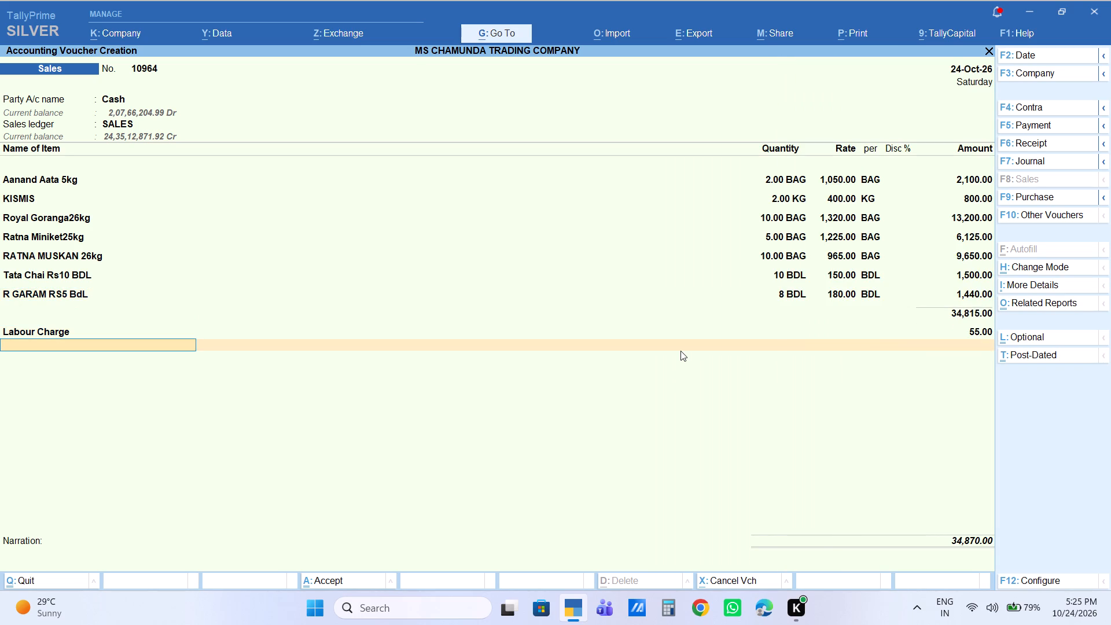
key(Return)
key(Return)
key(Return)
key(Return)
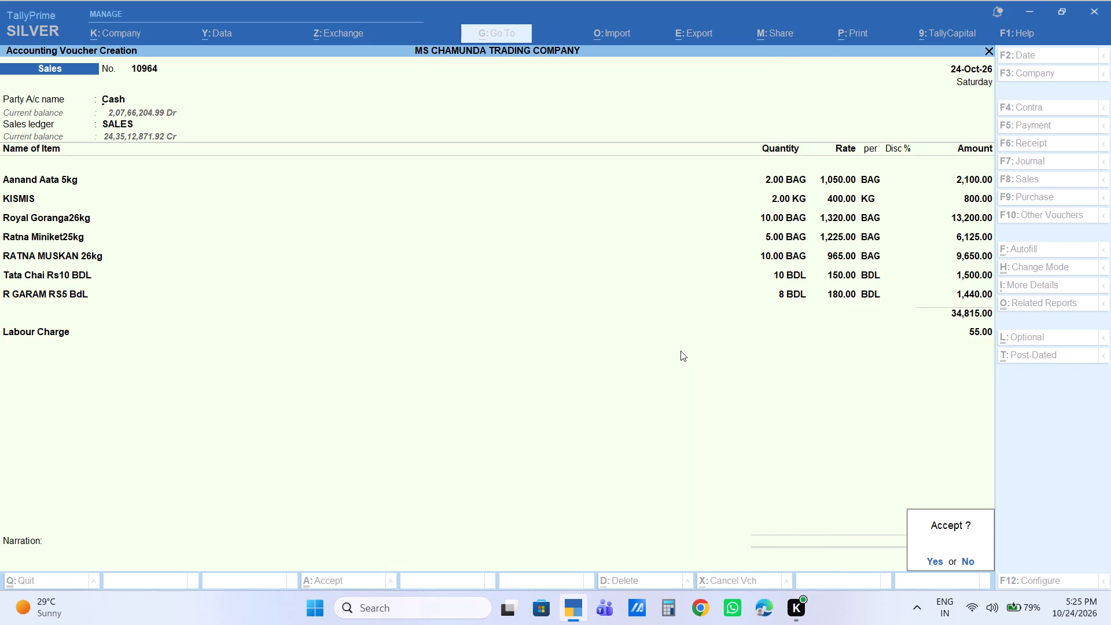
Start sales voucher 10965 with Cash as the party, default party details and SALES as the sales ledger.
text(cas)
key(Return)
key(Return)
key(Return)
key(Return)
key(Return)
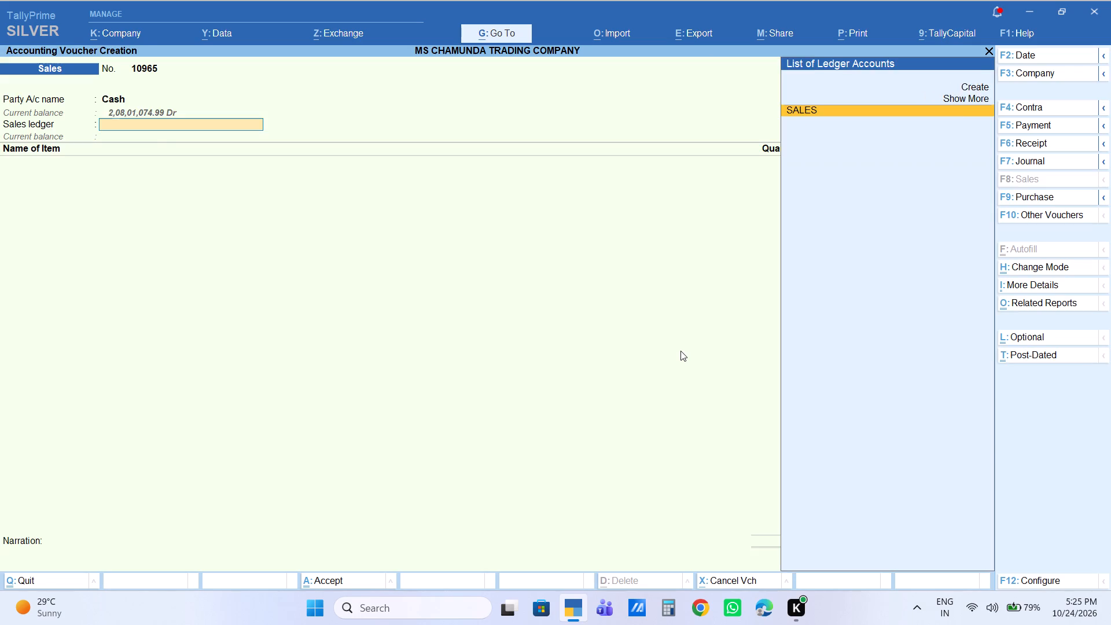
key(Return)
Add Sahnai Tina as the first item, quantity 1 TINA at the default rate.
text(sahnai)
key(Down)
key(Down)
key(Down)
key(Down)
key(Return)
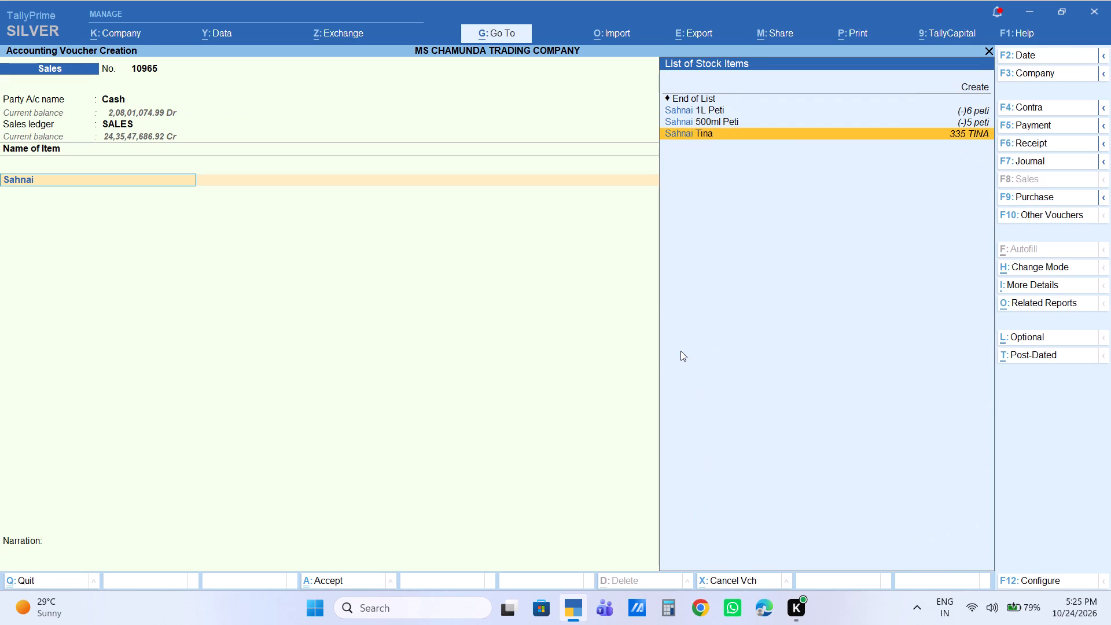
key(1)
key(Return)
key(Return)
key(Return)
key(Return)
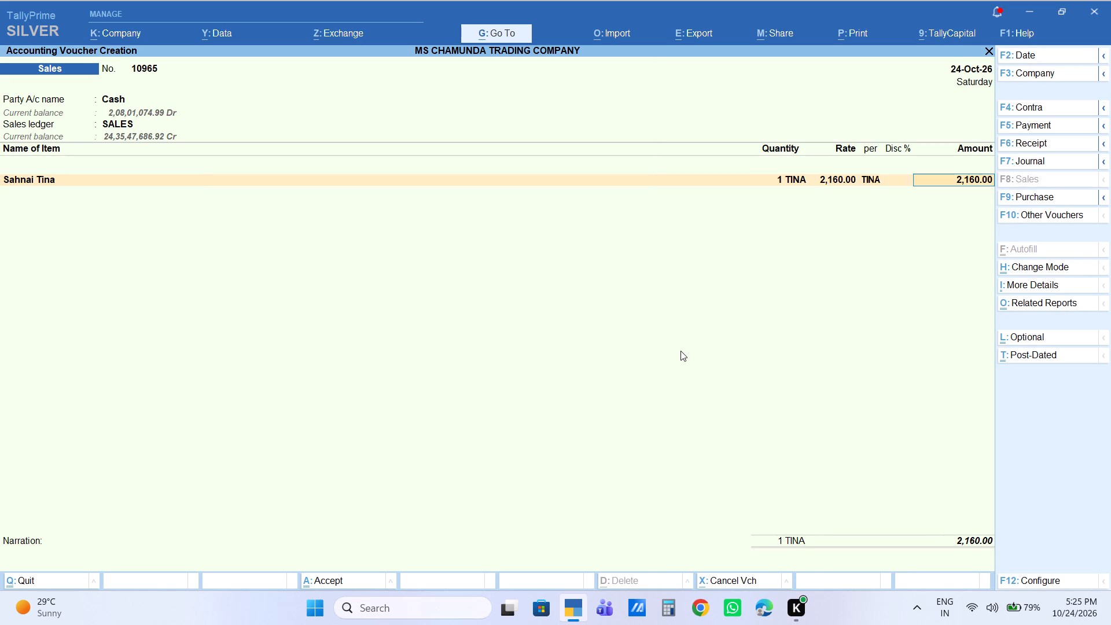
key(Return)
Add KAMDHENU 25KG below Sahnai Tina, quantity 4 BAG, with the amount set to 3400.
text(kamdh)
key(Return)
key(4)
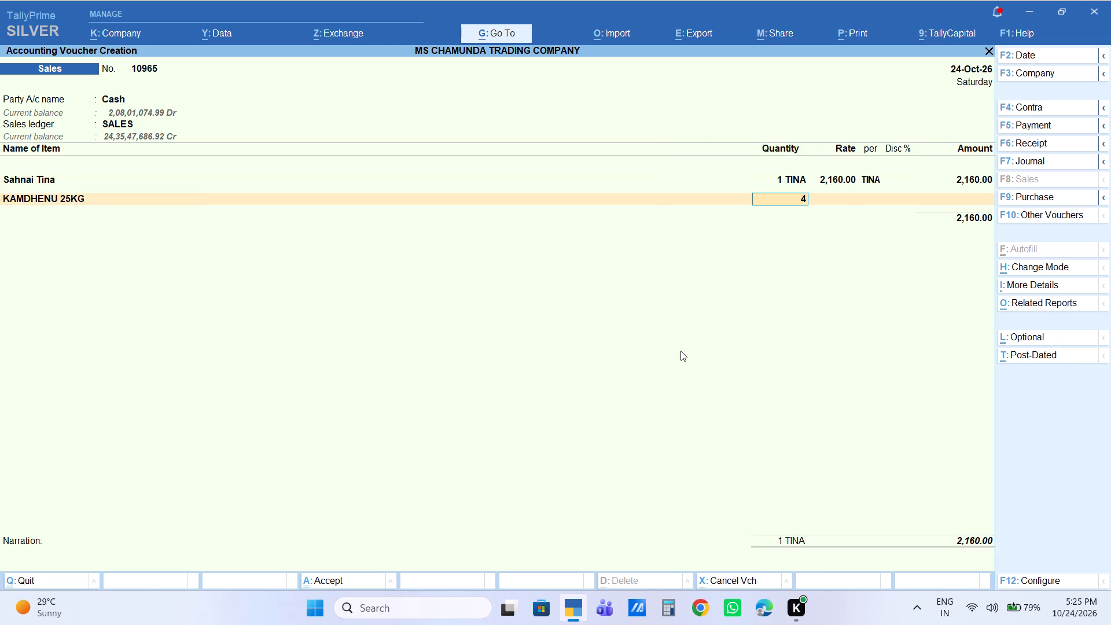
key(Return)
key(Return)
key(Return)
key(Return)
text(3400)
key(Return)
End the item list, add a Labour Charge of 10 and save sales voucher 10965.
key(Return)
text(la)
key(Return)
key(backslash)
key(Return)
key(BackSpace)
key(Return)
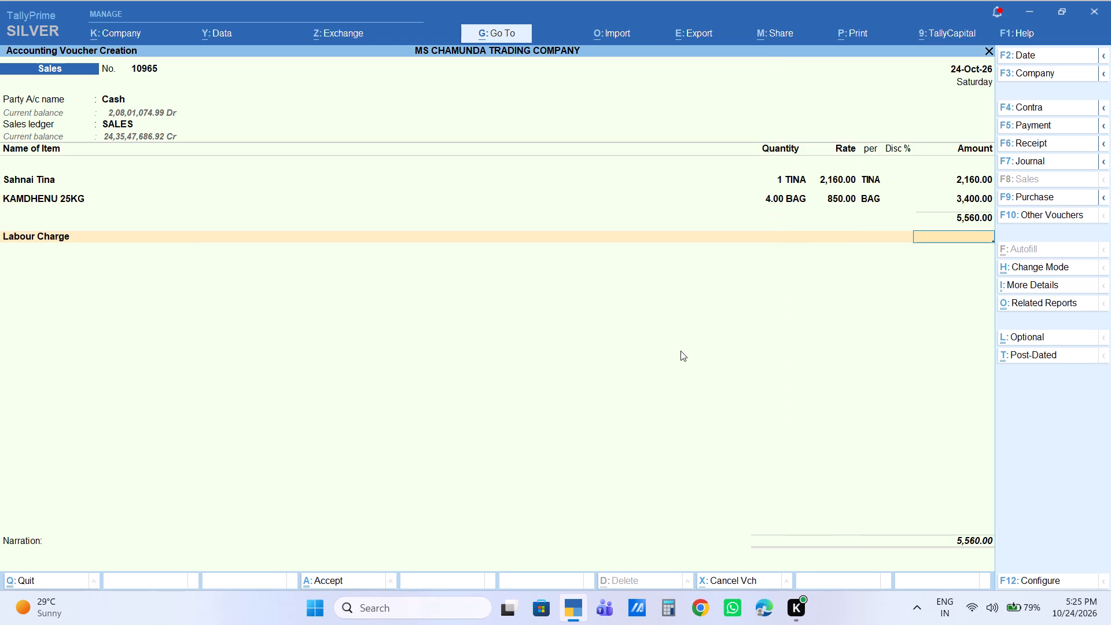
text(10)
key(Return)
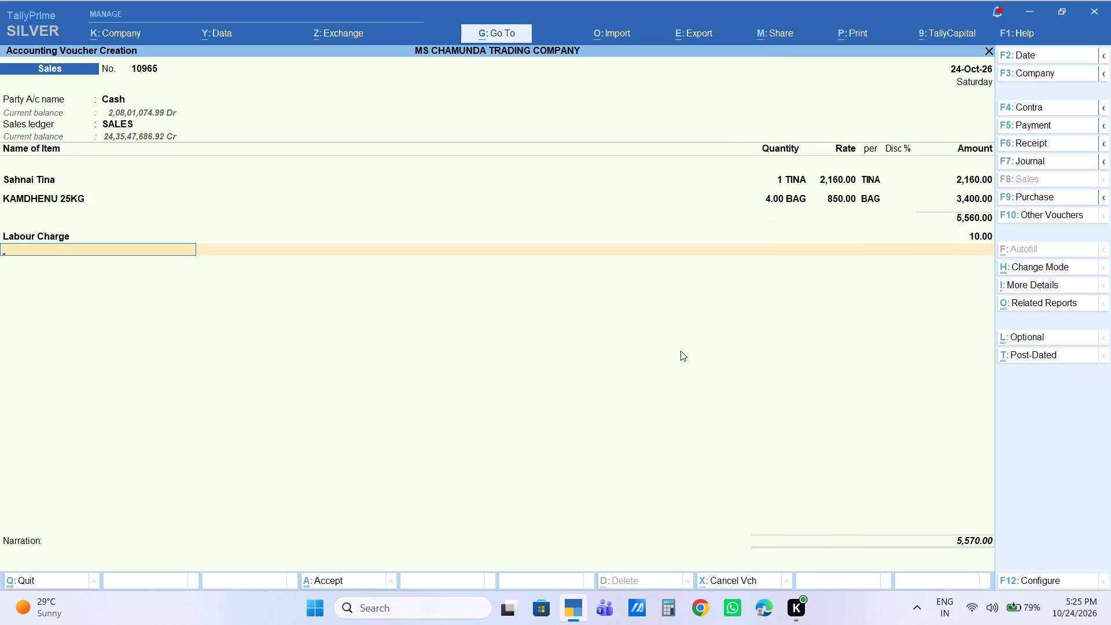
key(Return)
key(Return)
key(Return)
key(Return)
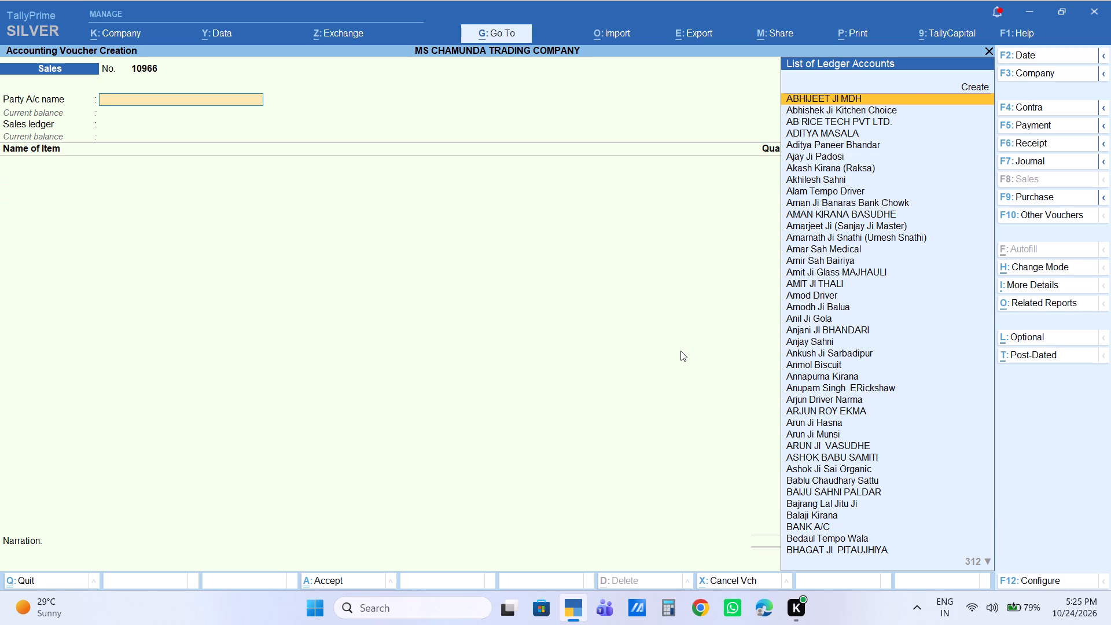
Start sales voucher 10966 with Cash as the party, enter the buyer's name as a new party, and use the SALES ledger.
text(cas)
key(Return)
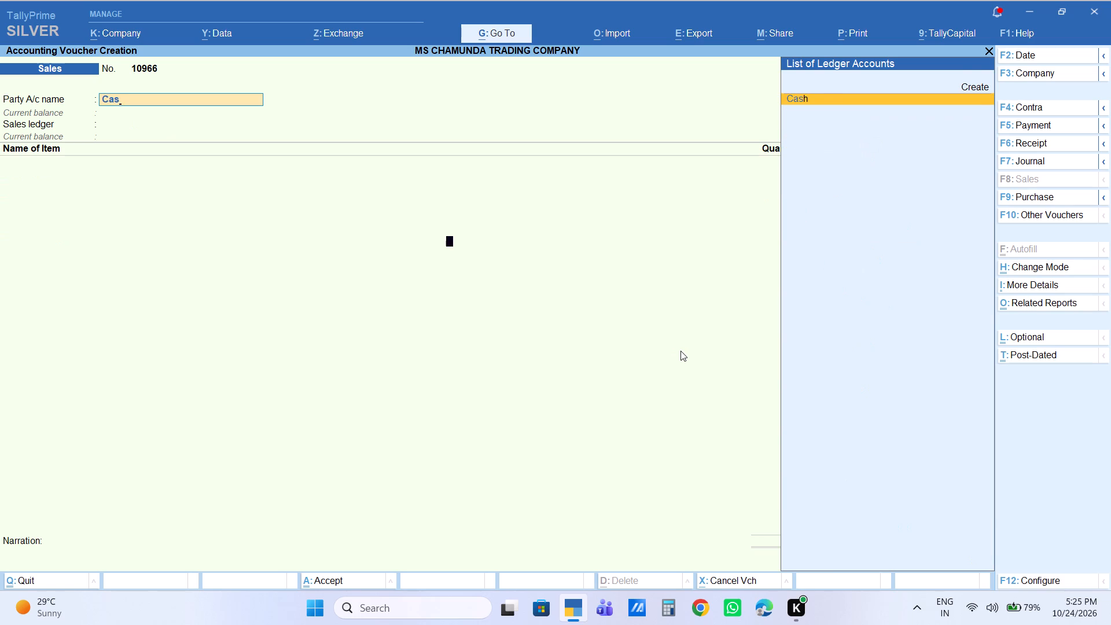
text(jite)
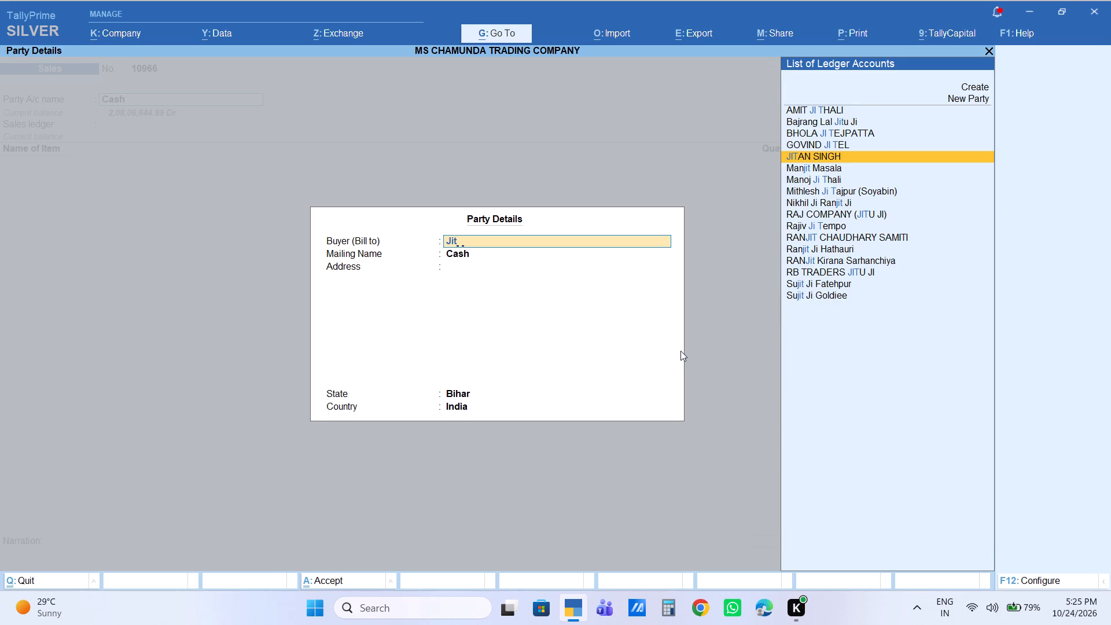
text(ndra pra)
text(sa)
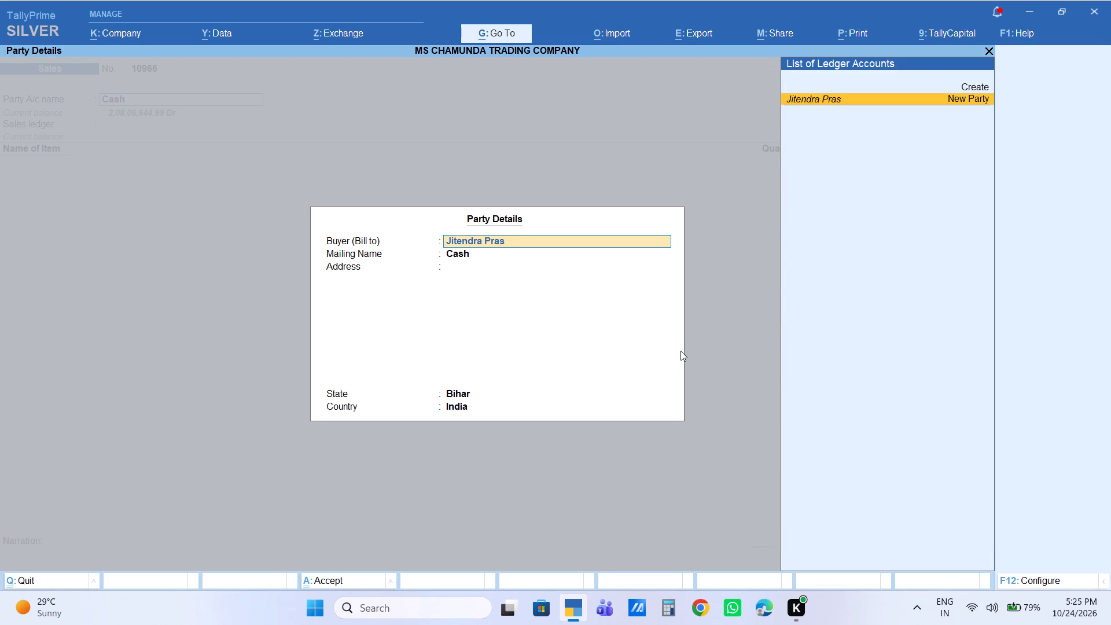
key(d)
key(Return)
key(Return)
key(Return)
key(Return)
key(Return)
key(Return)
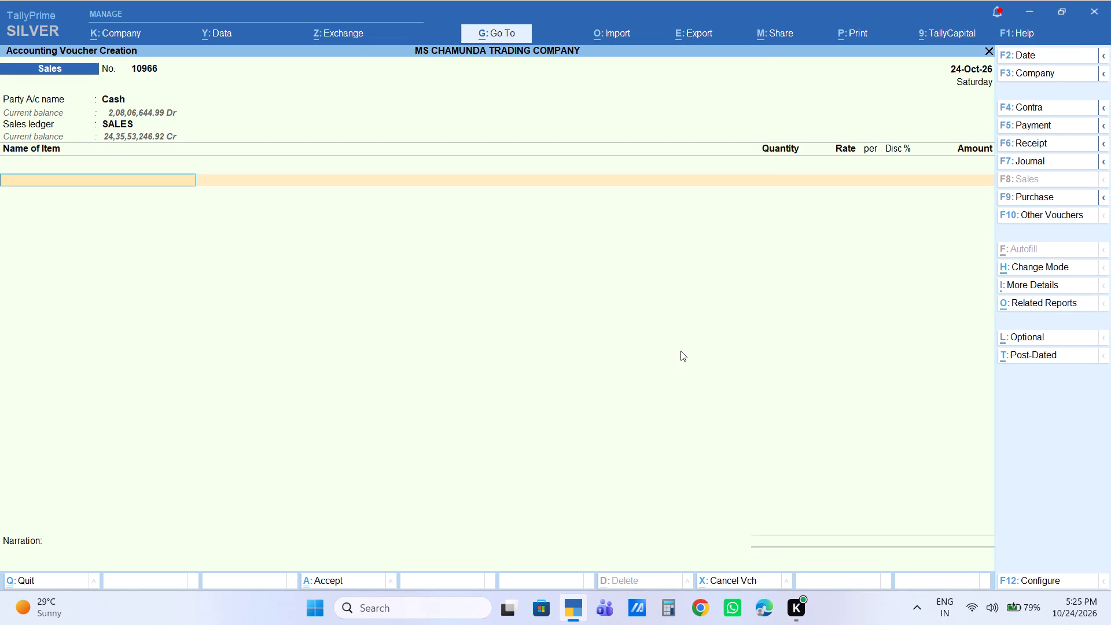
Add RATNA MUSKAN 26kg as the first item, quantity 6 BAG at the default rate.
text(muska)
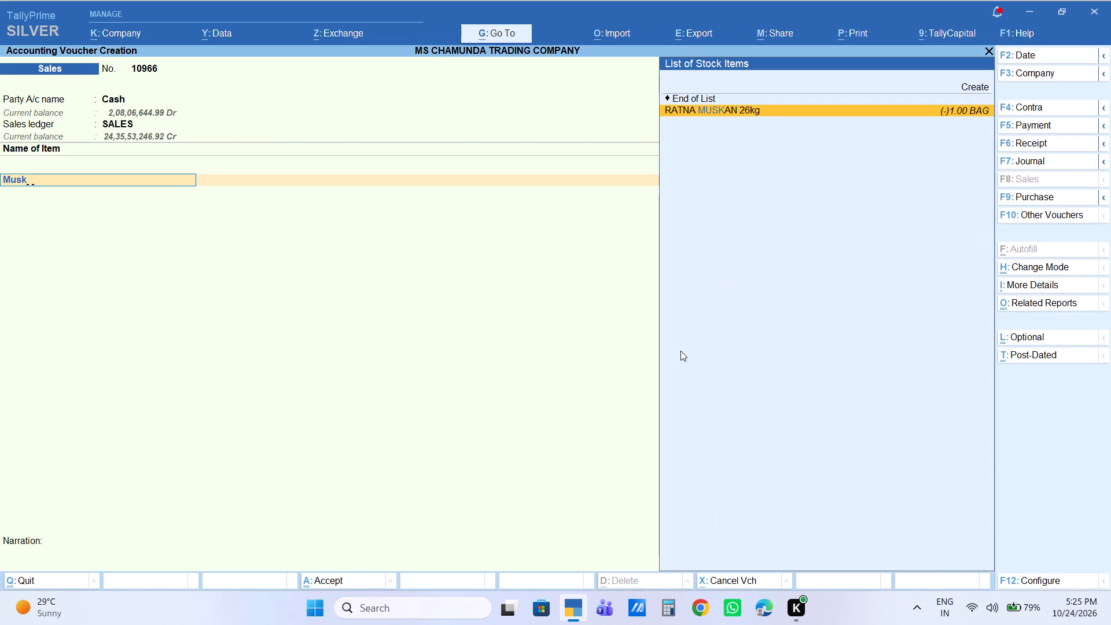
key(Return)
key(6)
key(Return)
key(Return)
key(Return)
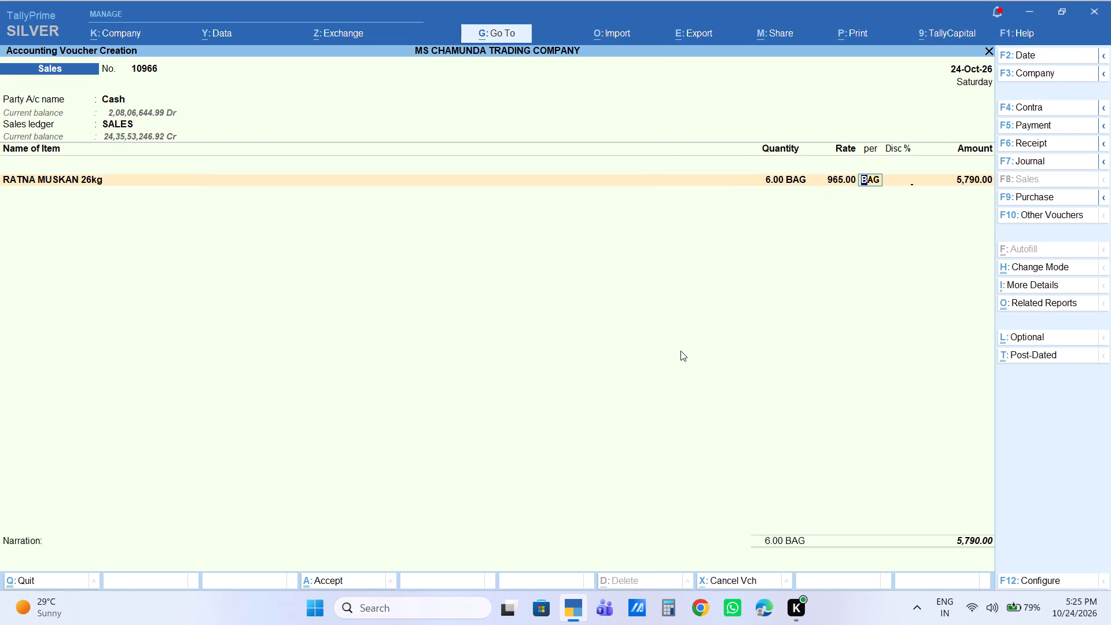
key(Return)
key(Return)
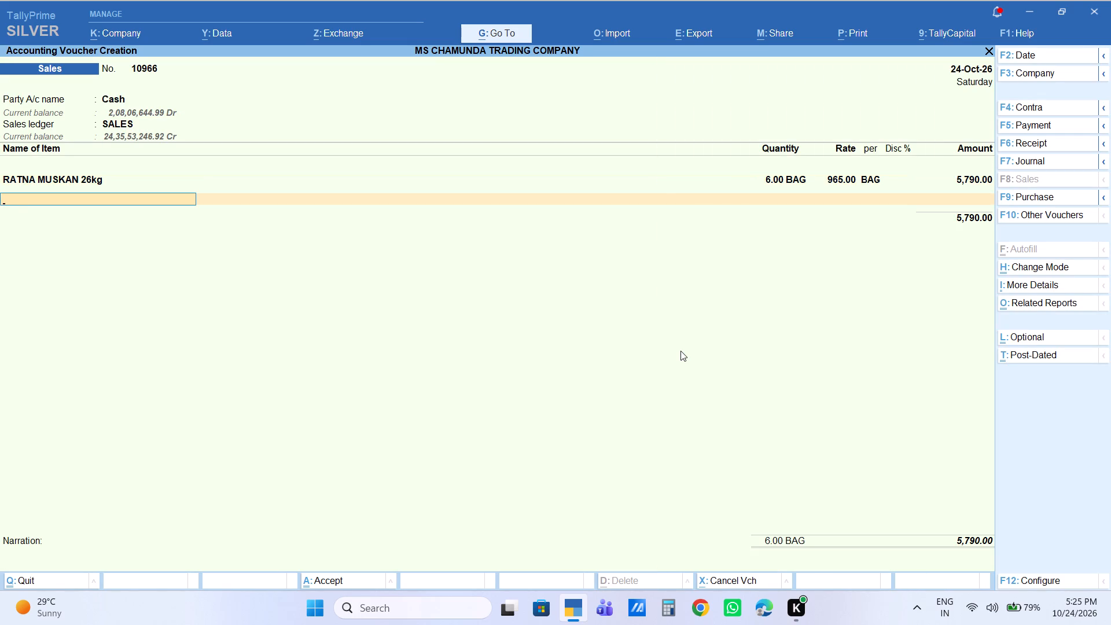
Add BUDHA BHOG 25KG below RATNA MUSKAN 26kg, quantity 6 BAG at the default rate.
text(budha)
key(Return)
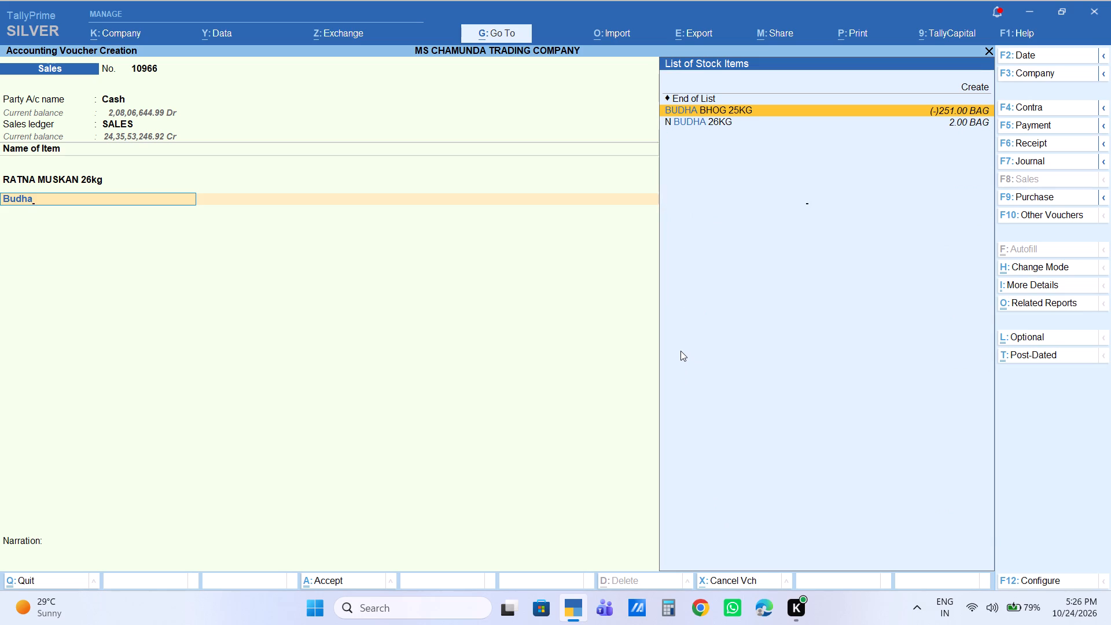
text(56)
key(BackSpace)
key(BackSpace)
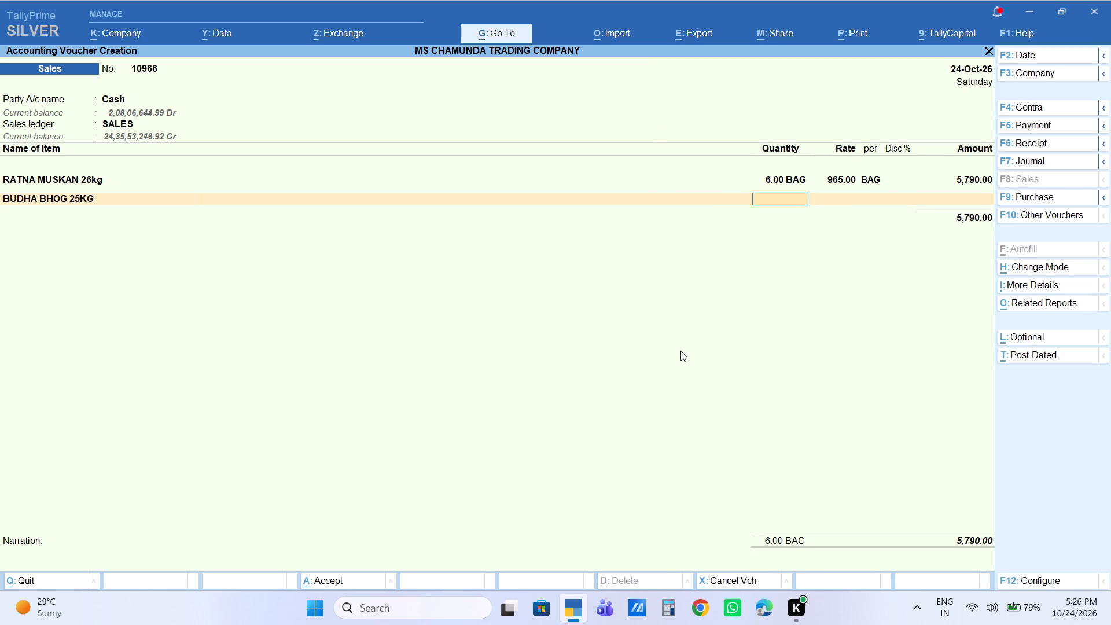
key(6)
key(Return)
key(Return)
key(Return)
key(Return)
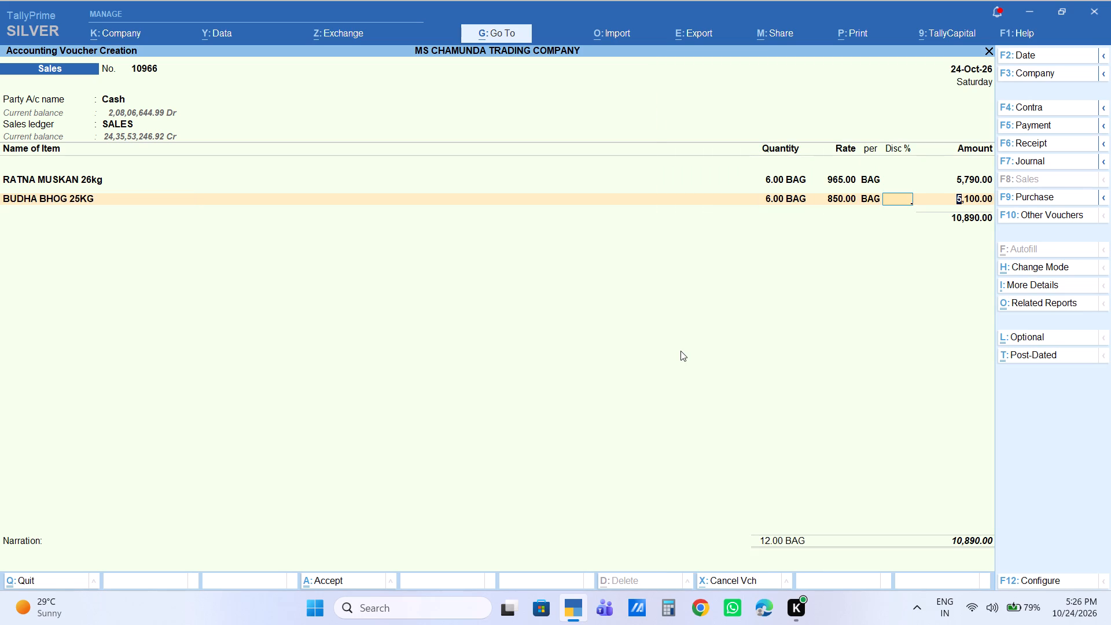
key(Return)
End the item list, add a Labour Charge of 24 and save sales voucher 10966.
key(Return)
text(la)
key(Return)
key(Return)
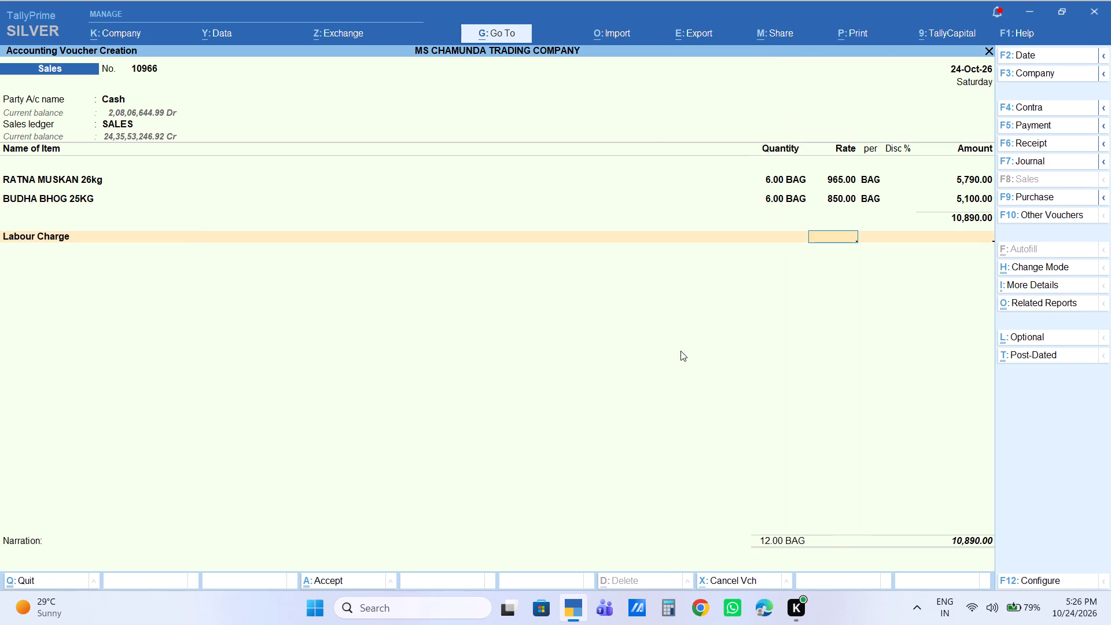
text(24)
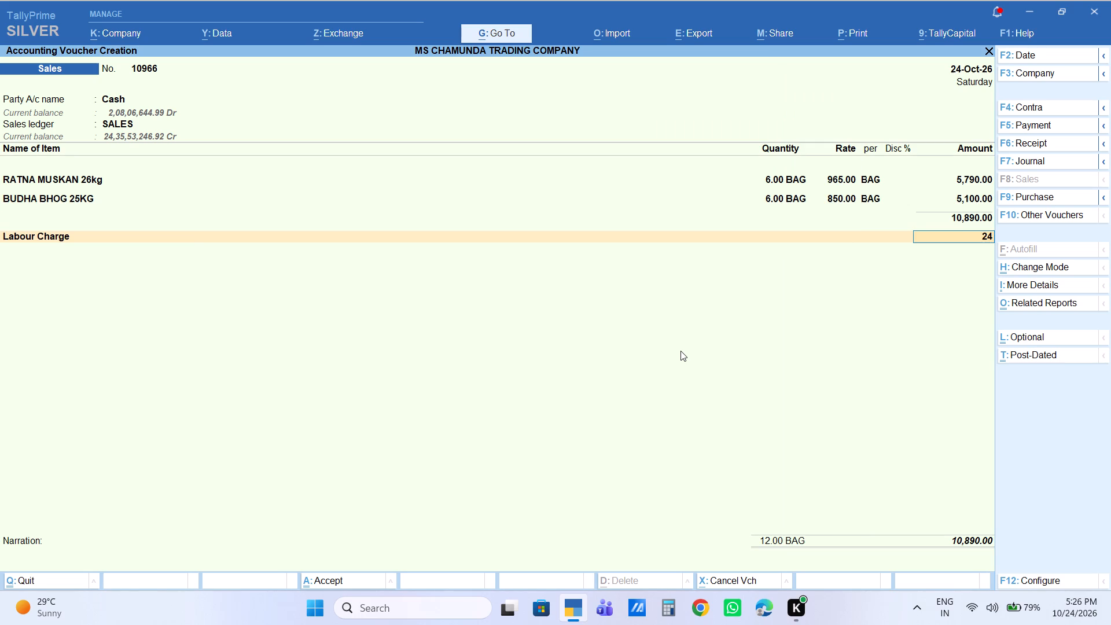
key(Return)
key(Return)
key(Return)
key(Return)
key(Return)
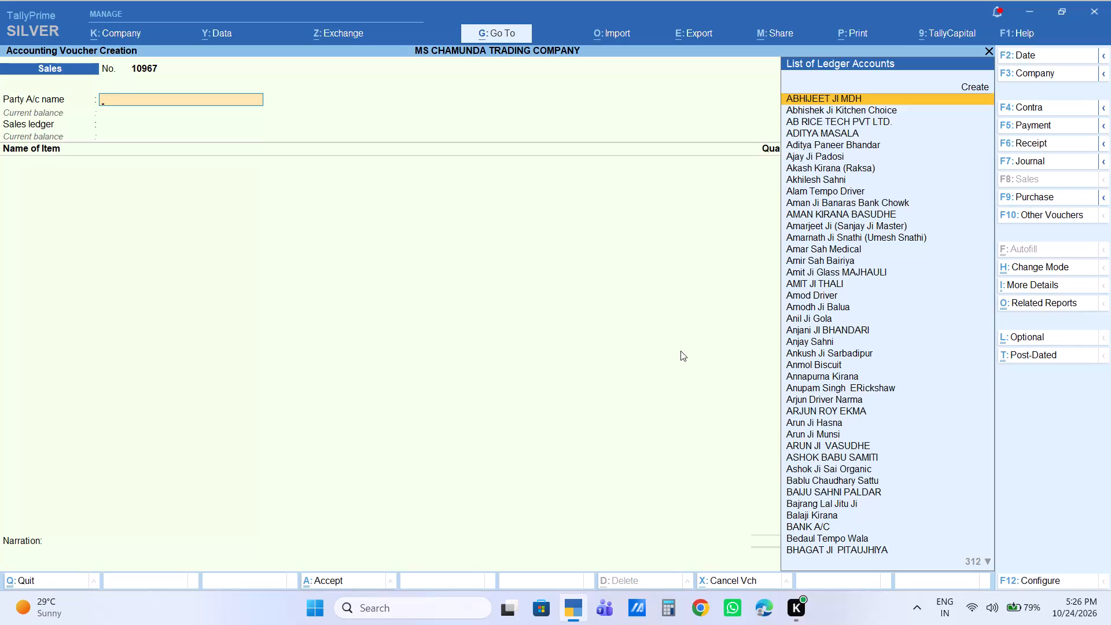
Start sales voucher 10967 with Cash as the party, keep the default party details, and use the SALES ledger.
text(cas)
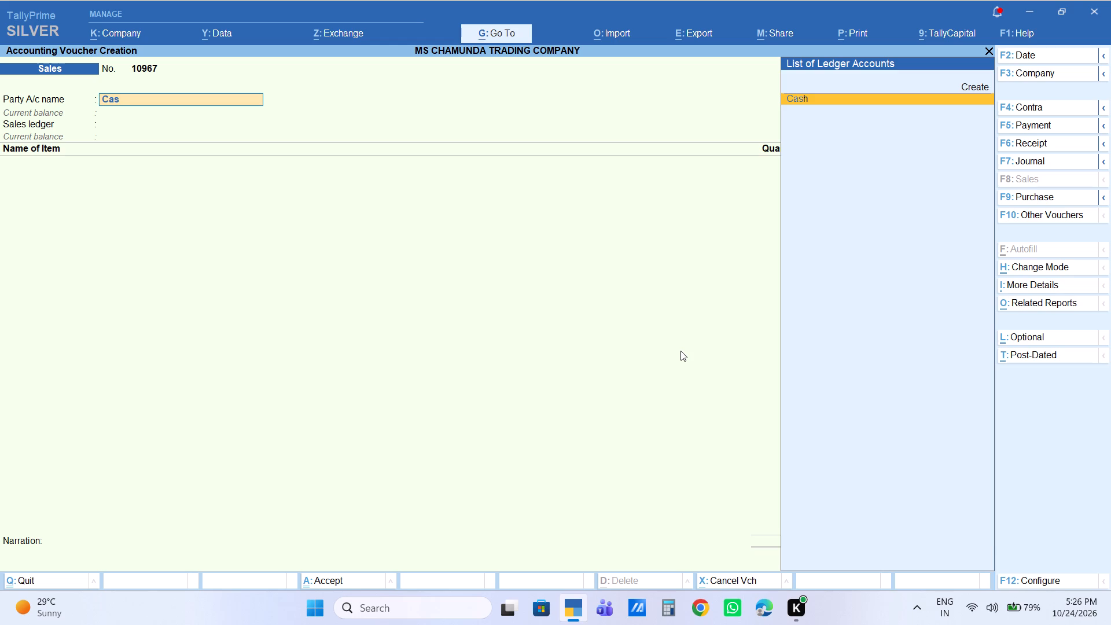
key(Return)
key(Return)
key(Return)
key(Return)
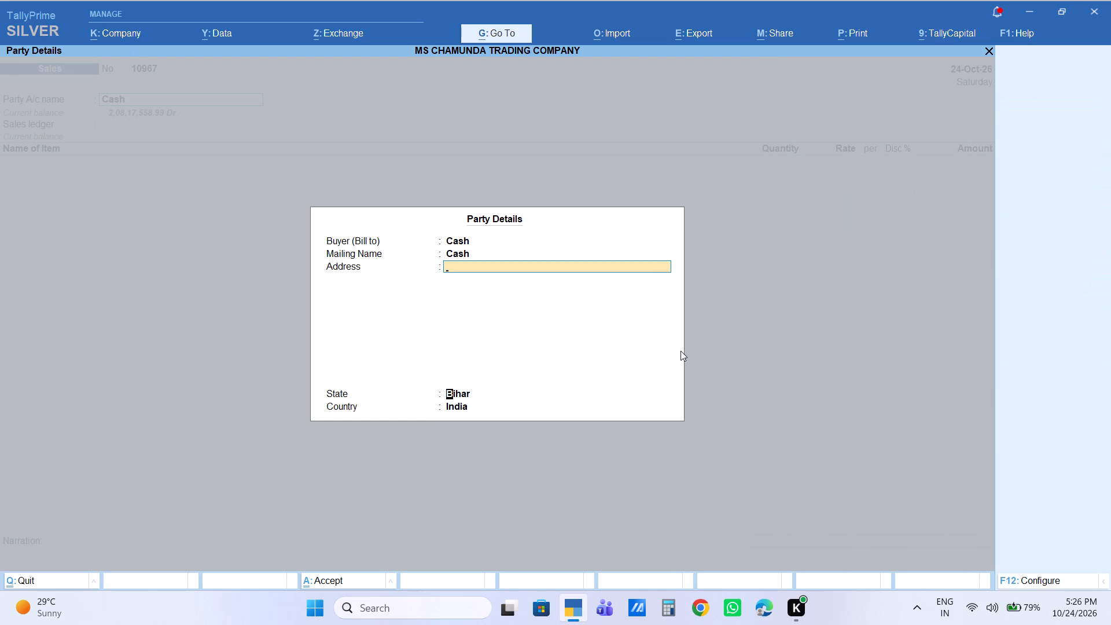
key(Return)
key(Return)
Add CHINI SF 50kg as the first item, quantity 10 BAG at the default rate.
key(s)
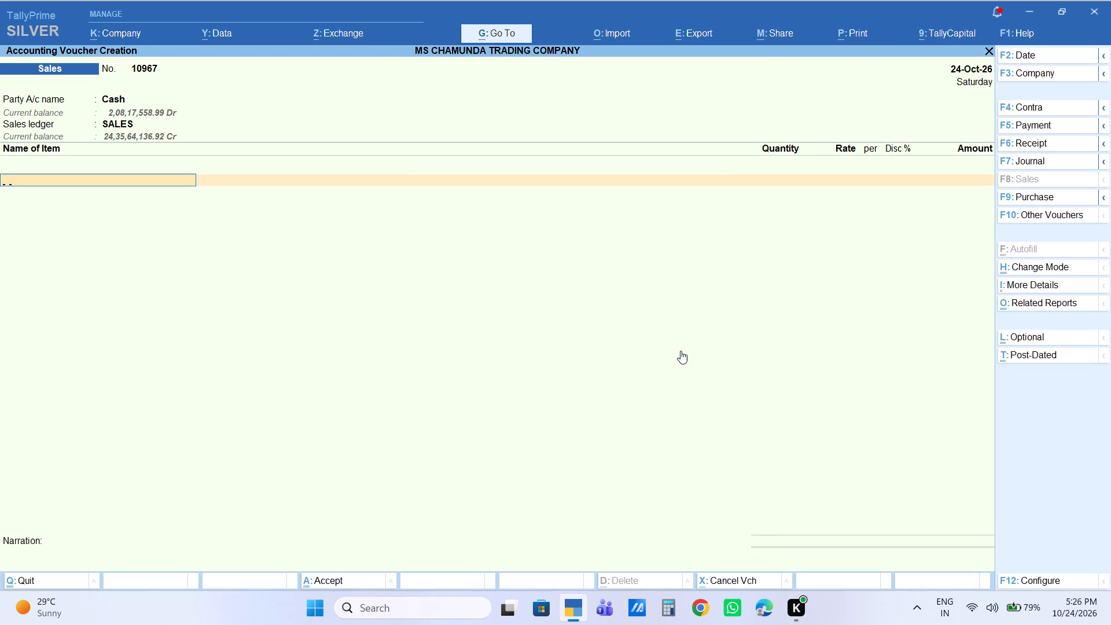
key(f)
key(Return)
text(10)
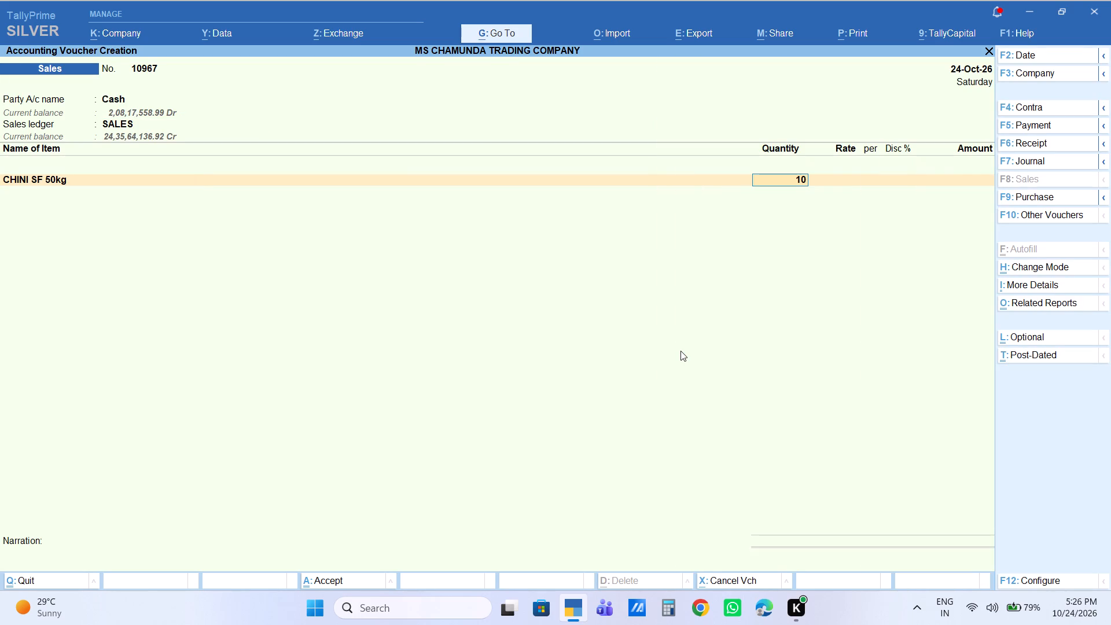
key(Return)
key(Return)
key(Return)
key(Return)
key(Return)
End the item list, add a Labour Charge of 40 and save sales voucher 10967.
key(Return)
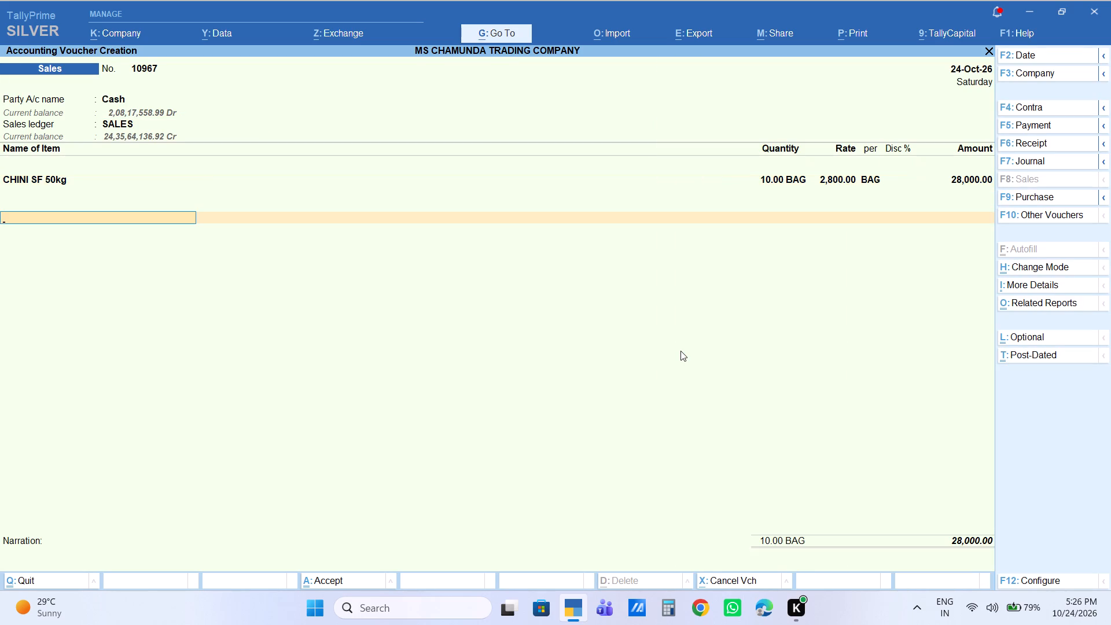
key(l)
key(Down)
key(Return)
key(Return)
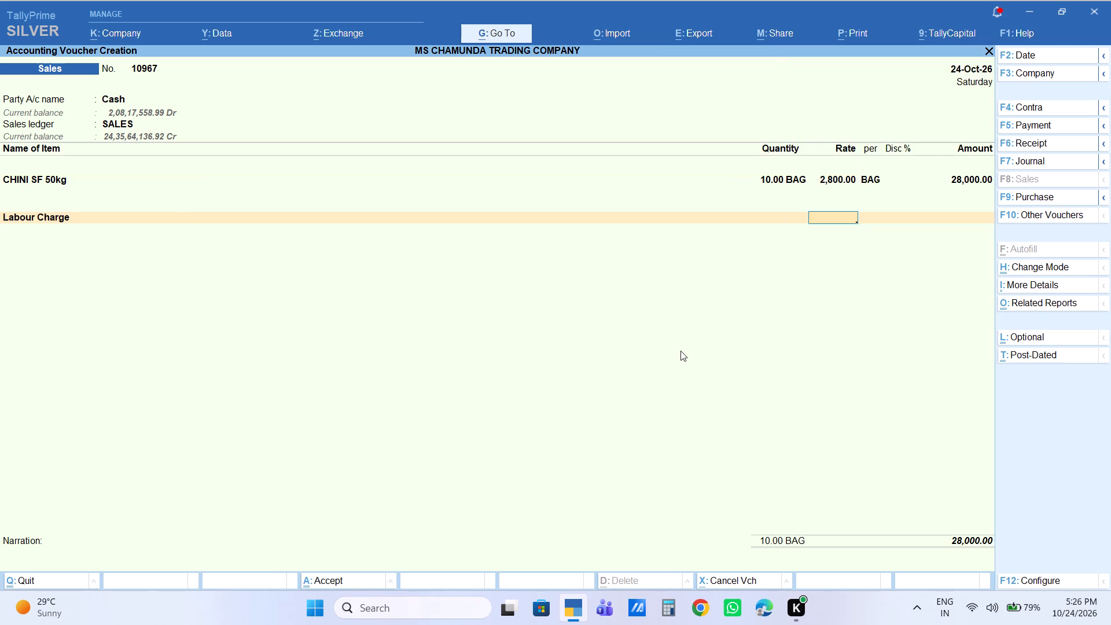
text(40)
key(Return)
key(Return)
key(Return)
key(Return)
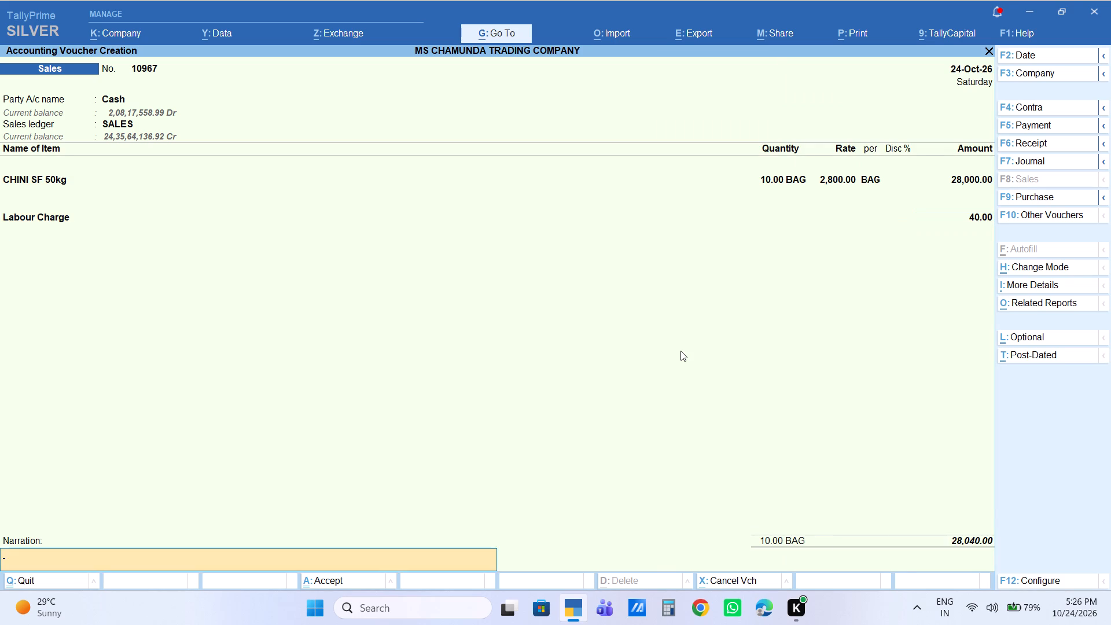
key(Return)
Start sales voucher 10968 with Cash as the party, keep the default party details, and use the SALES ledger.
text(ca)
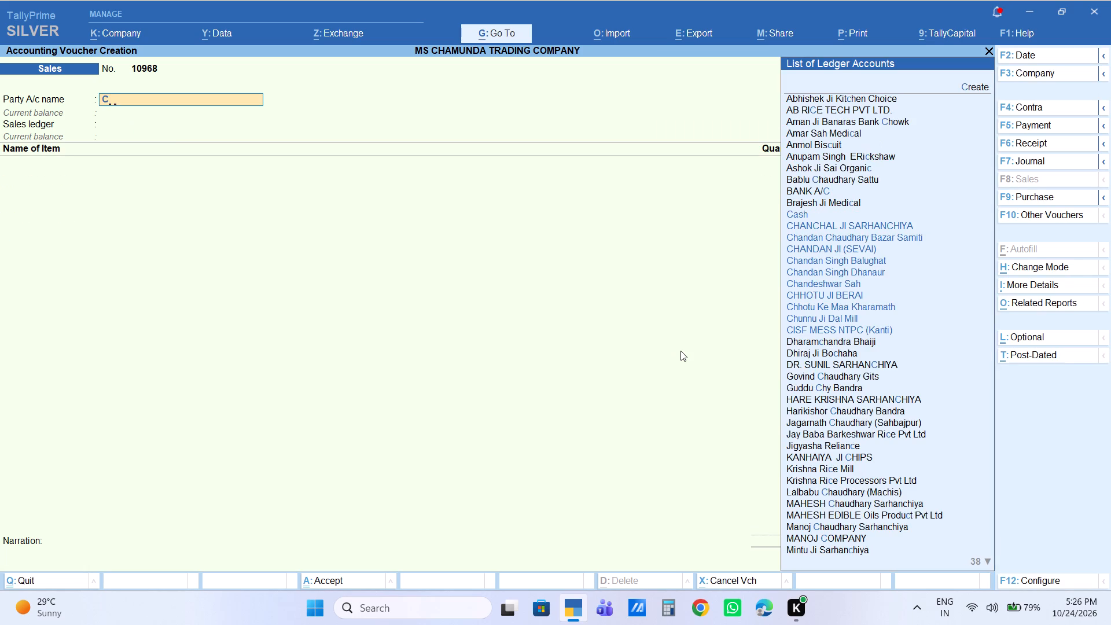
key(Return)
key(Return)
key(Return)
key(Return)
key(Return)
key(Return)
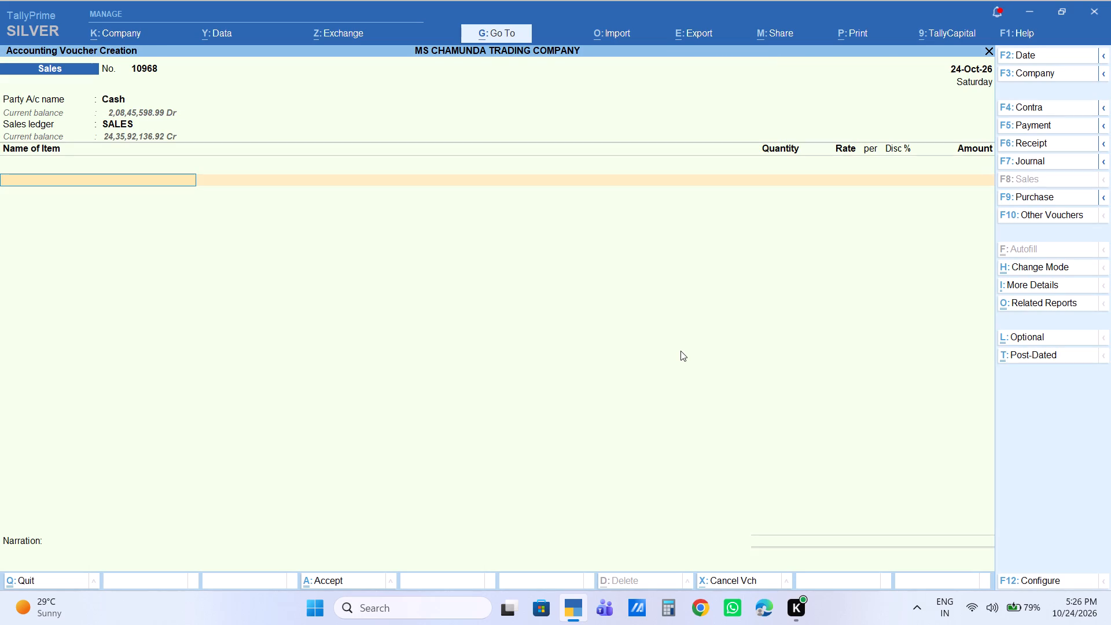
Add CHINI SF 50kg as the only item, quantity 1 BAG at the default rate.
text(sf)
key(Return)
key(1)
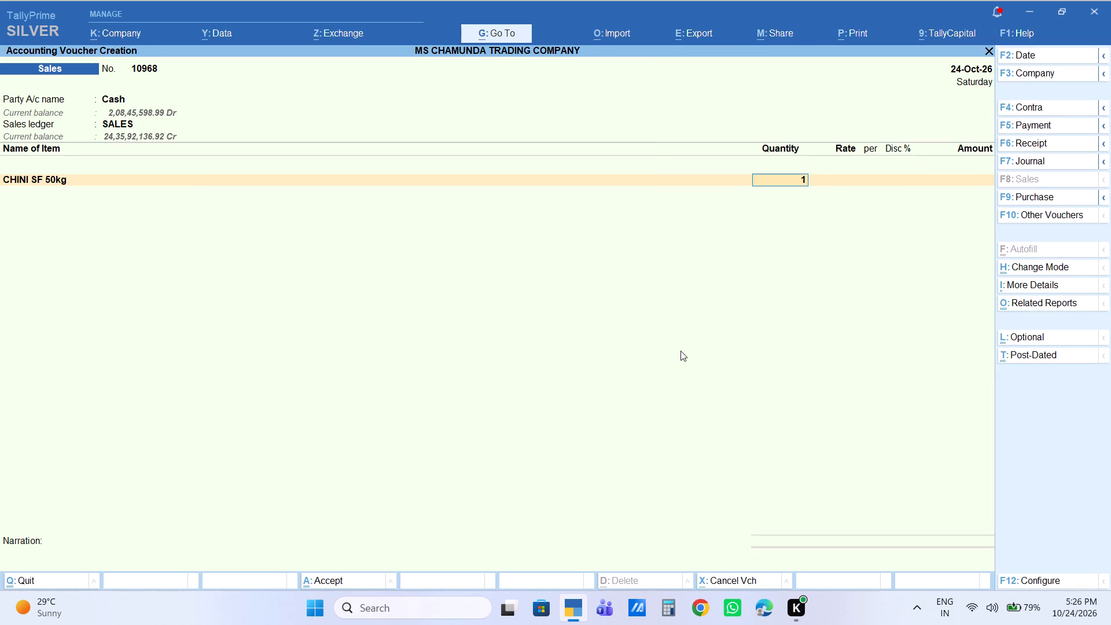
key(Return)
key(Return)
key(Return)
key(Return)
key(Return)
End the item list and save sales voucher 10968 without any labour charge.
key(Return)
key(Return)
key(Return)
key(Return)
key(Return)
Start sales voucher 10969 with Cash as the party, keep the default party details, and use the SALES ledger.
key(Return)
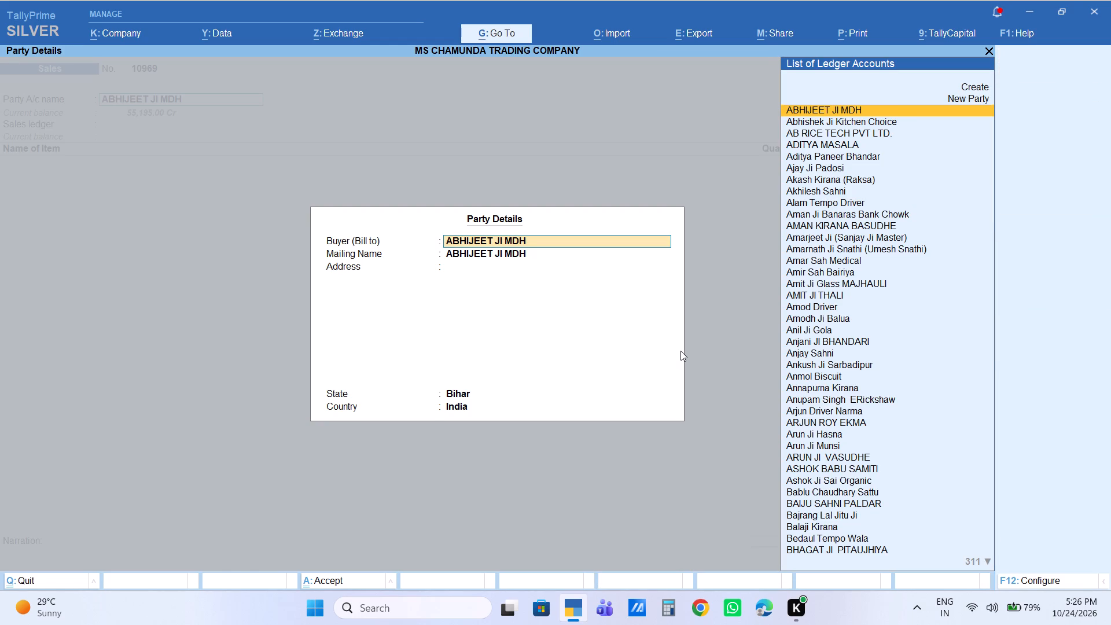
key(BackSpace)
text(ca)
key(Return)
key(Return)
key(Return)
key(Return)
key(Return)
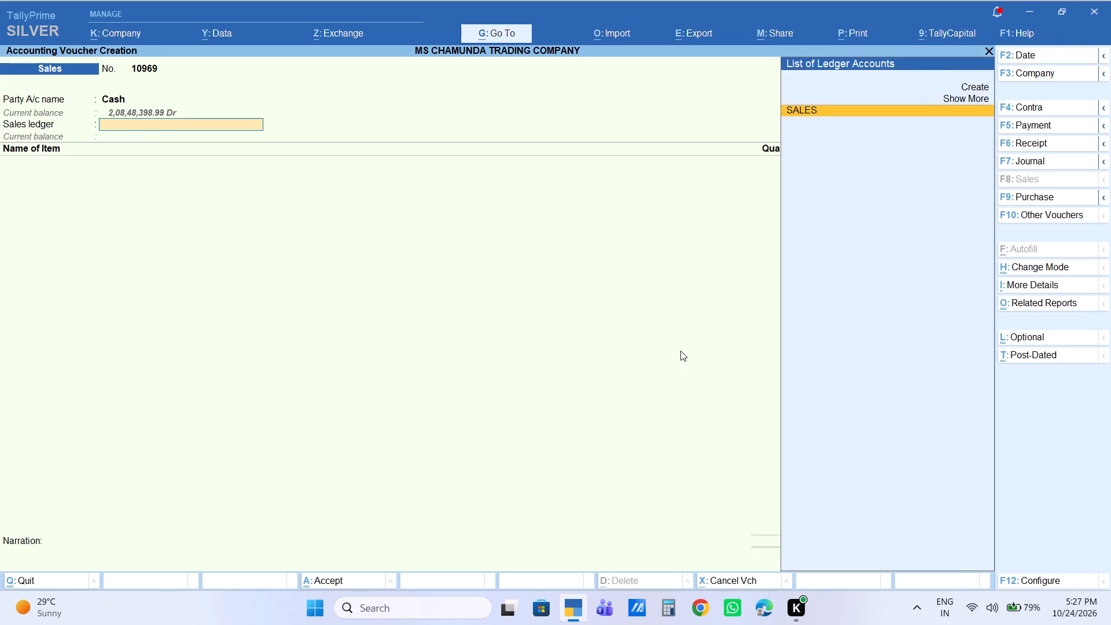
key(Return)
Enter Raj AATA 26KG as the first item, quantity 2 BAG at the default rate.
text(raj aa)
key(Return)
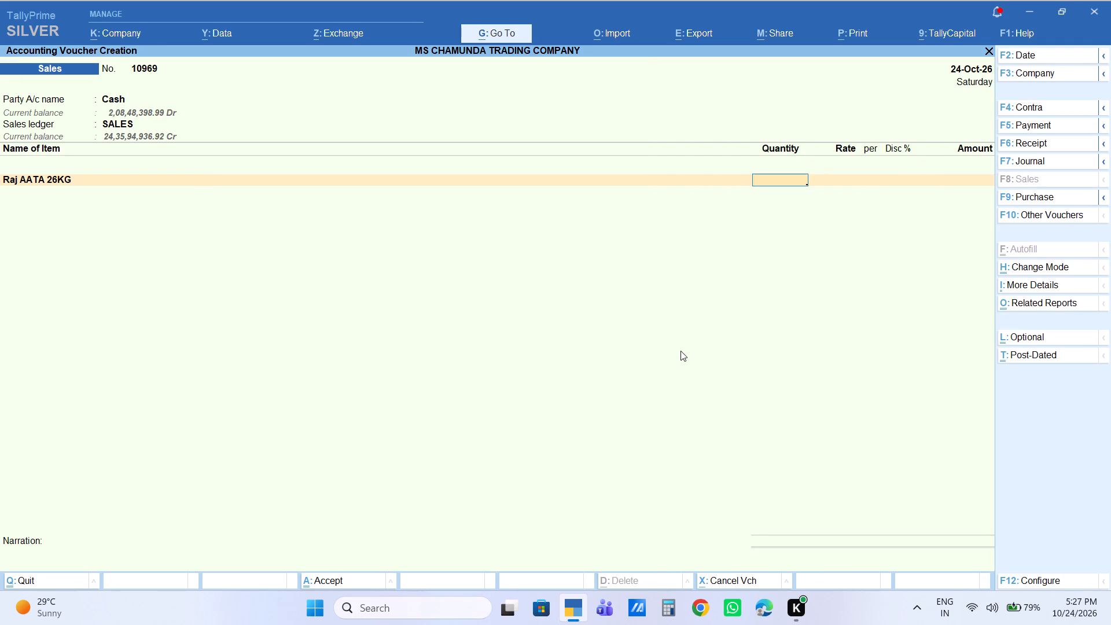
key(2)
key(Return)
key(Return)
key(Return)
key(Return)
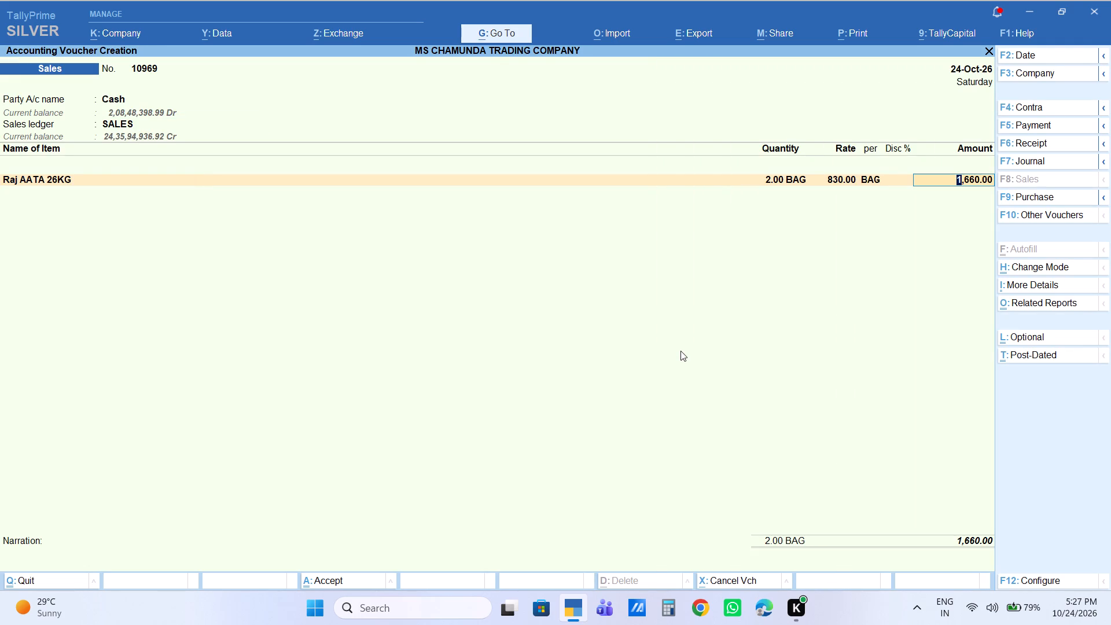
Replace Raj AATA 26KG with Aata 50kg as the first item, quantity 2 BAG at the default rate.
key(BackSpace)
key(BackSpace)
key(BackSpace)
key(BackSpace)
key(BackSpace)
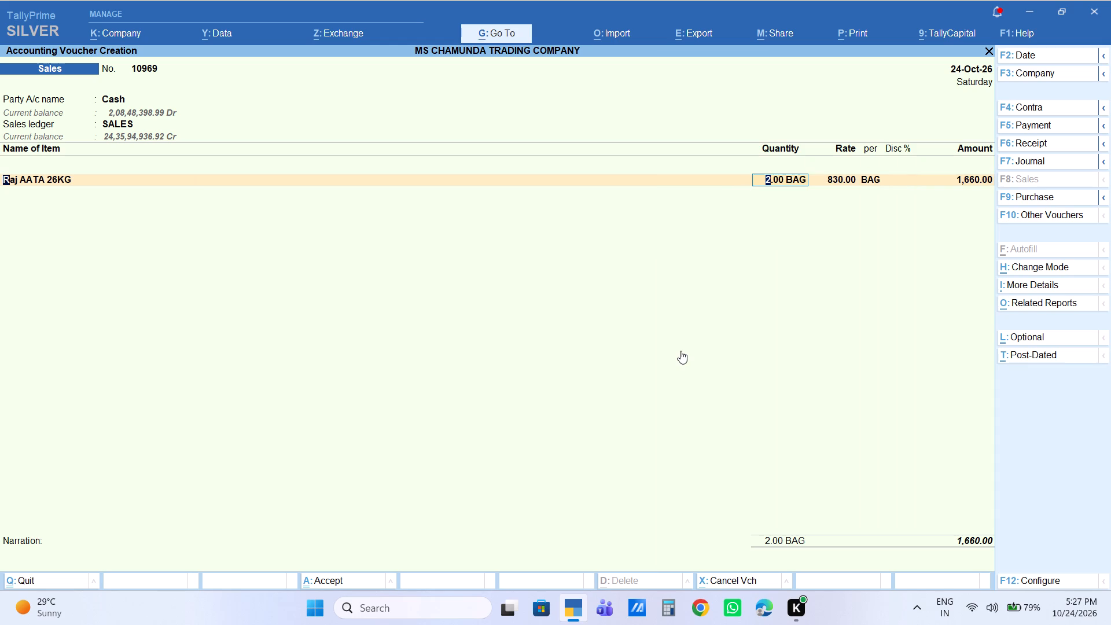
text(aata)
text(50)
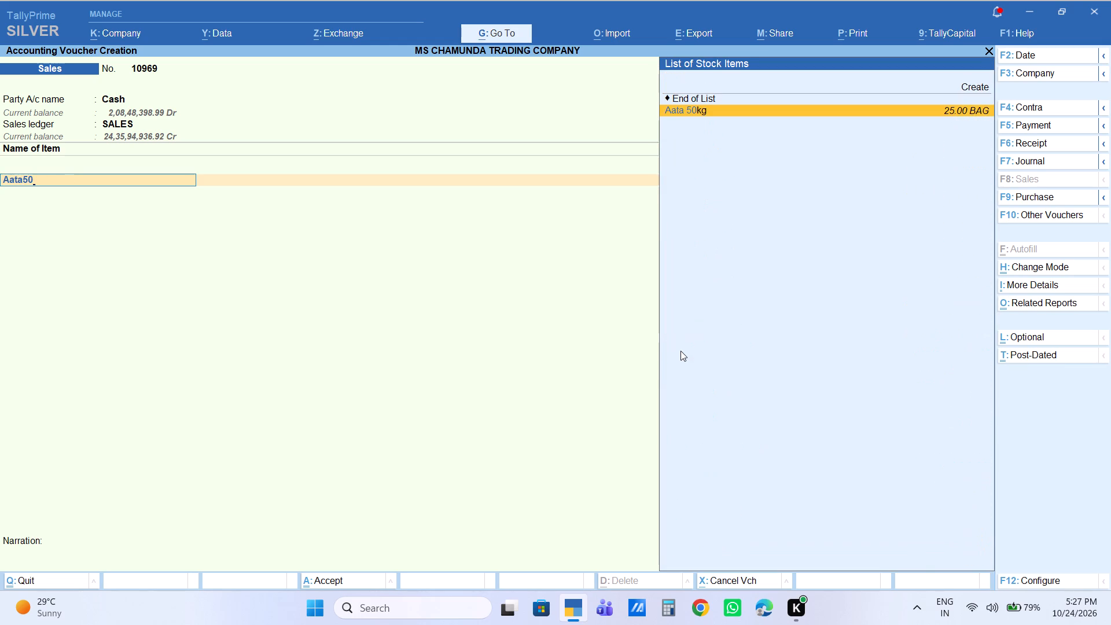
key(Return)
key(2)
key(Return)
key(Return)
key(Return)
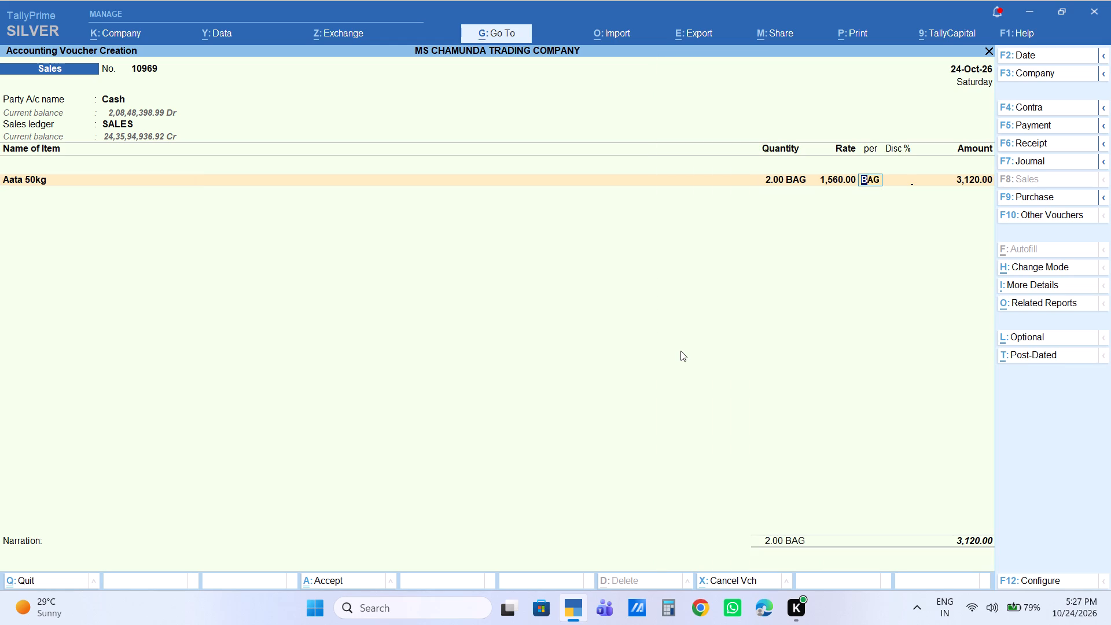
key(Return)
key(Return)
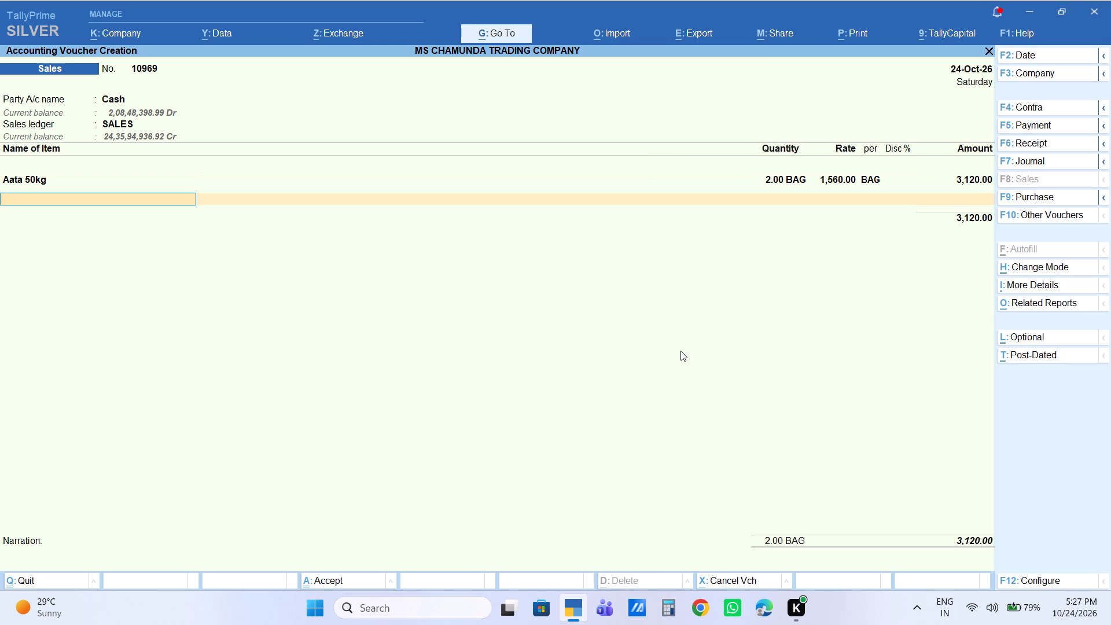
Add P Dudh BiscuitRS5 below Aata 50kg, quantity 4 peti at the default rate.
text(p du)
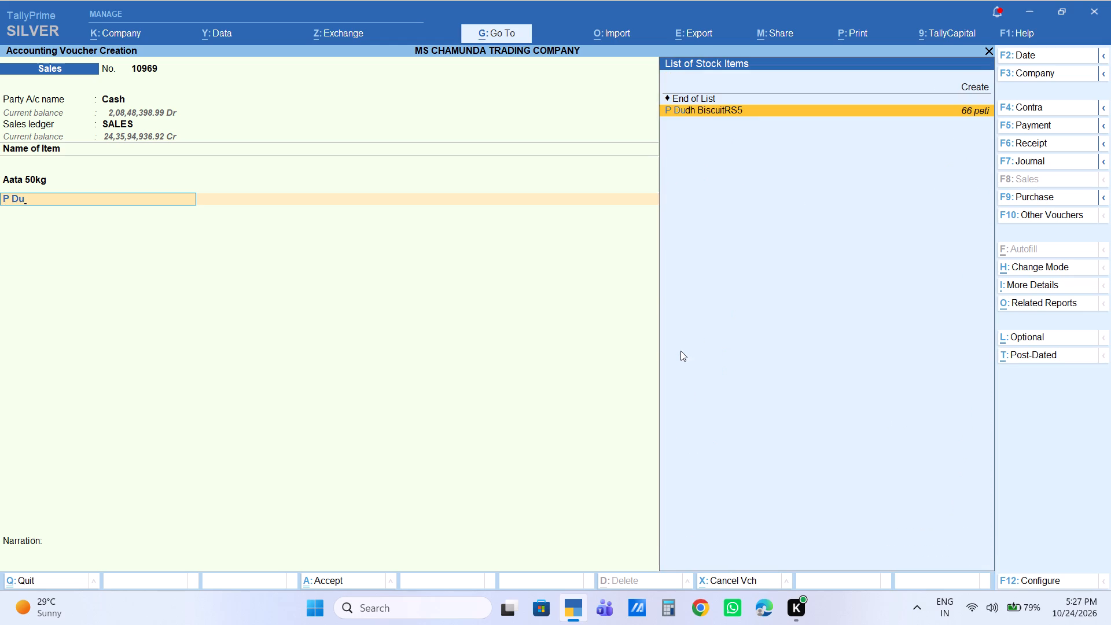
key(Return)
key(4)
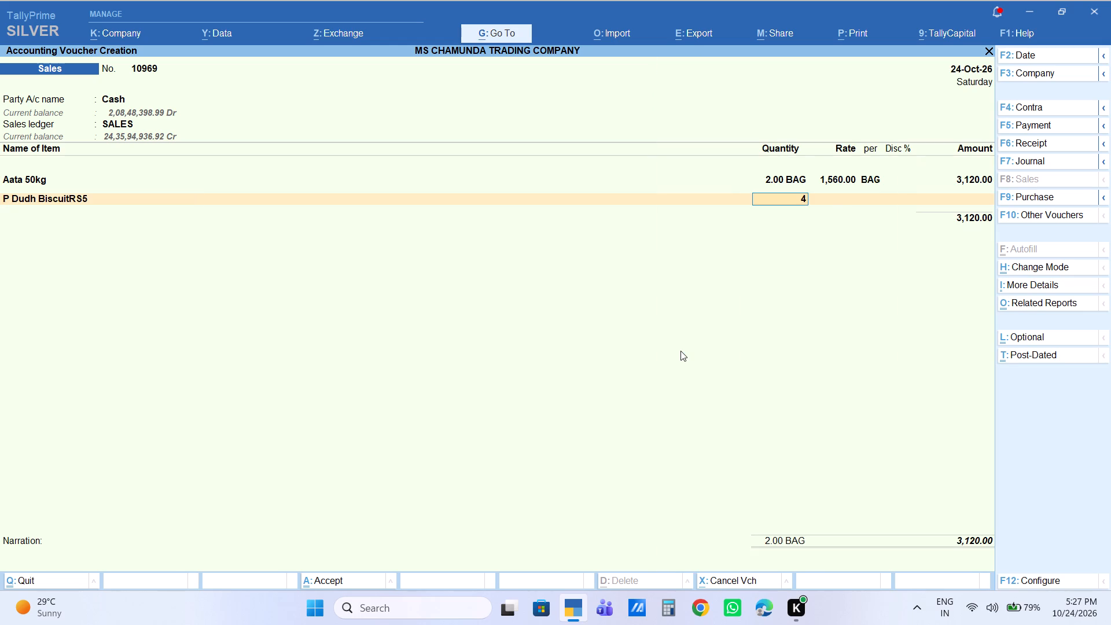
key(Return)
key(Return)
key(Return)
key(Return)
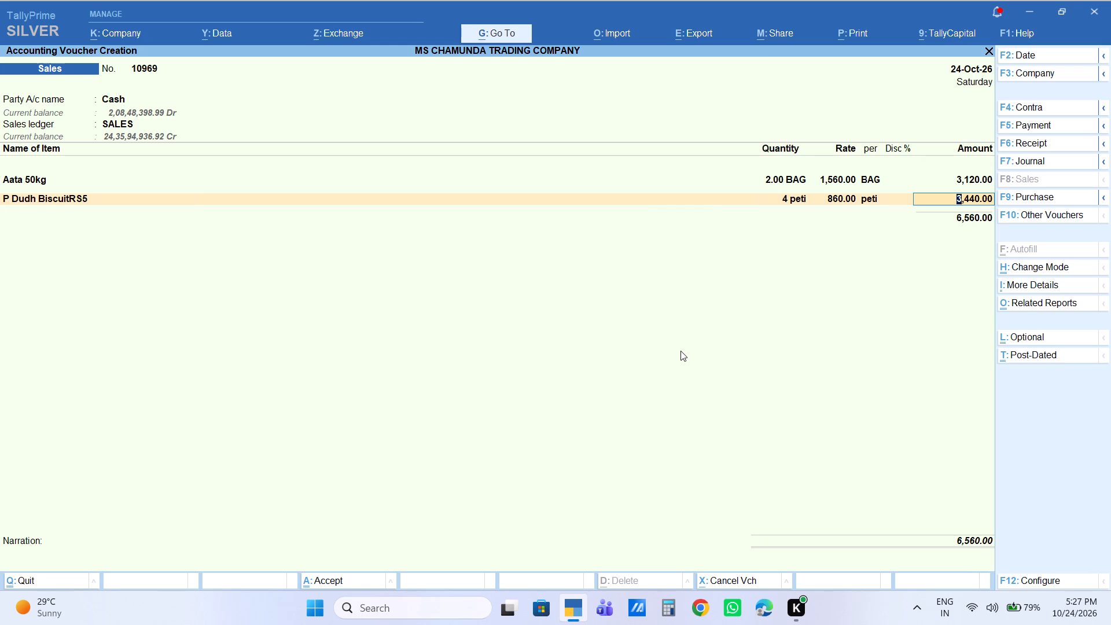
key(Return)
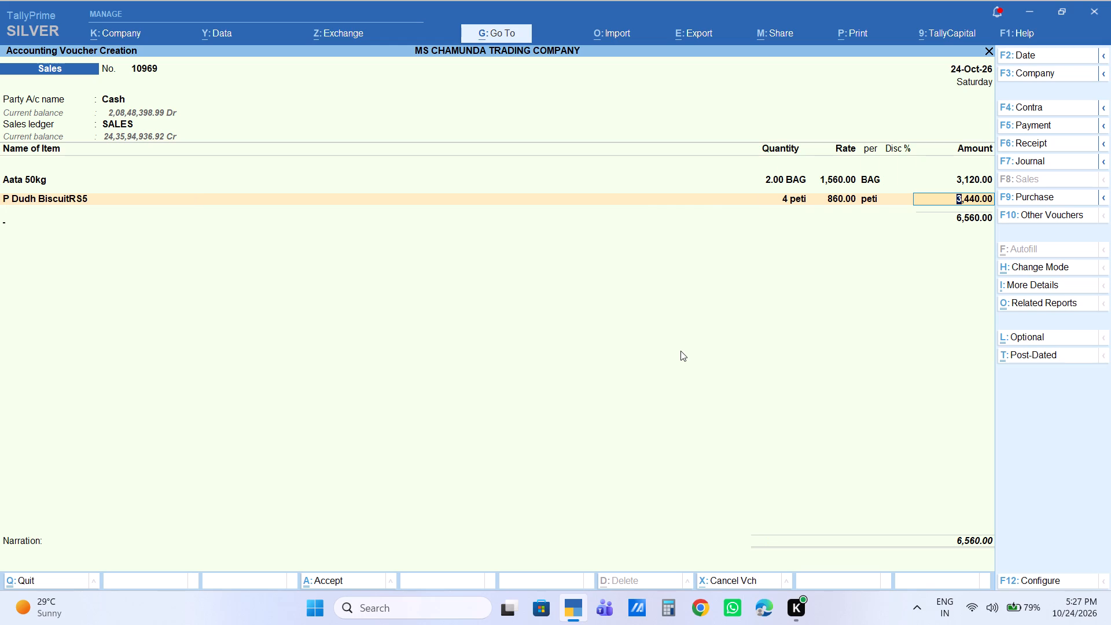
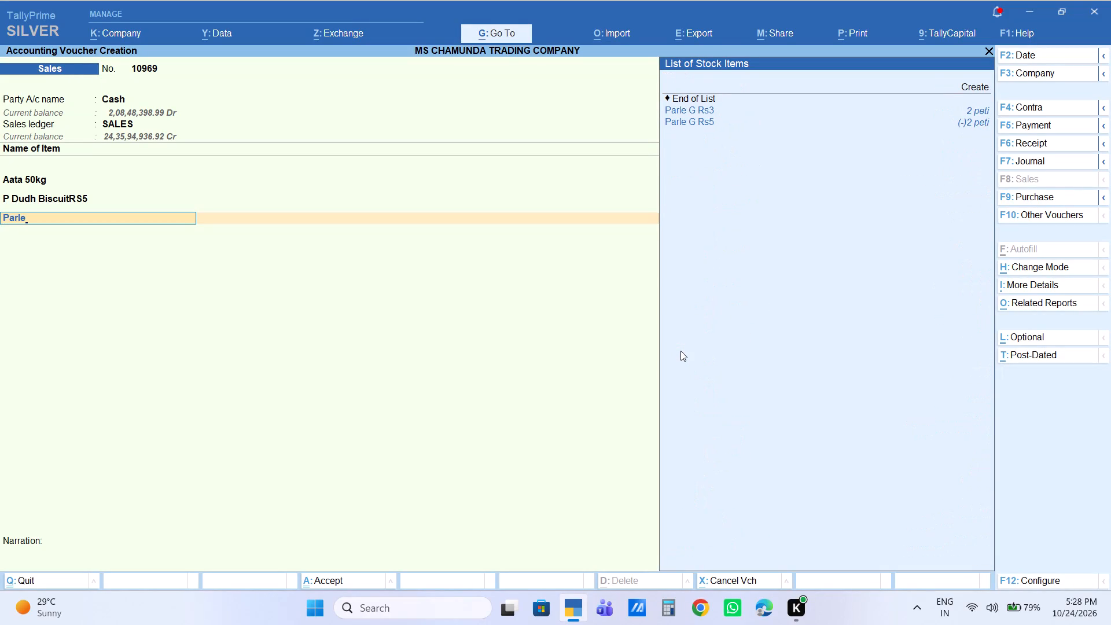
Add Parle G Rs3 below P Dudh BiscuitRS5, quantity 2 peti at the default rate.
key(Down)
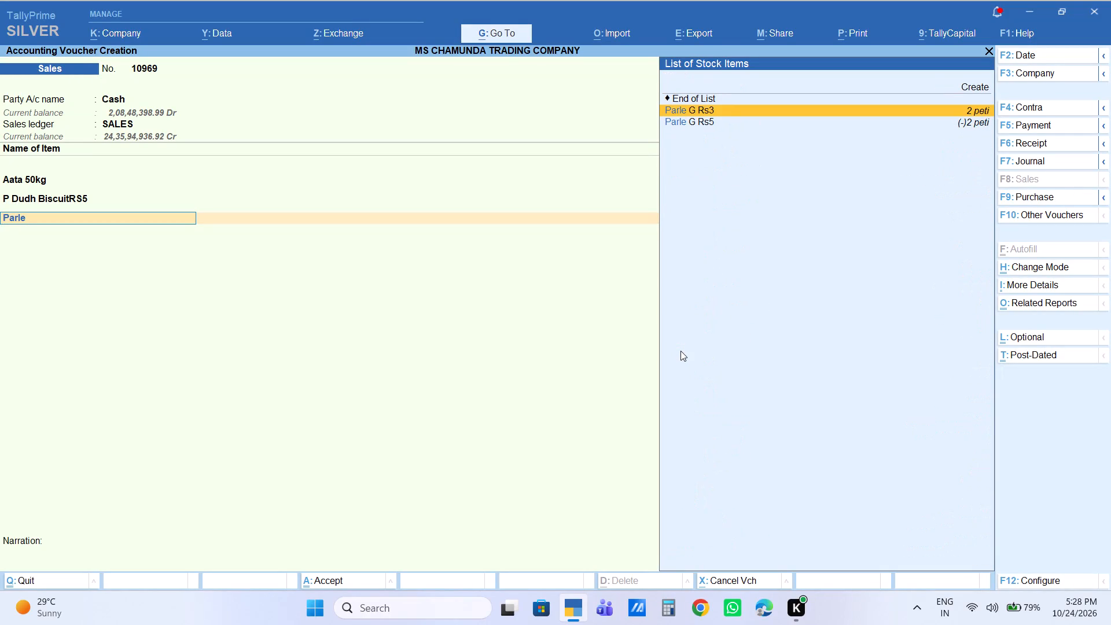
key(Return)
key(2)
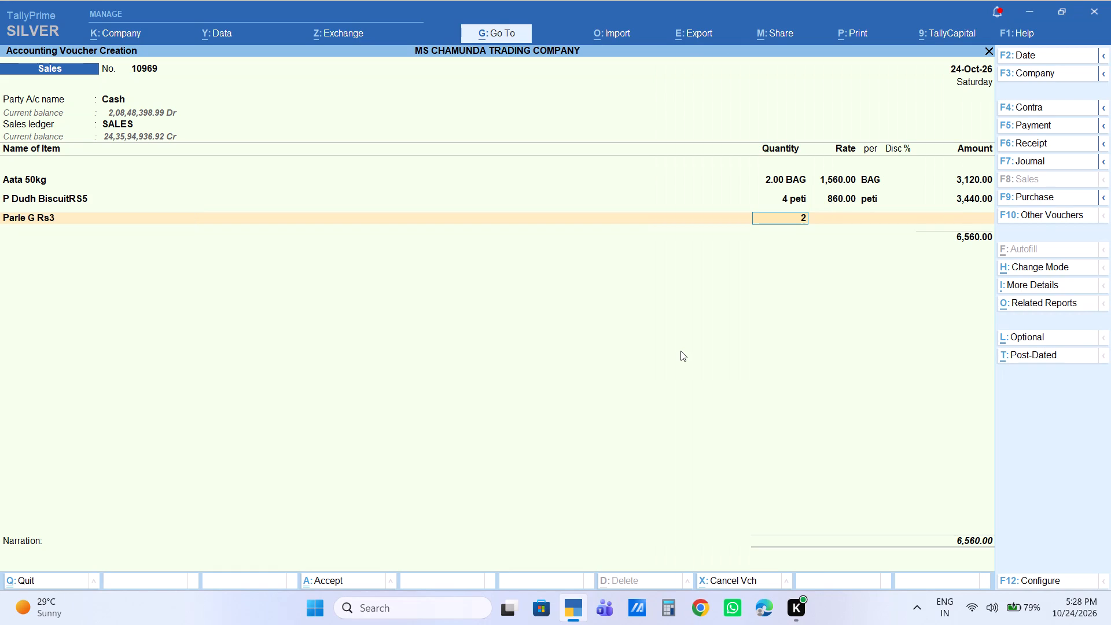
key(Return)
key(Return)
key(Return)
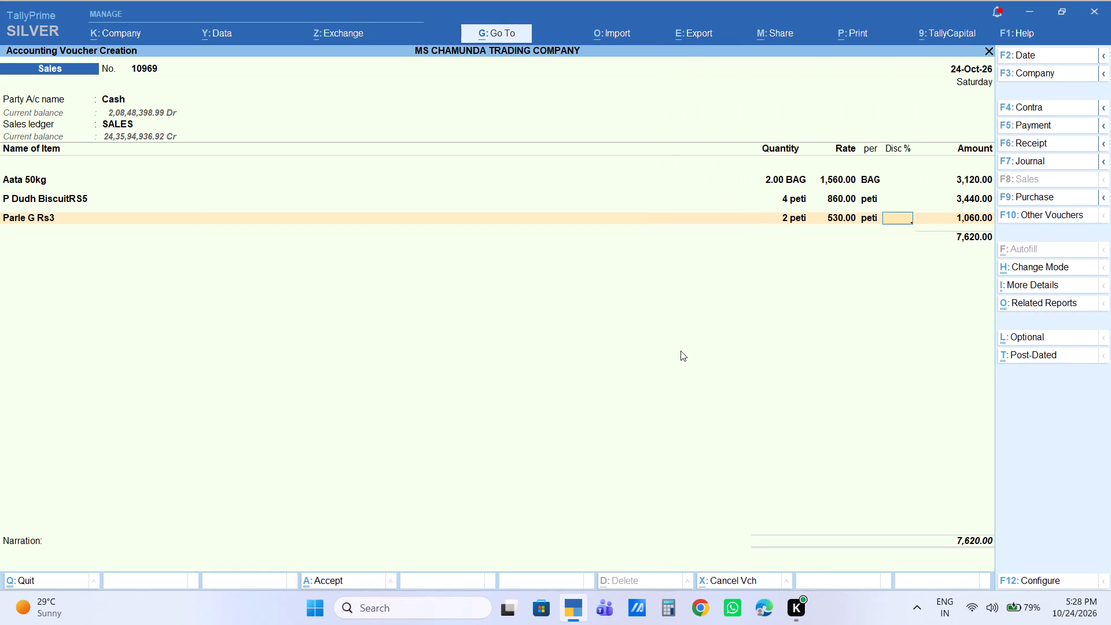
key(Return)
key(Return)
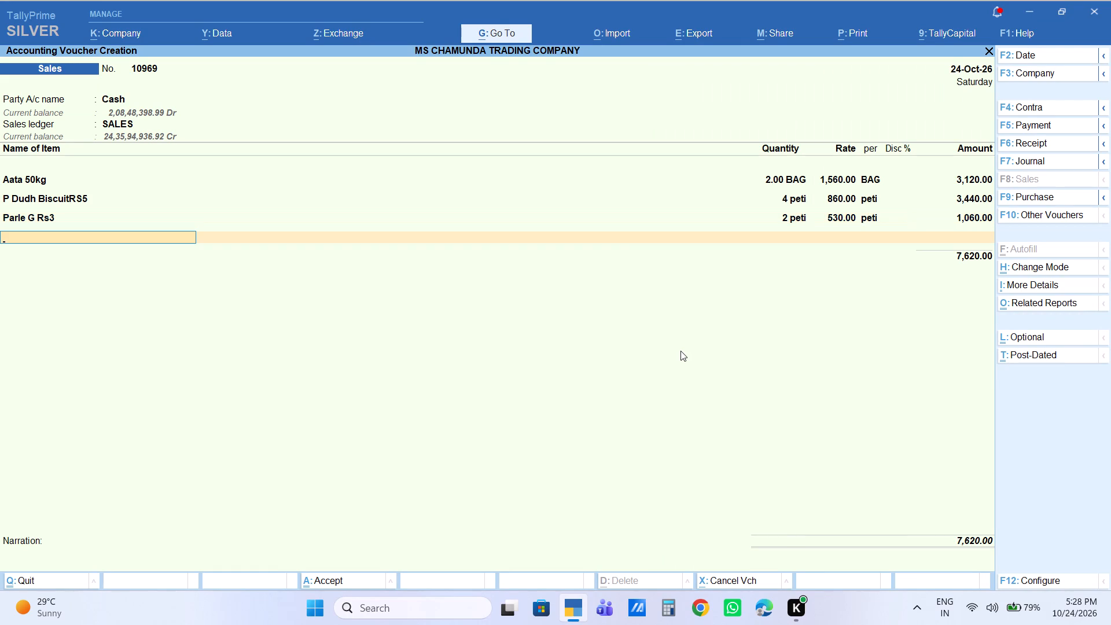
Add A Dreamlite Rs5 below Parle G Rs3, quantity 1 peti at the default rate.
text(drea)
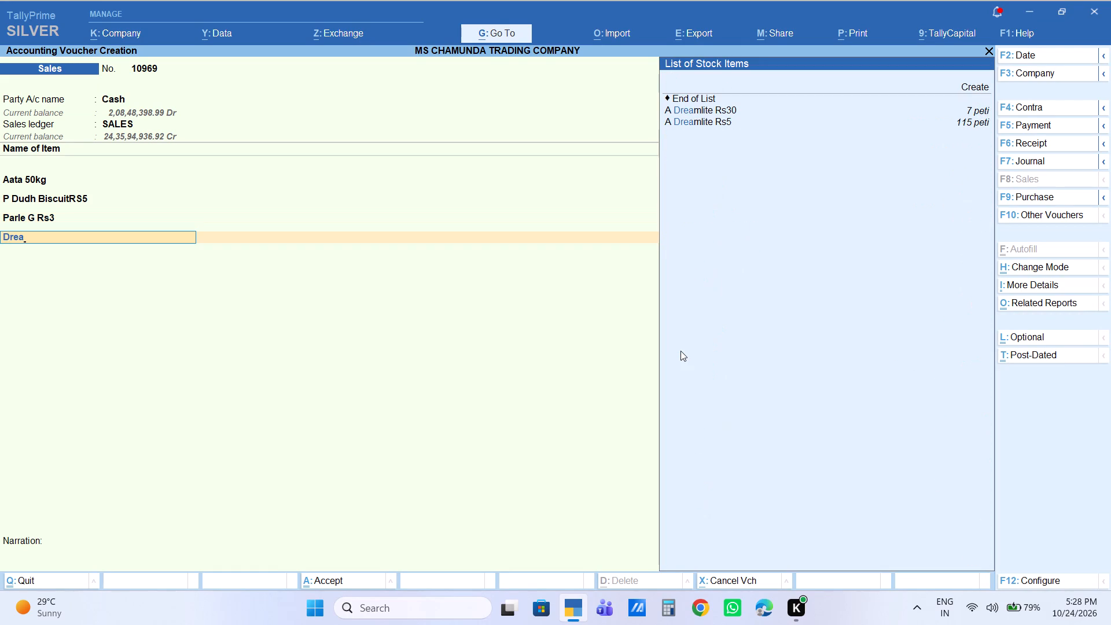
key(Down)
key(Down)
key(Return)
text(1\\)
key(BackSpace)
key(BackSpace)
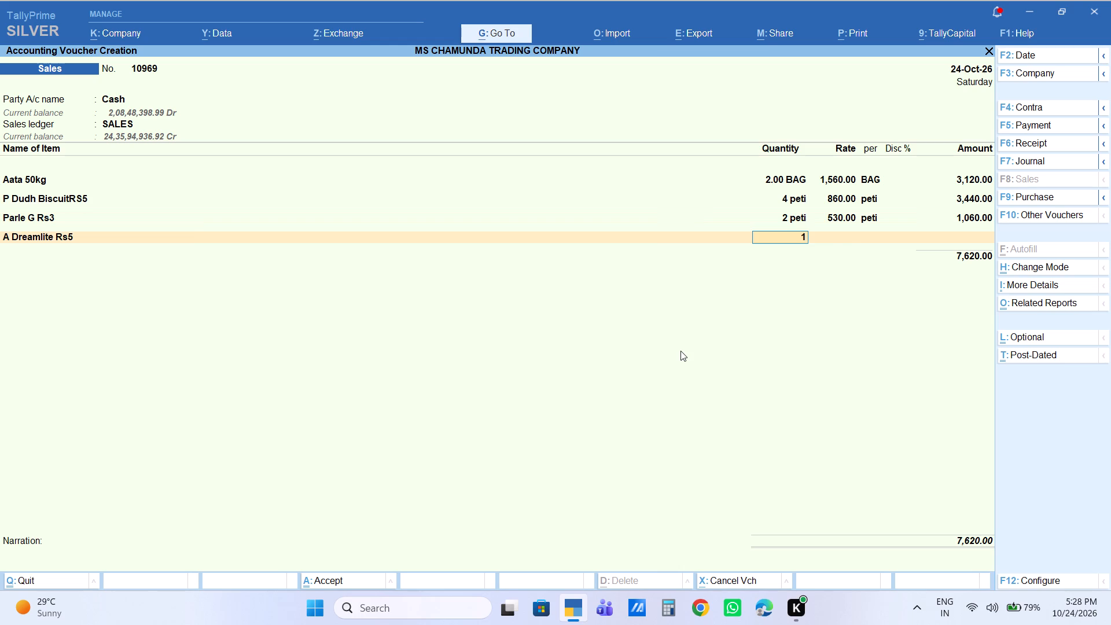
key(Return)
key(Return)
key(Return)
key(Return)
key(Return)
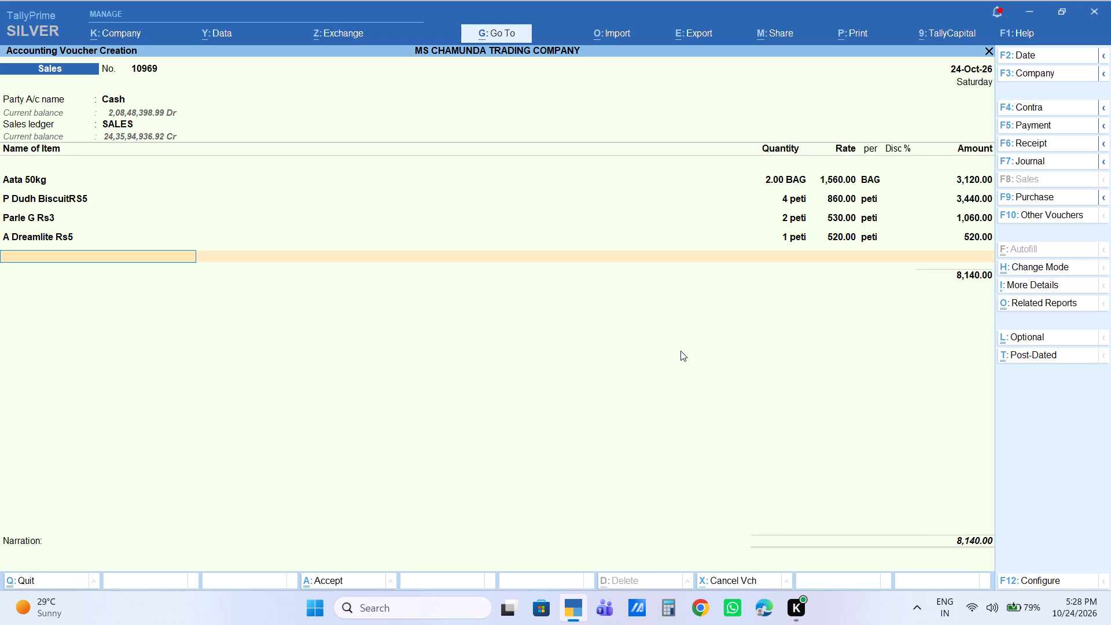
Add P Happy Happy Rs5 below A Dreamlite Rs5, quantity 1 peti at the default rate.
text(happ)
key(Return)
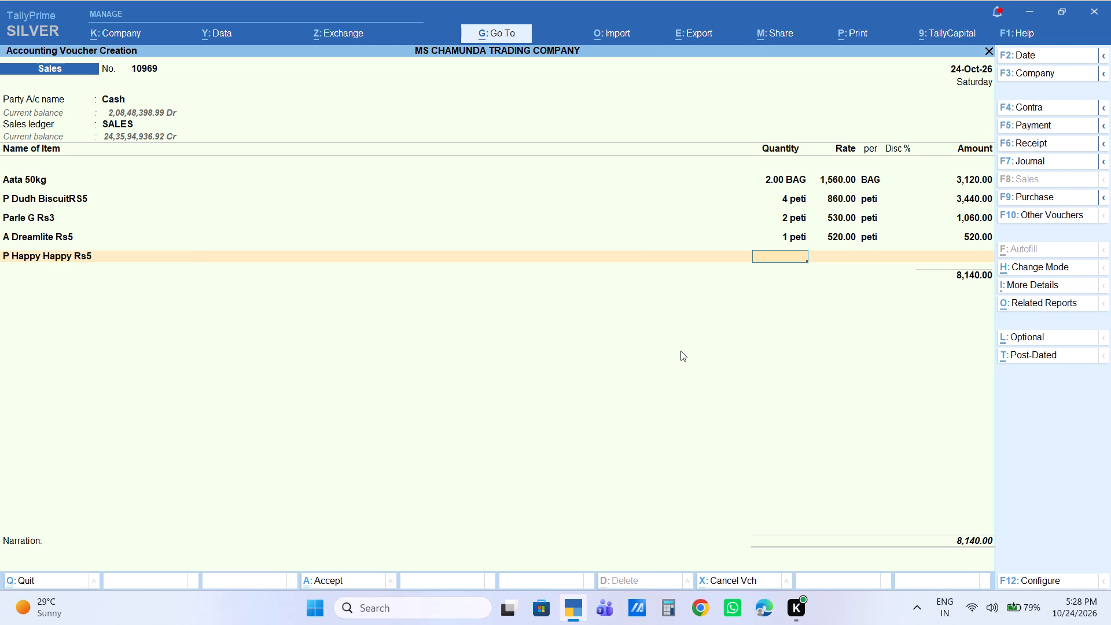
key(1)
key(Return)
key(Return)
key(Return)
key(Return)
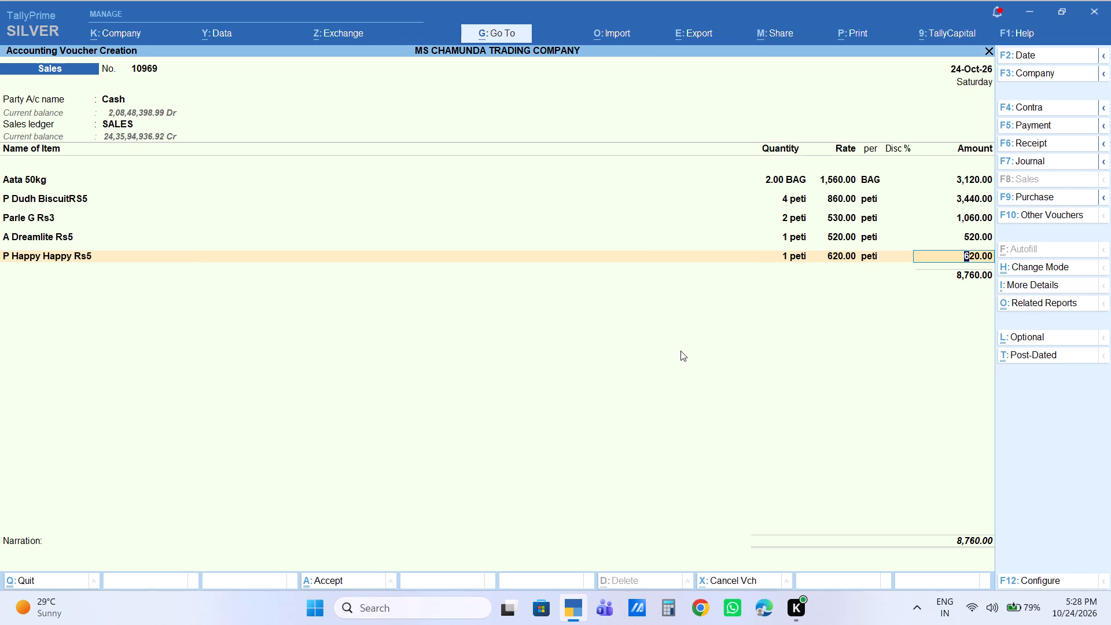
key(Return)
Add Choco Biscuit Rs5 below P Happy Happy Rs5, quantity 1 peti at the default rate.
text(choco)
key(Down)
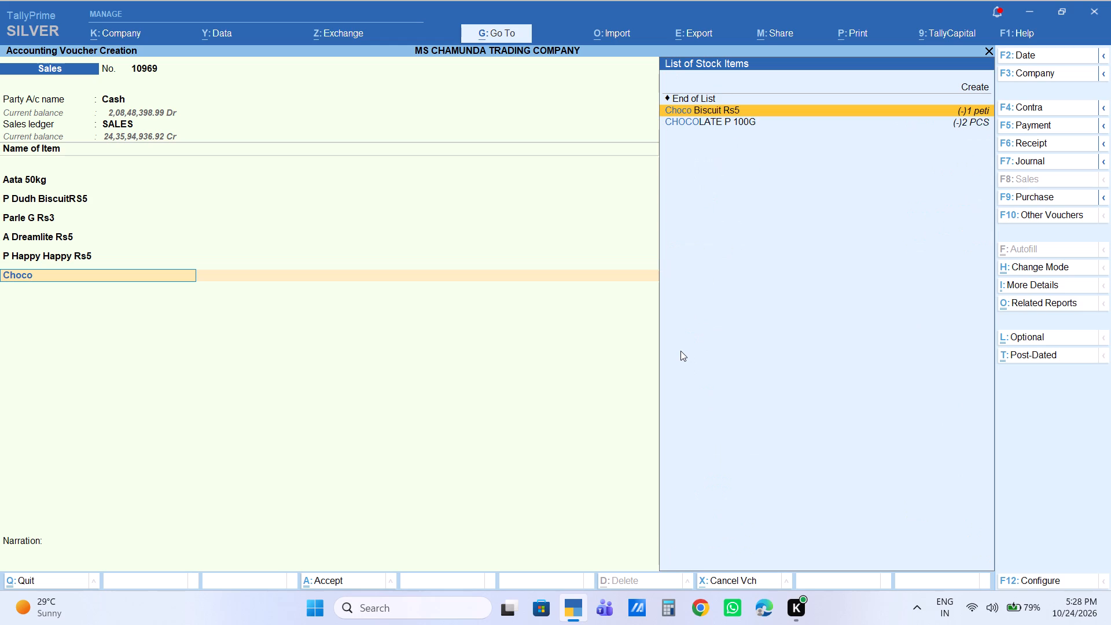
key(Return)
key(1)
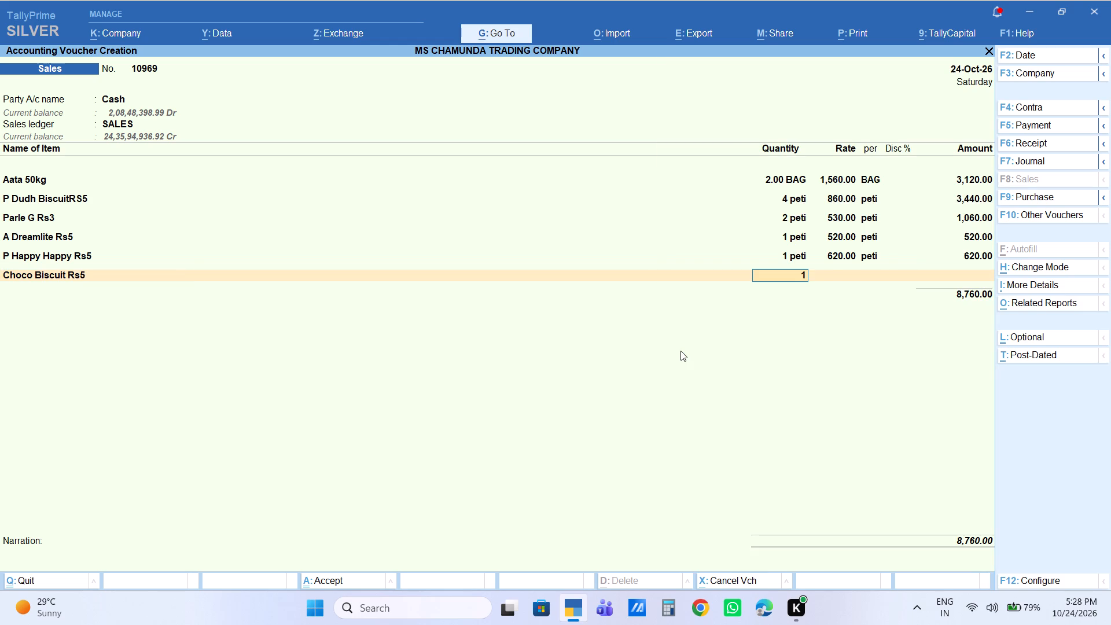
key(Return)
key(Return)
key(Return)
key(Return)
key(Return)
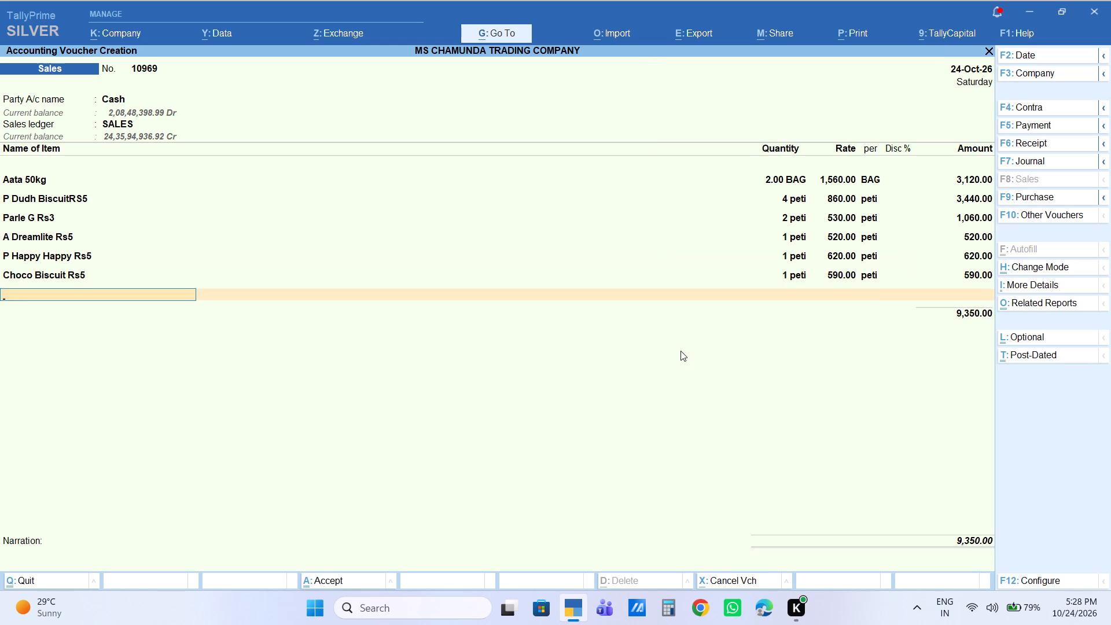
Add A 2in1 Rs5 below Choco Biscuit Rs5, quantity 1 peti at the default rate.
text(2in1)
key(Down)
key(Down)
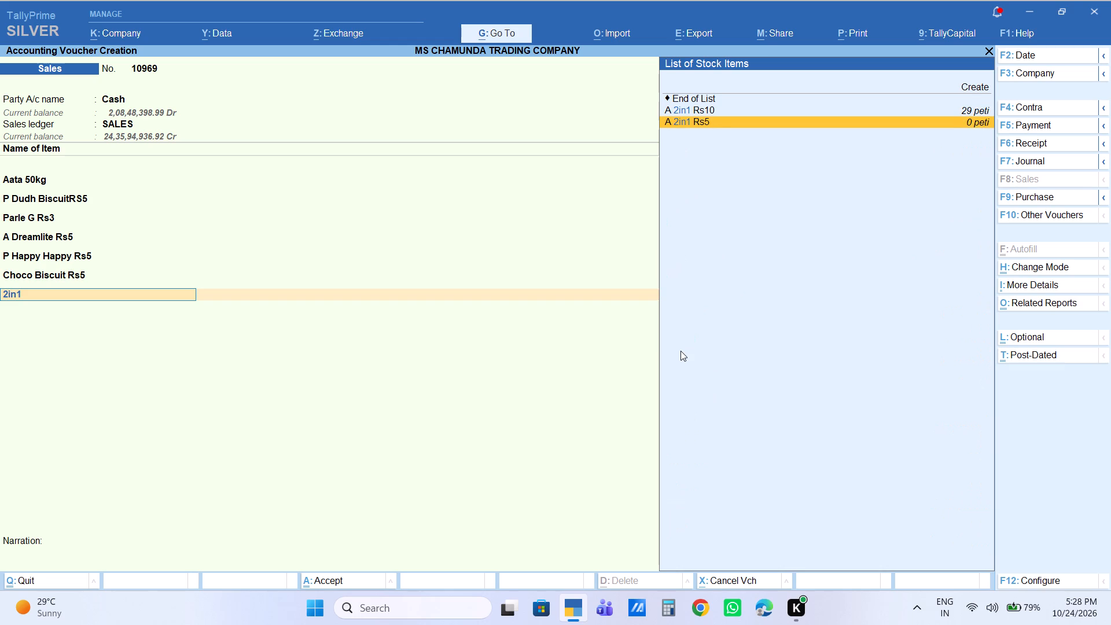
key(Return)
text(1\)
key(Return)
key(Return)
key(Return)
key(BackSpace)
key(Return)
key(Return)
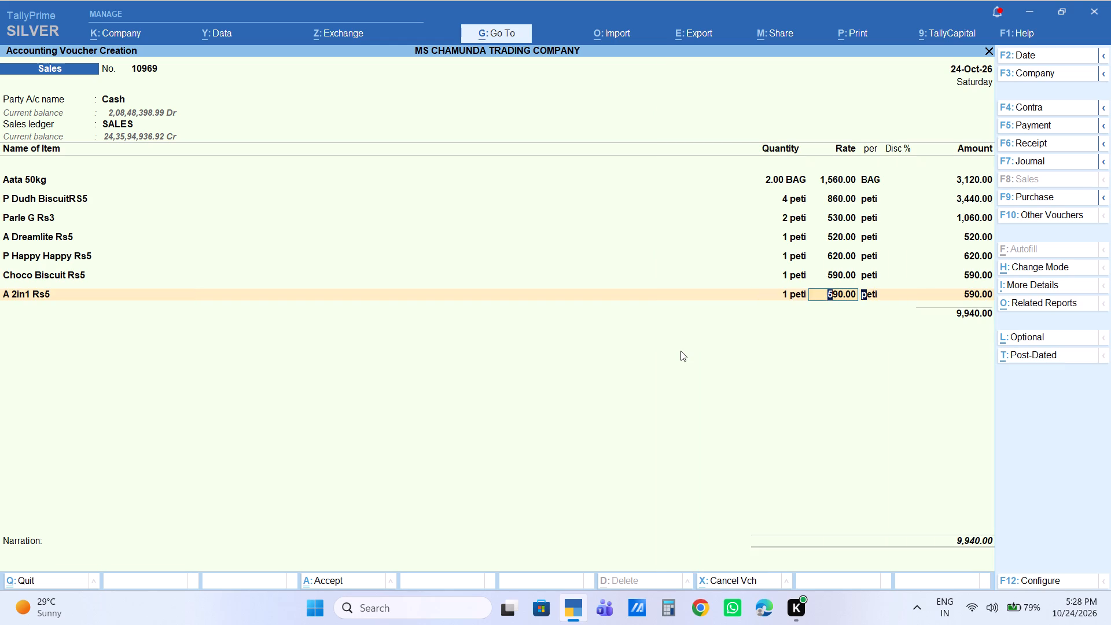
key(Return)
key(Return)
key(Return)
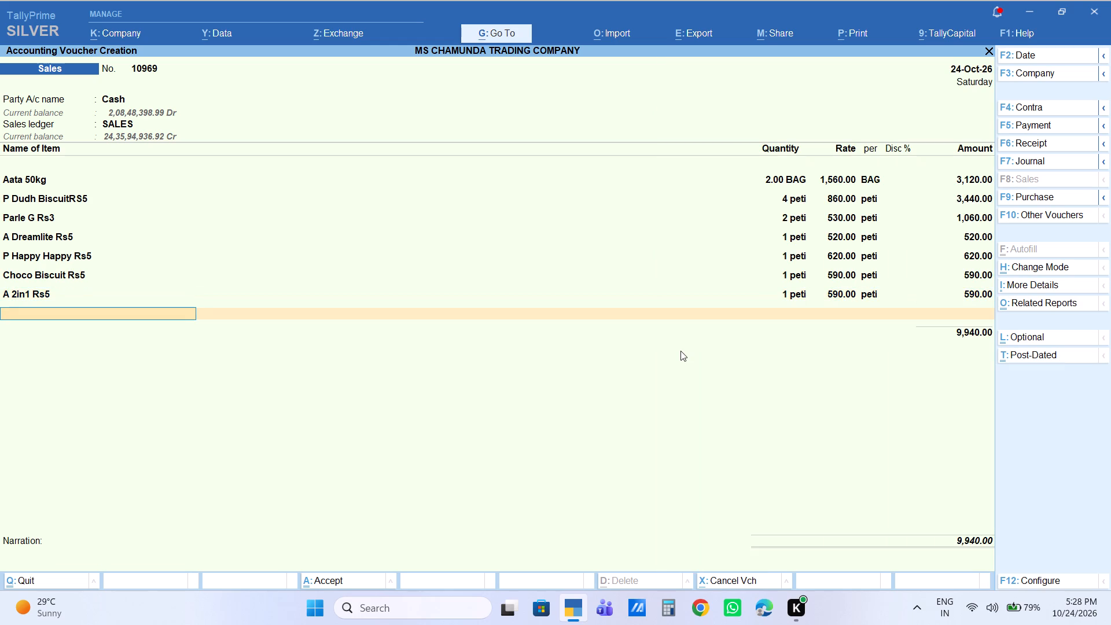
Finish the item list, add a Labour Charge of 30, and save sales voucher 10969 without a narration.
key(Return)
key(l)
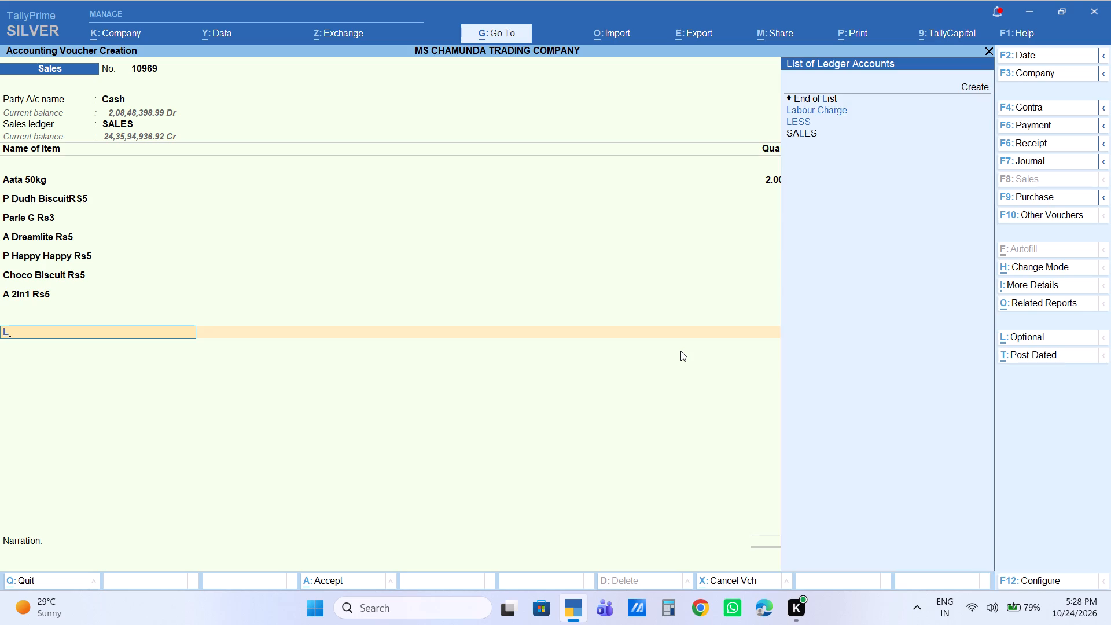
key(Down)
key(Return)
key(Return)
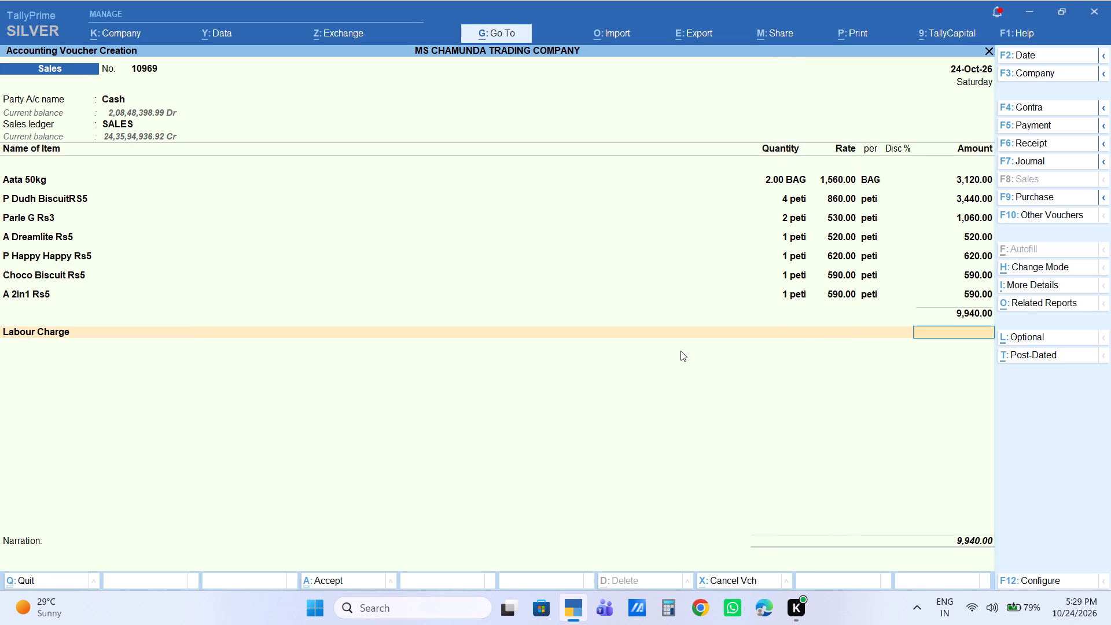
text(30)
key(Return)
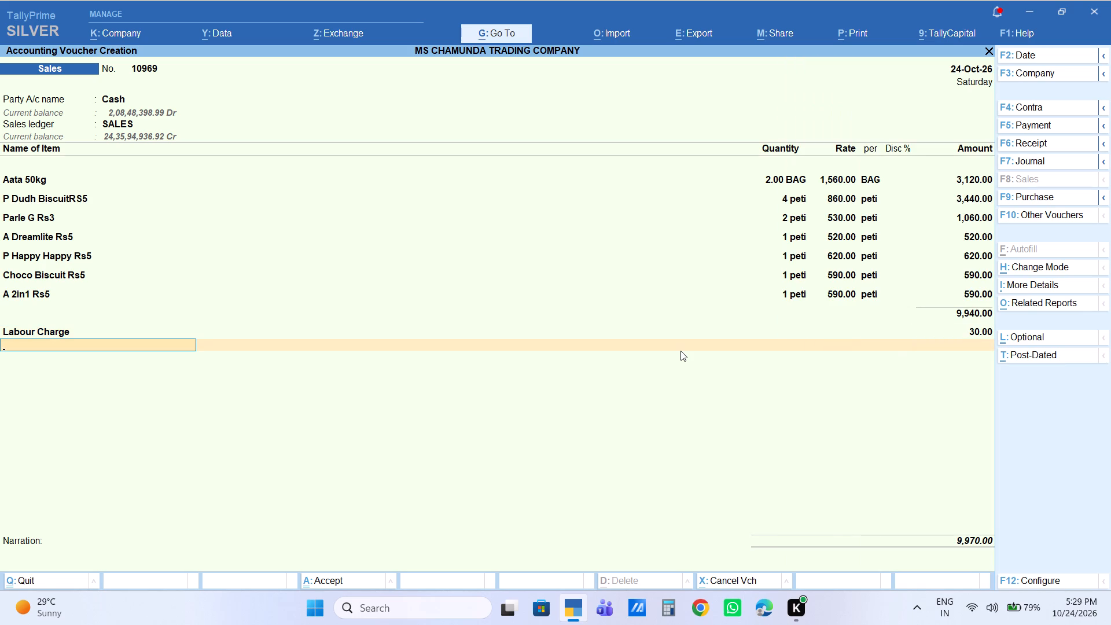
key(Return)
key(Return)
key(Return)
key(Return)
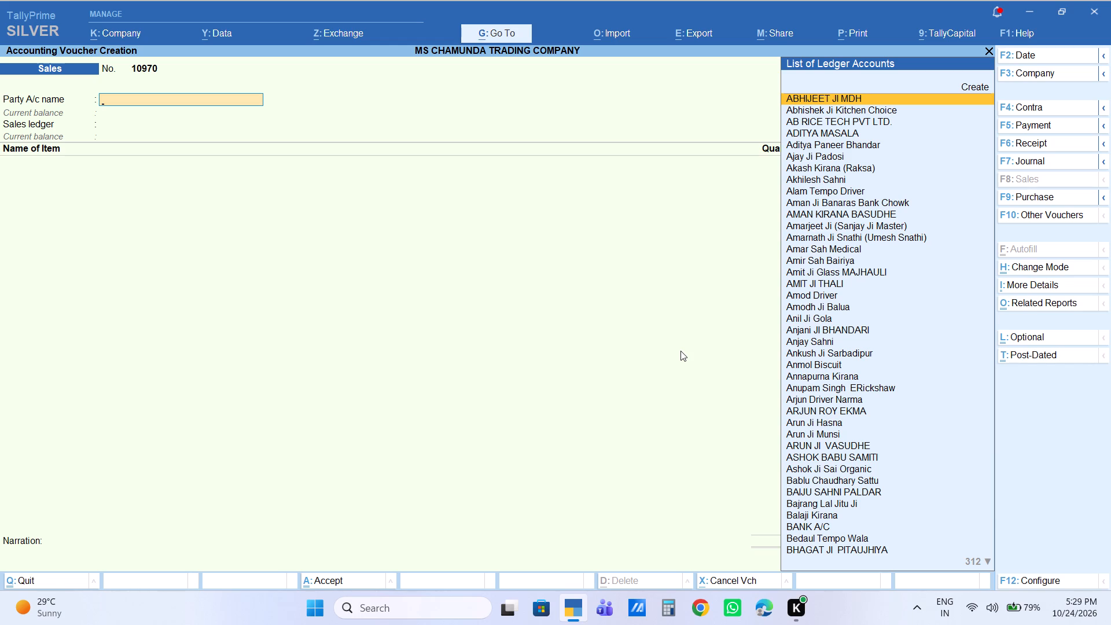
Start sales voucher 10970 with Cash as the party, keep the default party details, and use the SALES ledger.
text(ca)
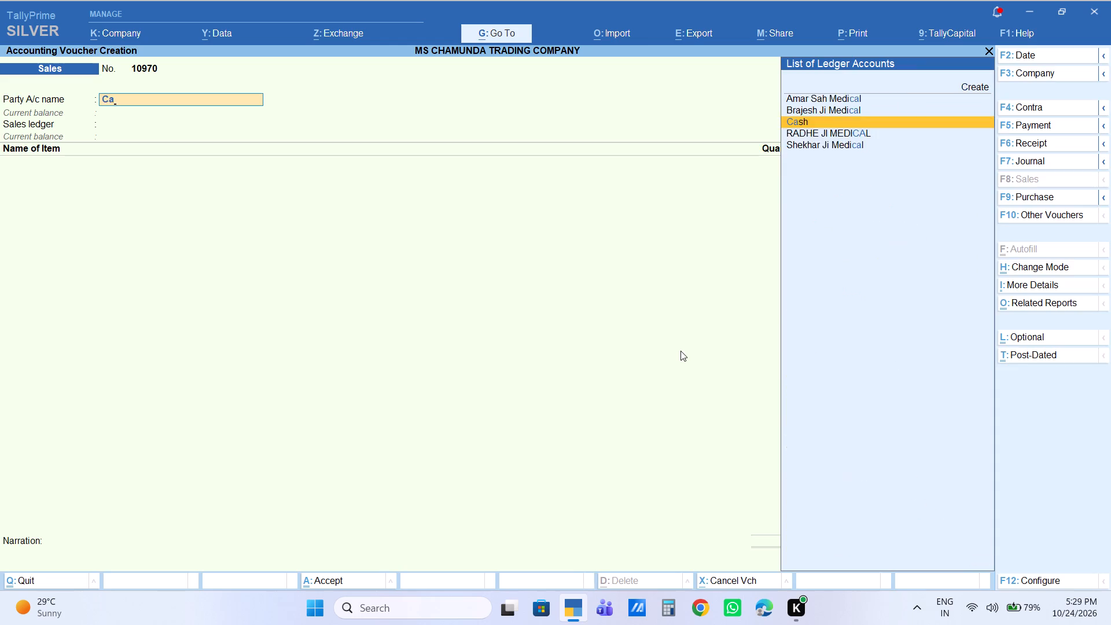
key(Return)
key(Return)
key(Return)
key(Return)
key(Return)
key(Return)
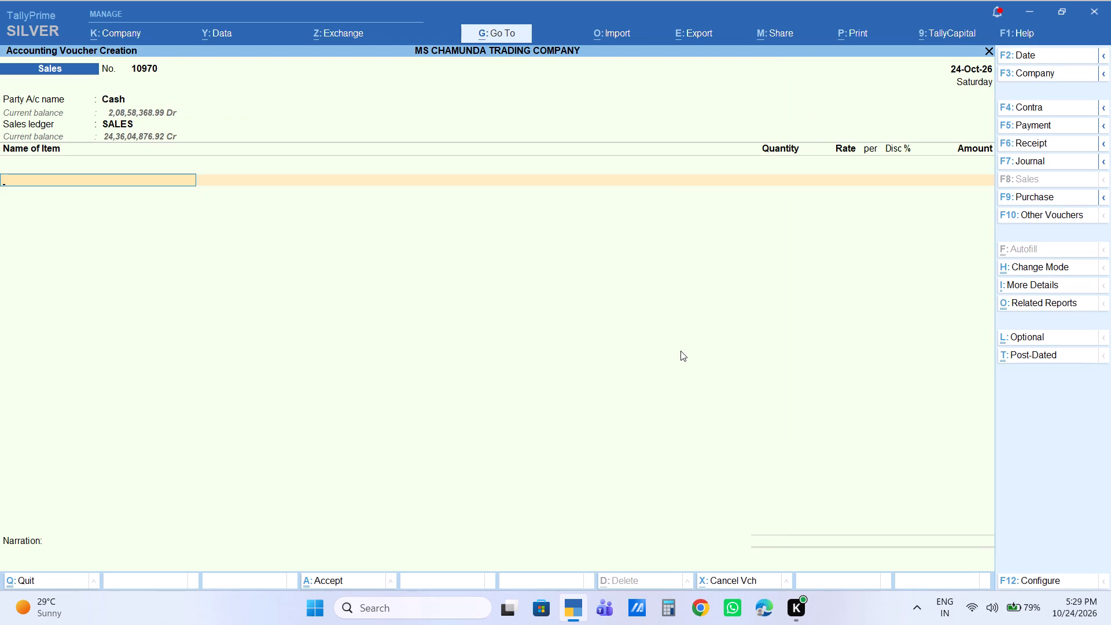
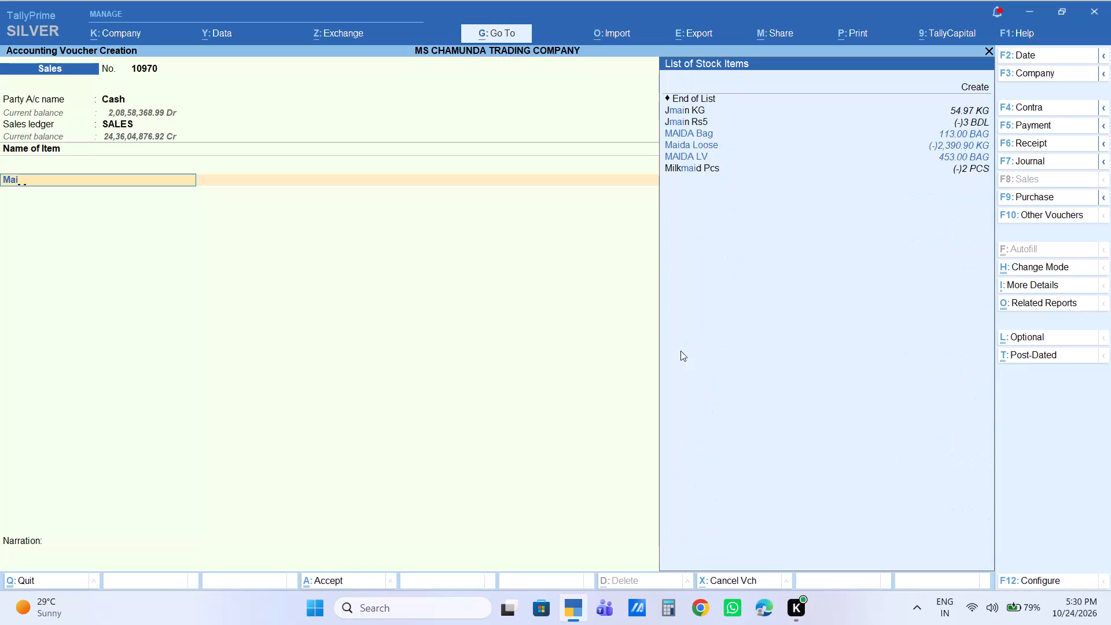
Add MAIDA LV as the first item of voucher 10970, quantity 1 bag, with the amount set to 1530.
key(Down)
key(Down)
key(Down)
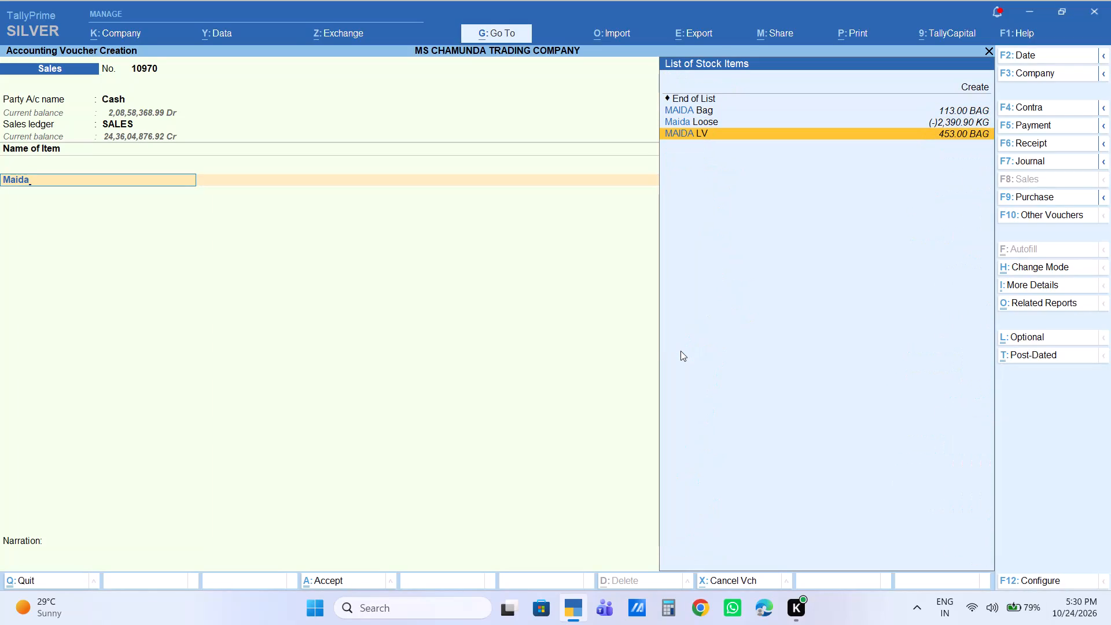
key(Return)
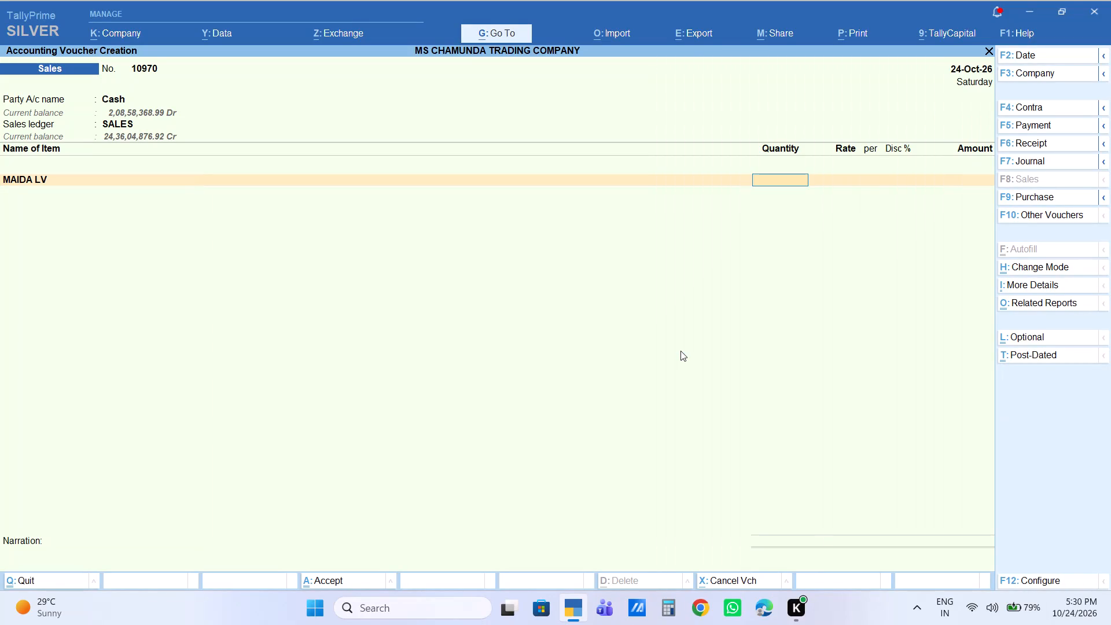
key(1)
key(Return)
key(Return)
key(Return)
key(Return)
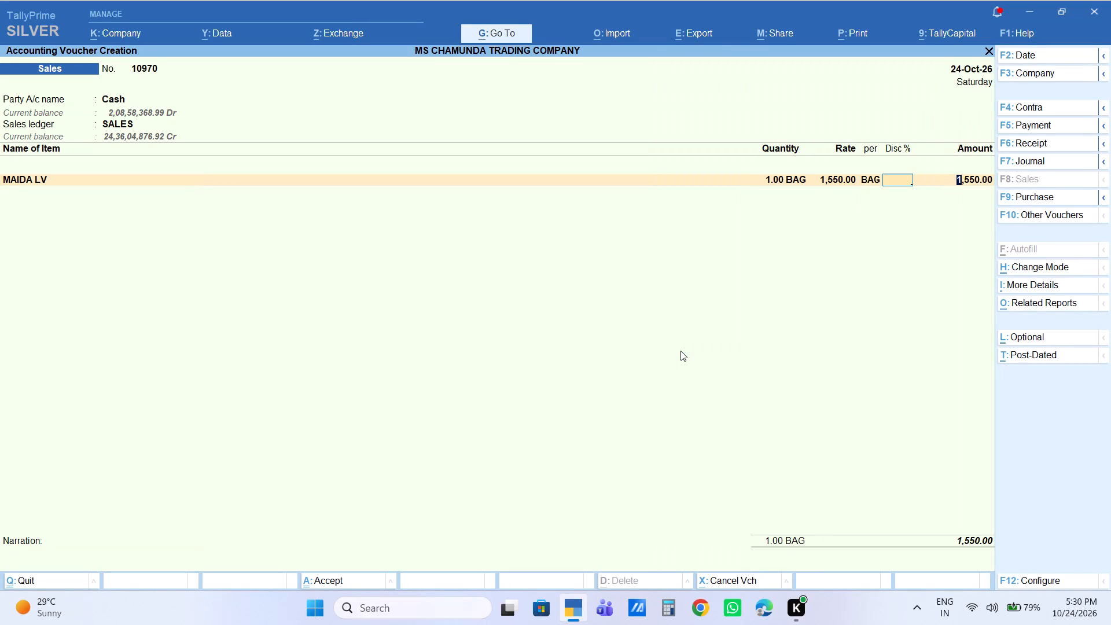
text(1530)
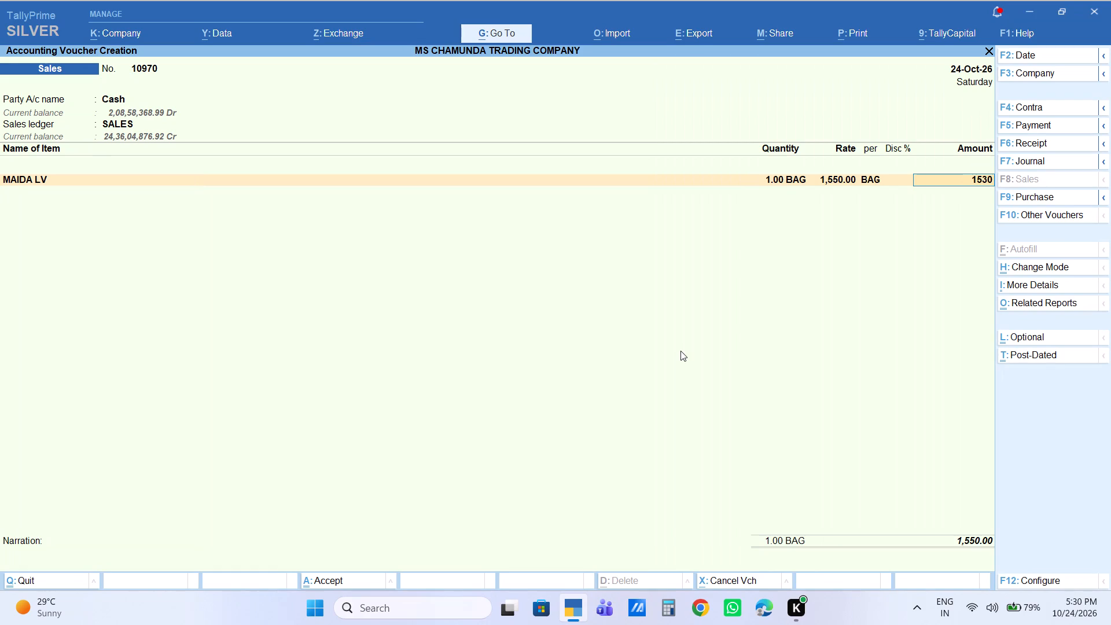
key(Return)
Add C.P Rs1 Peti below MAIDA LV, quantity 1 peti at the default rate.
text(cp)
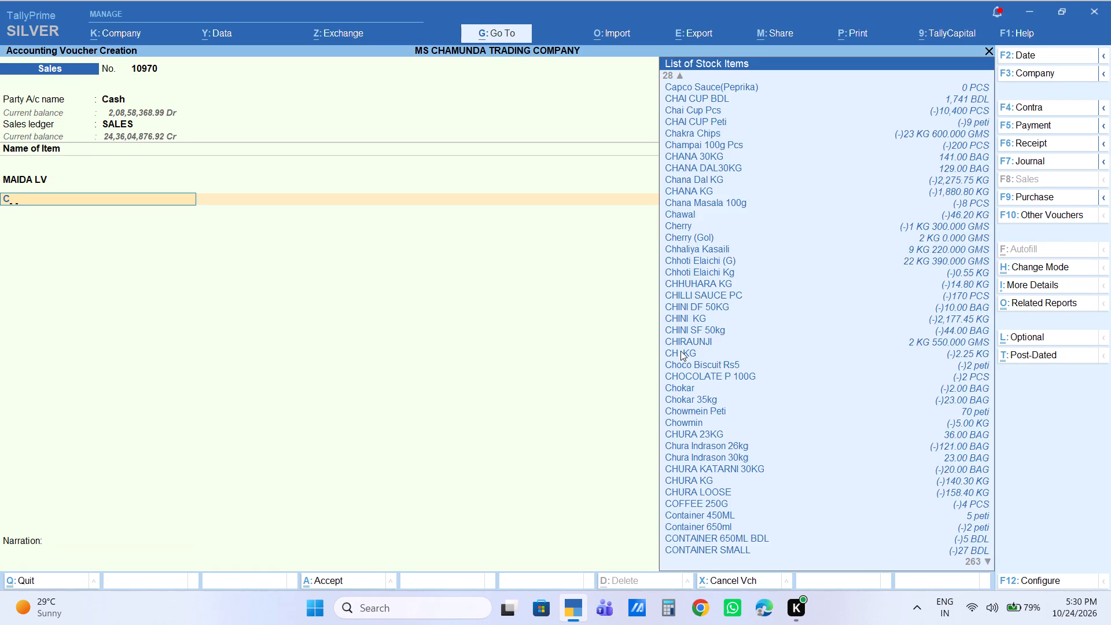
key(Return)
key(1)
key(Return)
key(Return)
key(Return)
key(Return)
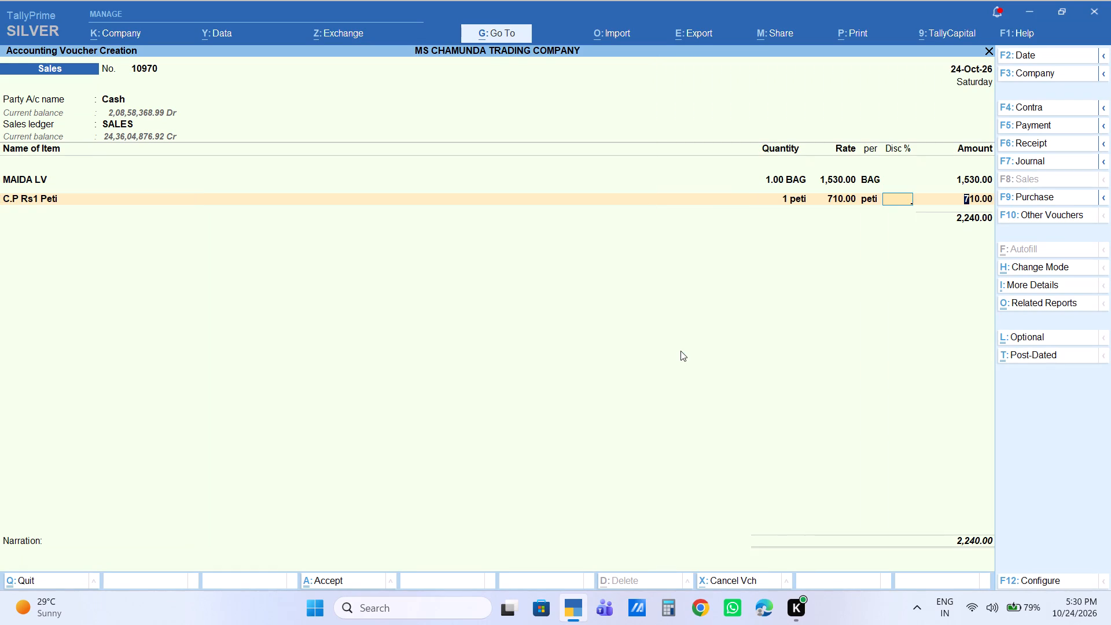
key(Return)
Add Sarso Mahin Kg below C.P Rs1 Peti, quantity 3 KG, with the amount set to 330.
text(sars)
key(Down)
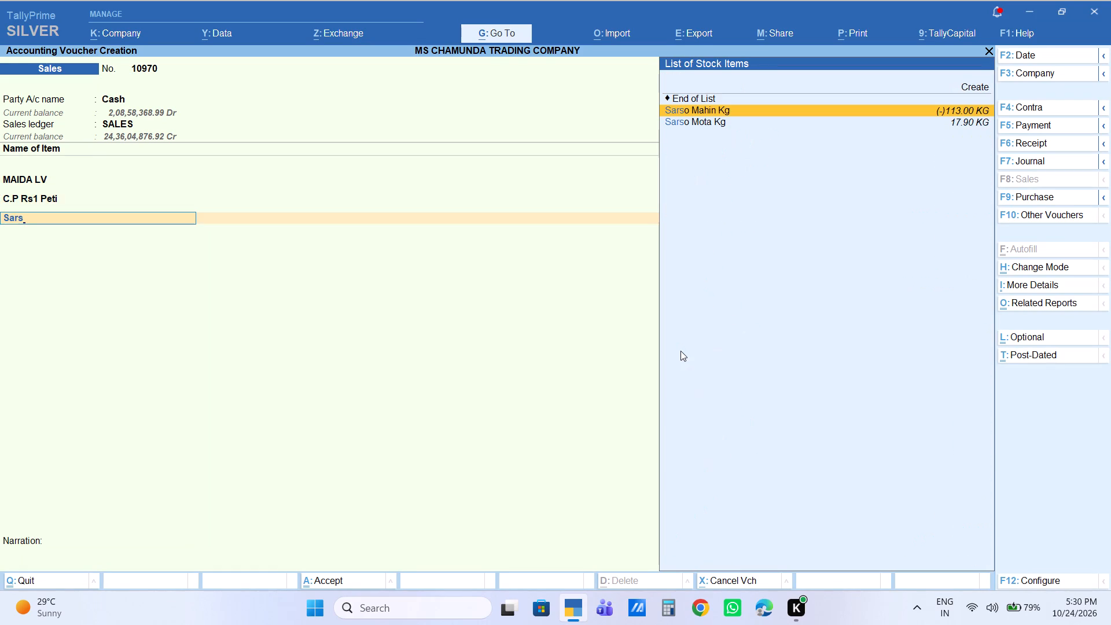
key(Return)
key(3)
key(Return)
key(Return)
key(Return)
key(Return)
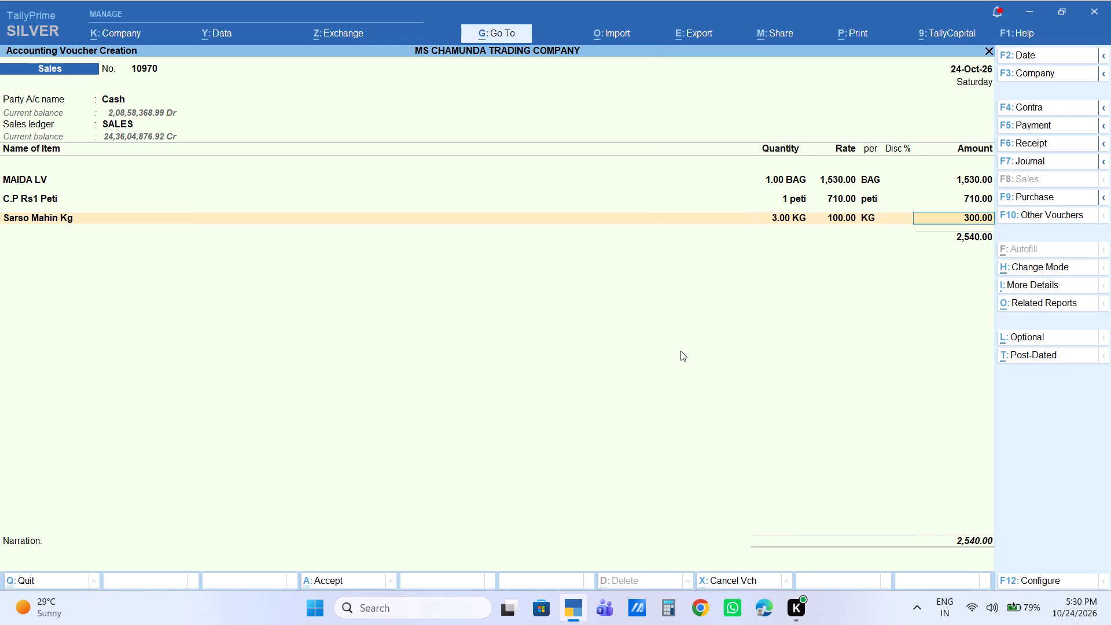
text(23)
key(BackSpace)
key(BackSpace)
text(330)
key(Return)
Finish the item list, add a Labour Charge of 6, and save sales voucher 10970 without a narration.
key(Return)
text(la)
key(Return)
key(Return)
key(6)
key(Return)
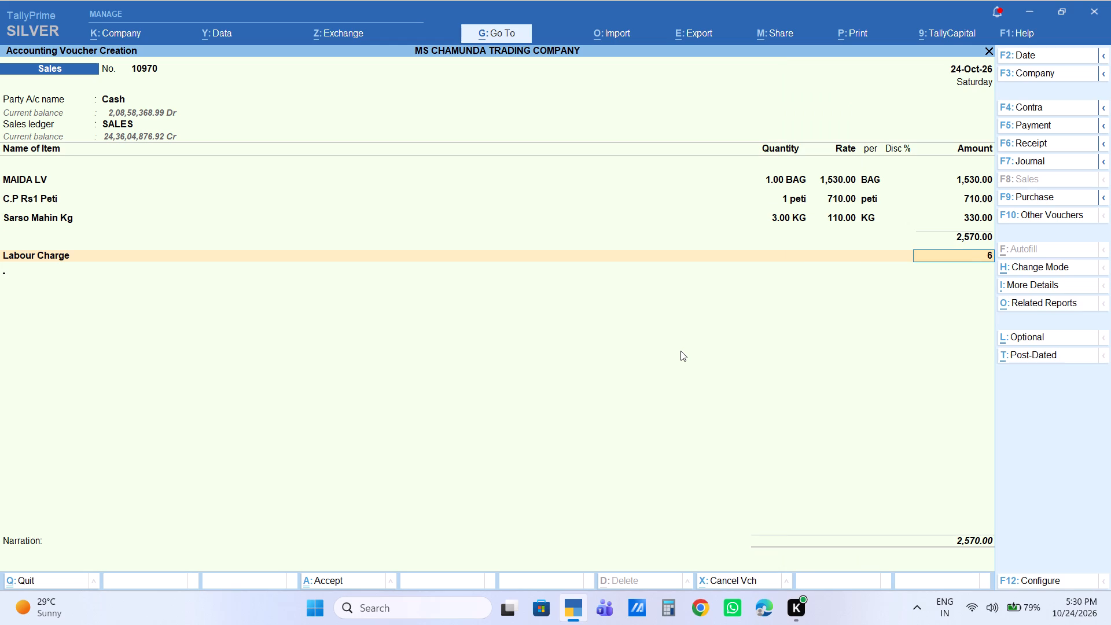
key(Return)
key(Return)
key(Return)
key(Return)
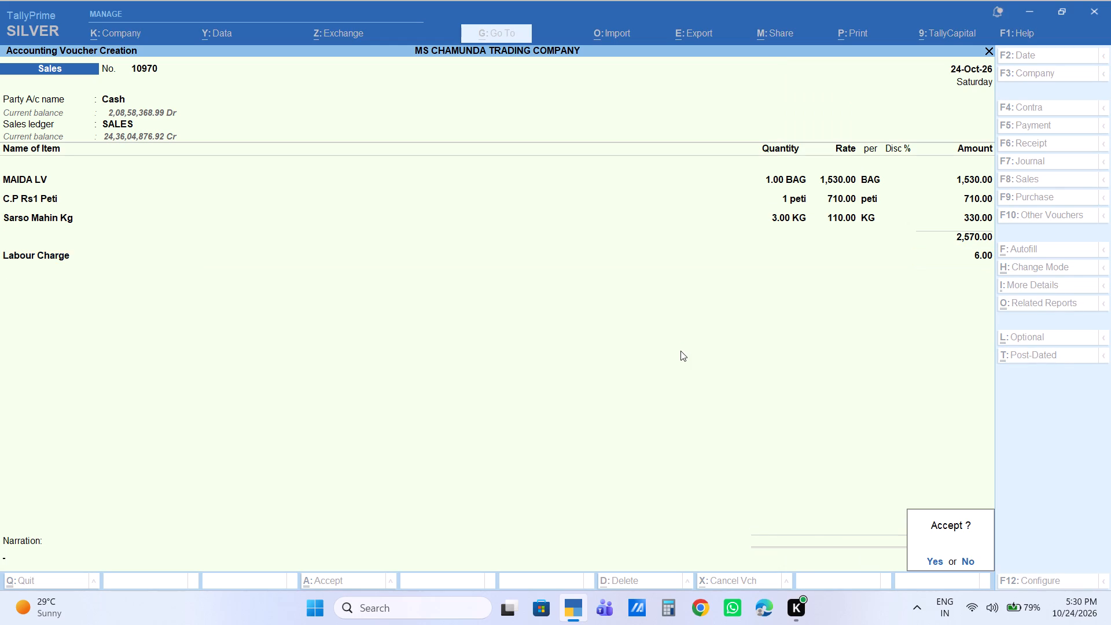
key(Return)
Start sales voucher 10971 with Cash as the party, keep the default party details, and use the SALES ledger.
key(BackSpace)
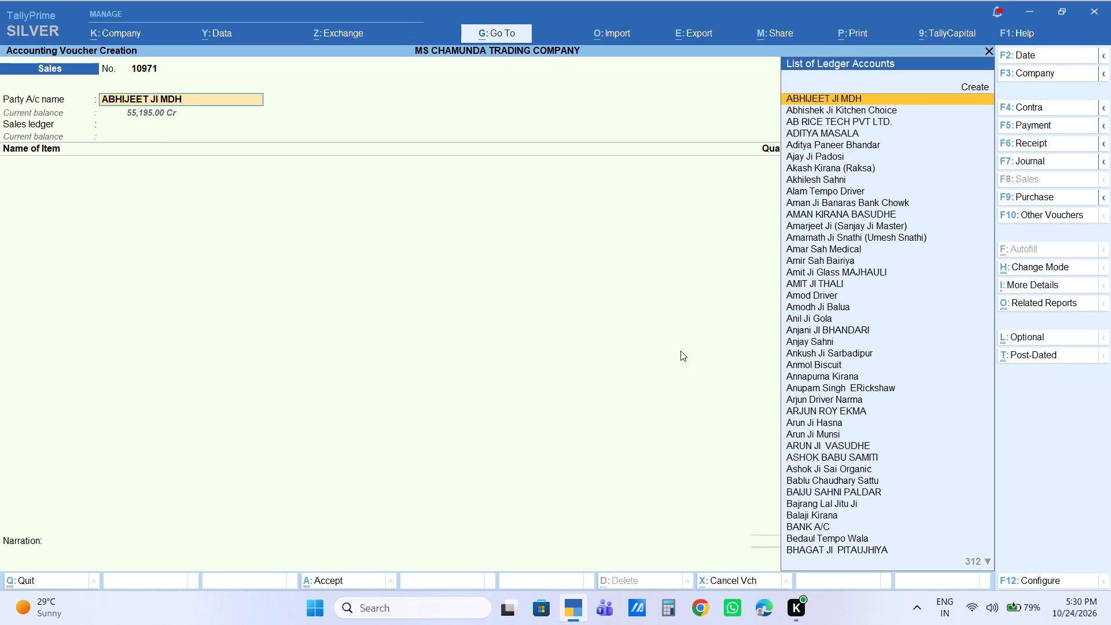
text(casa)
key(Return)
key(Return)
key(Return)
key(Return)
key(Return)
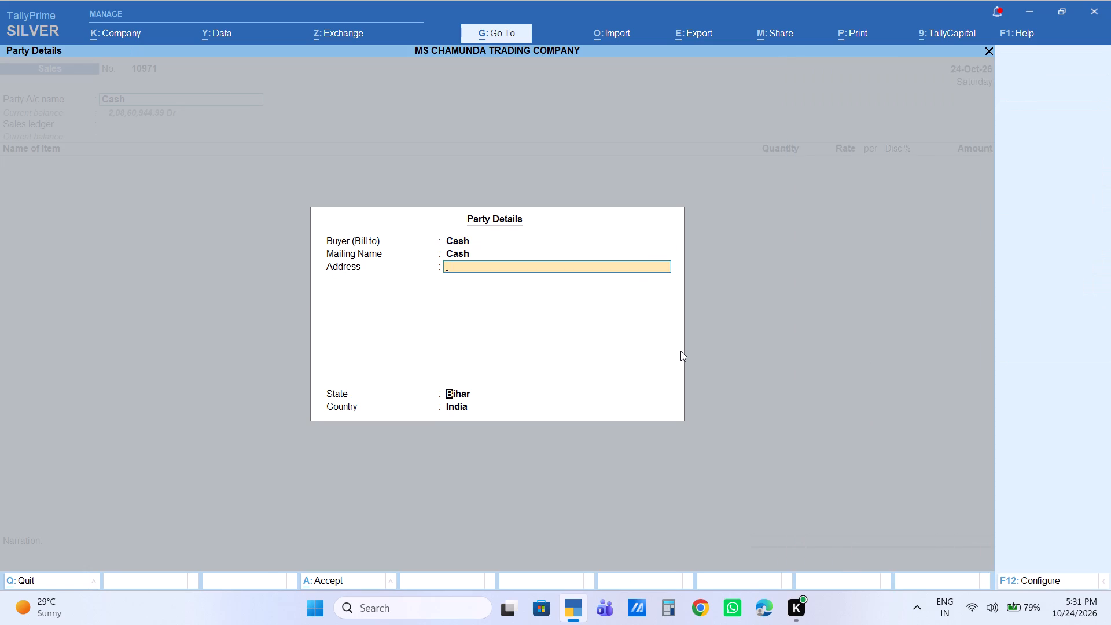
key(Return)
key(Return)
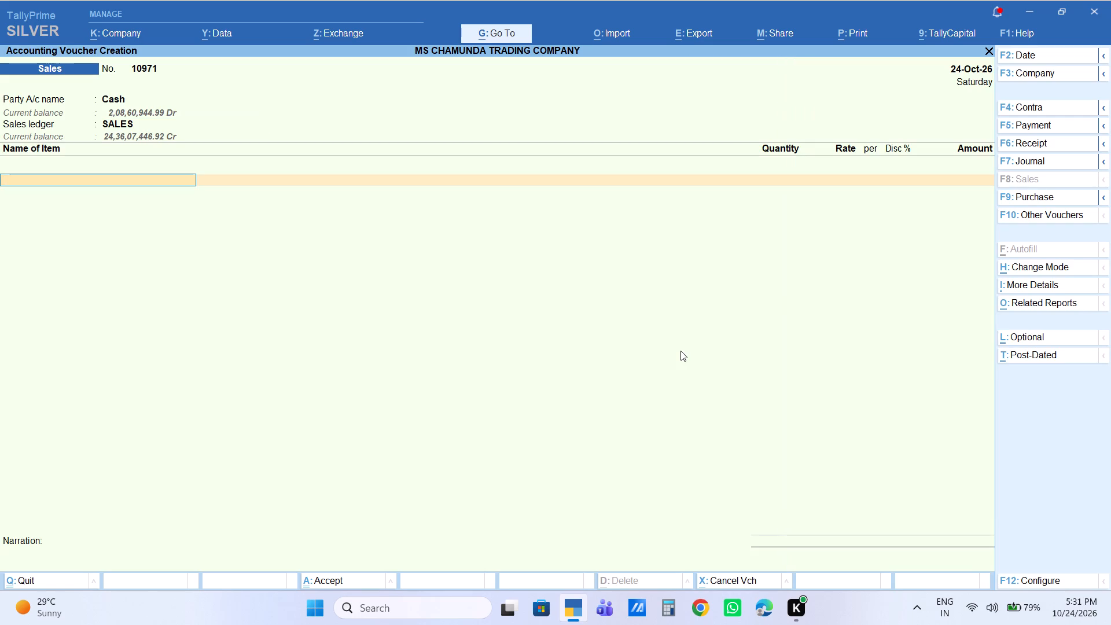
Add Sahnai Tina as the first item of voucher 10971, quantity 1 TINA at the default rate.
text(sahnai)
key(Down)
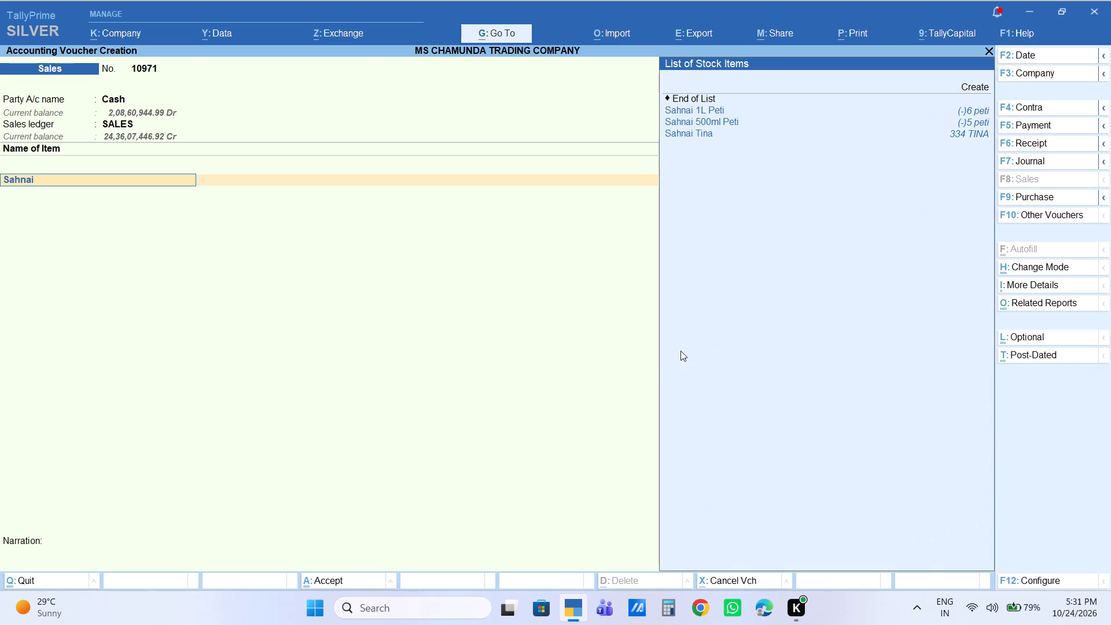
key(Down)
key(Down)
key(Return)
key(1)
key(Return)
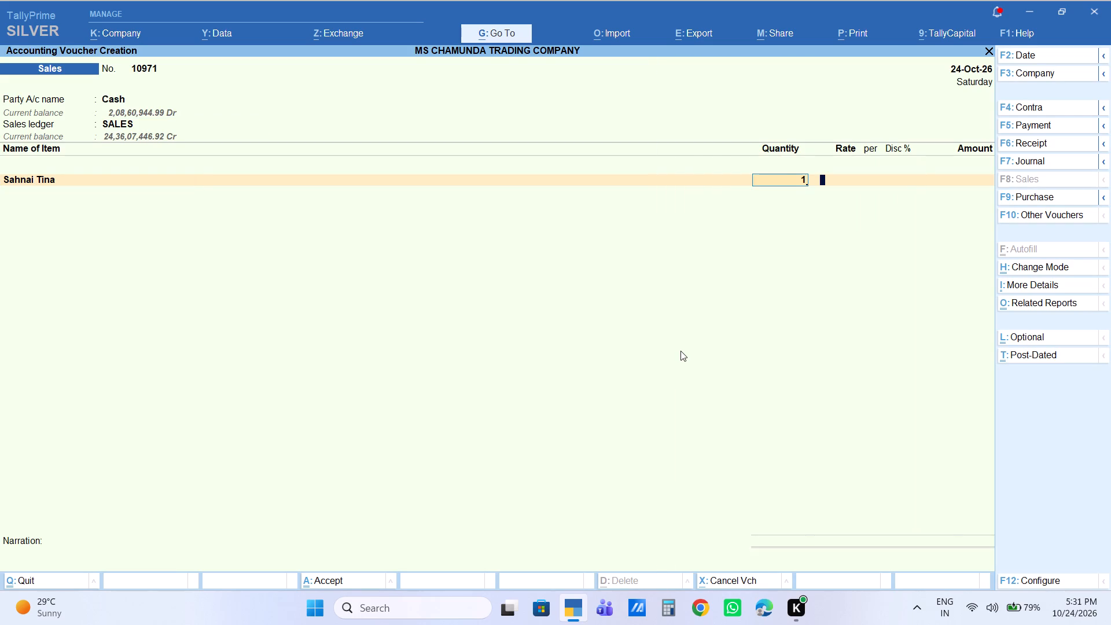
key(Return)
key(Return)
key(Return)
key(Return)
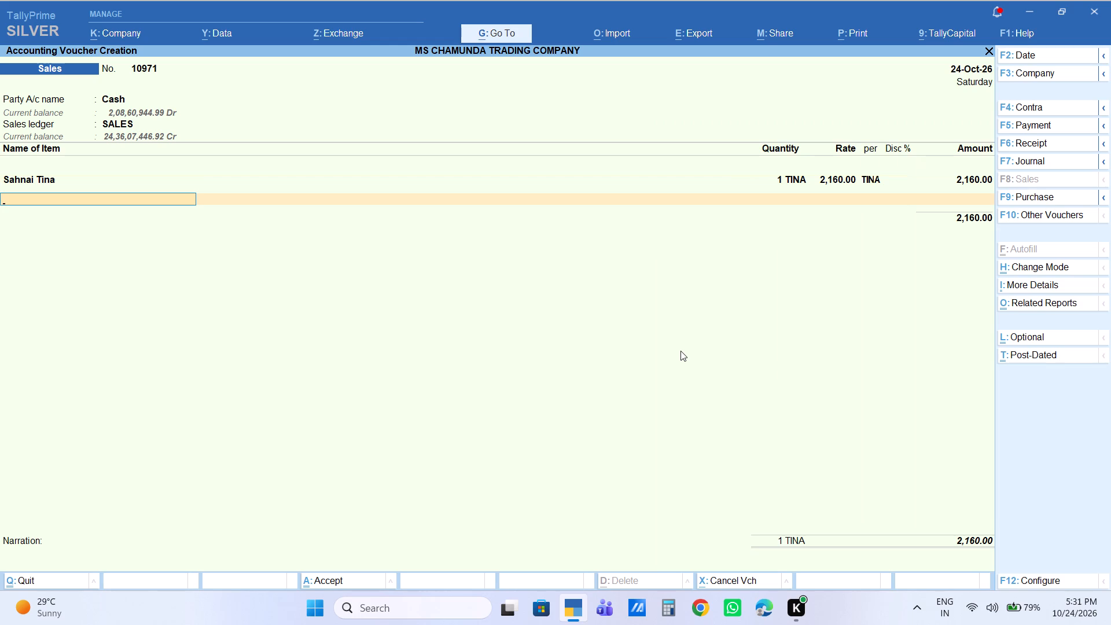
Add Lal Bazar 26kg below Sahnai Tina, quantity 1 bag, with the amount set to 1770.
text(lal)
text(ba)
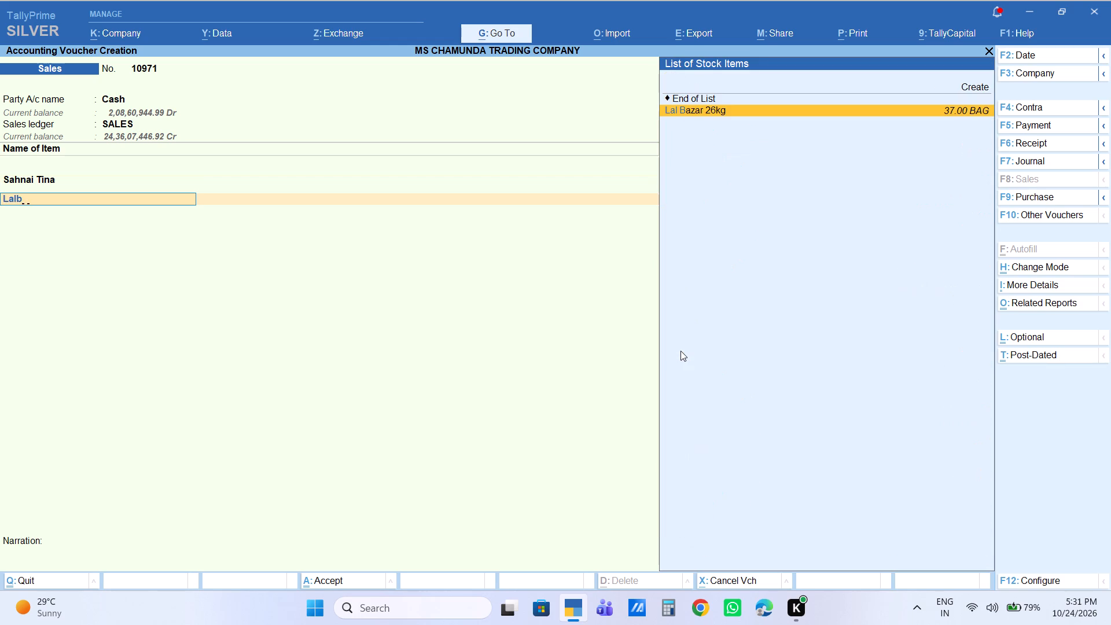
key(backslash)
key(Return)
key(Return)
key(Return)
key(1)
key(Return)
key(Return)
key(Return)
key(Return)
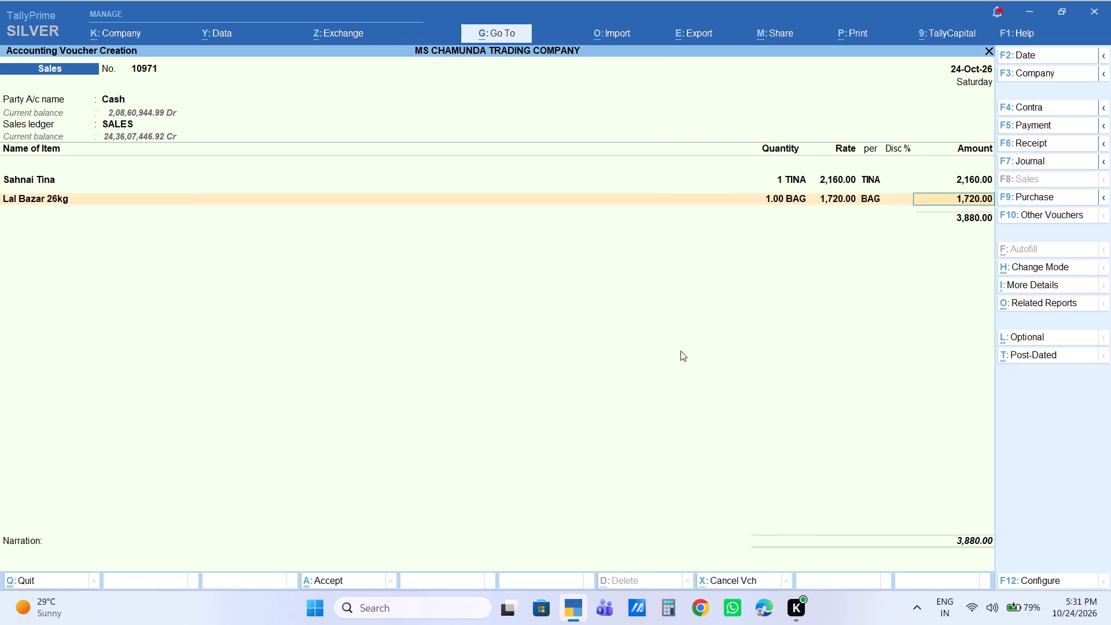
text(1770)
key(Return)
Finish the item list, add a Labour Charge of 5, and save sales voucher 10971 without a narration.
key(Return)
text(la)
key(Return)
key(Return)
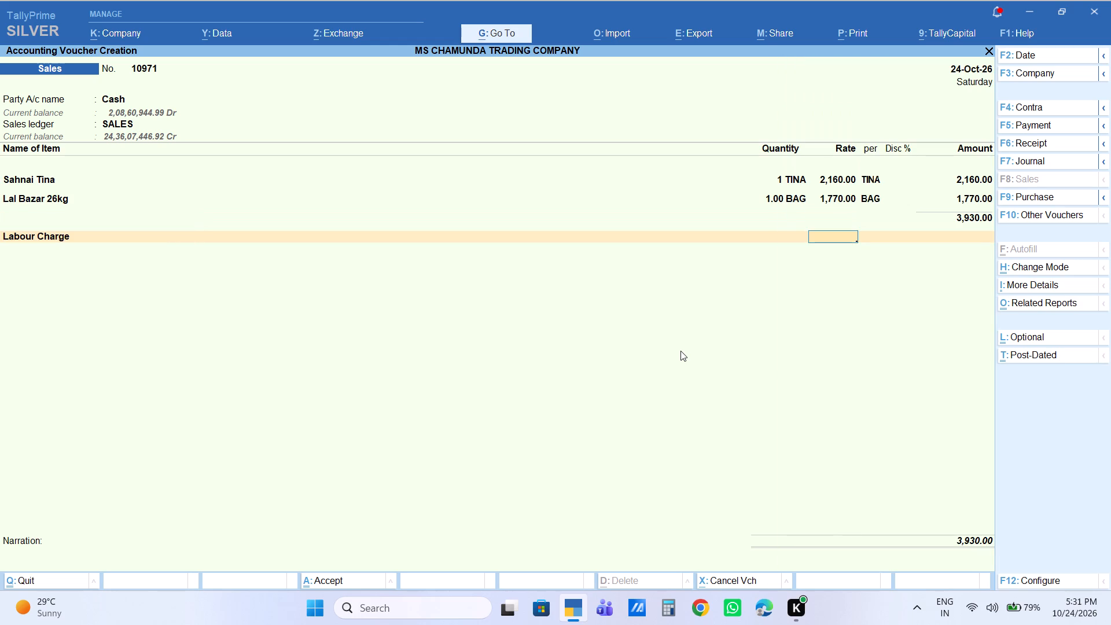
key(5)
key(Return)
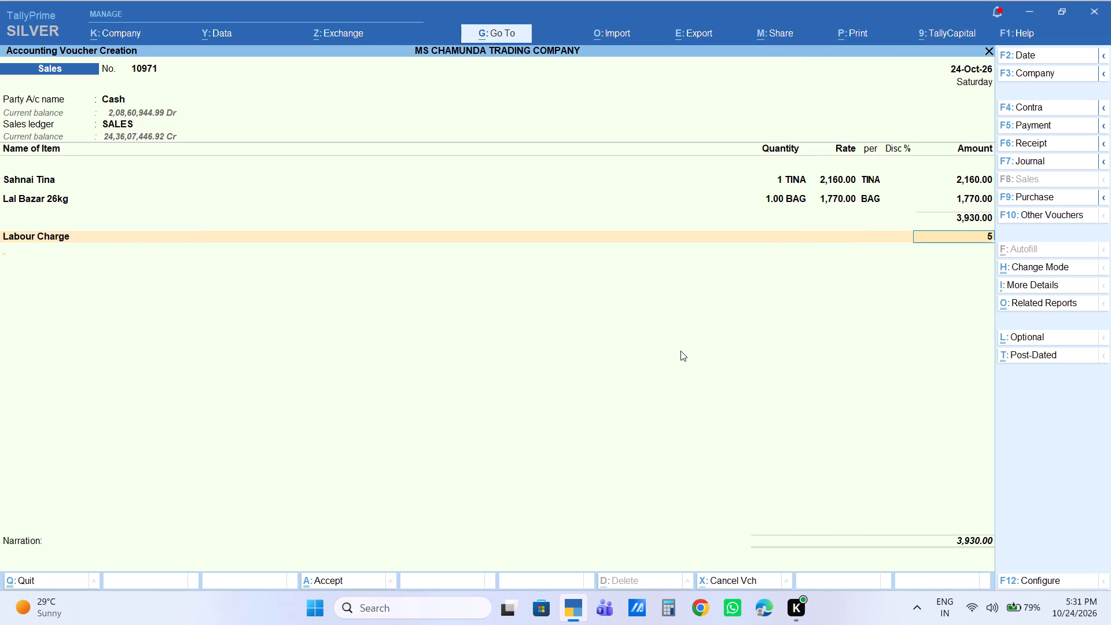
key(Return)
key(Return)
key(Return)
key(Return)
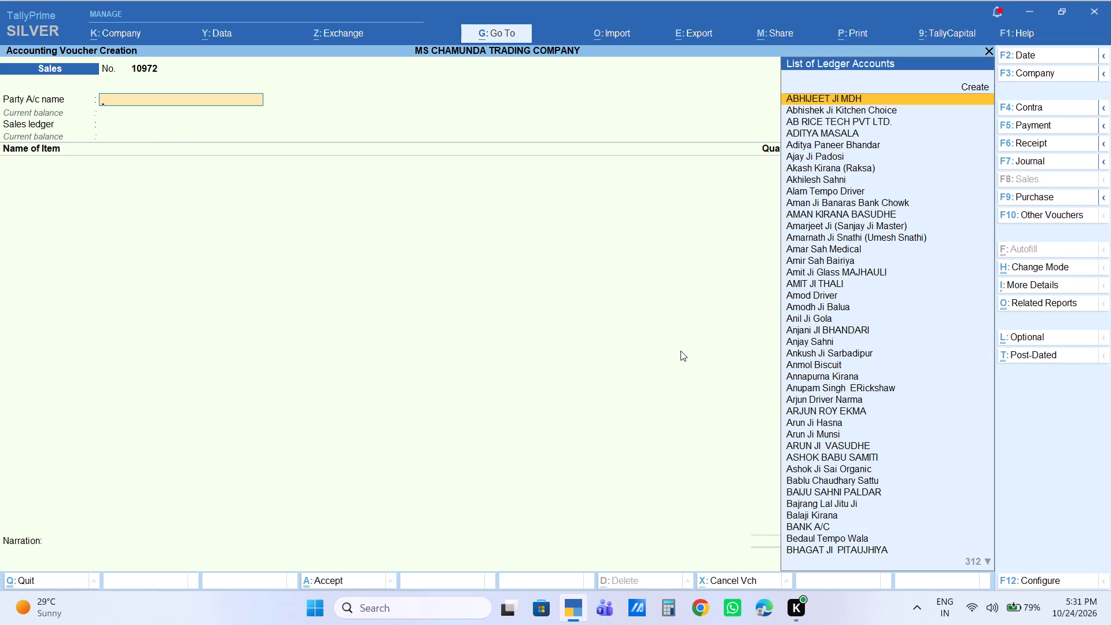
Start sales voucher 10972 with Cash as the party, keep the default party details, and use the SALES ledger.
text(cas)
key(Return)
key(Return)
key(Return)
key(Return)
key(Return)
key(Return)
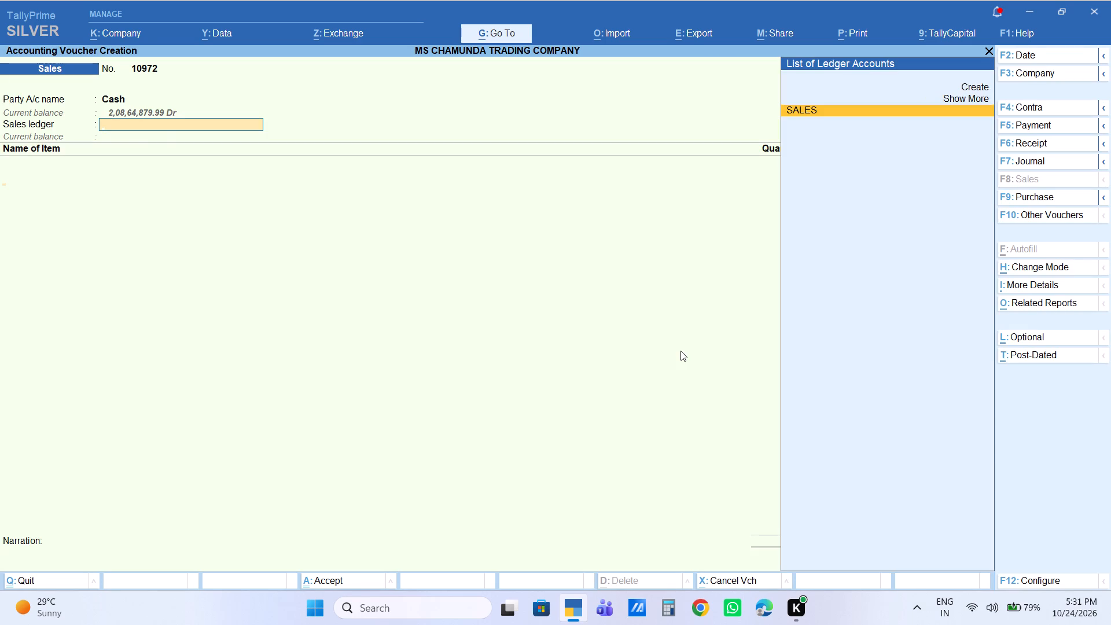
Add GOOD LITE 1KG as the first item of voucher 10972, quantity 10 bags, with the amount set to 1900.
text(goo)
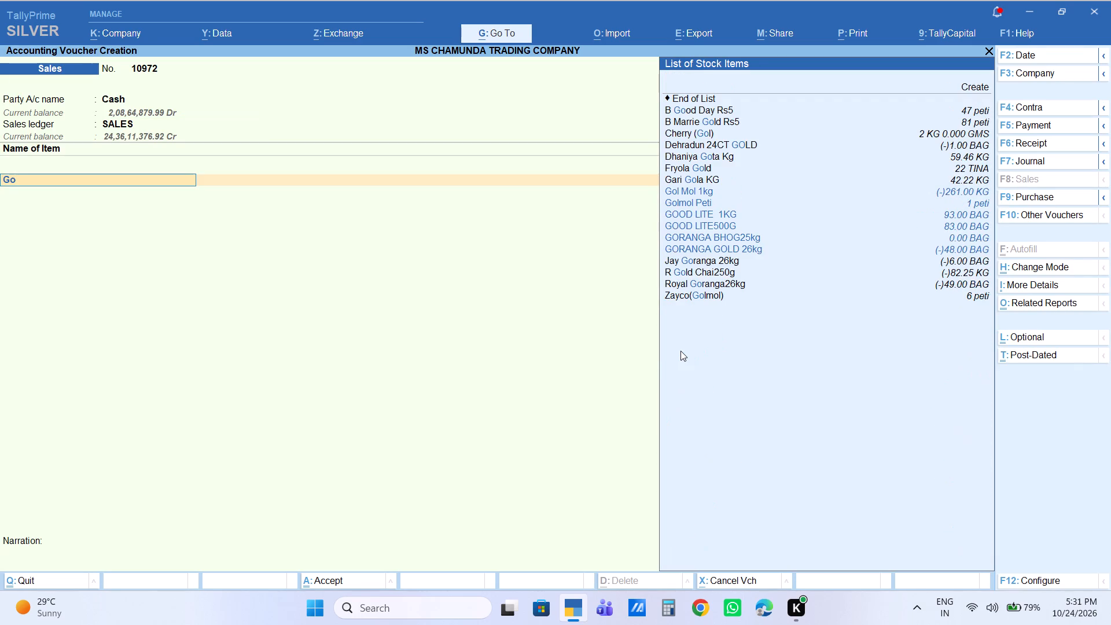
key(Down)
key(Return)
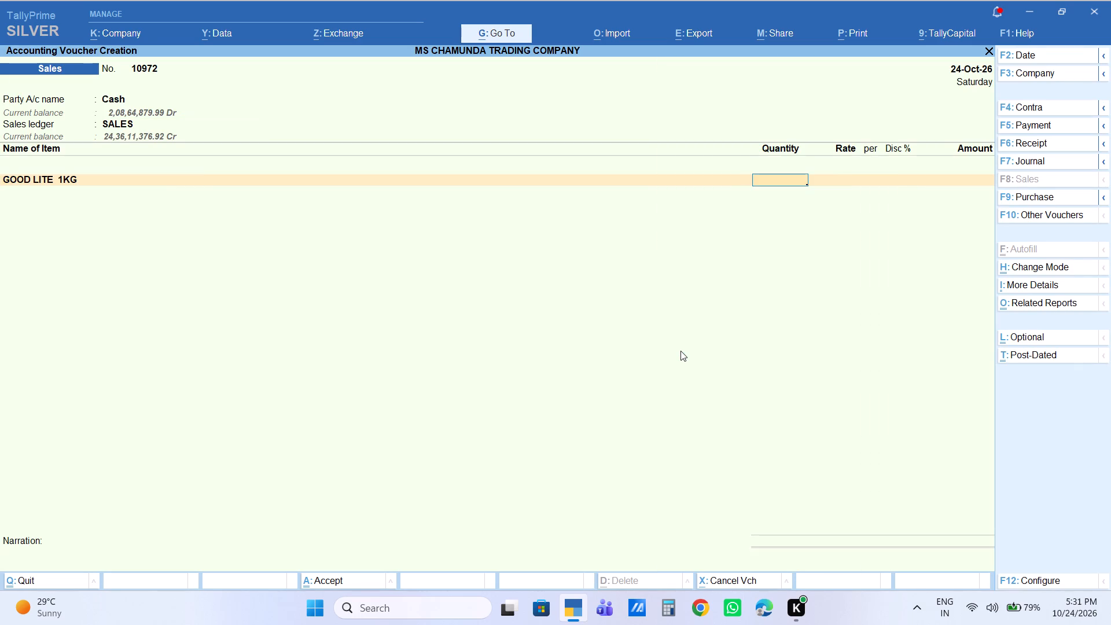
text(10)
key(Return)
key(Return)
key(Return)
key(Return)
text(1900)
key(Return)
Finish the item list, add a Labour Charge of 20, and save sales voucher 10972 without a narration.
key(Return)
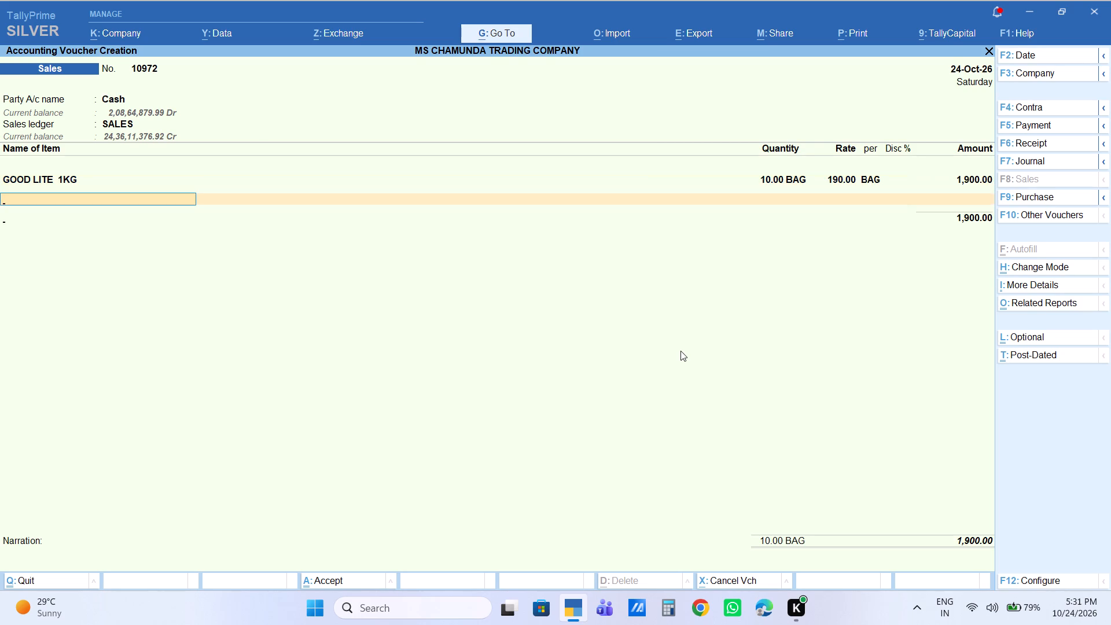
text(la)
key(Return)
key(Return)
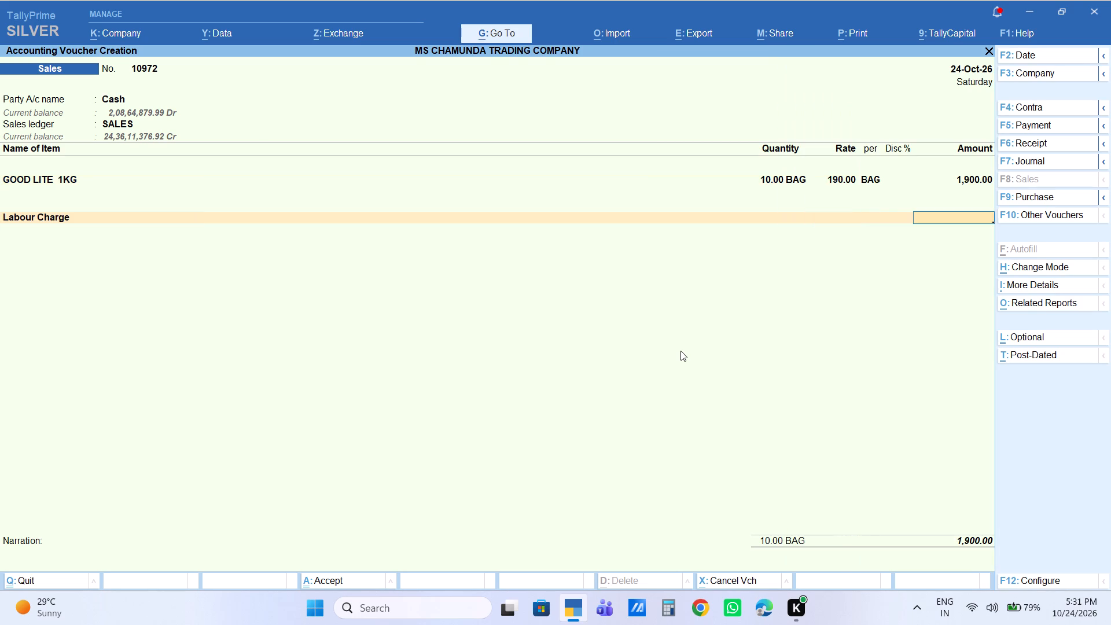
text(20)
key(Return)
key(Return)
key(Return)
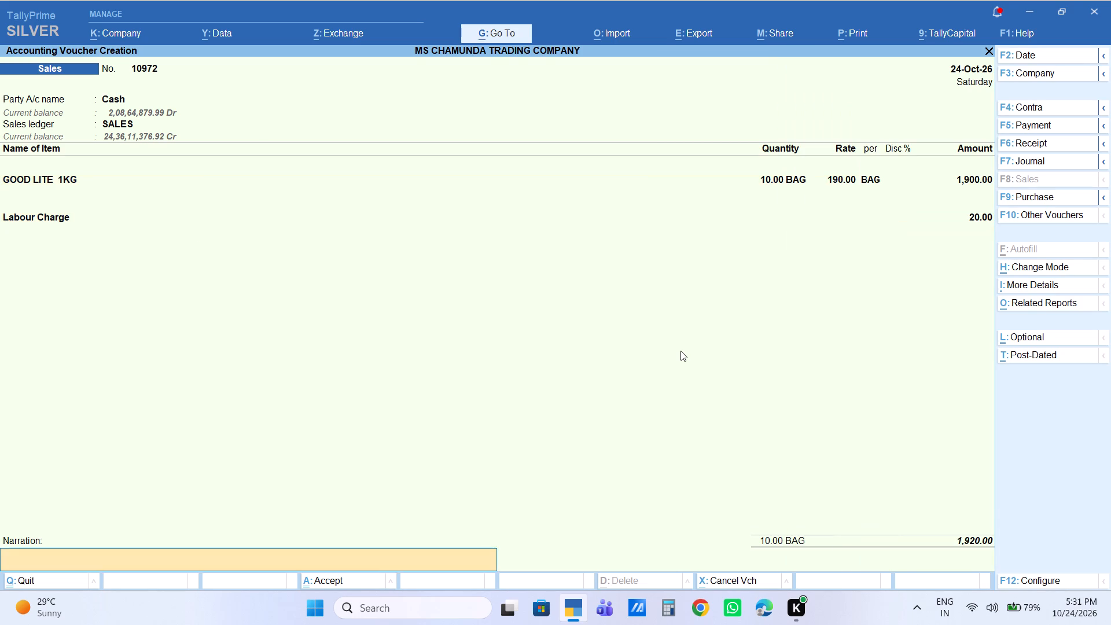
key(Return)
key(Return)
Start sales voucher 10973 with Cash as the party, keep the default party details, and use the SALES ledger.
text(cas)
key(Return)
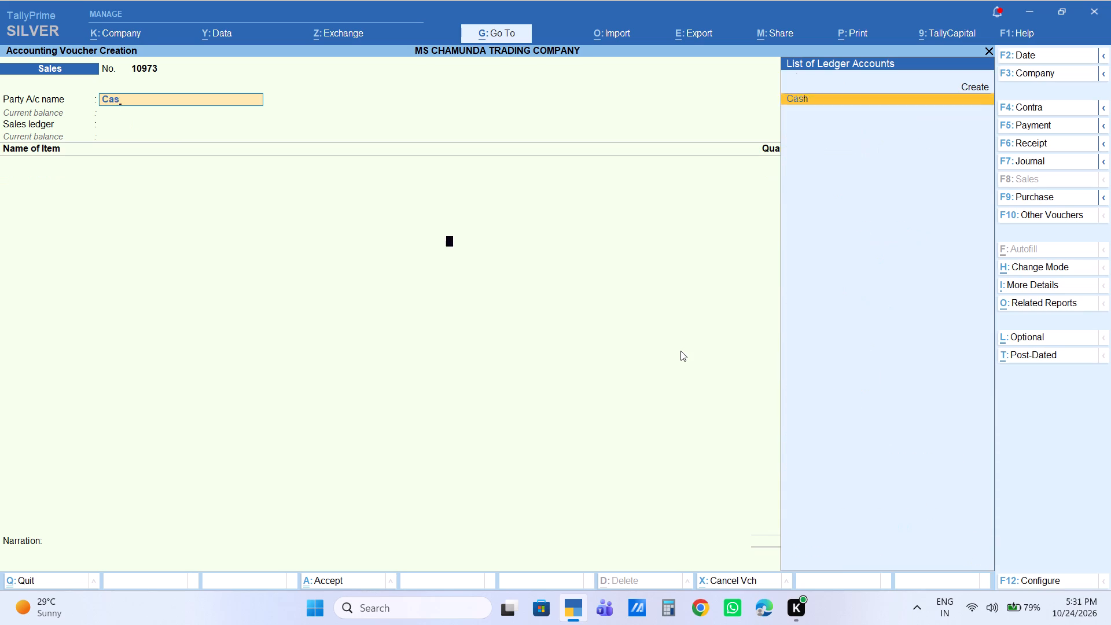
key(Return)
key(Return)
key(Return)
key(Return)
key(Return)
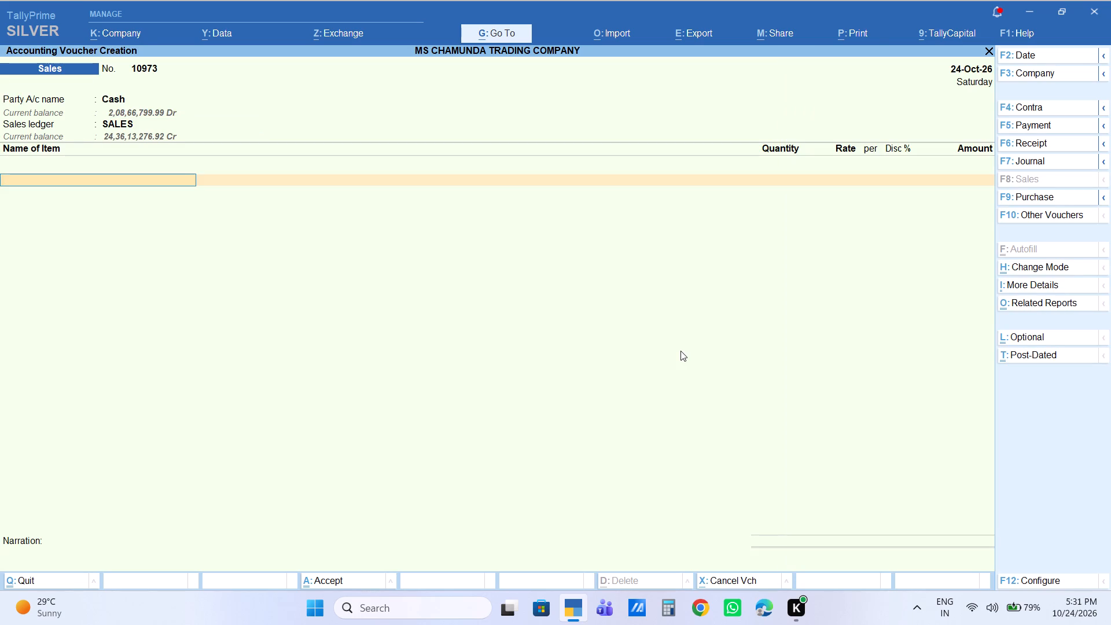
Add Nutri Pro Rs10 as the first item of voucher 10973, quantity 1 bundle, keeping the default rate and amount.
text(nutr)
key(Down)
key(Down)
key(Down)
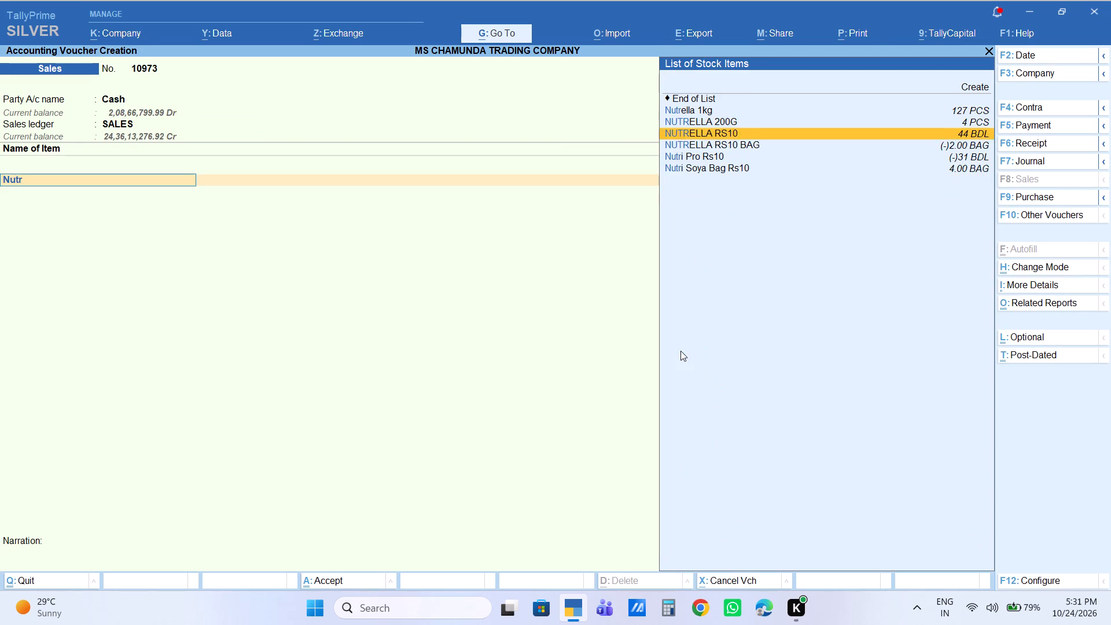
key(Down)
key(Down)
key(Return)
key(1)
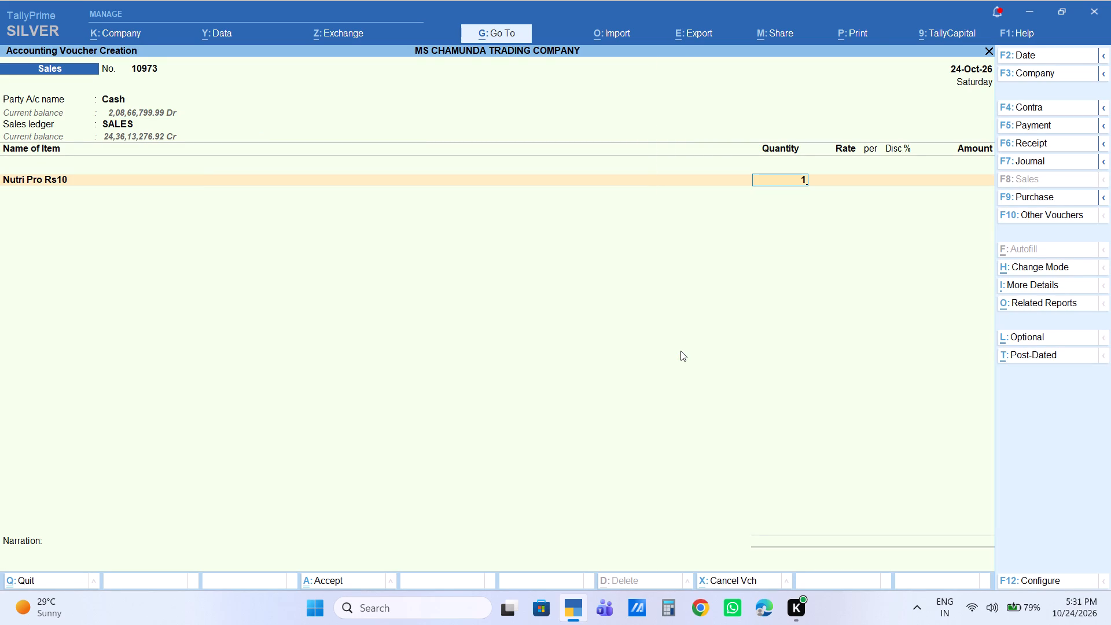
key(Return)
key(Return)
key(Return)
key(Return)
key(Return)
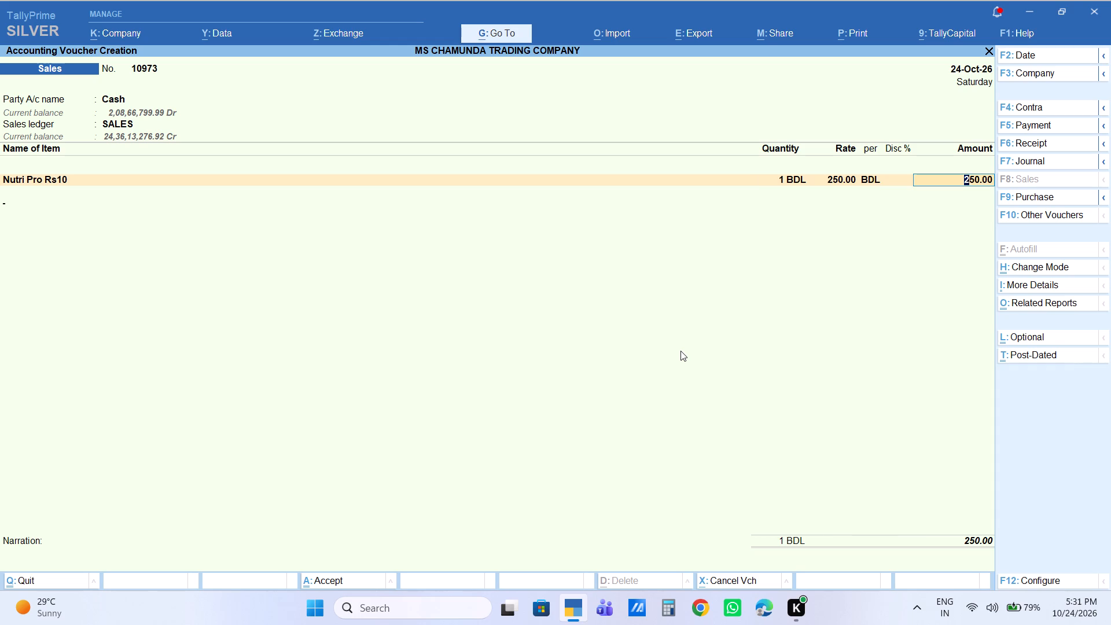
Add Soyabin 5kg as the second item of voucher 10973, quantity 1 bag, keeping the default rate and amount.
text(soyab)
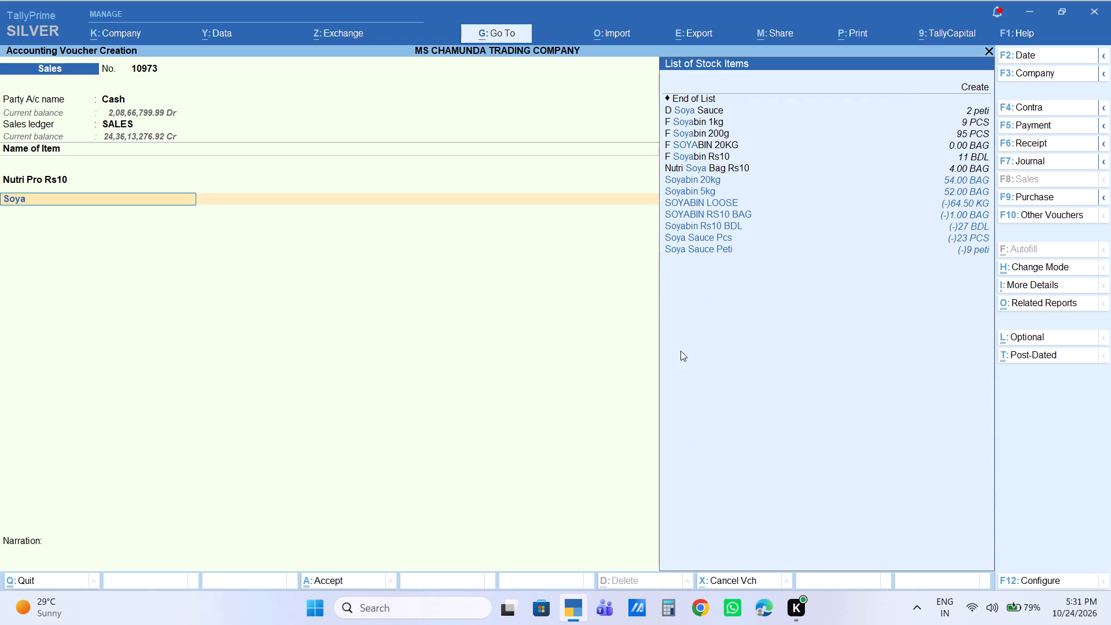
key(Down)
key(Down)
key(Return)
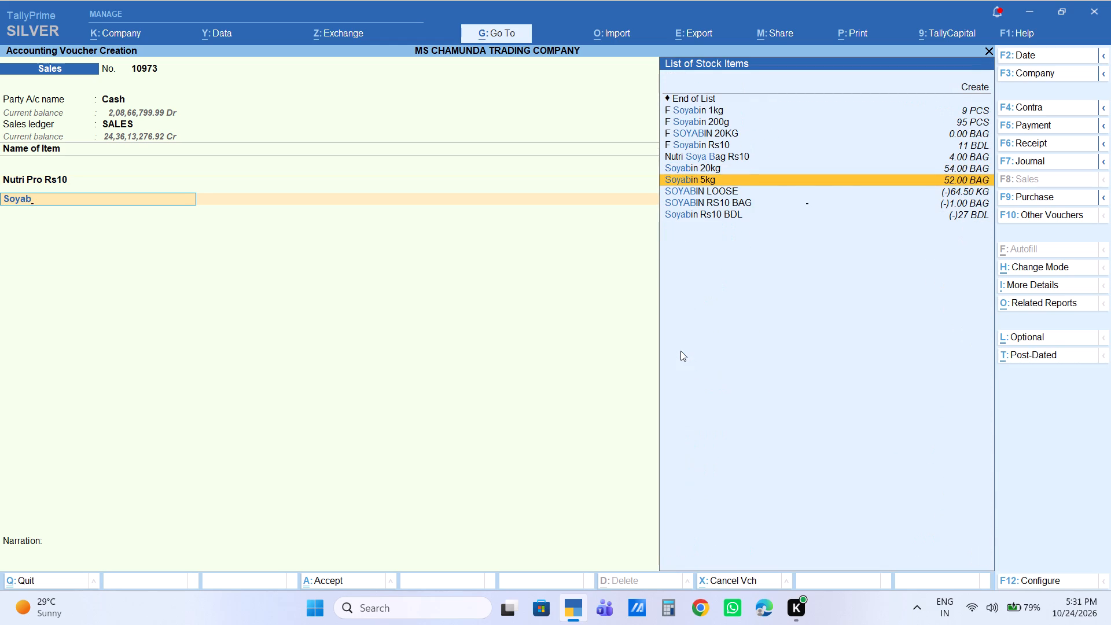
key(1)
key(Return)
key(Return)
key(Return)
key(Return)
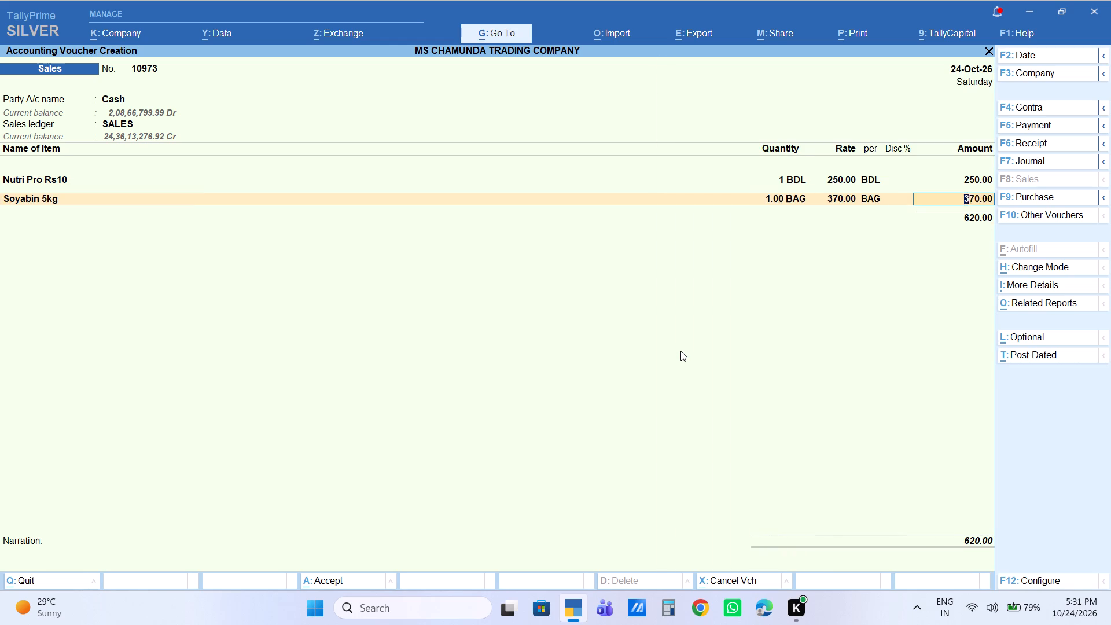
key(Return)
Finish the item list and save sales voucher 10973 without a labour charge or narration.
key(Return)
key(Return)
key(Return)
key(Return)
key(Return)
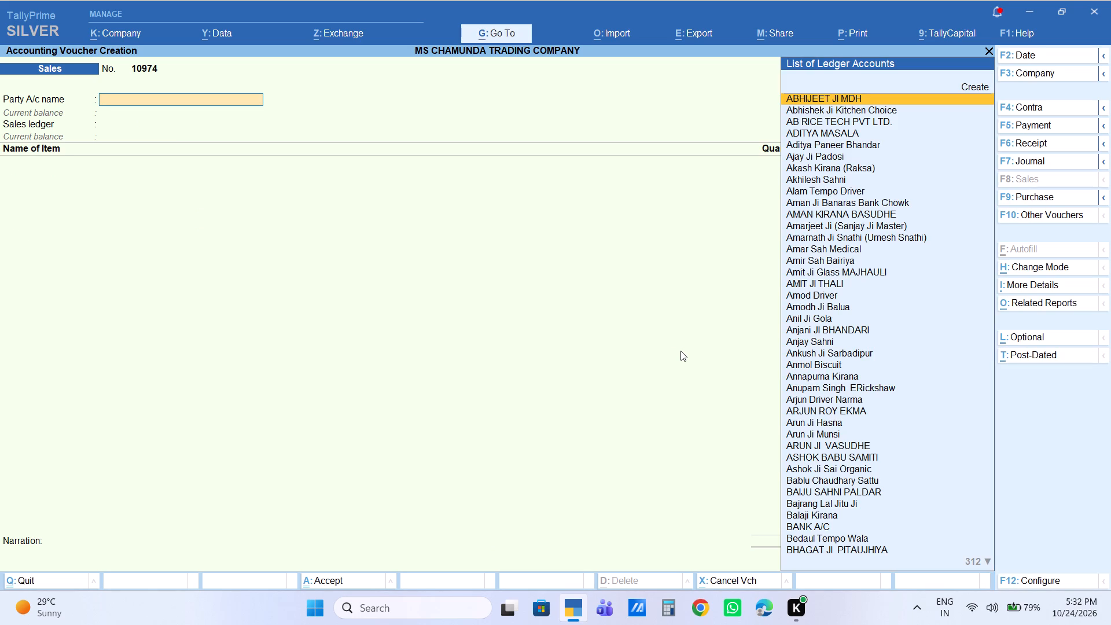
Start sales voucher 10974 with Cash as the party, keep the default party details, and use the SALES ledger.
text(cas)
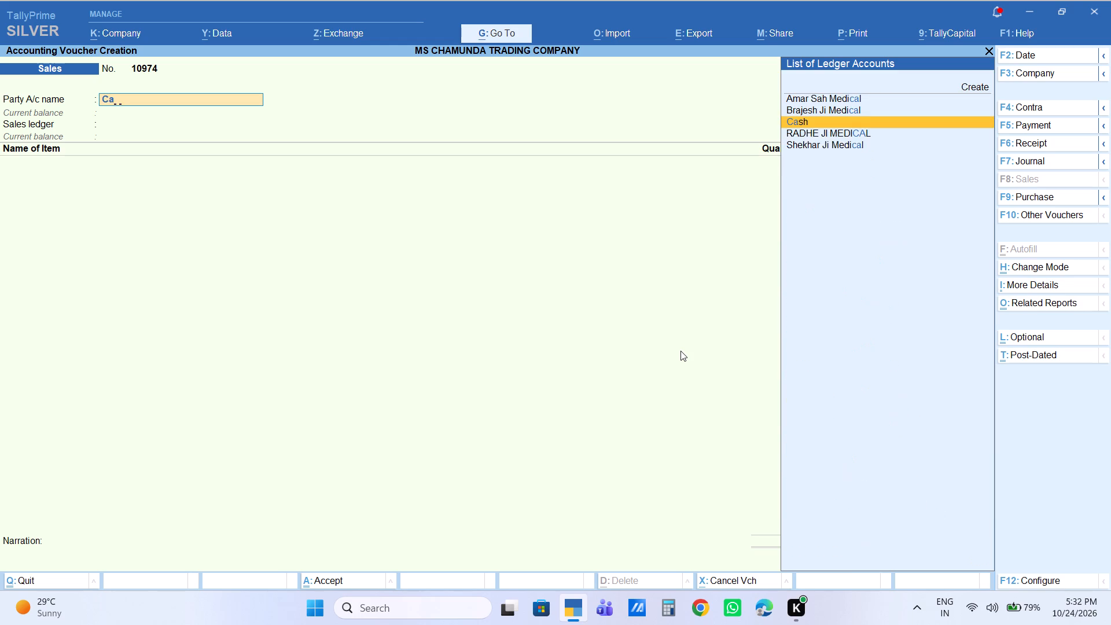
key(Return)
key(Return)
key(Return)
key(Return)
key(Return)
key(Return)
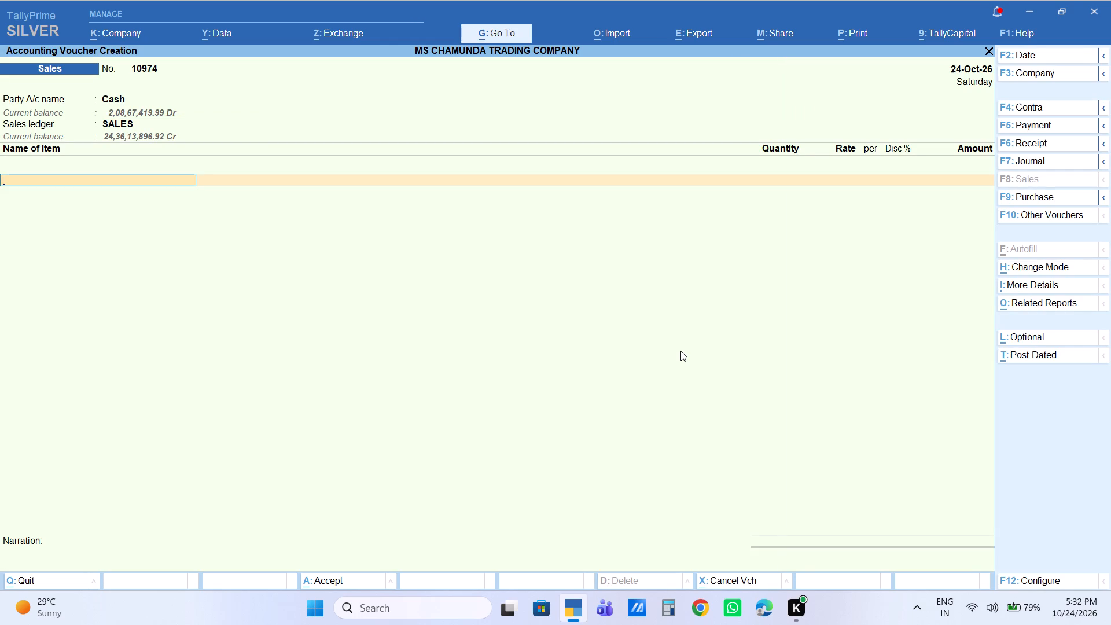
Add Nepali 500ML as the first item of voucher 10974, quantity 10 peti, keeping the default rate and amount.
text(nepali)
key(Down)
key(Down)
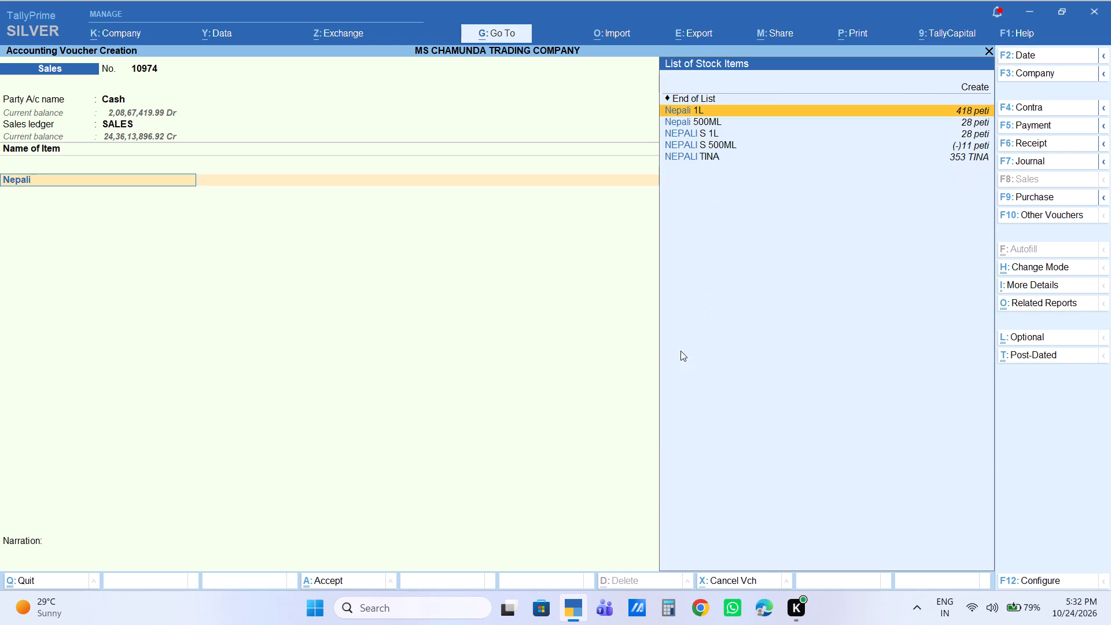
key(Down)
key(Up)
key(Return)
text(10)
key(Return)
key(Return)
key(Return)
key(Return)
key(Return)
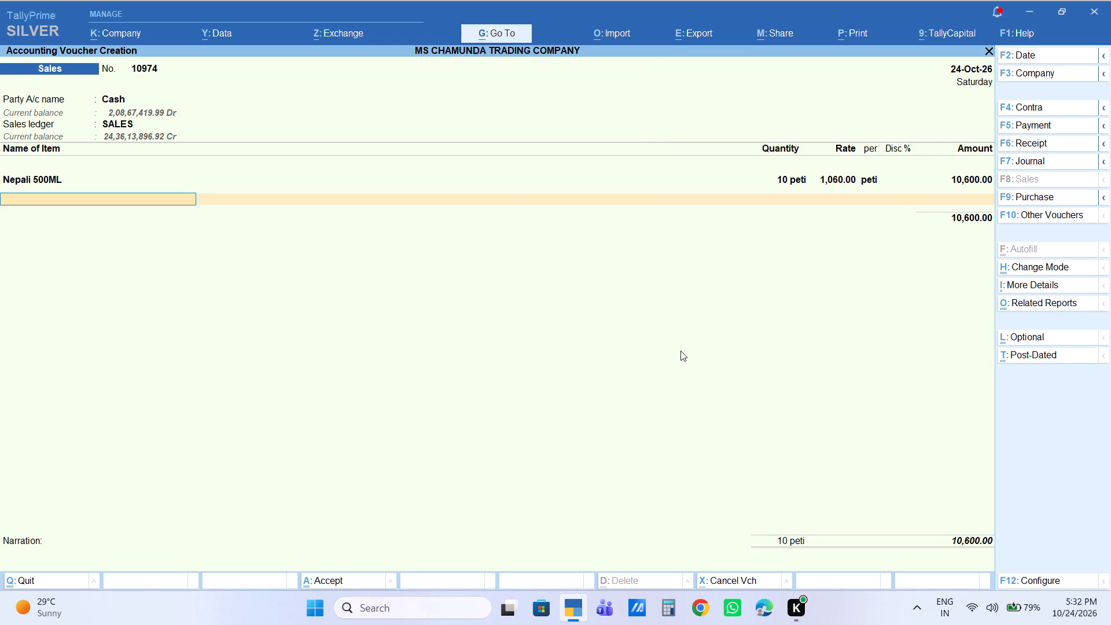
Finish the item list, add a Labour Charge of 20, and save sales voucher 10974 without a narration.
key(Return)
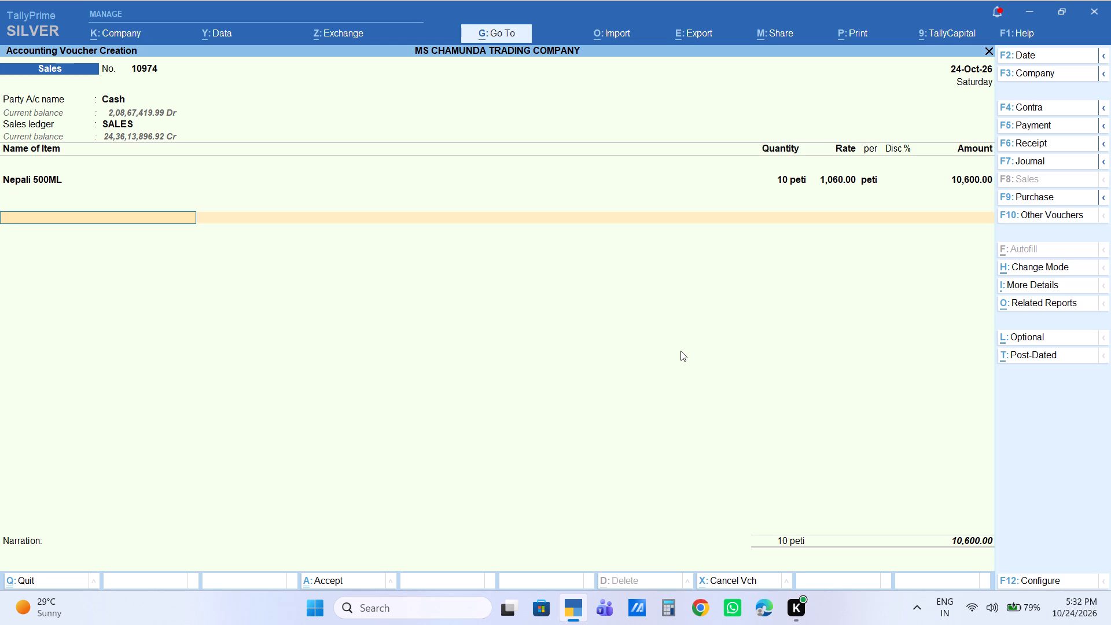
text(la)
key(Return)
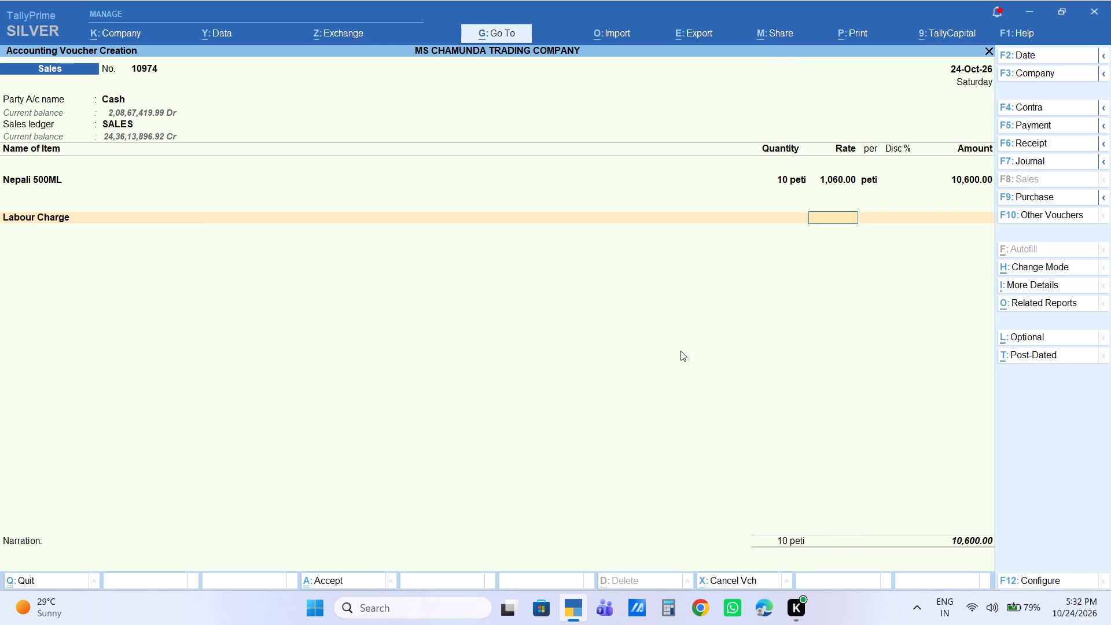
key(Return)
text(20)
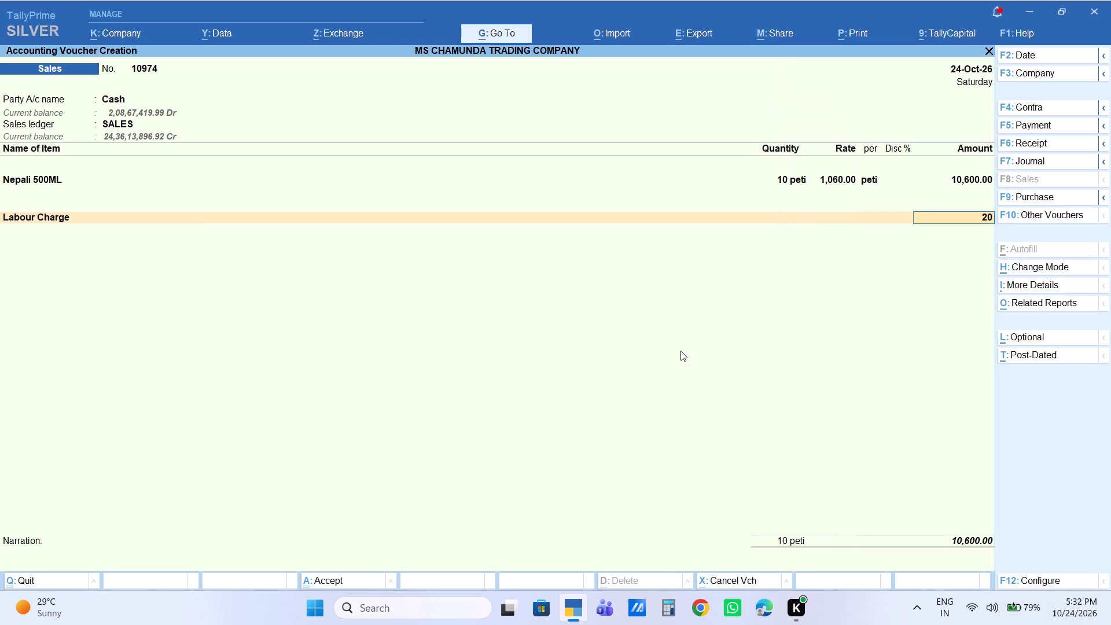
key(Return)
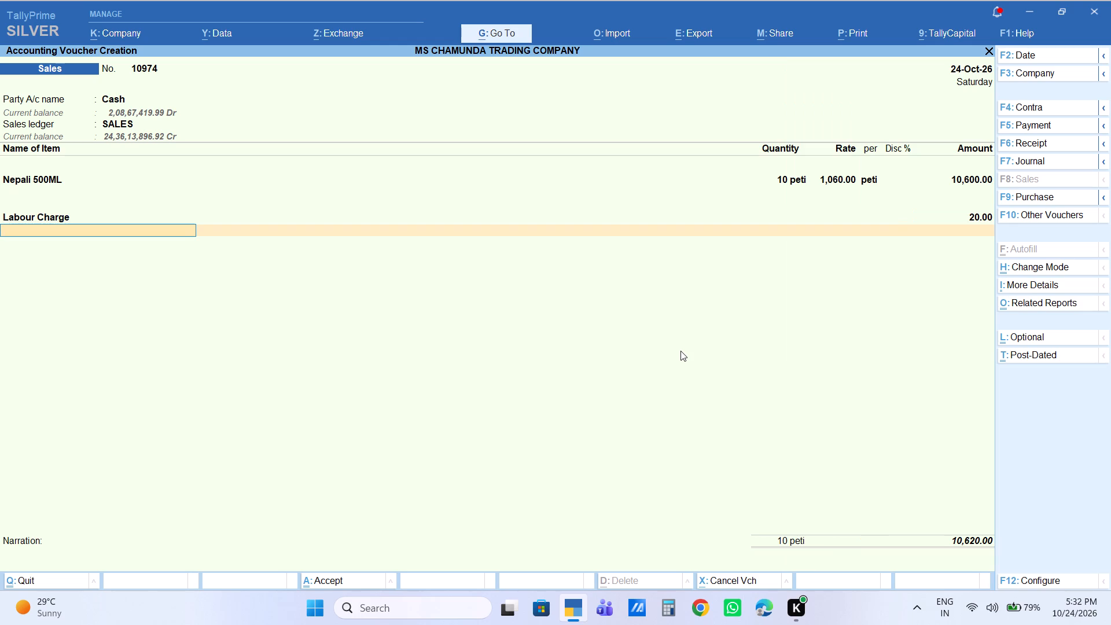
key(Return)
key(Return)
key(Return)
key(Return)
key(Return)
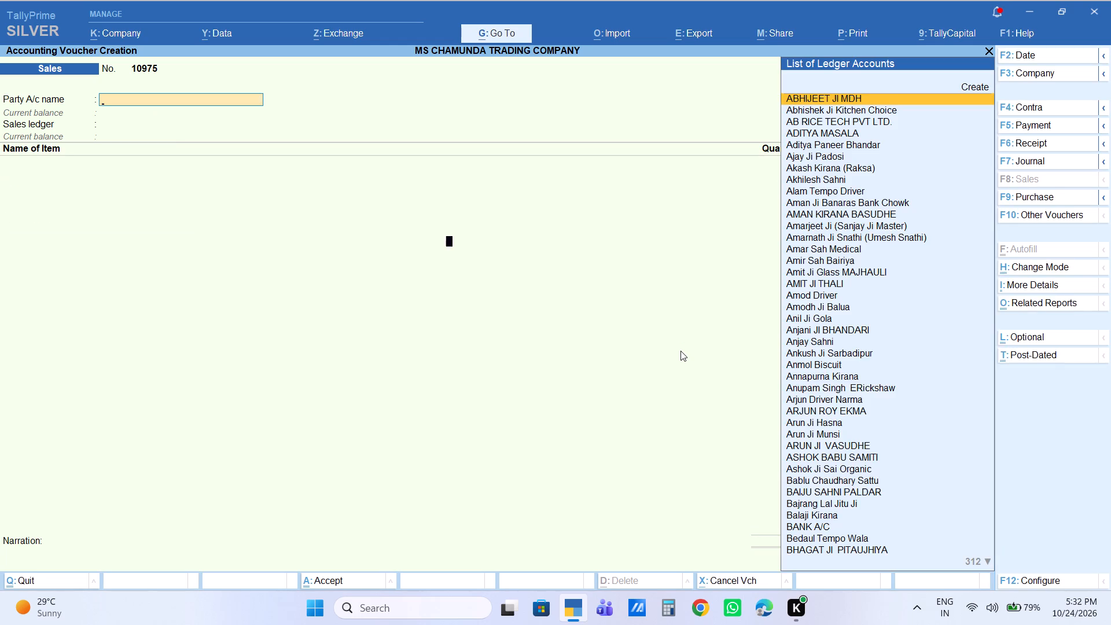
Start sales voucher 10975 with Cash as the party, keep the default party details, and use the SALES ledger.
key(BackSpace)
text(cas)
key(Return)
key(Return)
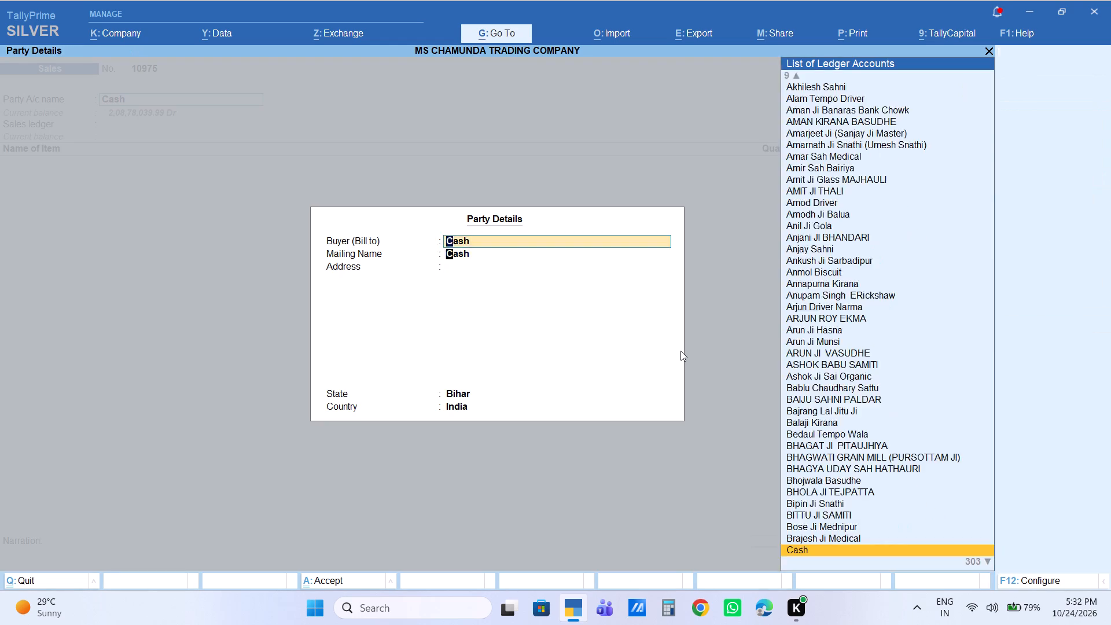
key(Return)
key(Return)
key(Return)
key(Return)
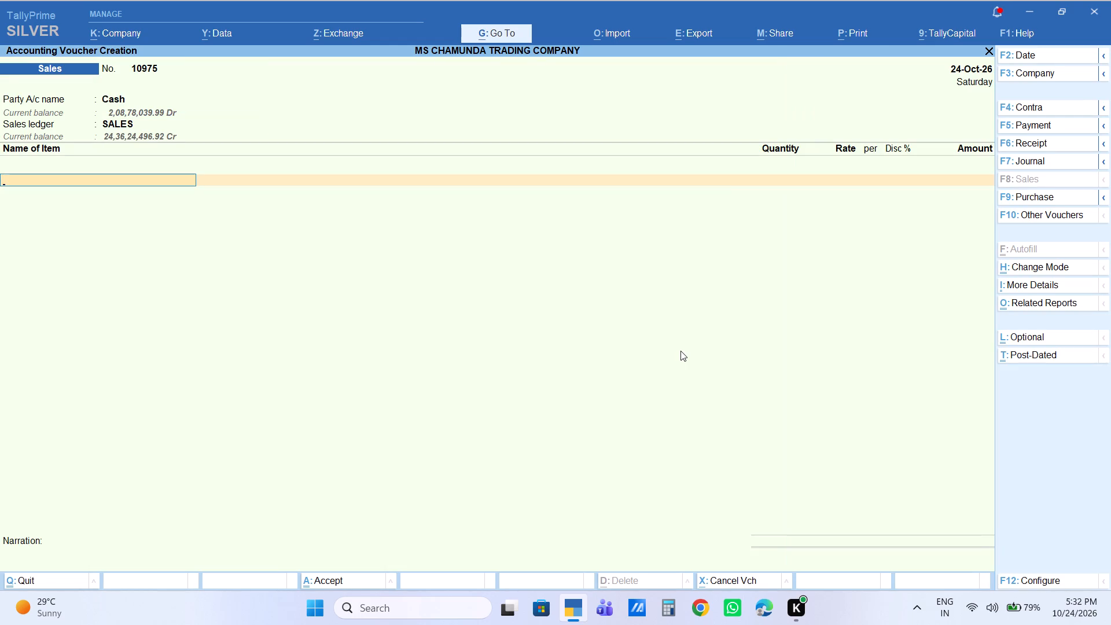
Add Raees 30kg as the first item of voucher 10975, quantity 2 bags, keeping the default rate and amount.
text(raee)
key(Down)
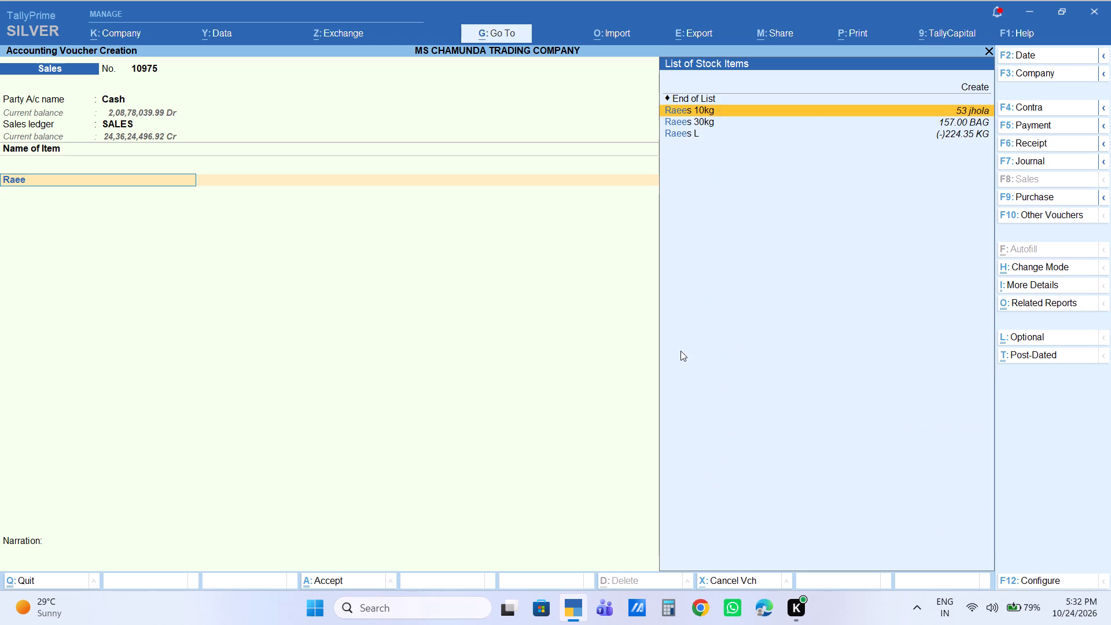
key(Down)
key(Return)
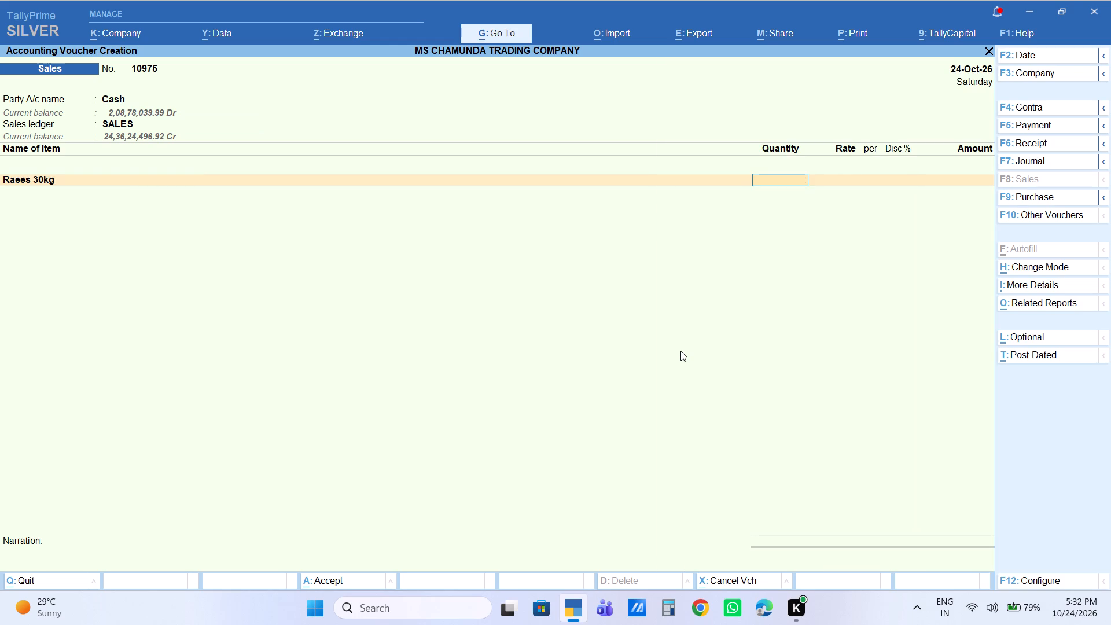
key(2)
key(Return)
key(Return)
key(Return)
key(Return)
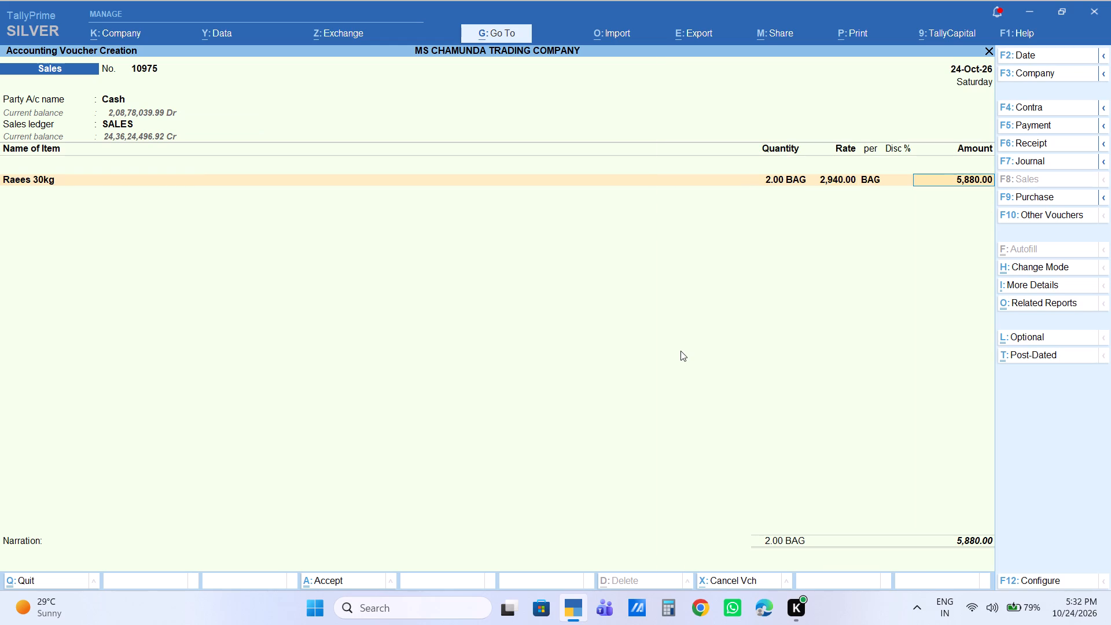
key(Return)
Add Sanvi 1L Peti as the second item of voucher 10975, quantity 5 peti, with the amount set to 7080.
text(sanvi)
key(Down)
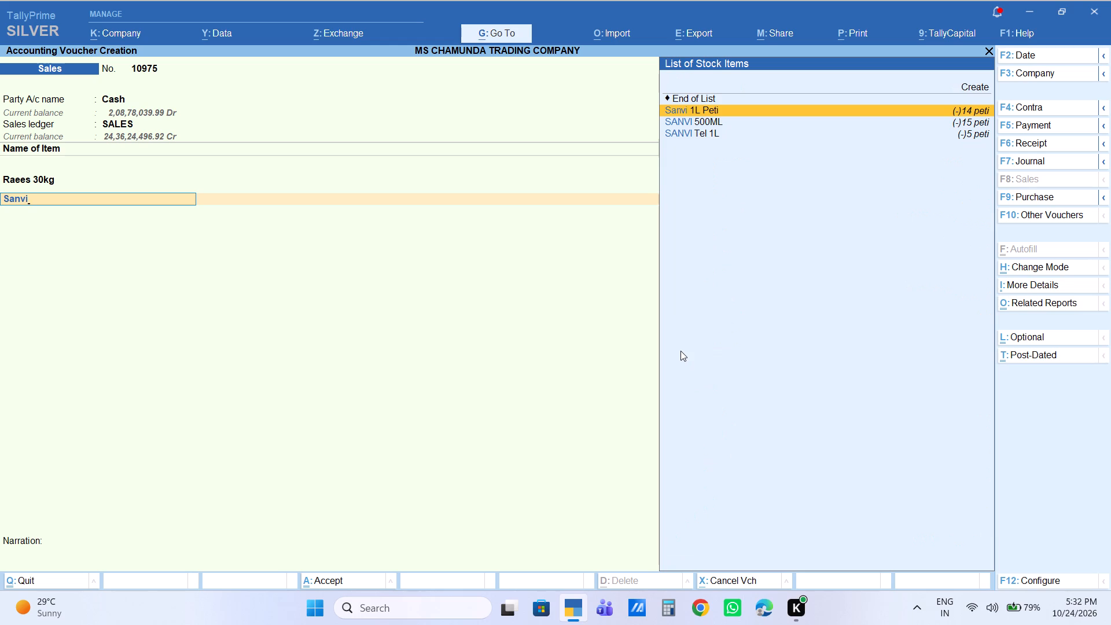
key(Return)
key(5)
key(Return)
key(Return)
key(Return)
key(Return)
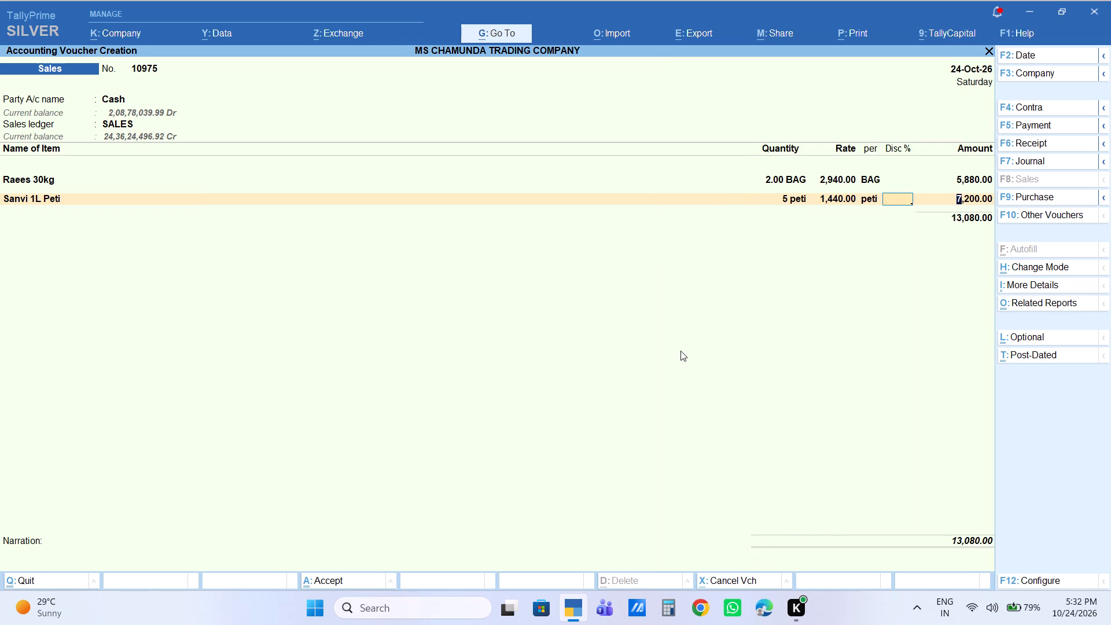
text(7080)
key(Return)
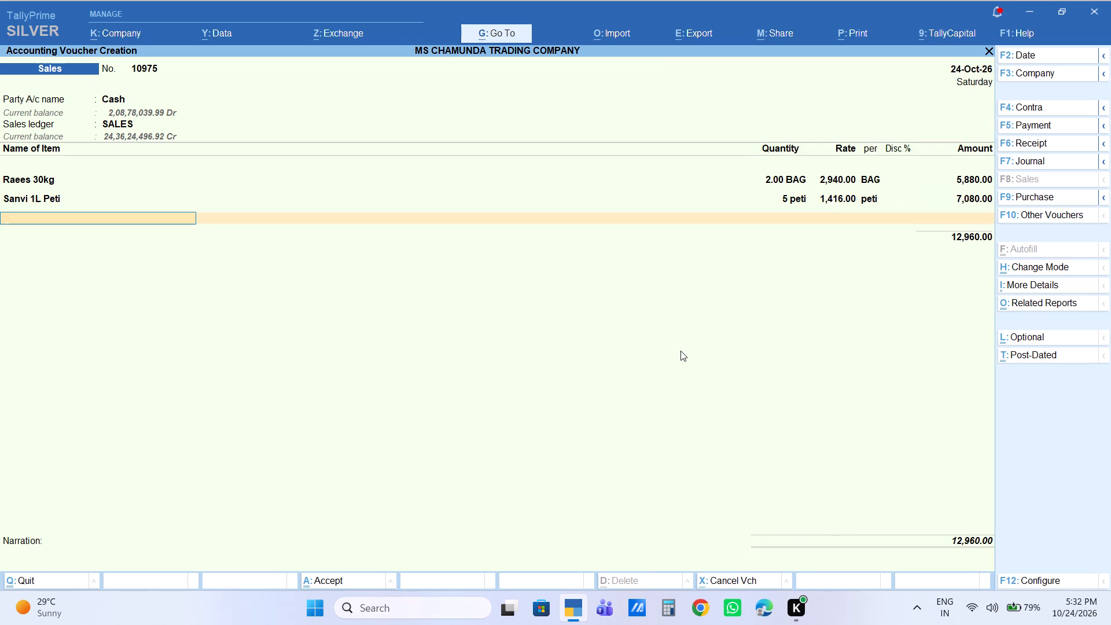
Finish the item list, add a Labour Charge of 15, and save sales voucher 10975 without a narration.
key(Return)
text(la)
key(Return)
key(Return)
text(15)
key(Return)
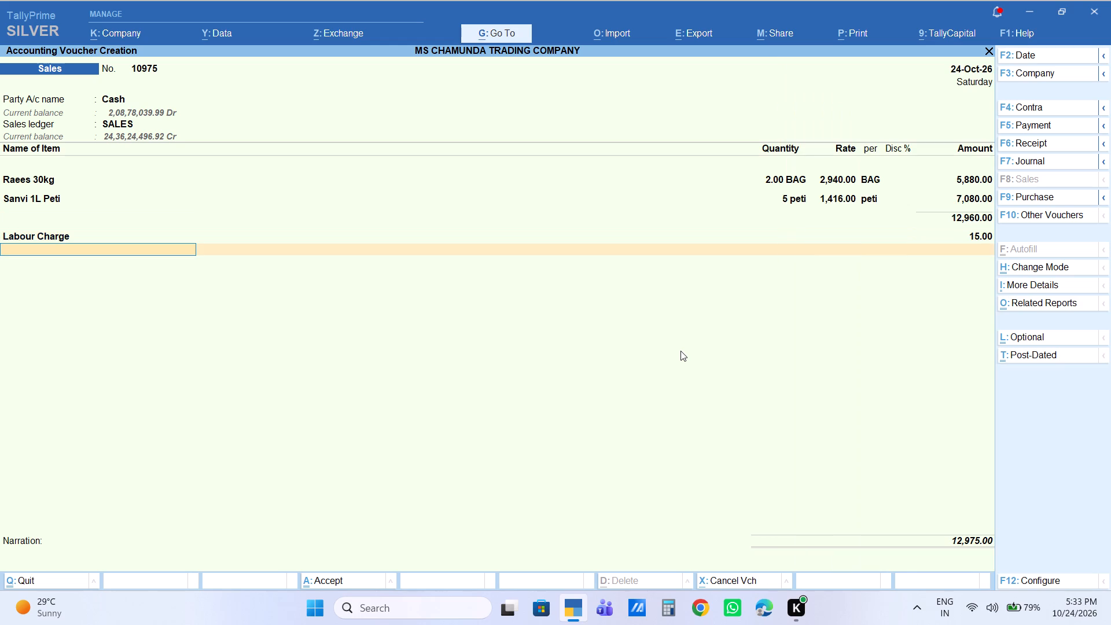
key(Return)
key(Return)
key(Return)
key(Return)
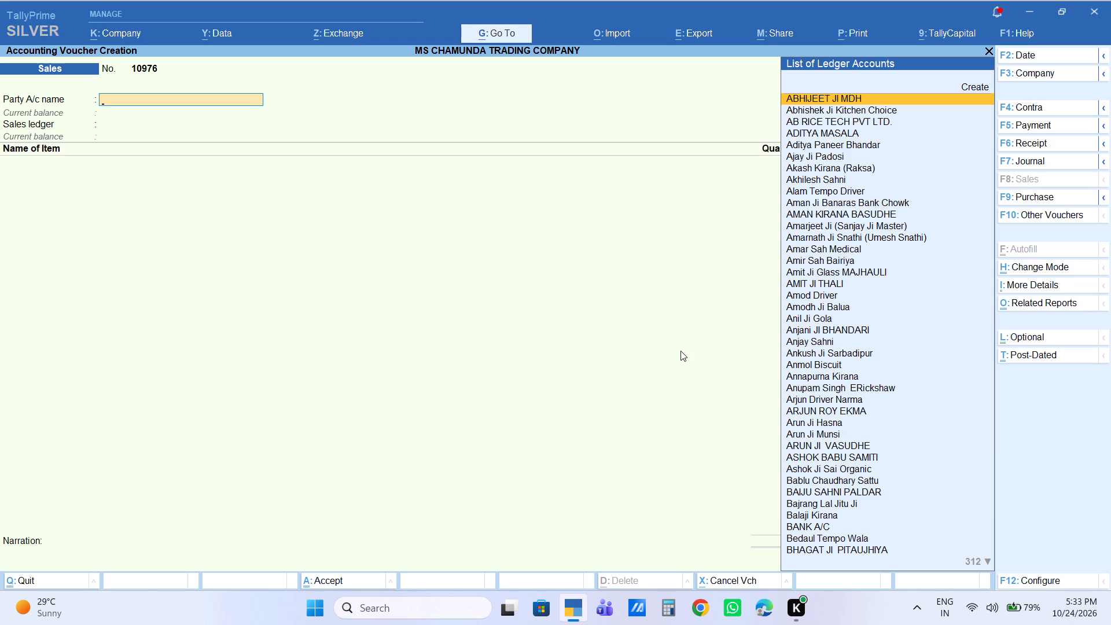
Start sales voucher 10976 with Cash as the party, Pursottam Ji's Ganj ledger as the buyer, and the SALES ledger.
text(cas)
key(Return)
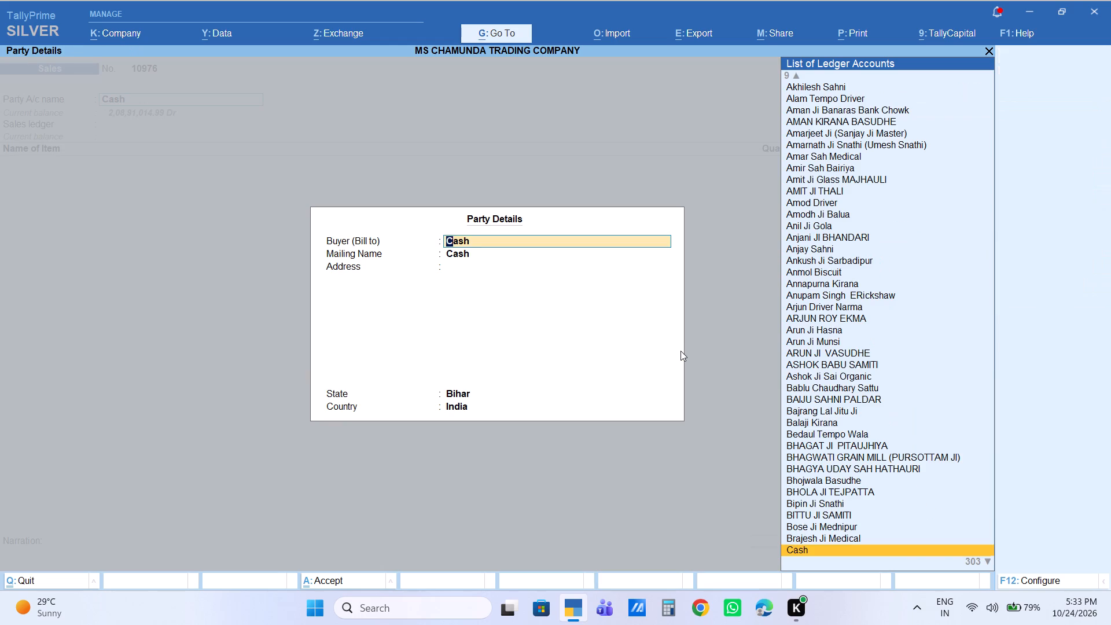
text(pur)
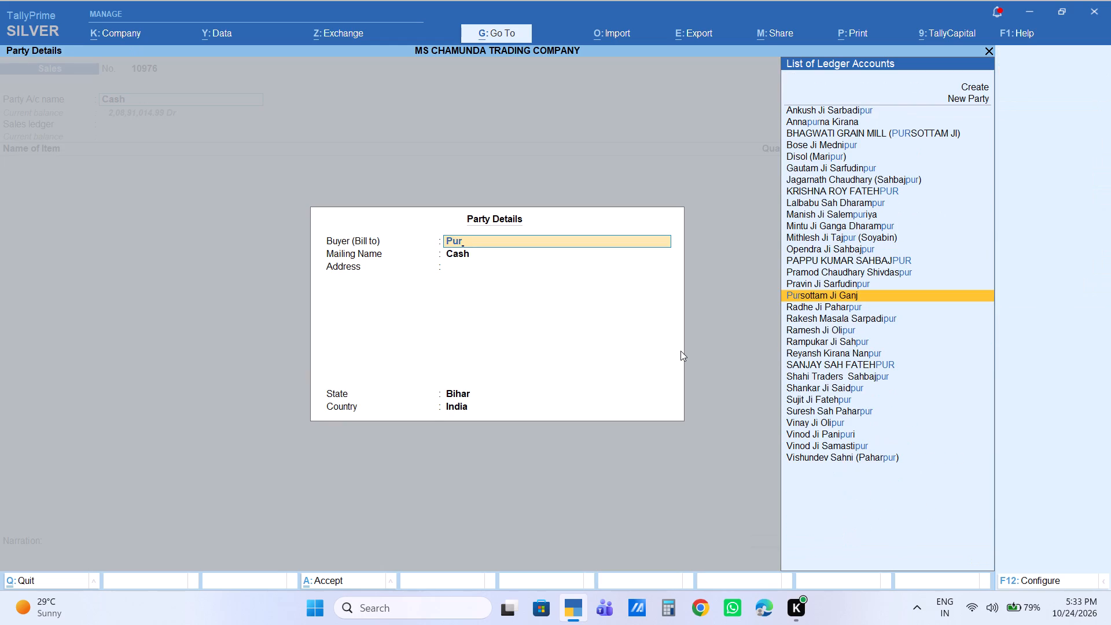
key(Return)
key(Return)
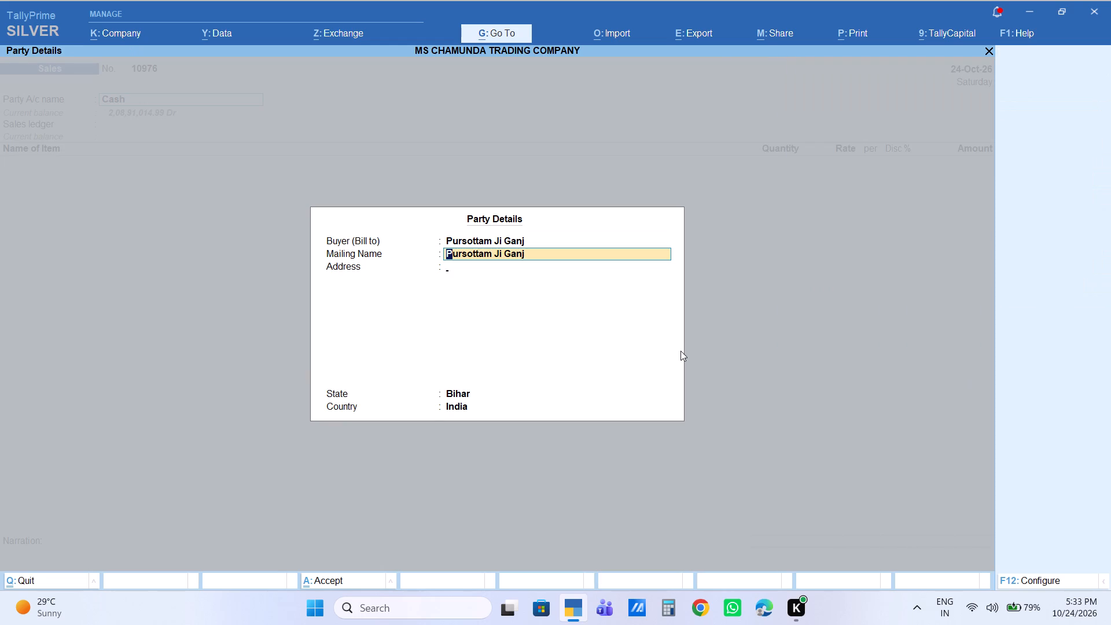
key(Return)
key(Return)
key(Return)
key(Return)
Add Rajkanya 25kg as the first item of voucher 10976, quantity 8 bags, keeping the default rate and amount.
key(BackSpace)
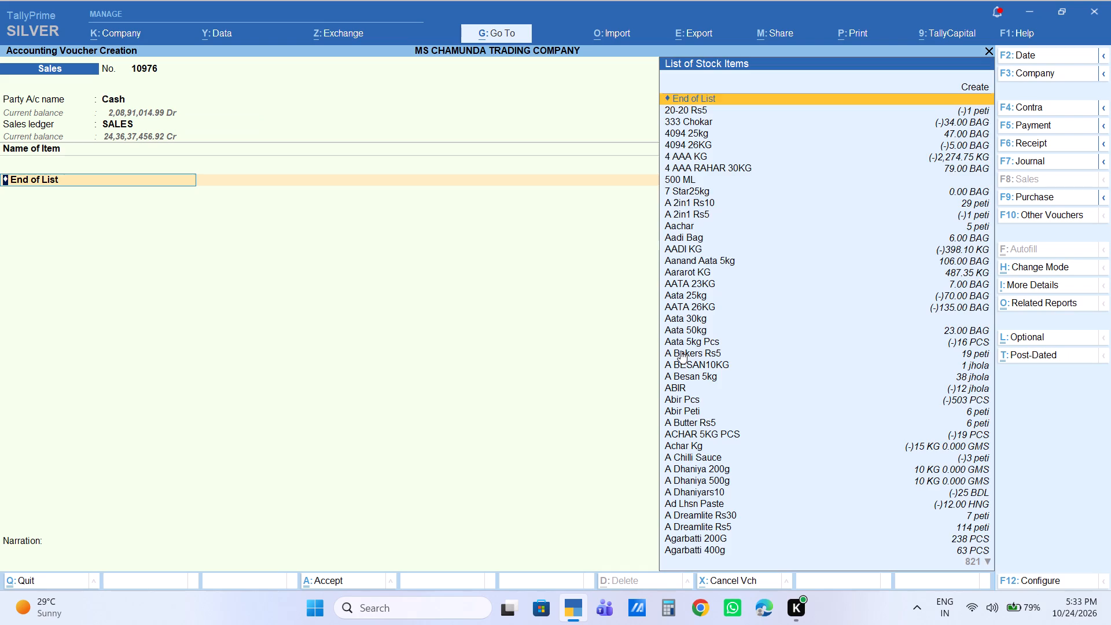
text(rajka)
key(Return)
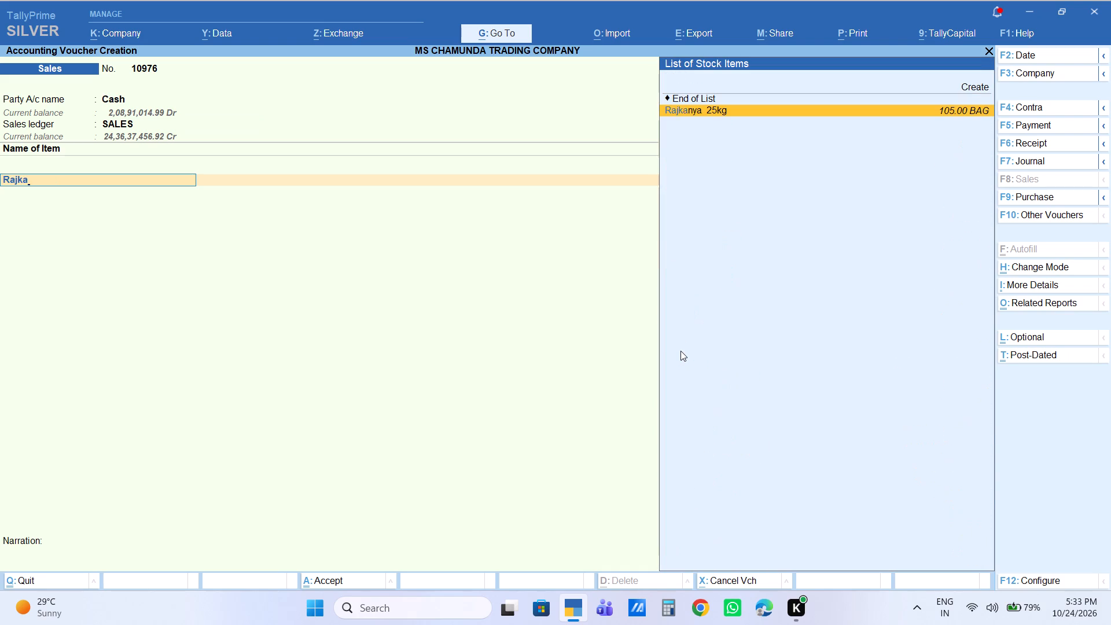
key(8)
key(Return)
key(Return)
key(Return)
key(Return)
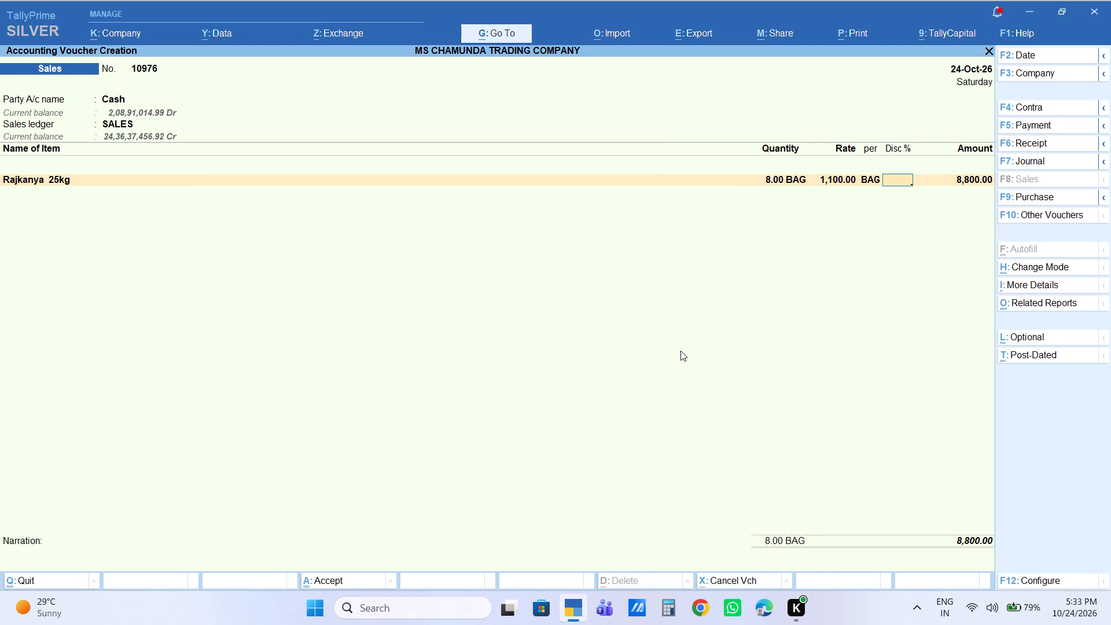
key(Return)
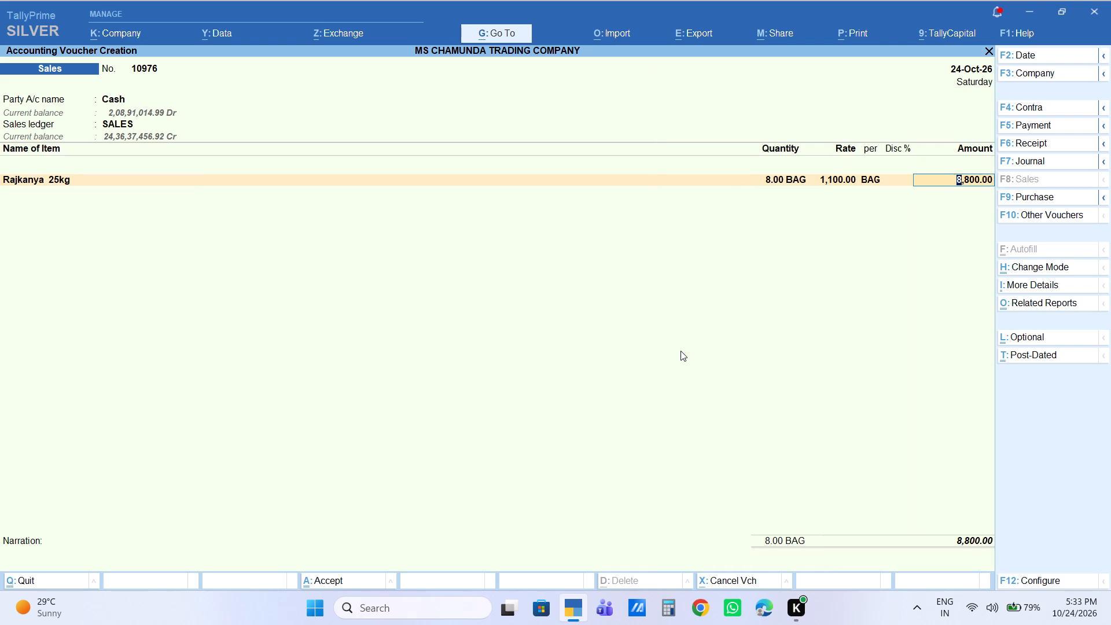
Add Ratna Miniket25kg as the second item of voucher 10976, quantity 8 bags, with the amount set to 9720.
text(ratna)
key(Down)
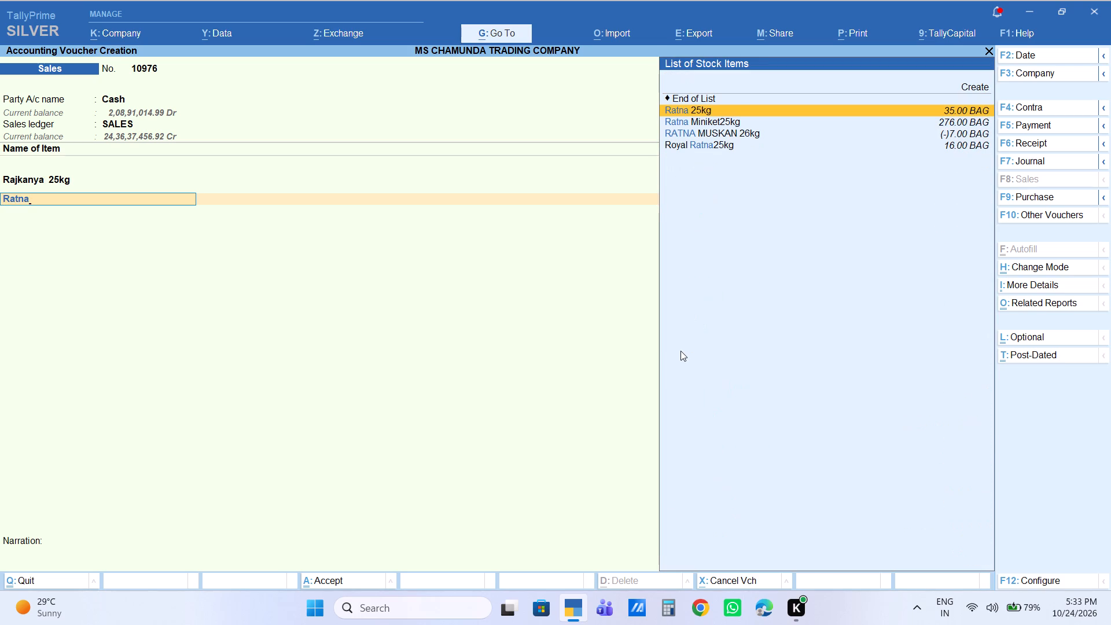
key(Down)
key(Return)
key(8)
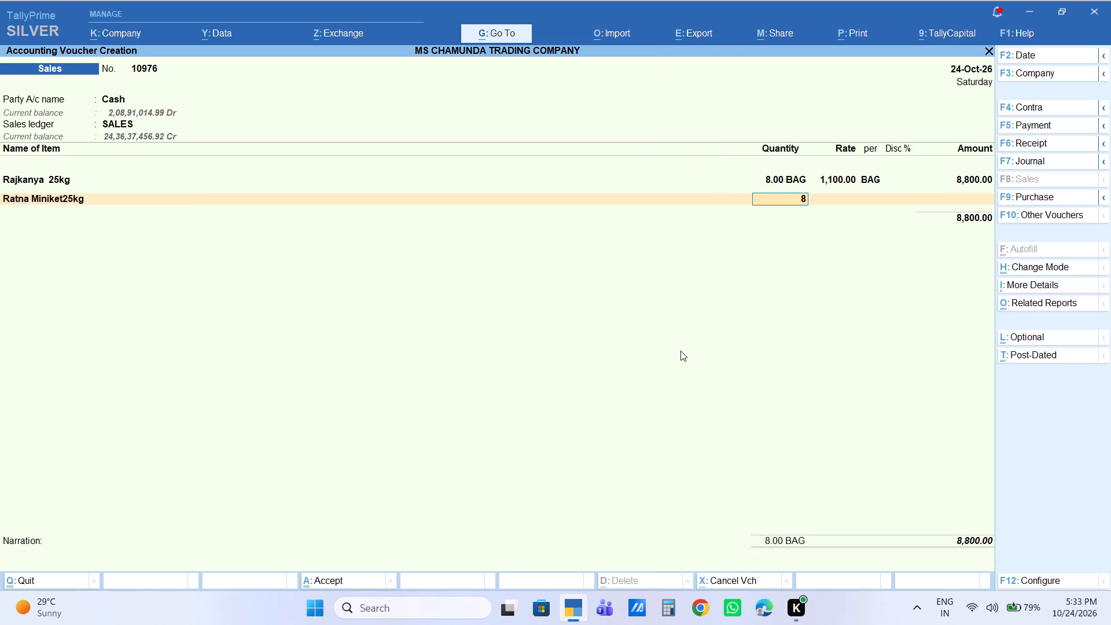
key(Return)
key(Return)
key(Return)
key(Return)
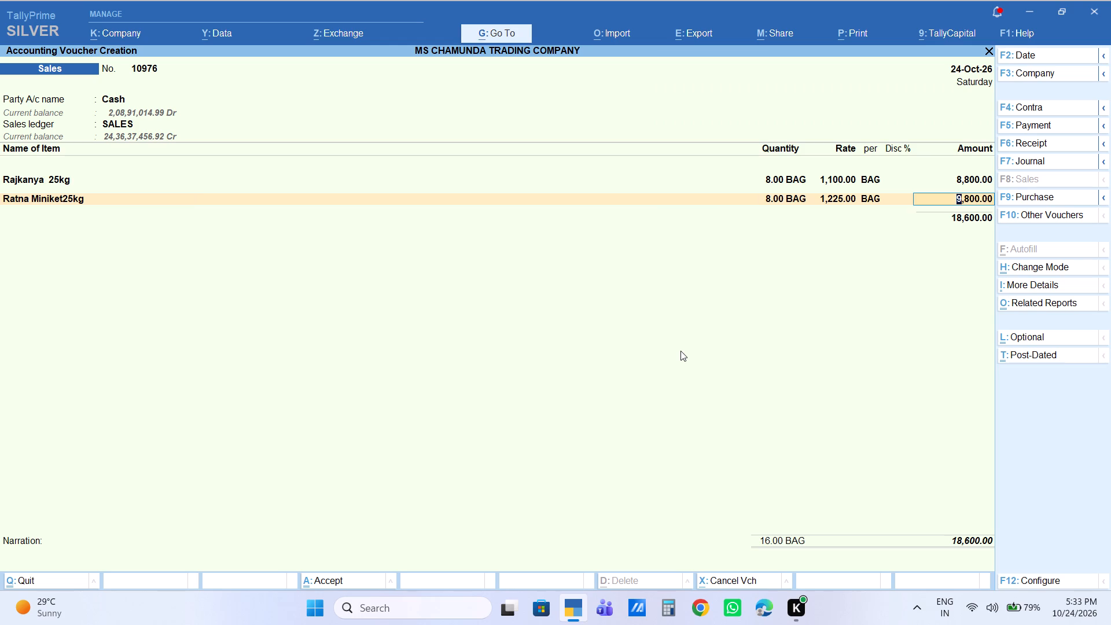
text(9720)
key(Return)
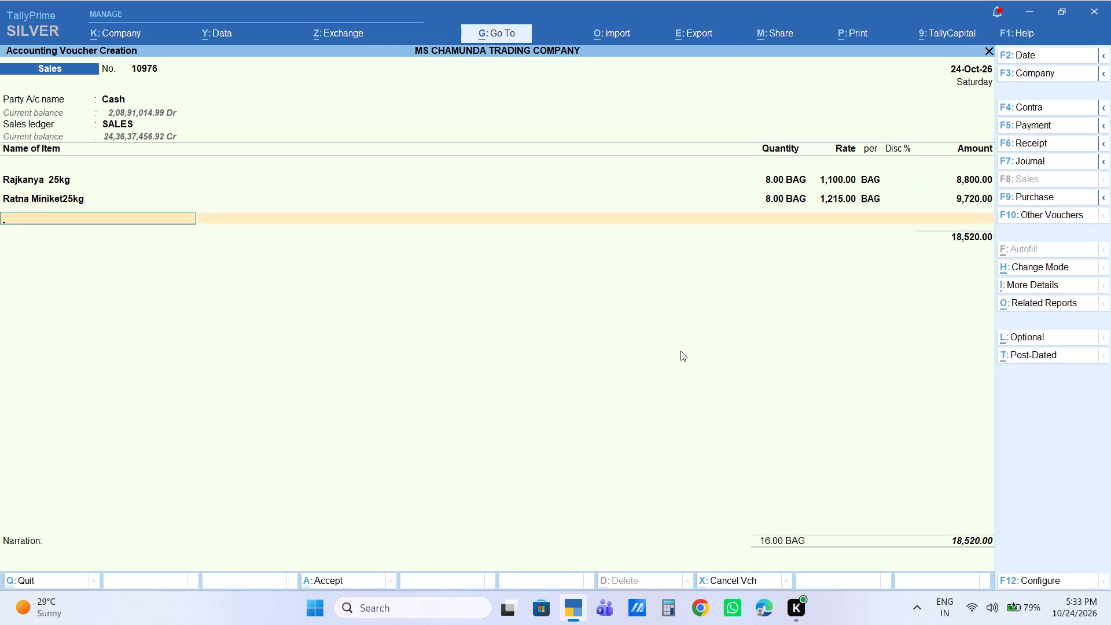
Finish the item list, add a Labour Charge of 32, and save sales voucher 10976 without a narration.
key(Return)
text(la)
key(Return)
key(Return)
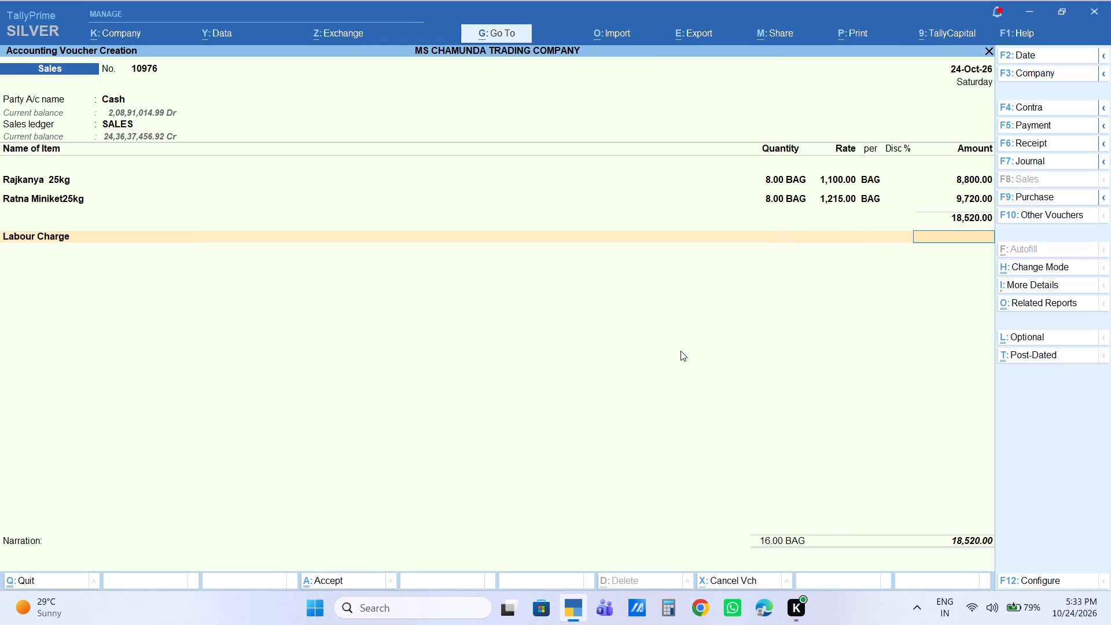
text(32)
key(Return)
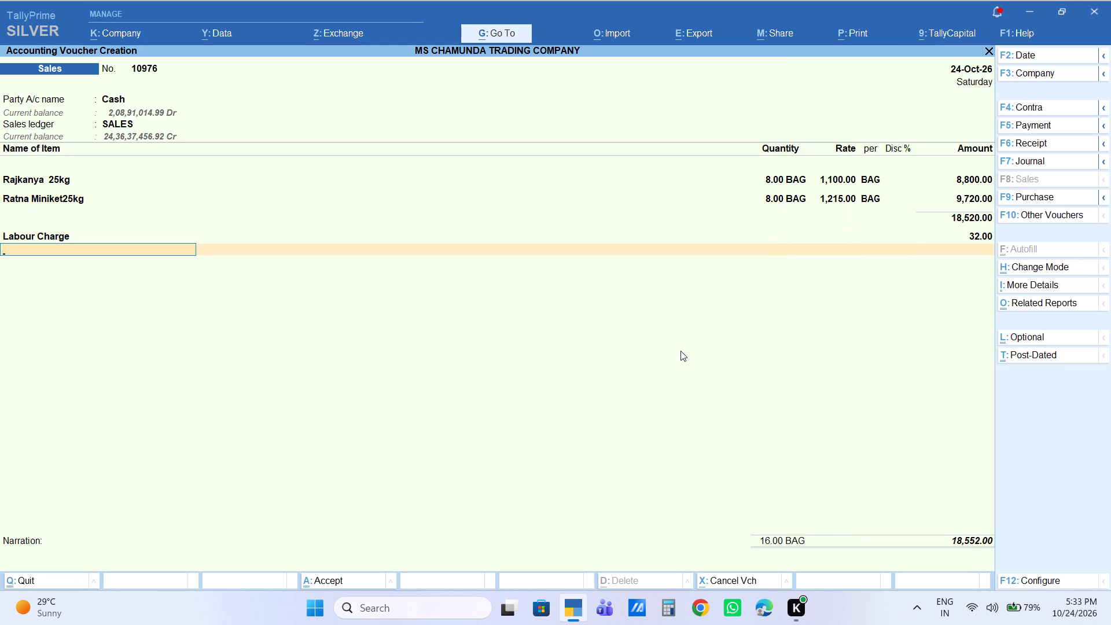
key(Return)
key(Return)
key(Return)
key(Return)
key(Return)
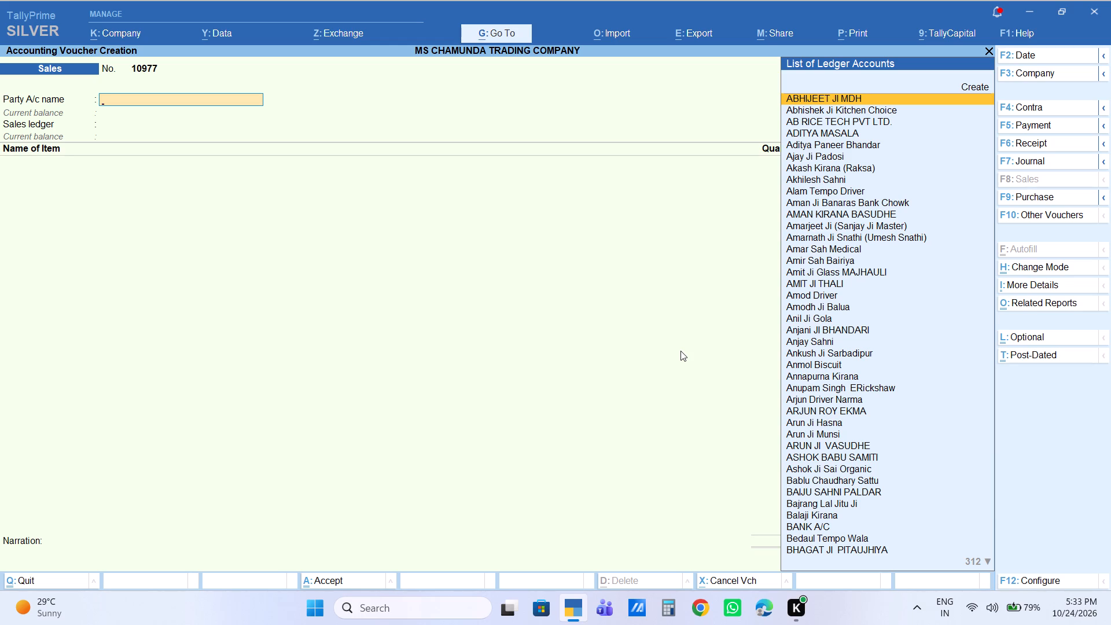
Start sales voucher 10977 with Cash as the party, the Kharauna customer as a new-party buyer, and the SALES ledger.
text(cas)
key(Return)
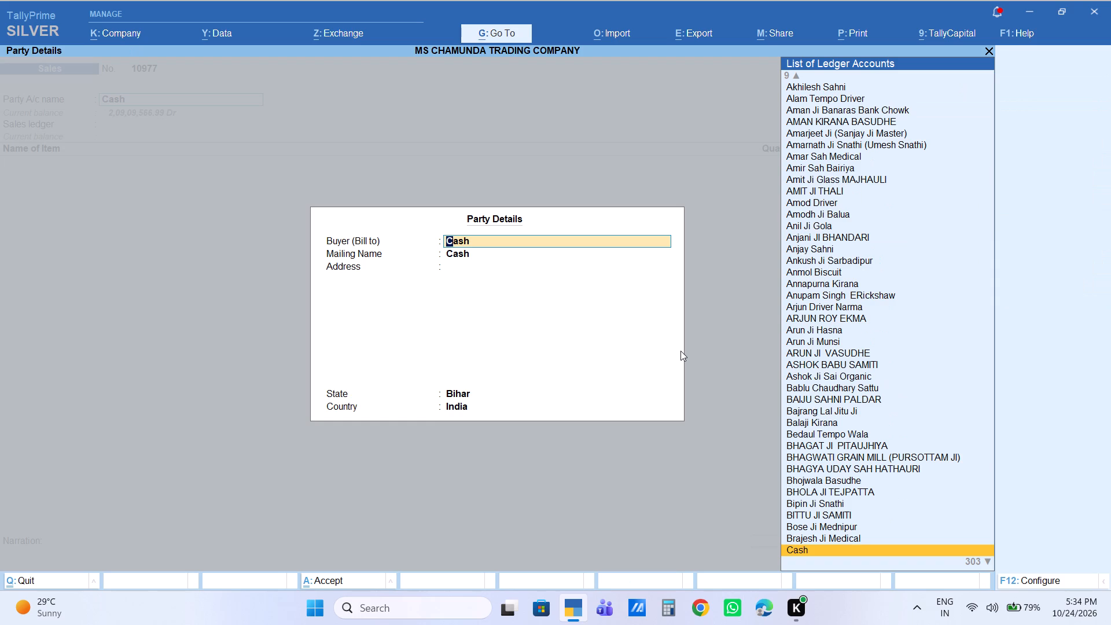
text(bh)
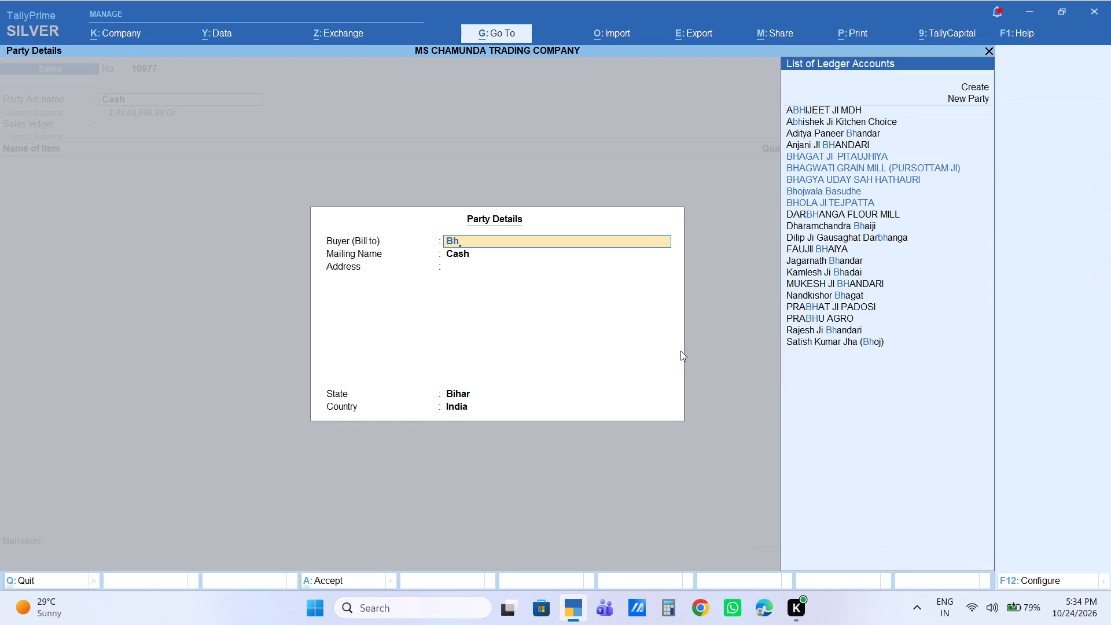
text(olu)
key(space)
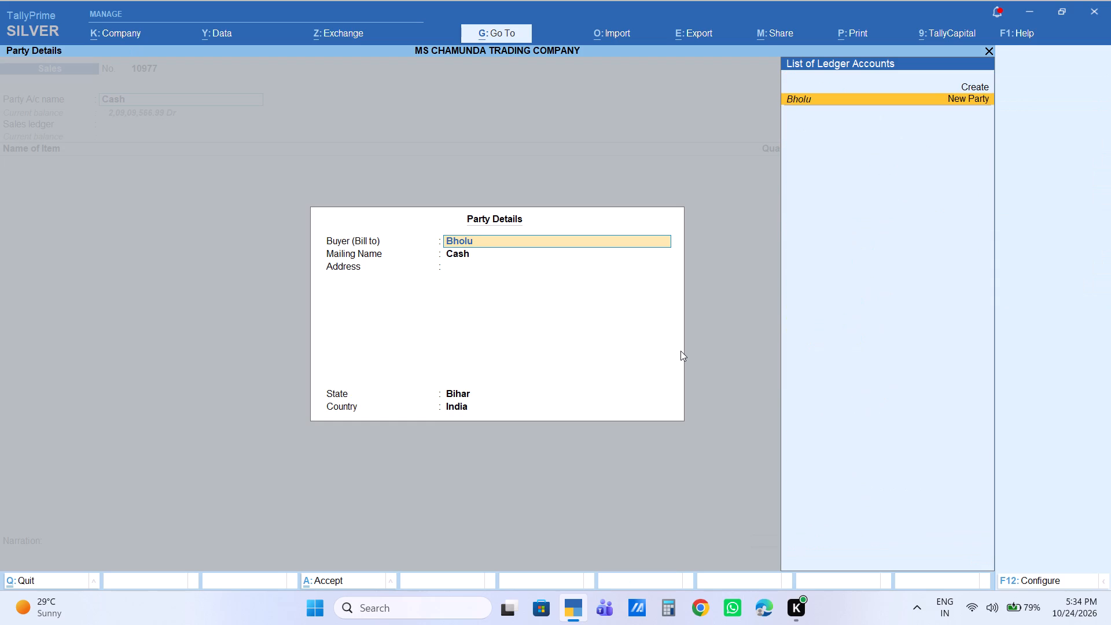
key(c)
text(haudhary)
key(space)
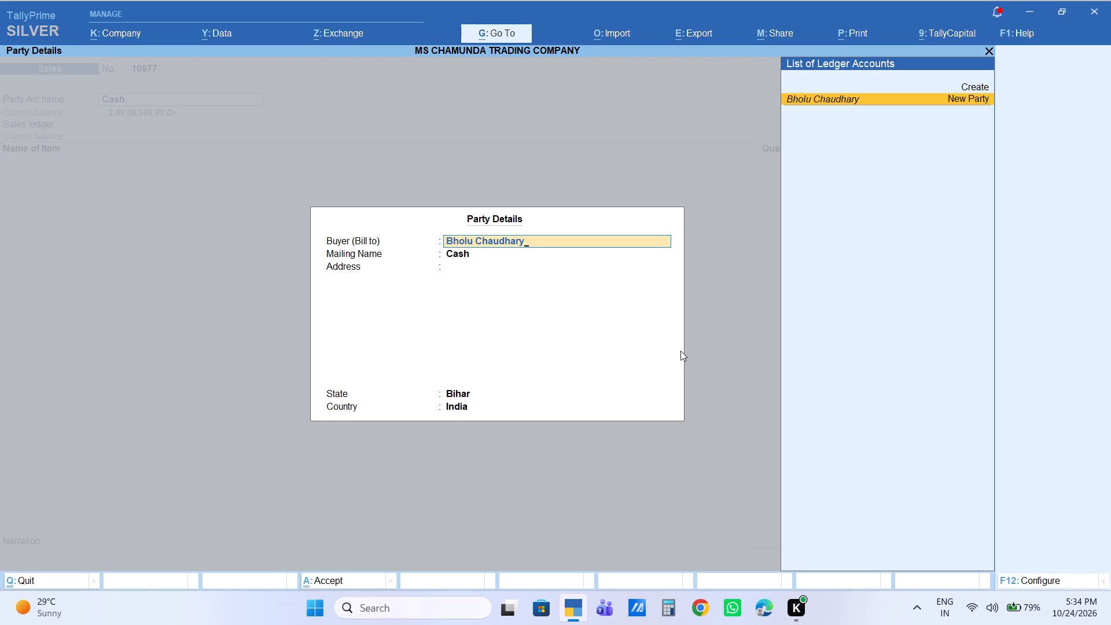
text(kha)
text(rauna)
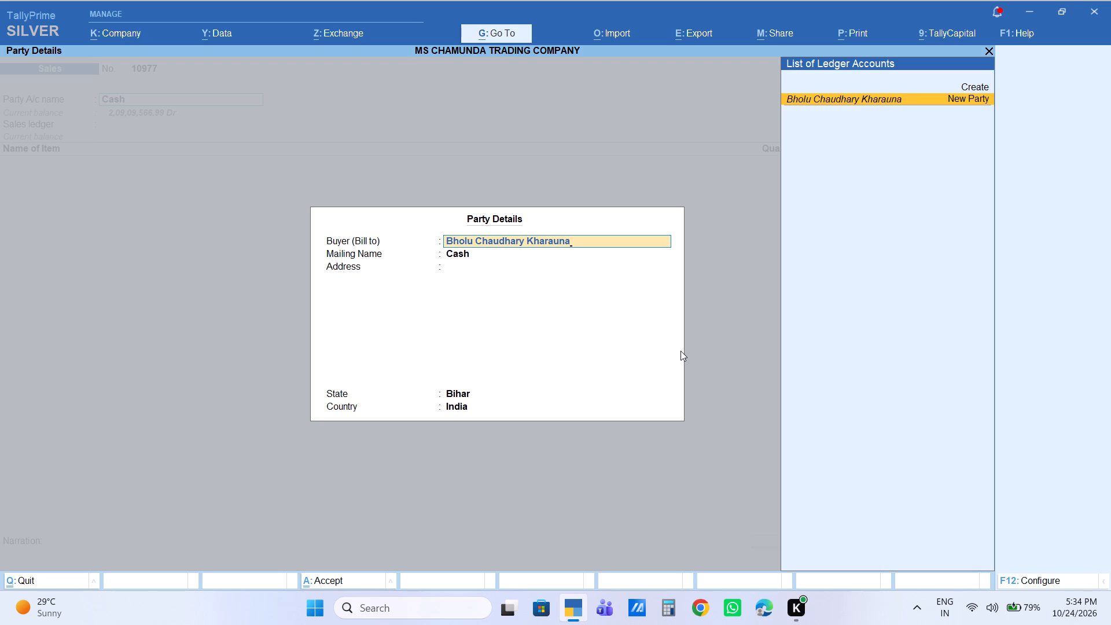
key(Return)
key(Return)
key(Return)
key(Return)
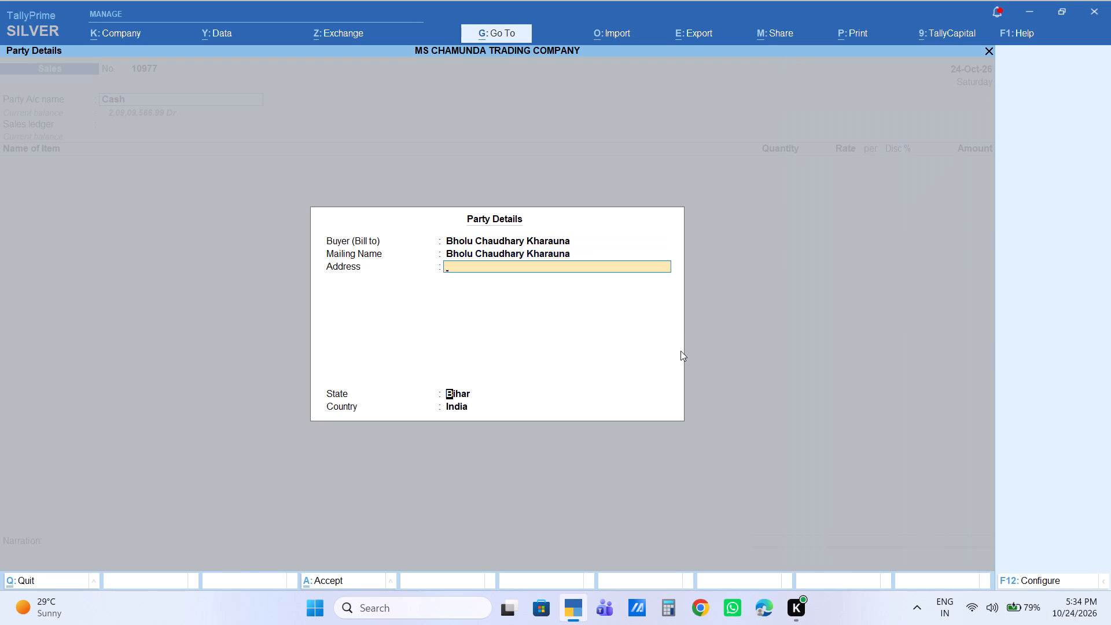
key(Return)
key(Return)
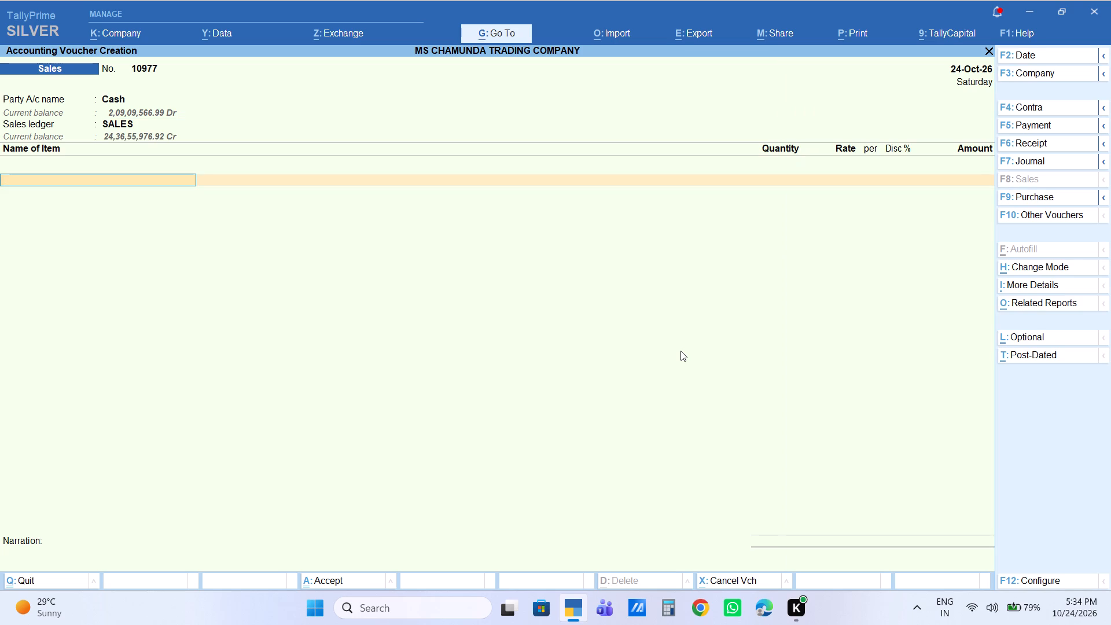
Add SIXER 26kg as the first item of voucher 10977, quantity 5 bags, with the amount set to 7550.
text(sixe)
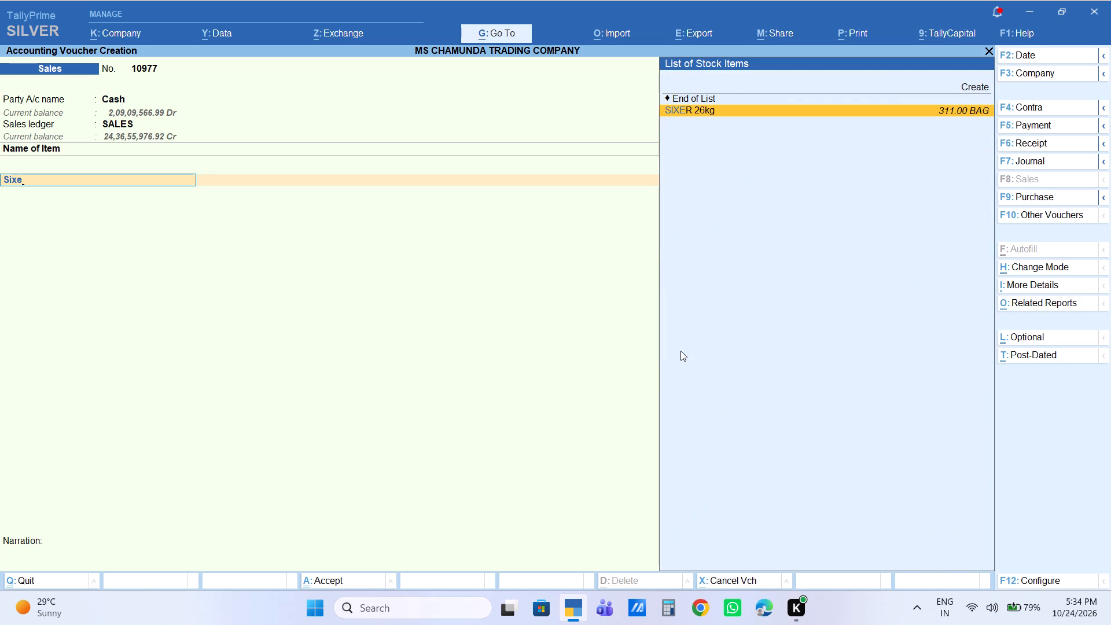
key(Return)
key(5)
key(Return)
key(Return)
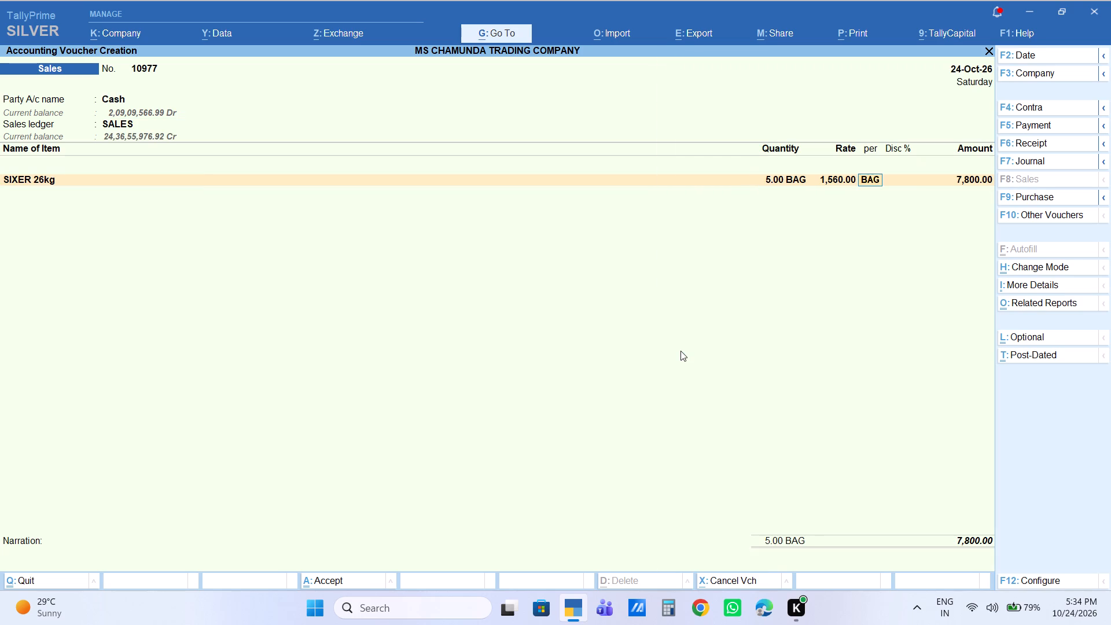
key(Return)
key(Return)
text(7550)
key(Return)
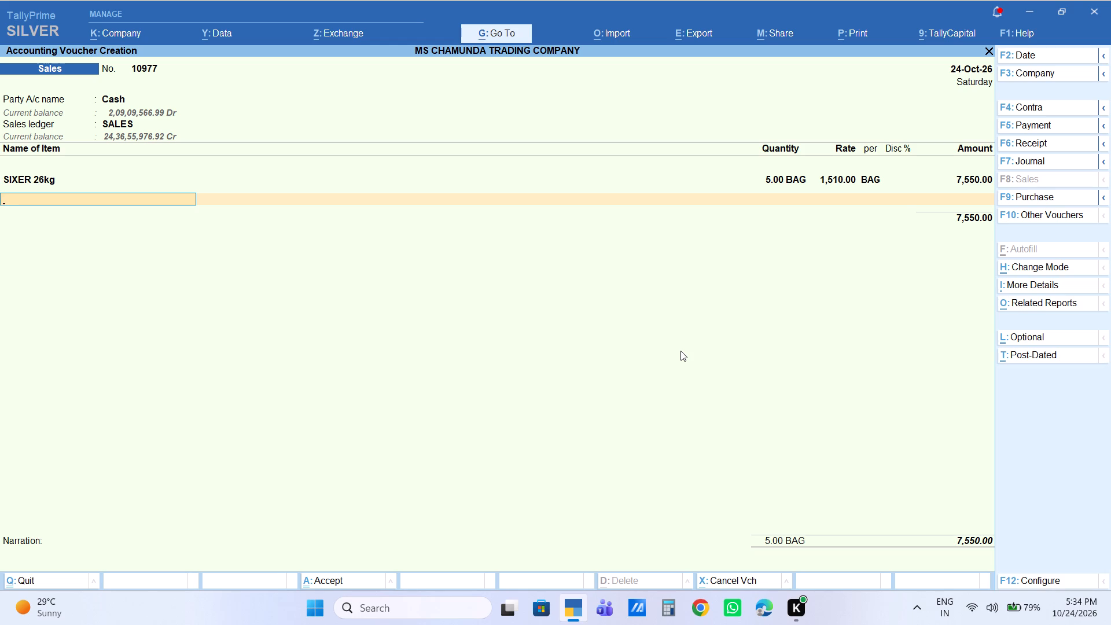
Add P HALDI500G as the second item of voucher 10977.
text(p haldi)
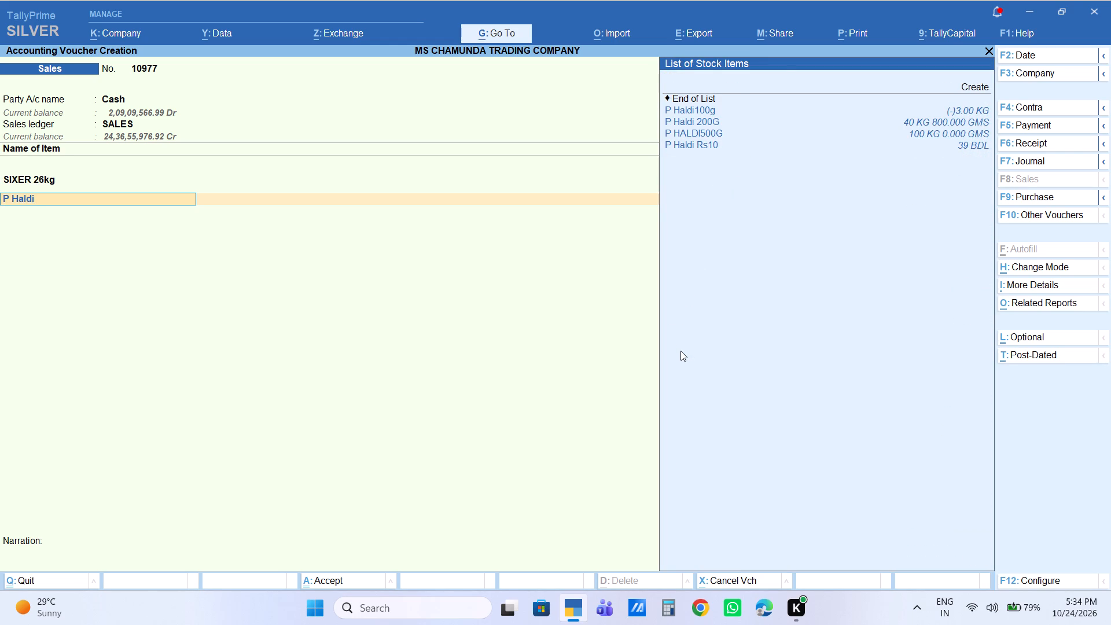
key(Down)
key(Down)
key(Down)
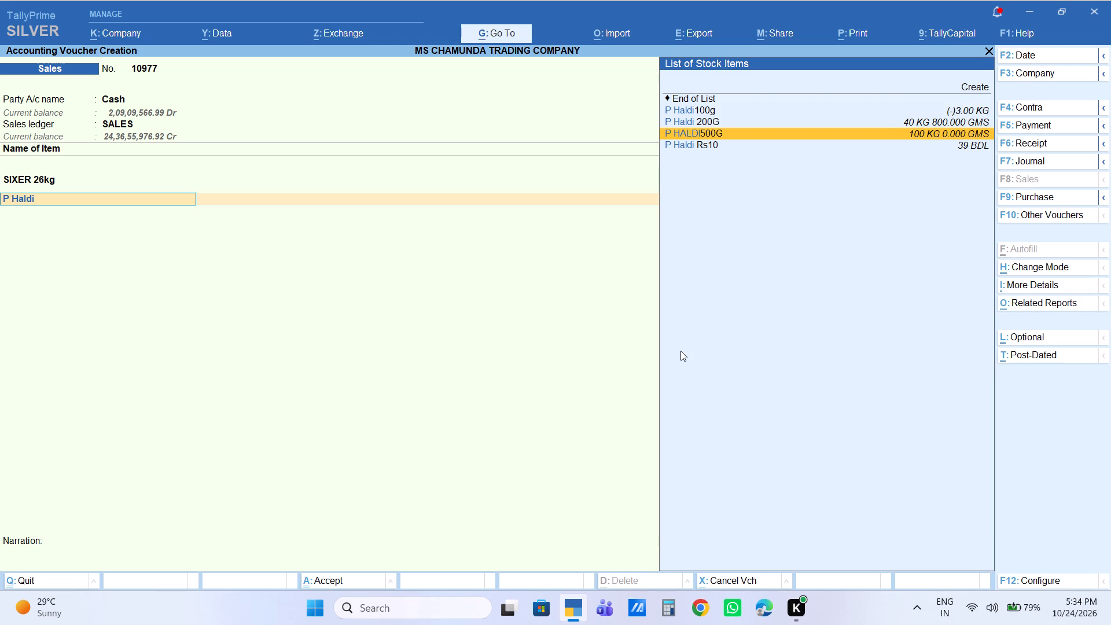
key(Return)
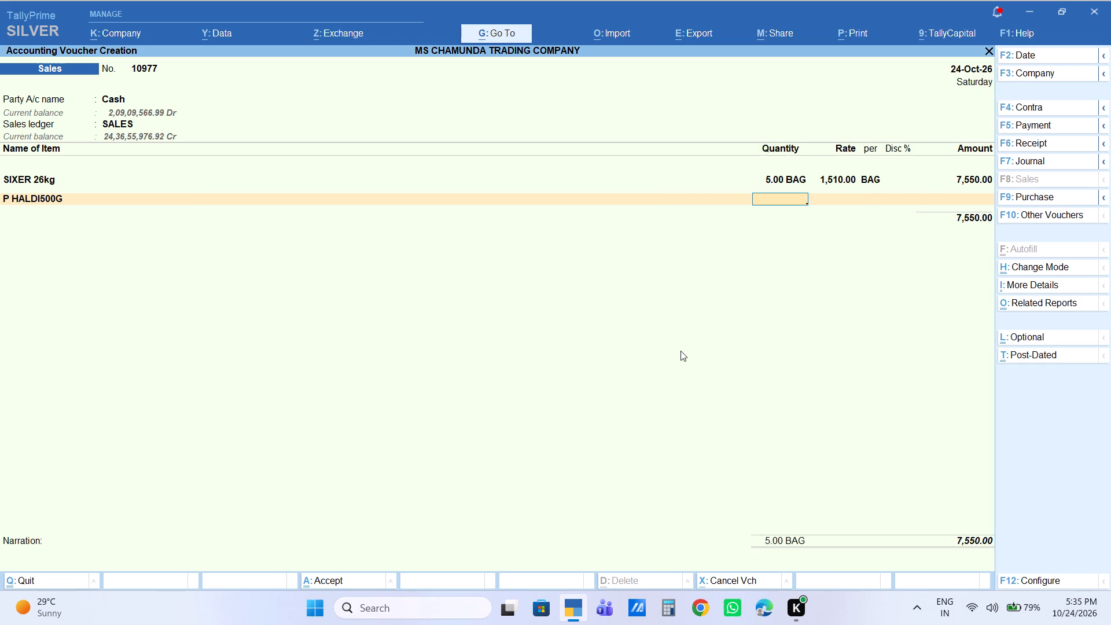
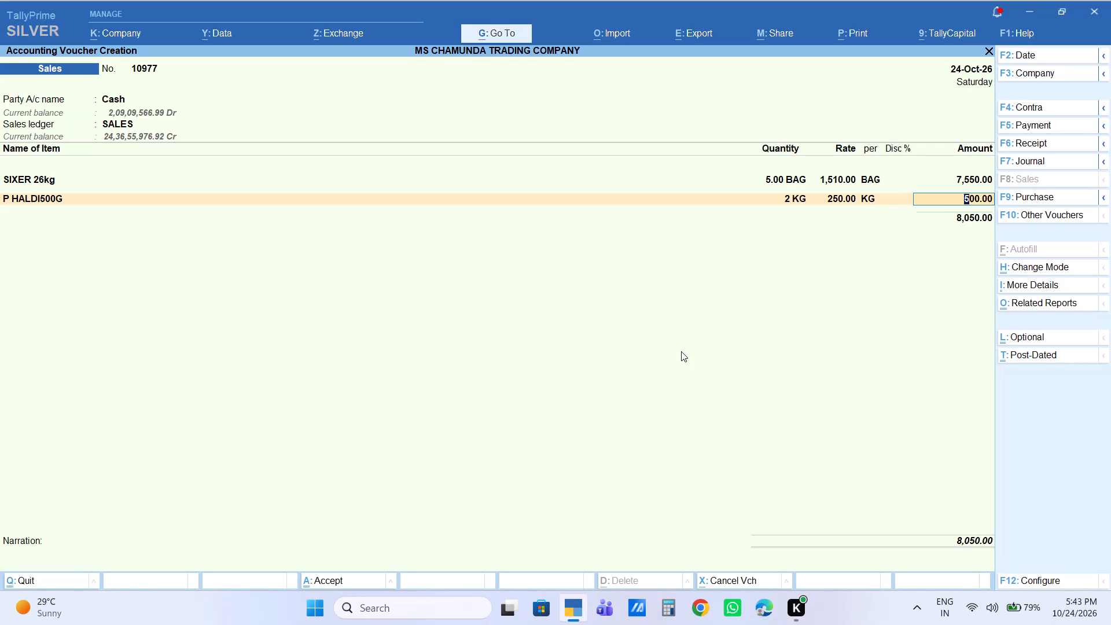
Accept the P HALDI500G line, and add P MIRCH 500G as the third item, quantity 1.5 kg, with the amount set to 420.
key(Return)
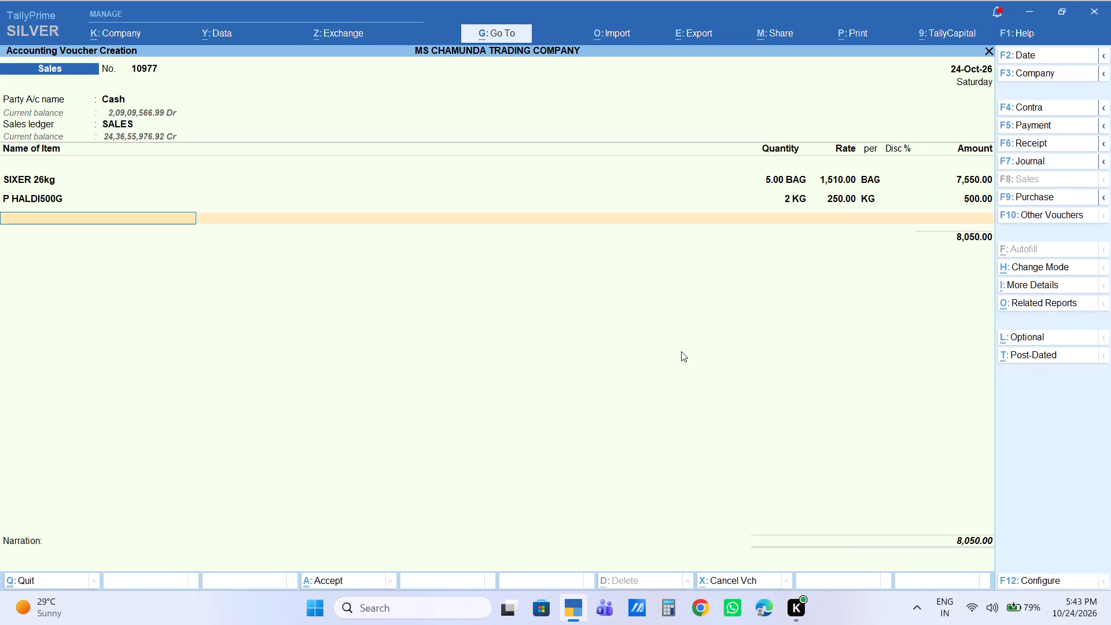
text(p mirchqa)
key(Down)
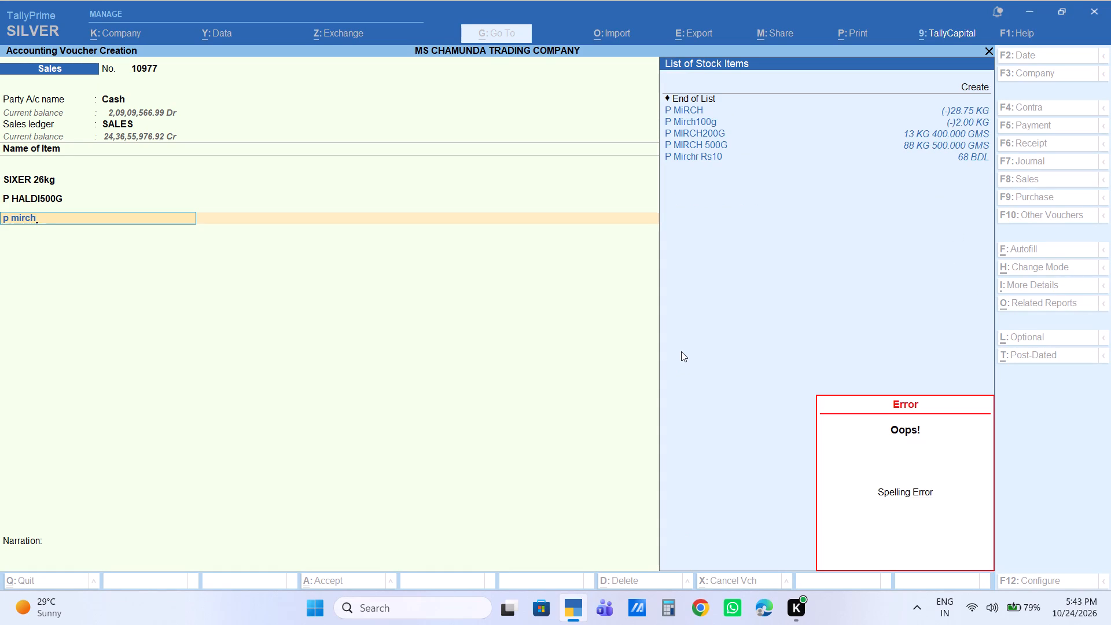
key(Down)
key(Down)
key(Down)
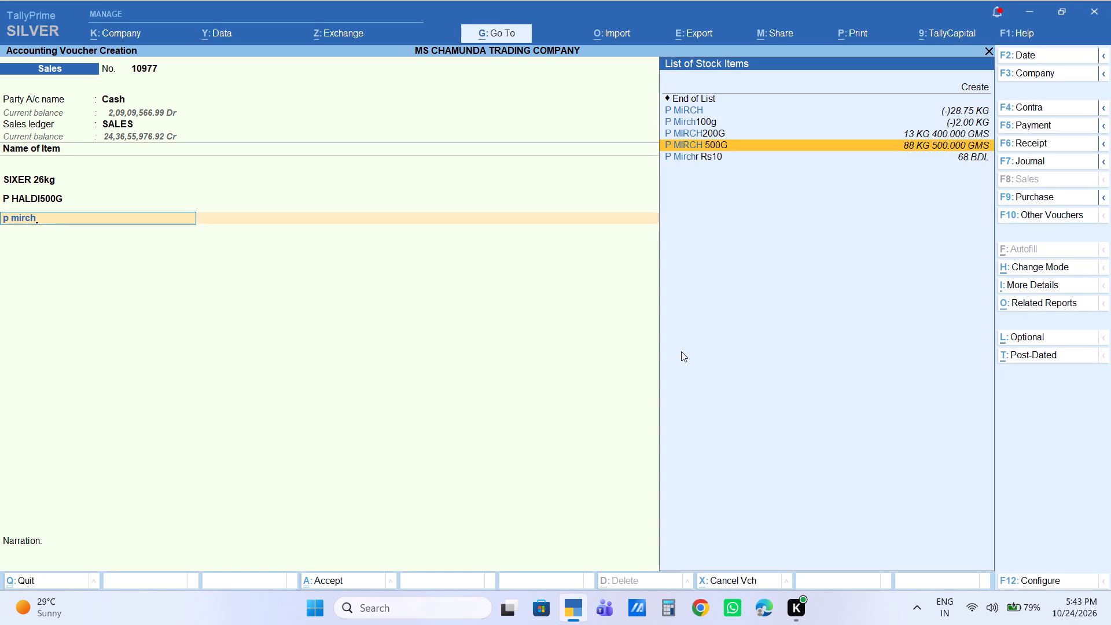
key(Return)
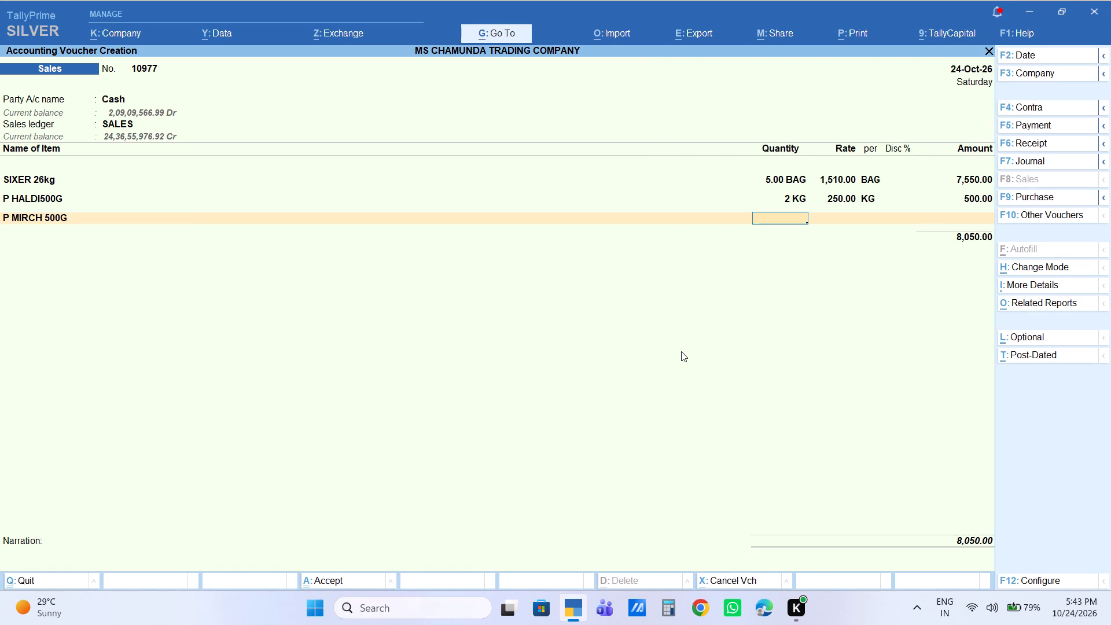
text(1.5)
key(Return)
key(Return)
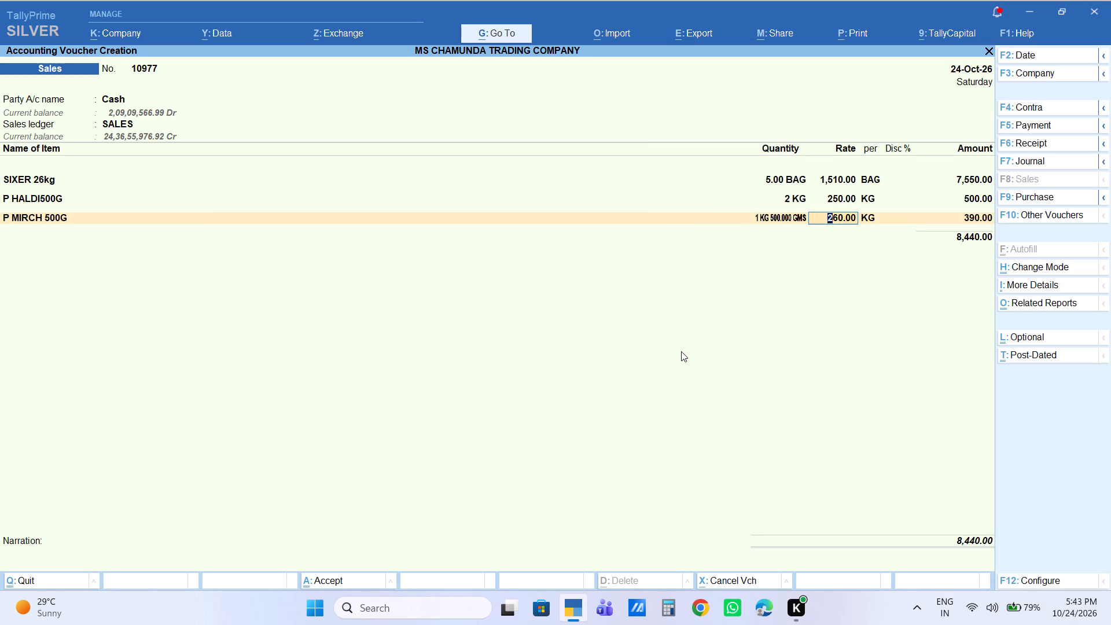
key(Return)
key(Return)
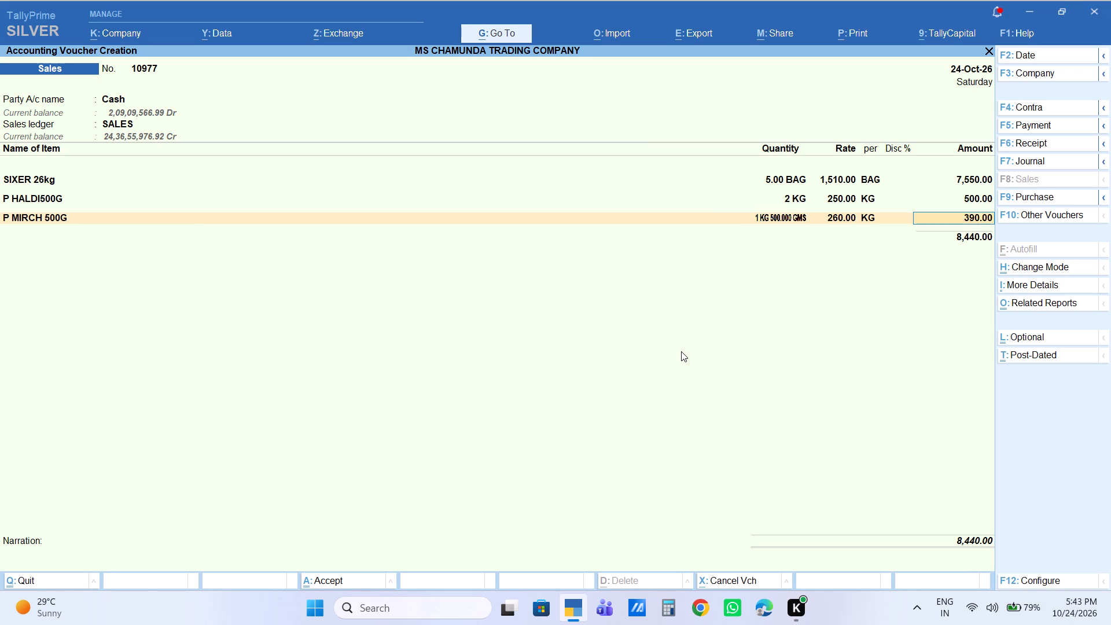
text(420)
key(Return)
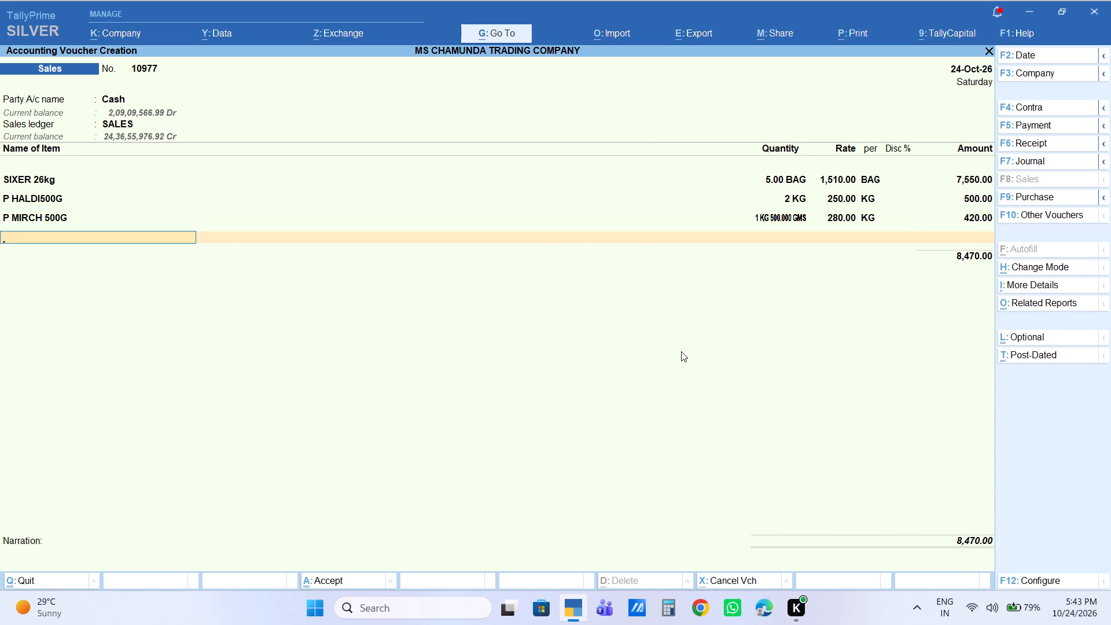
Add M Meat 100g Pcs as the fourth item of voucher 10977, quantity 5 pieces, with the amount set to 390.
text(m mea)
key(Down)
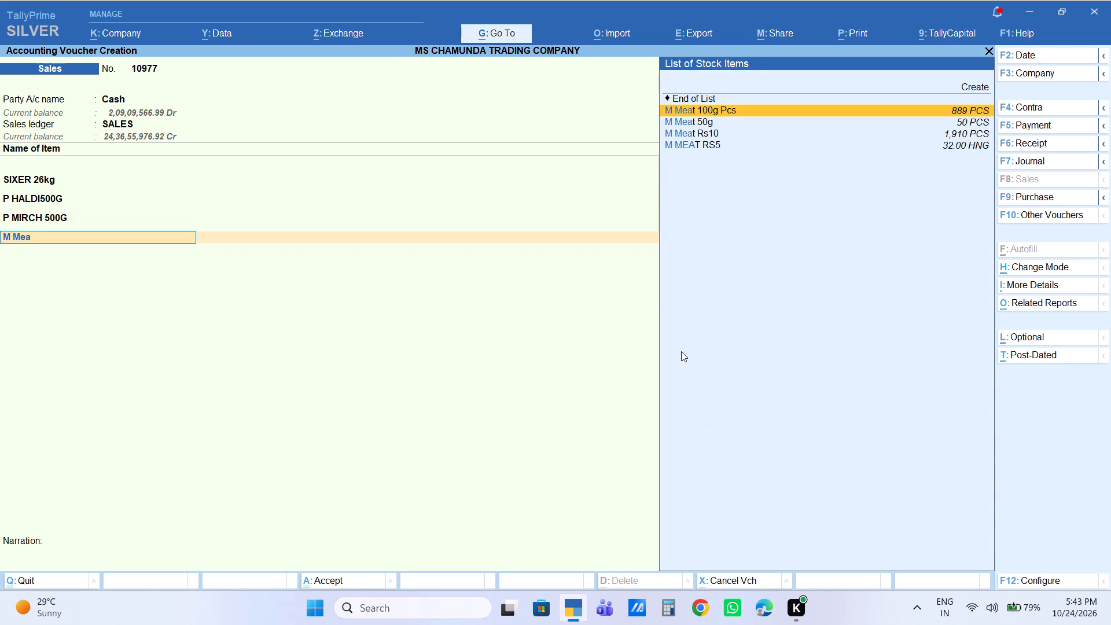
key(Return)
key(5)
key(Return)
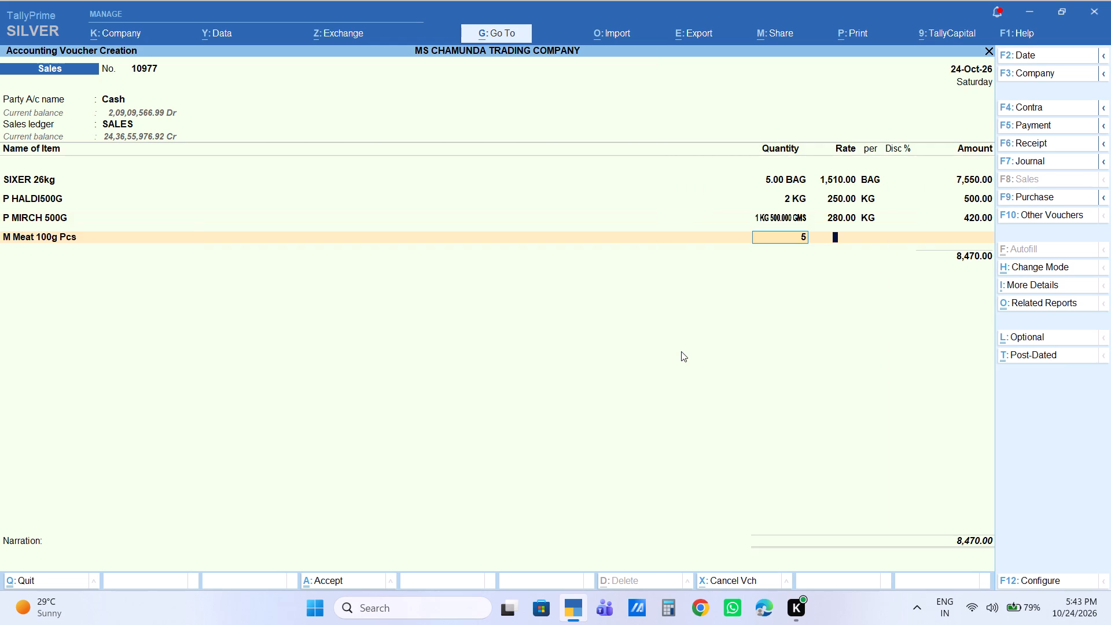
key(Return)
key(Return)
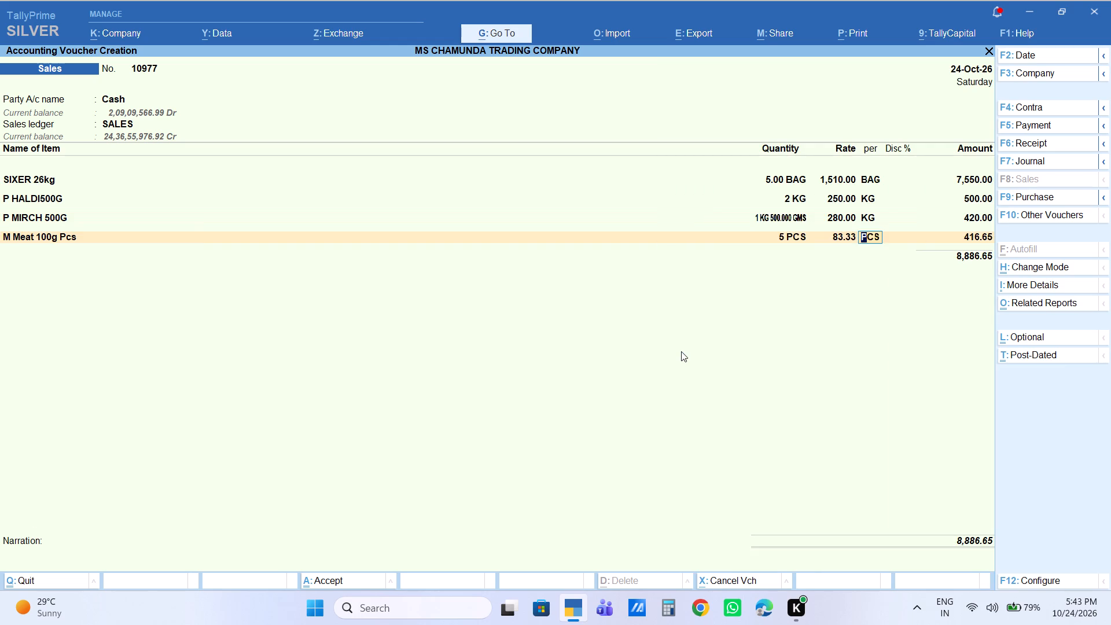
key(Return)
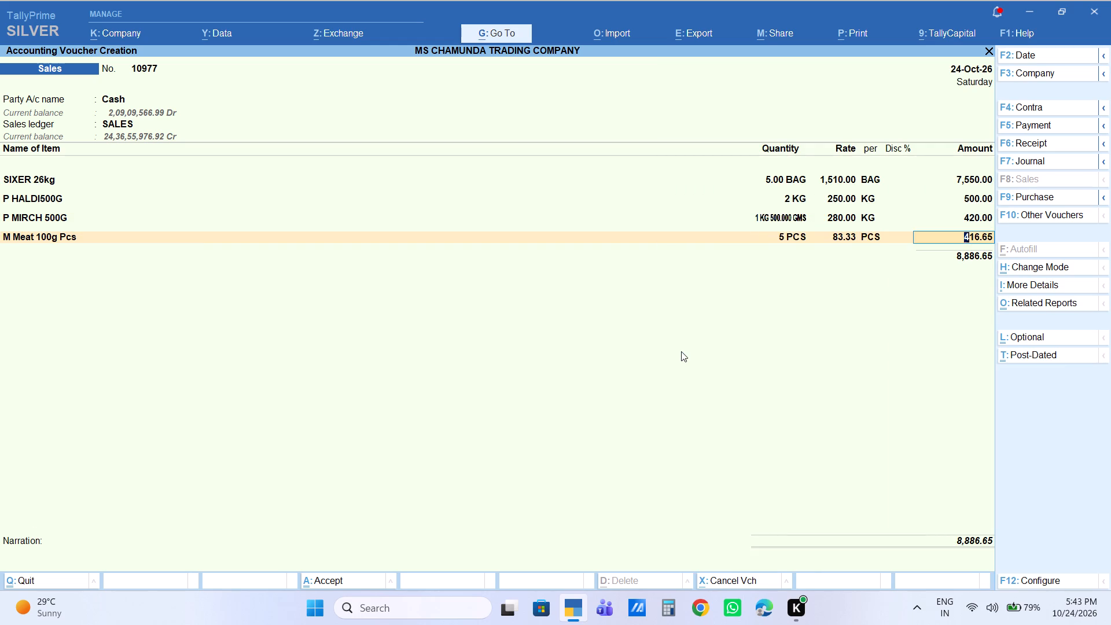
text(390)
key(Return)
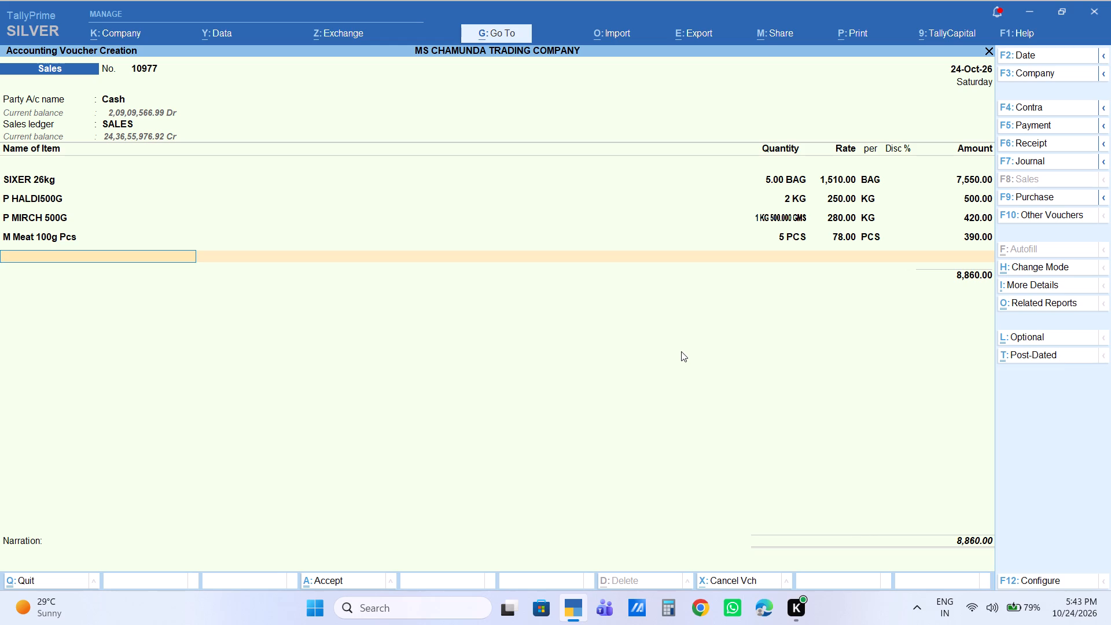
Add M Kitchen 100g Pcs as the fifth item of voucher 10977, quantity 5 pieces, accepting the default rate and amount.
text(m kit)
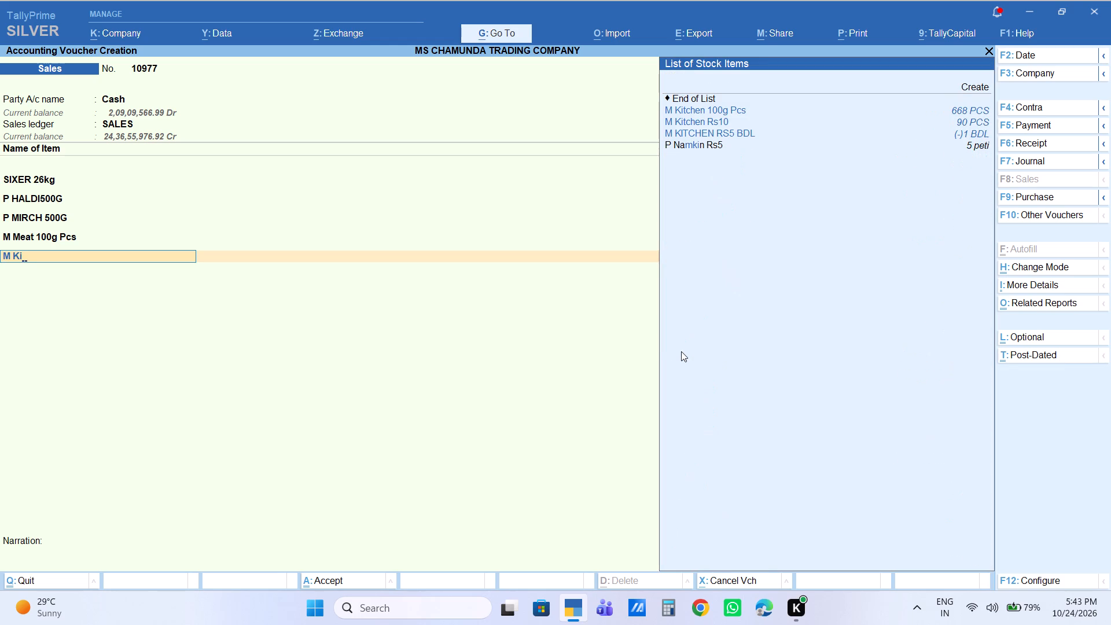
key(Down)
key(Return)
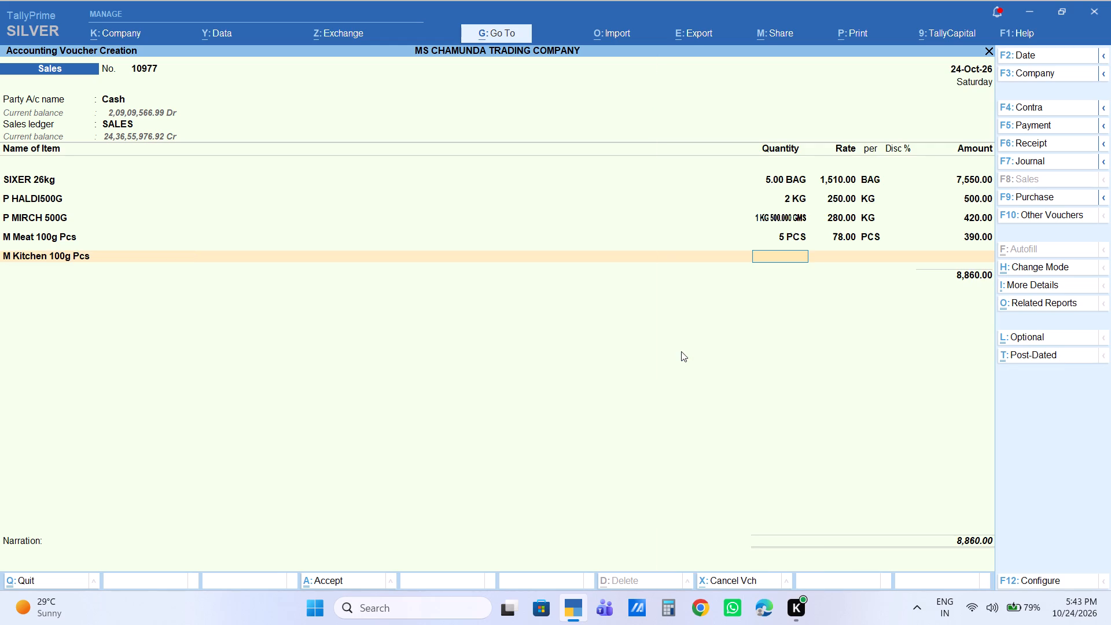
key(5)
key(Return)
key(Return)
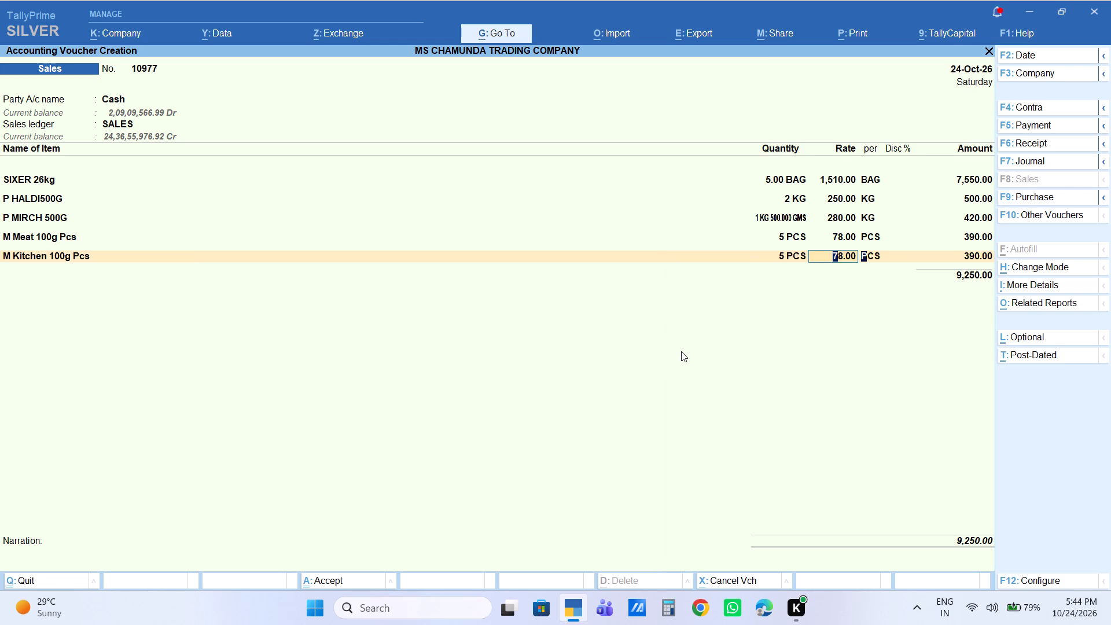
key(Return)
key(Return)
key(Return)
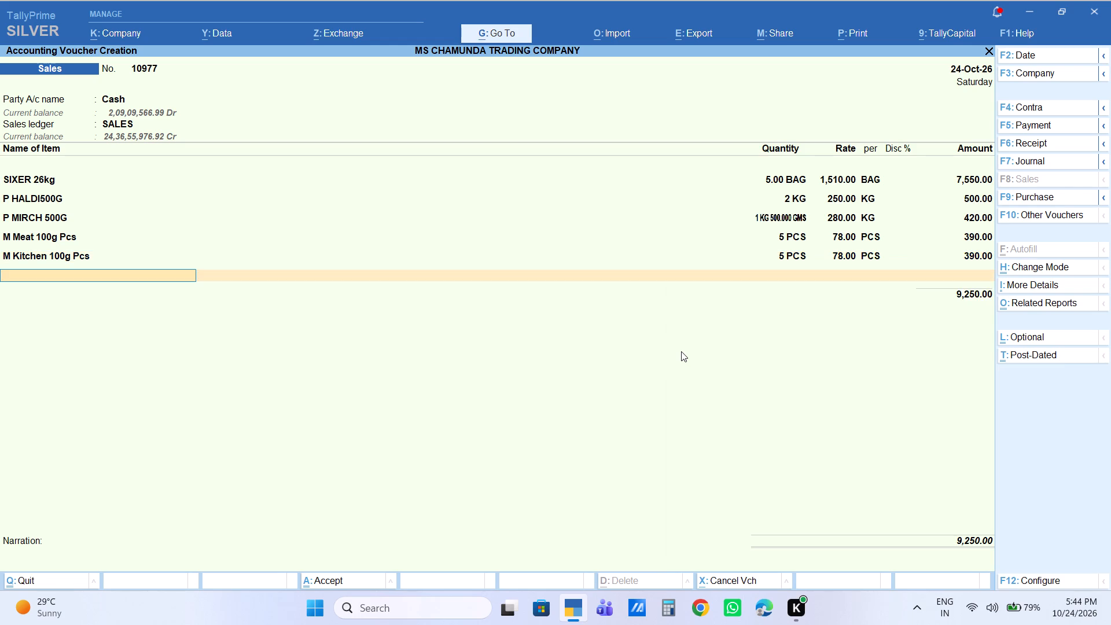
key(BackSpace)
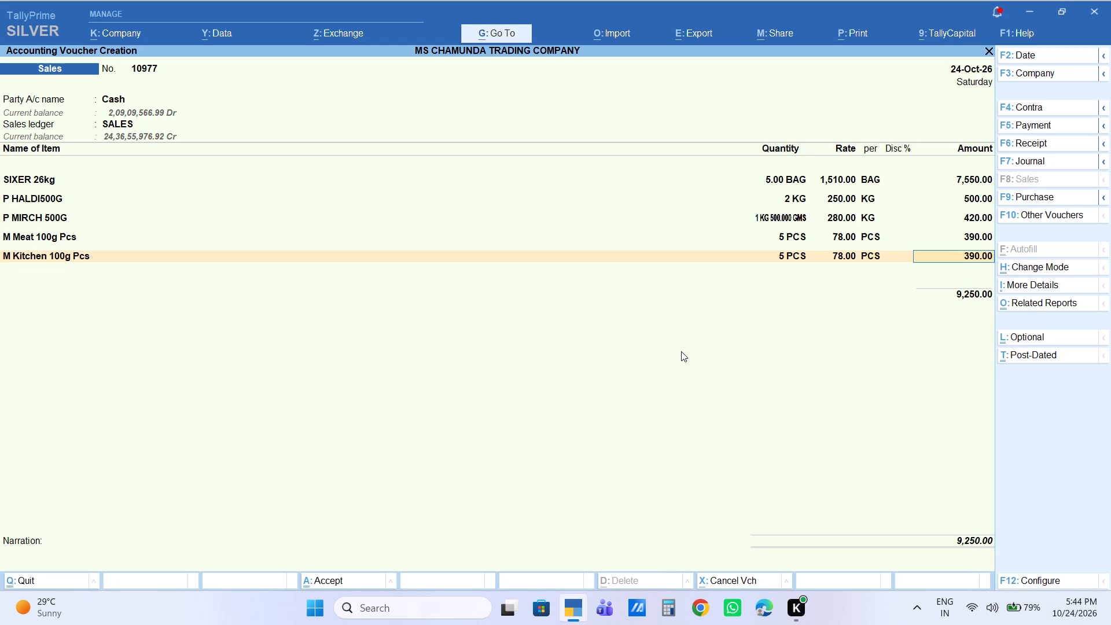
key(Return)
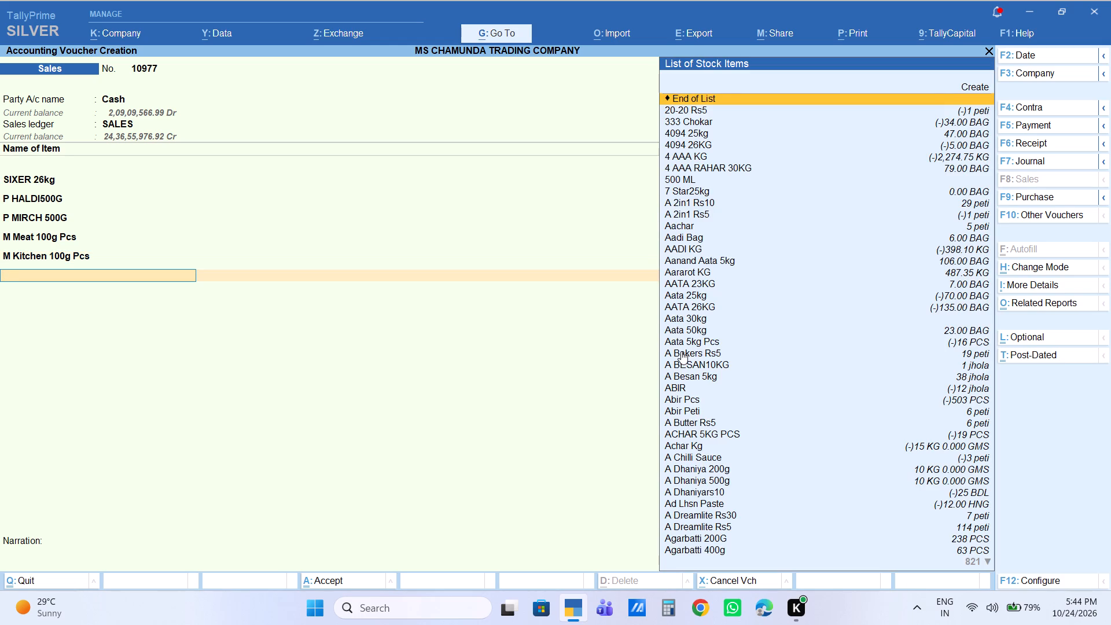
Add M Kashmiri 100g Pcs as the sixth item of voucher 10977, quantity 5 pieces, with the amount set to 495.
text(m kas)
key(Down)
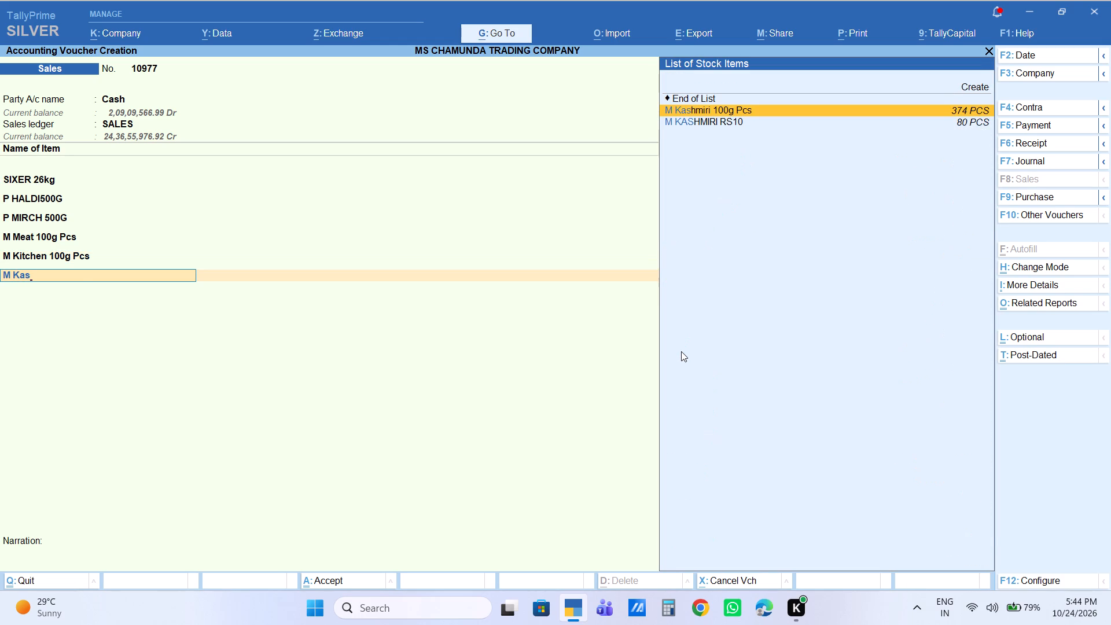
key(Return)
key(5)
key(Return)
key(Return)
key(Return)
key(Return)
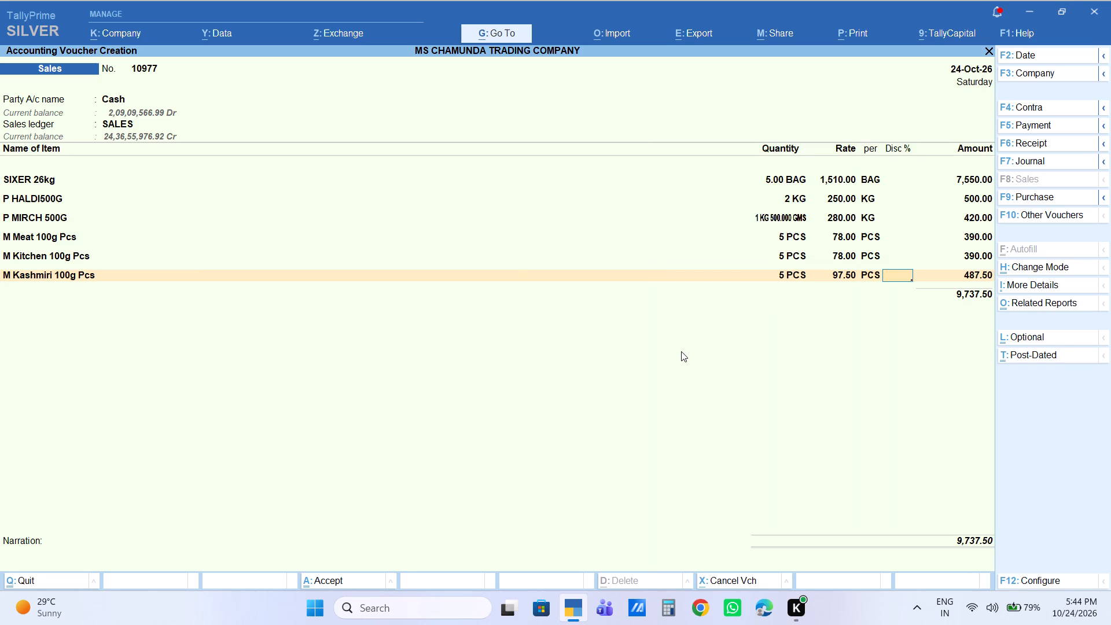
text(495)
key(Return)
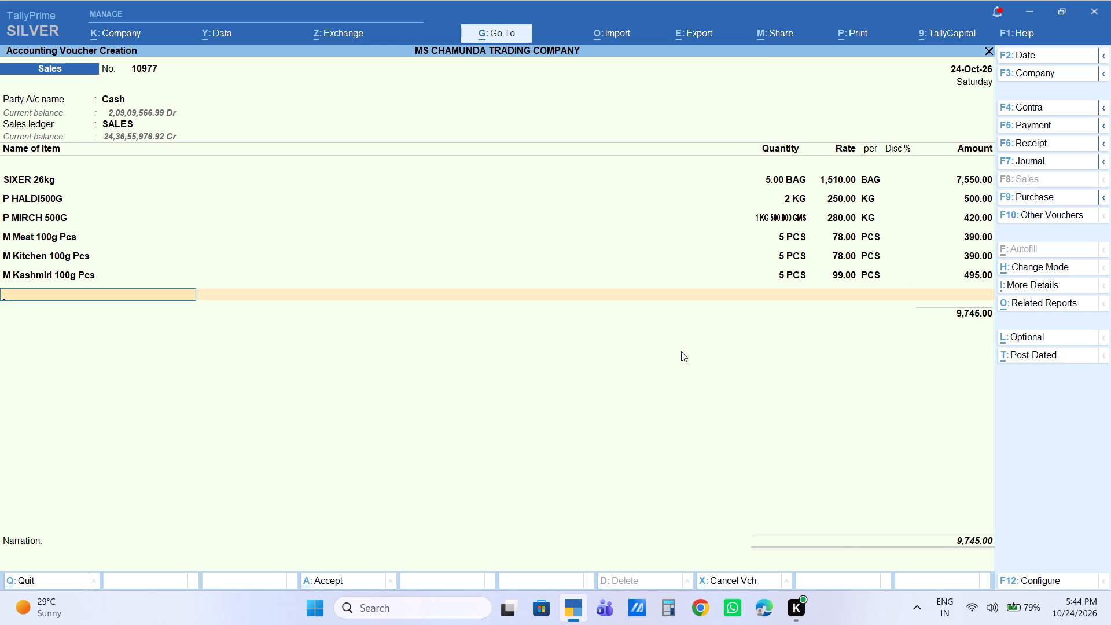
Add M Methi 50g Pcs as the seventh item of voucher 10977, quantity 3 pieces, with the amount set to 131.
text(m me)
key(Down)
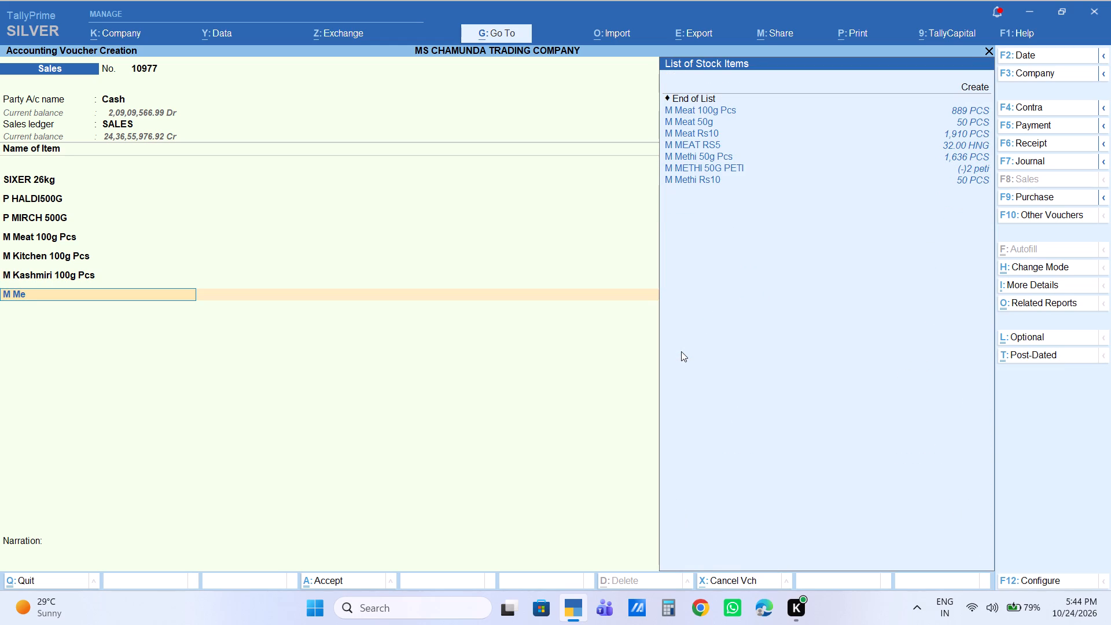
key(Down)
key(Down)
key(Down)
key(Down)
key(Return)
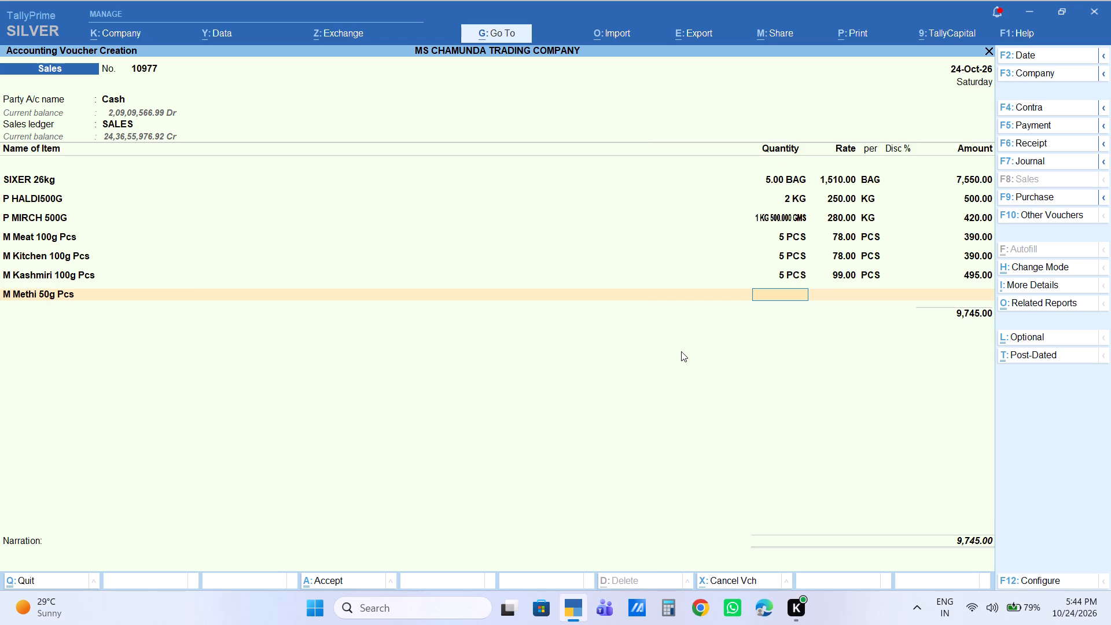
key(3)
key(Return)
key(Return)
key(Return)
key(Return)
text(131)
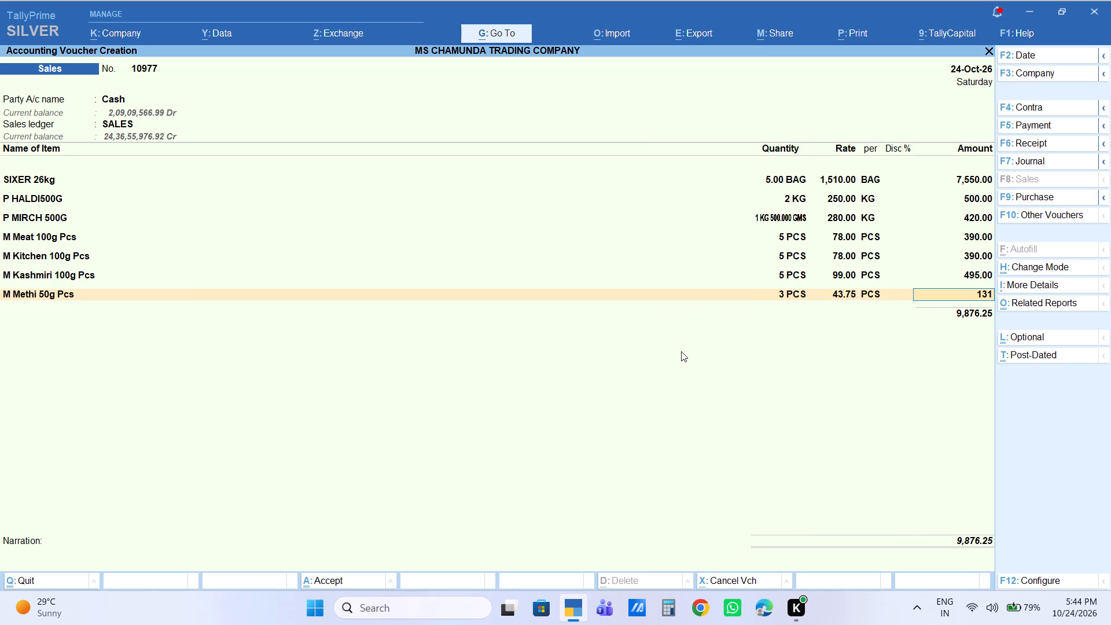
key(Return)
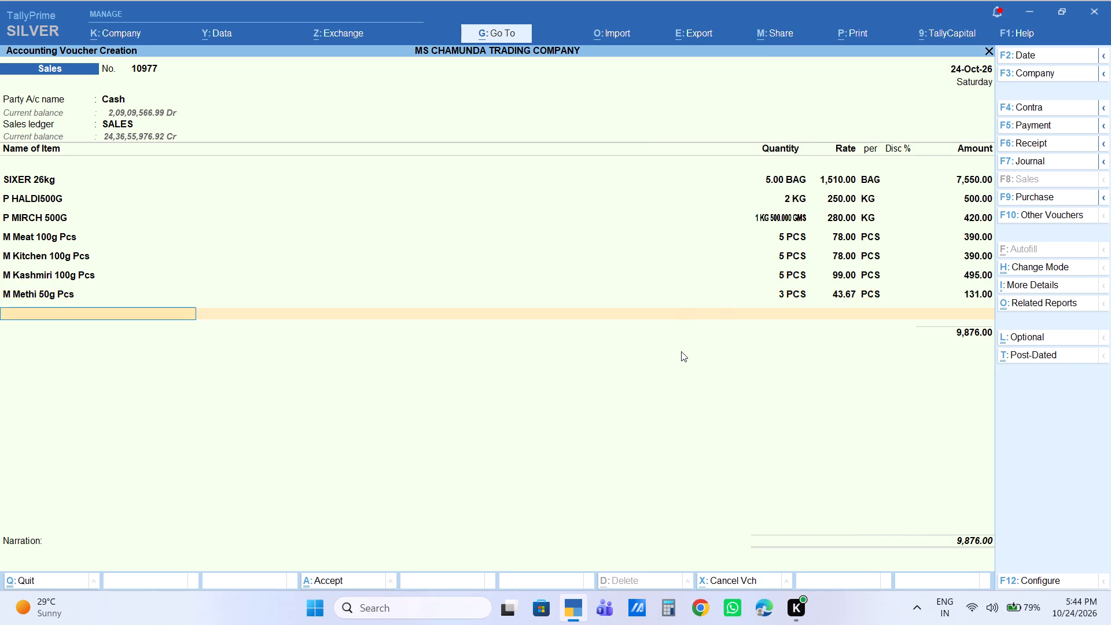
Add M CHICKEN 100G as the eighth item of voucher 10977, quantity 5 pieces, with the amount set to 400.
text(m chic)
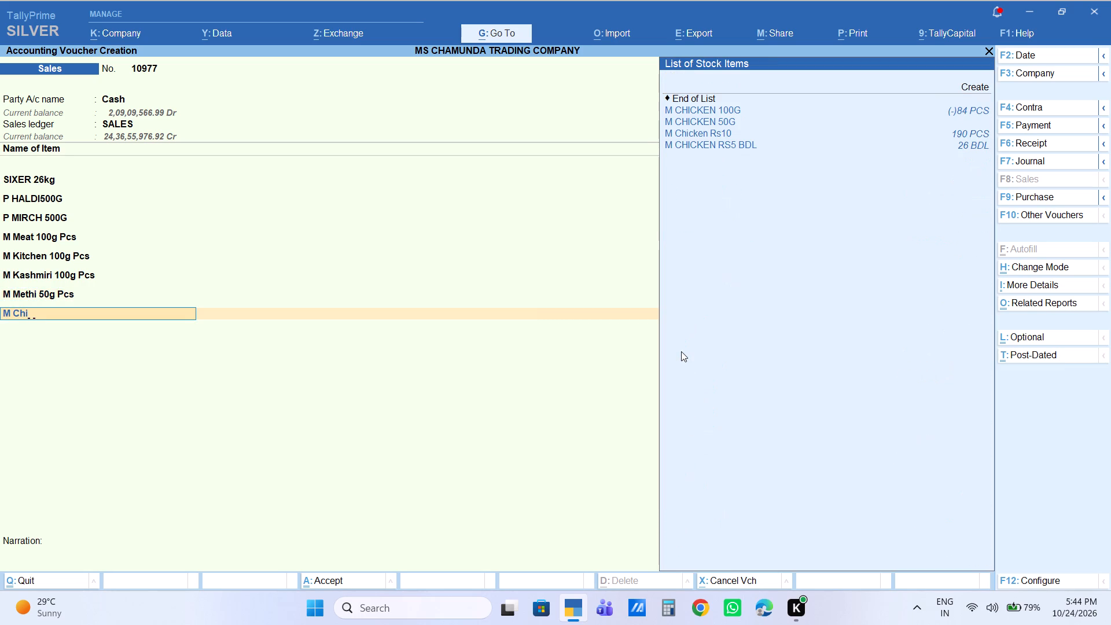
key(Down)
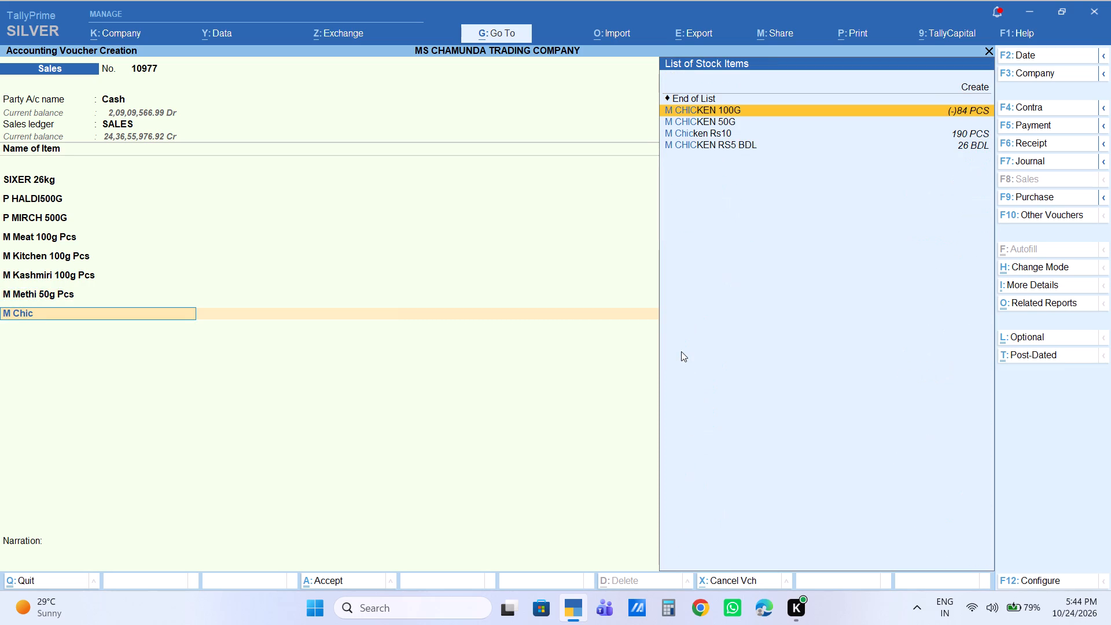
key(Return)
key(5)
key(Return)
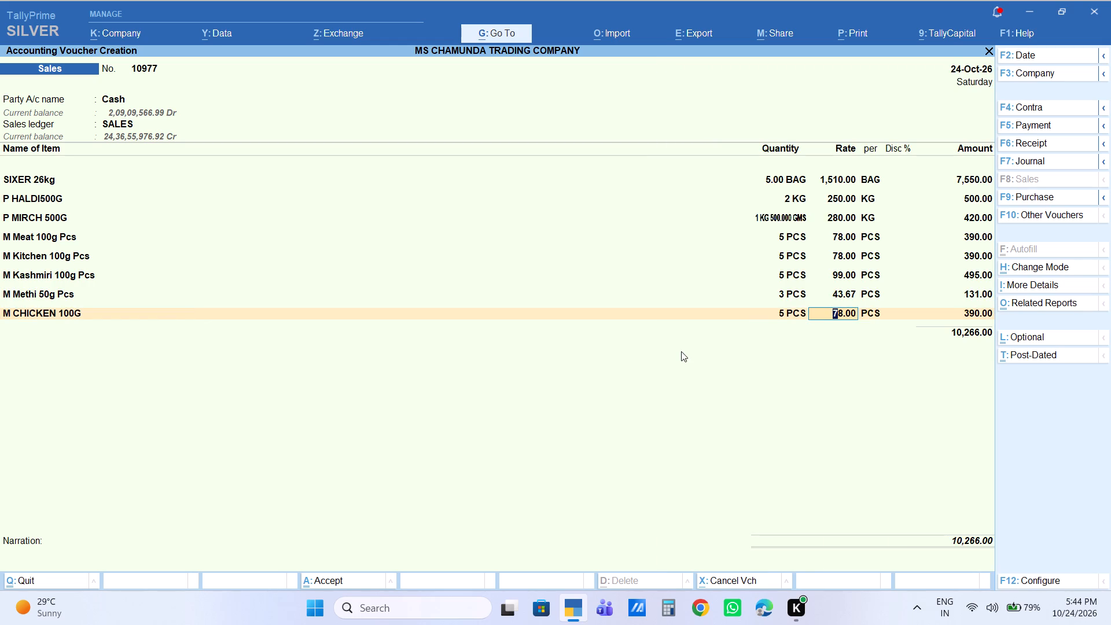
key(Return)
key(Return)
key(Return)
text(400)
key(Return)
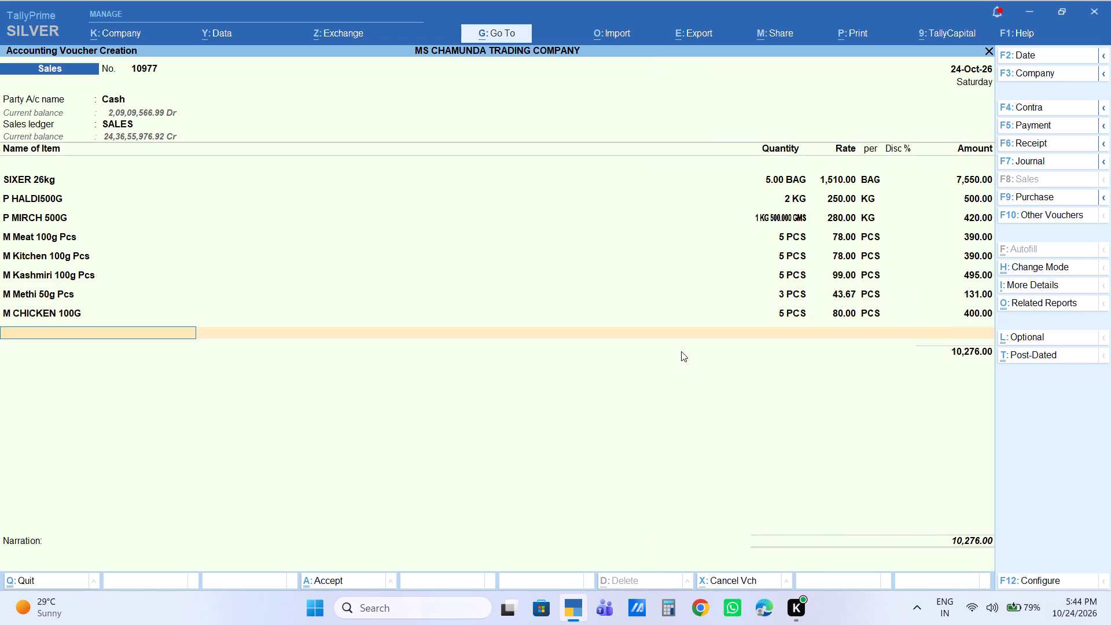
Add M Fish 100g as the ninth item of voucher 10977, quantity 2 pieces, accepting the default rate and amount.
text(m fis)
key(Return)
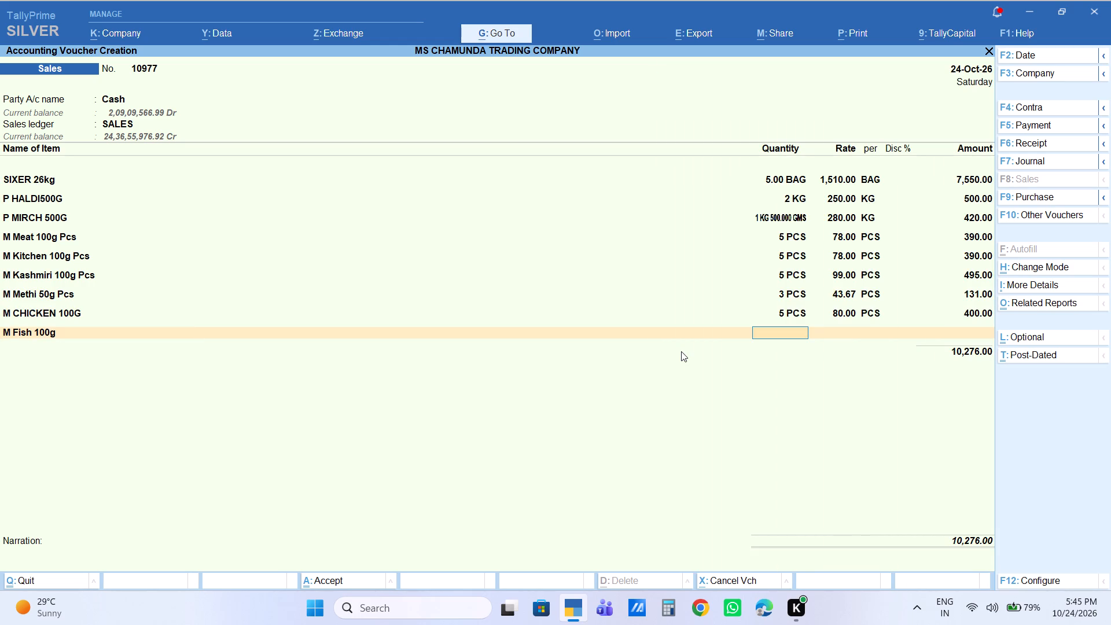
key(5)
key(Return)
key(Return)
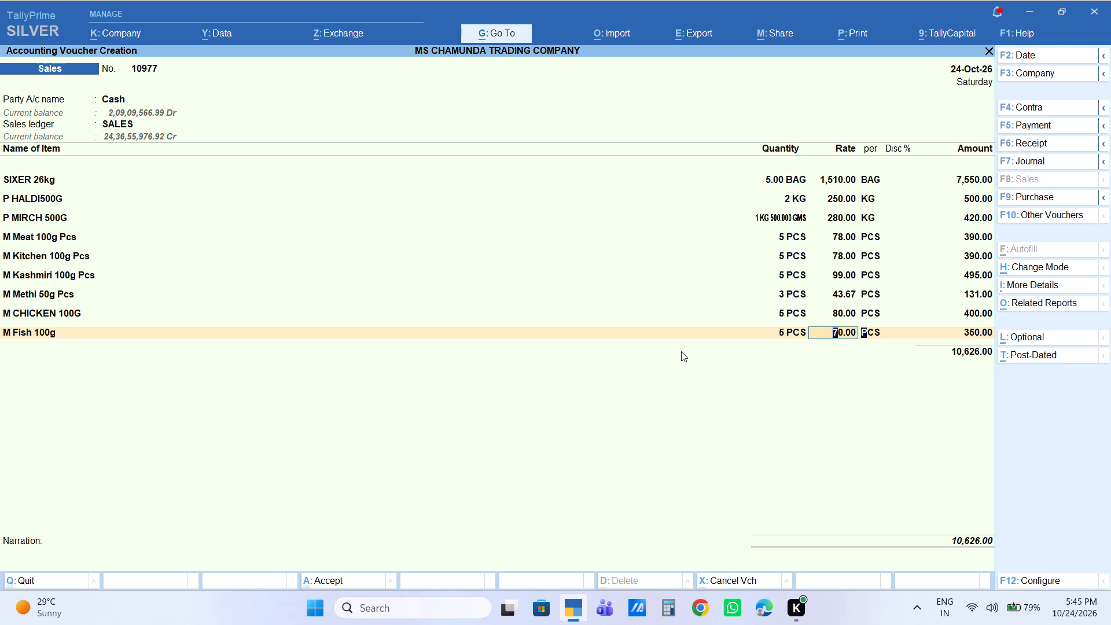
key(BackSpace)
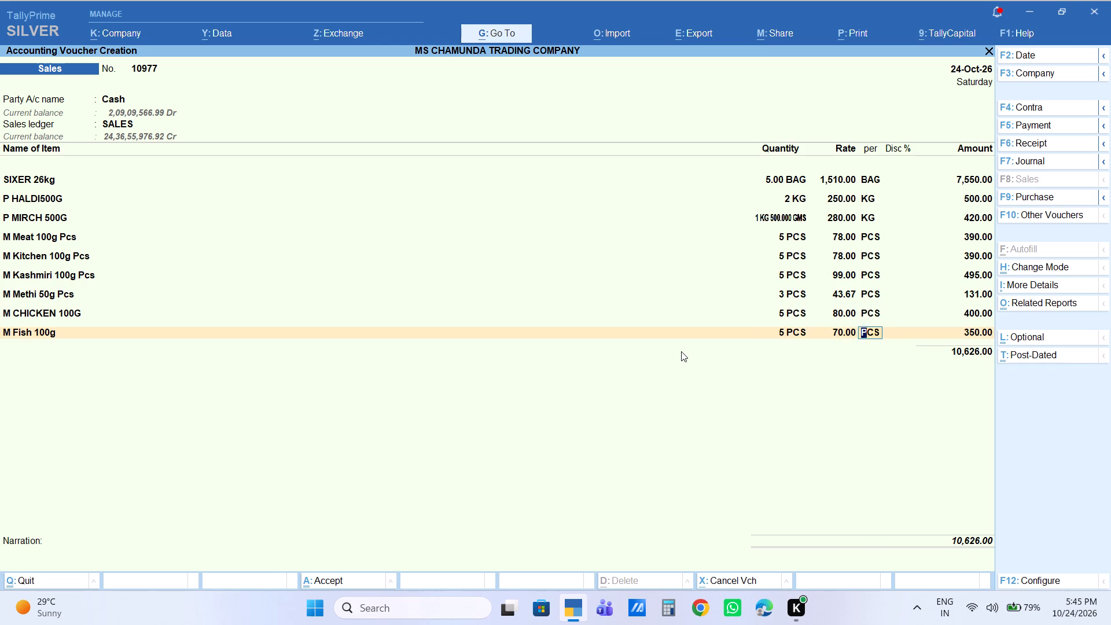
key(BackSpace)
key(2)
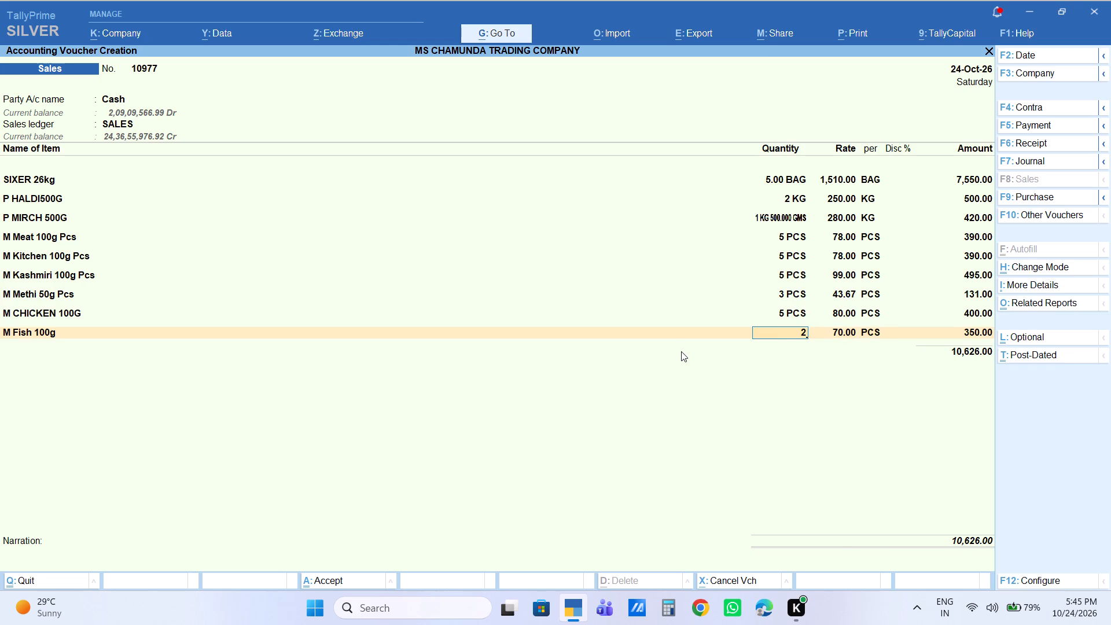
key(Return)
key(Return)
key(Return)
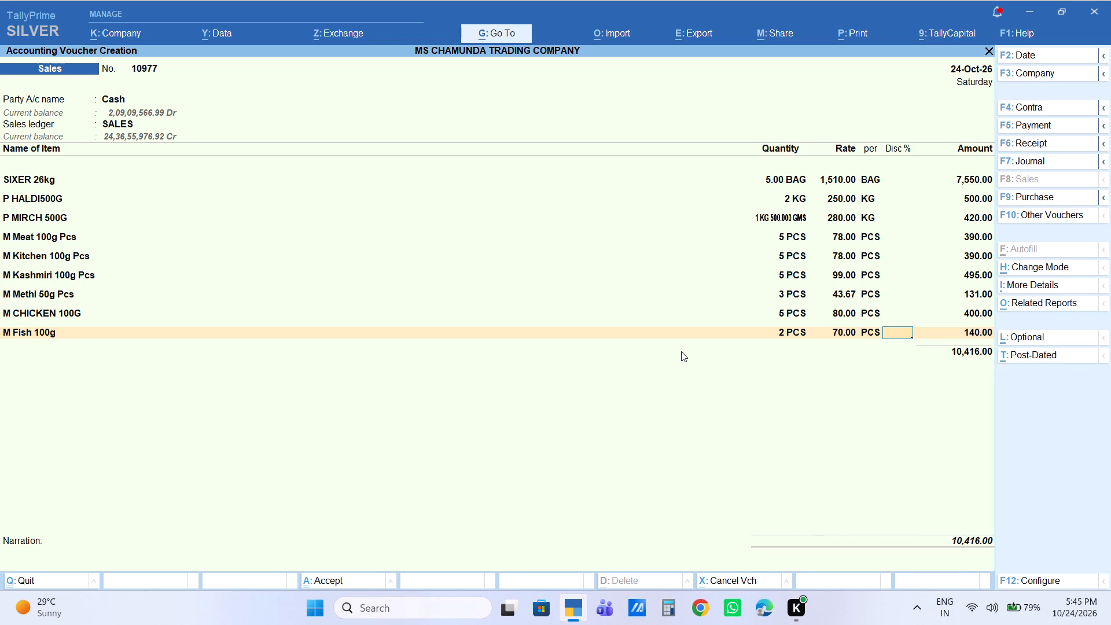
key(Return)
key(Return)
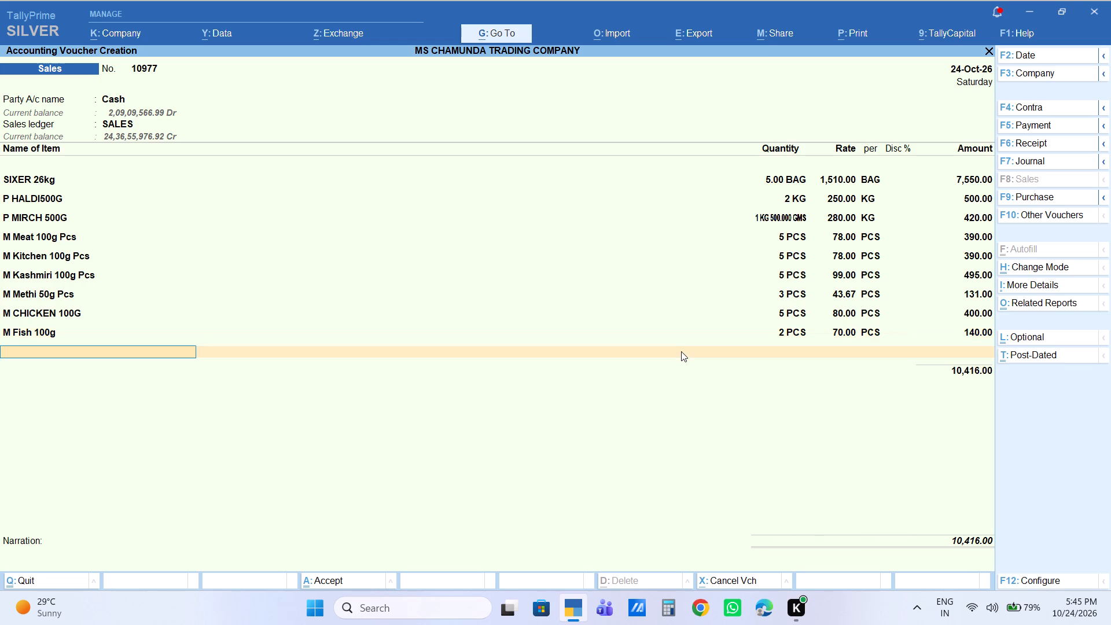
Add Posta Dana as the tenth item of voucher 10977, quantity 0.5 kg, with the amount set to 1000.
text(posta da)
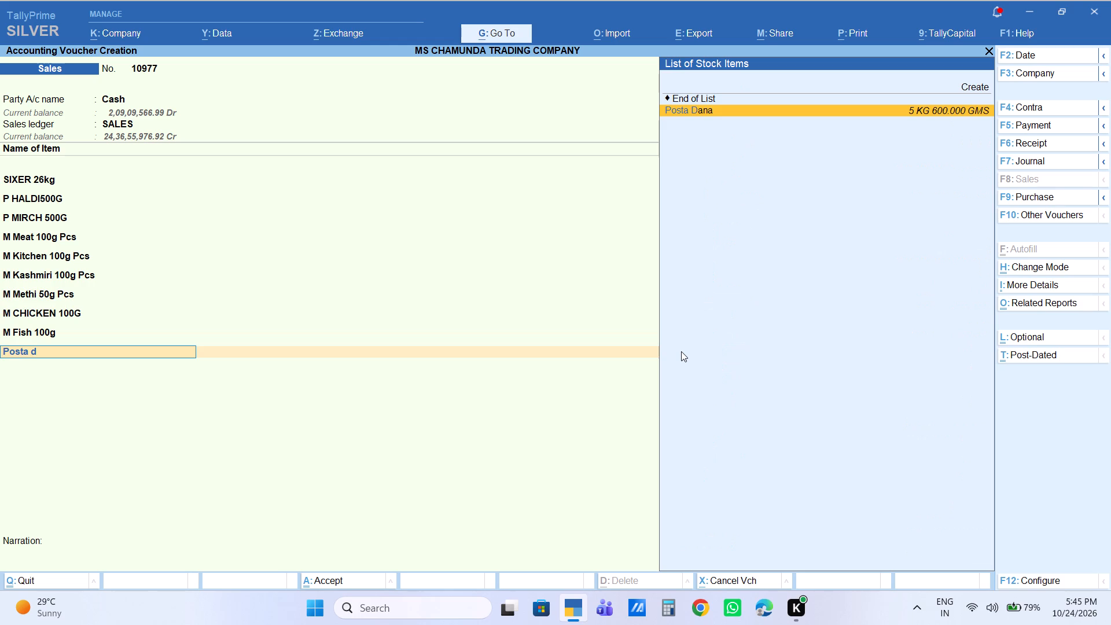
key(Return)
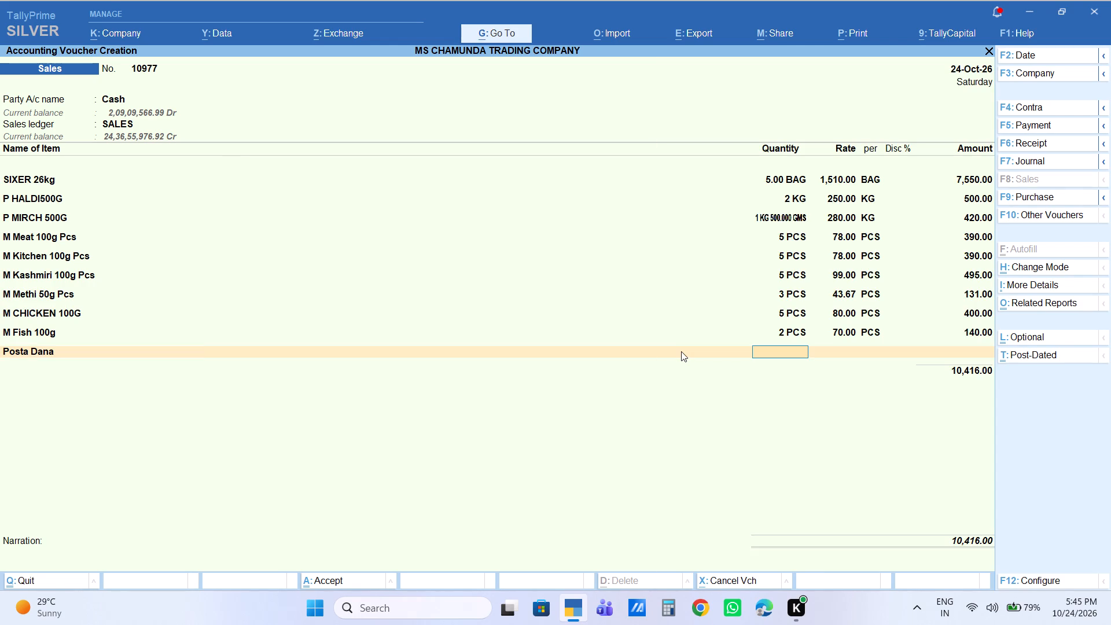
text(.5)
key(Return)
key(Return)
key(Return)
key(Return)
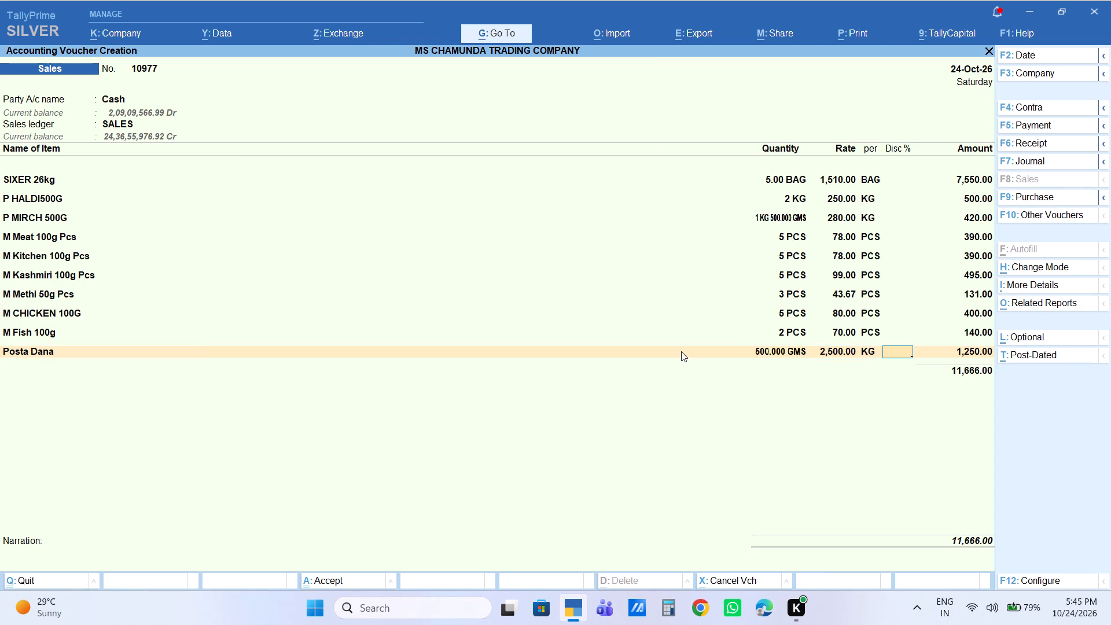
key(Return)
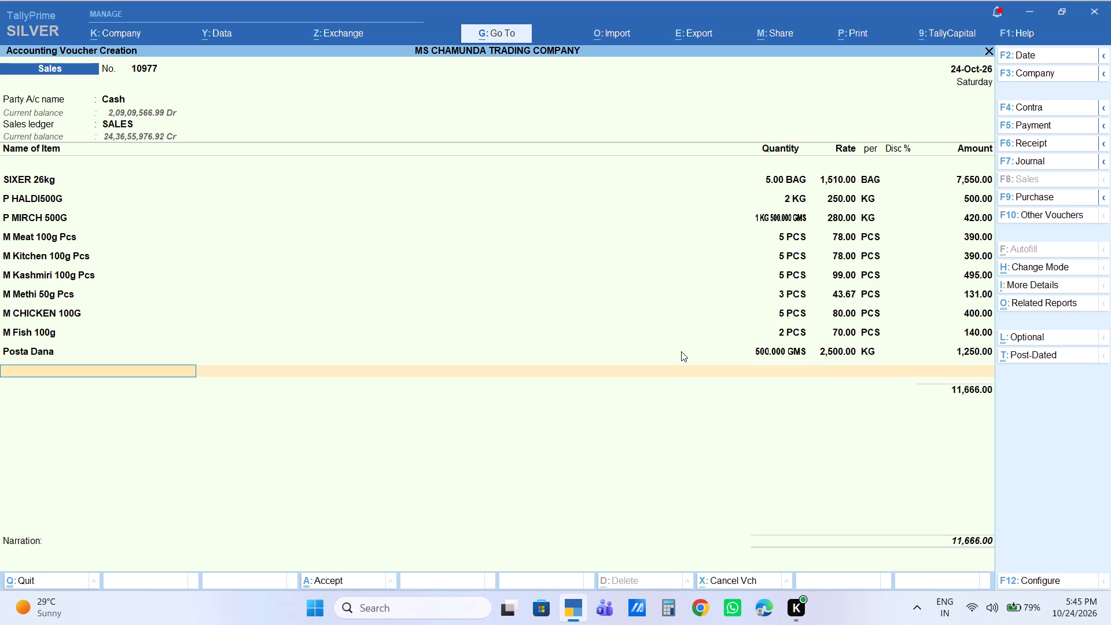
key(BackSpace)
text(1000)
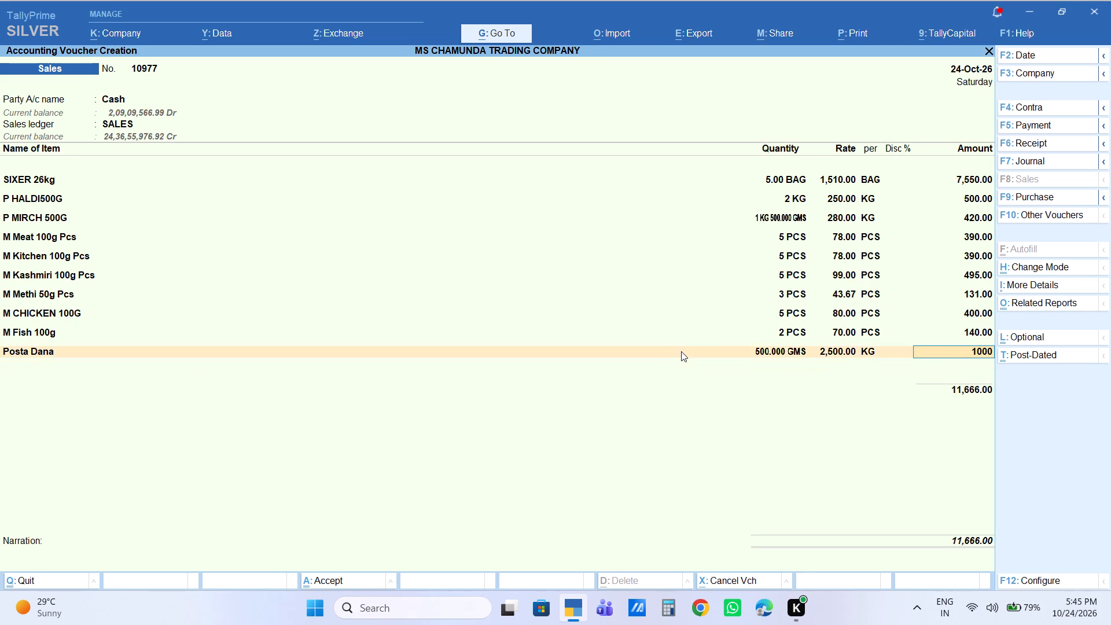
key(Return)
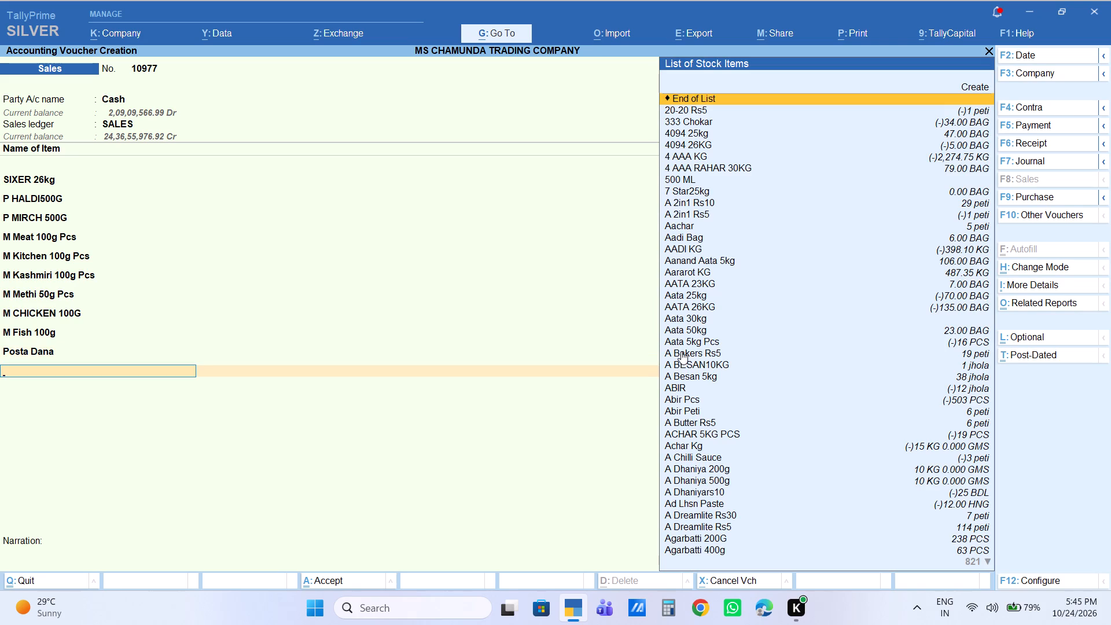
Add Javitri (G) as the eleventh item of voucher 10977, quantity 0.1 kg, with the amount set to 400.
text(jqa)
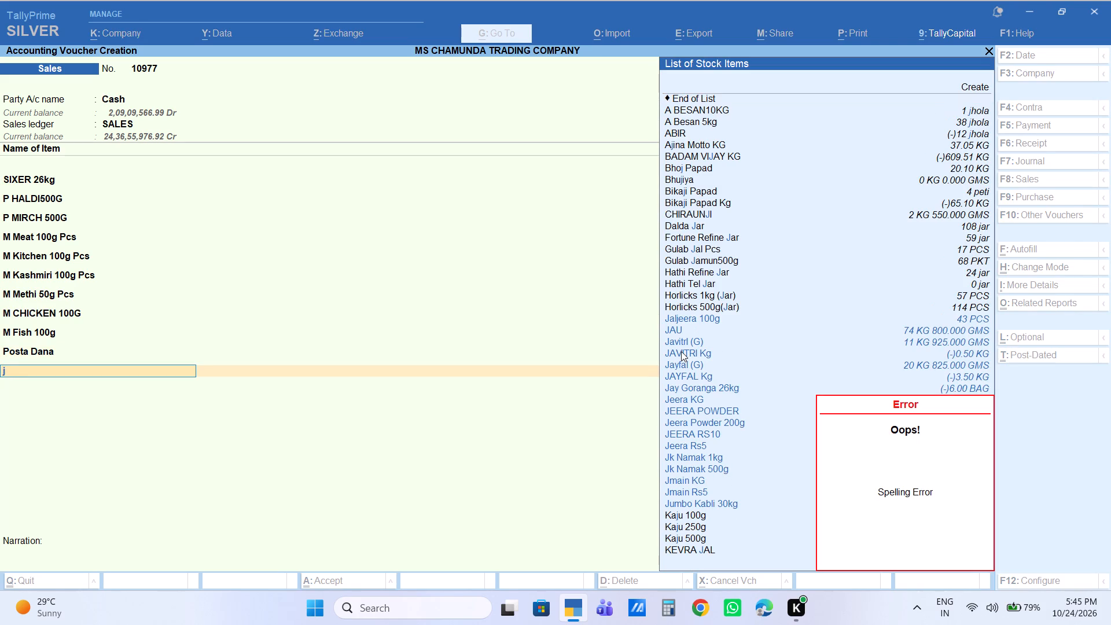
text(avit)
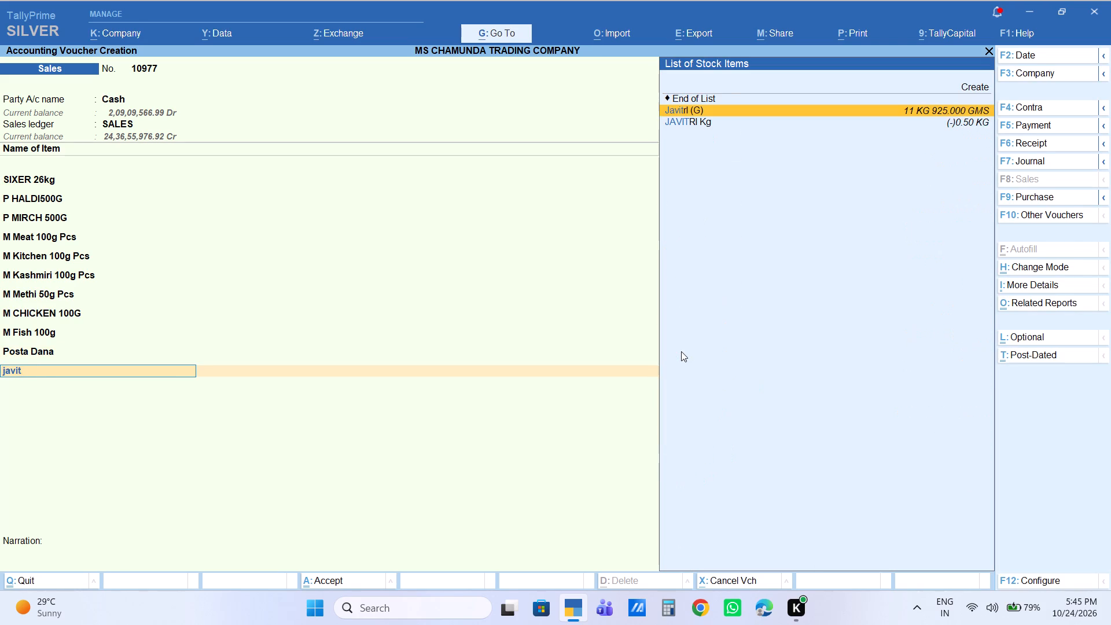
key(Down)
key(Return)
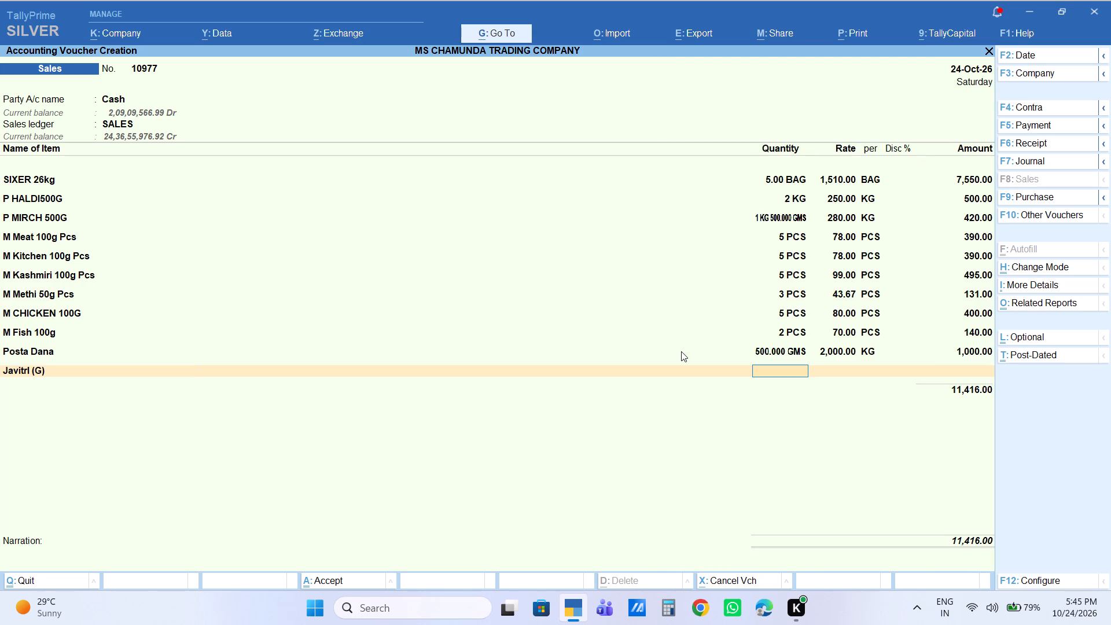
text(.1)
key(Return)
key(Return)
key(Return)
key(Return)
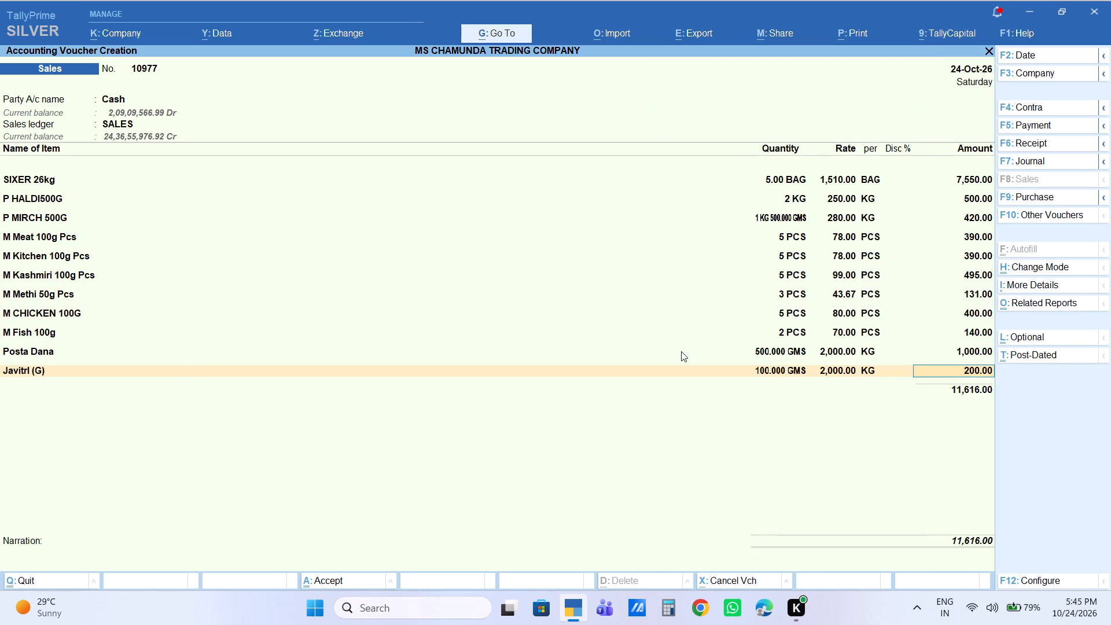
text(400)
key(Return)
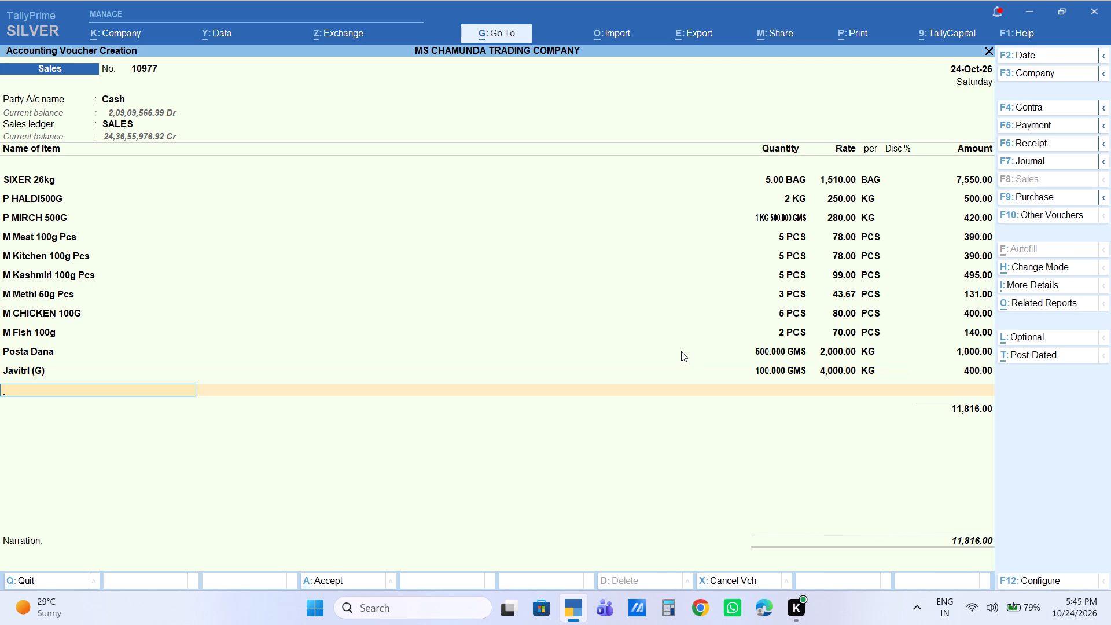
Add Bari Elaichi (G) as the twelfth item of voucher 10977, quantity 0.1 kg, with the amount set to 250.
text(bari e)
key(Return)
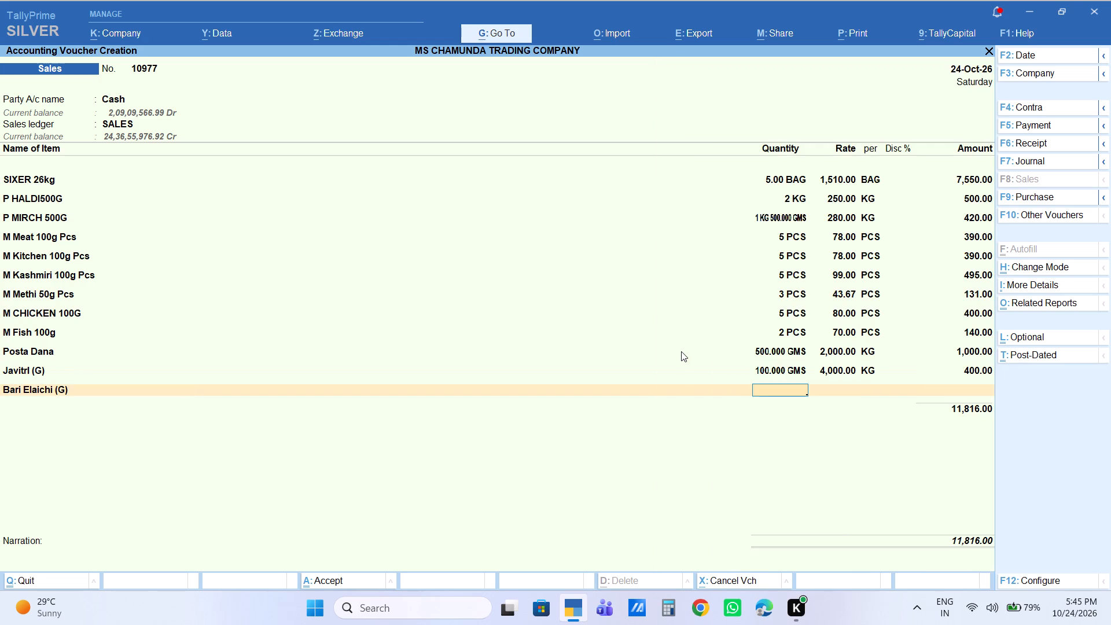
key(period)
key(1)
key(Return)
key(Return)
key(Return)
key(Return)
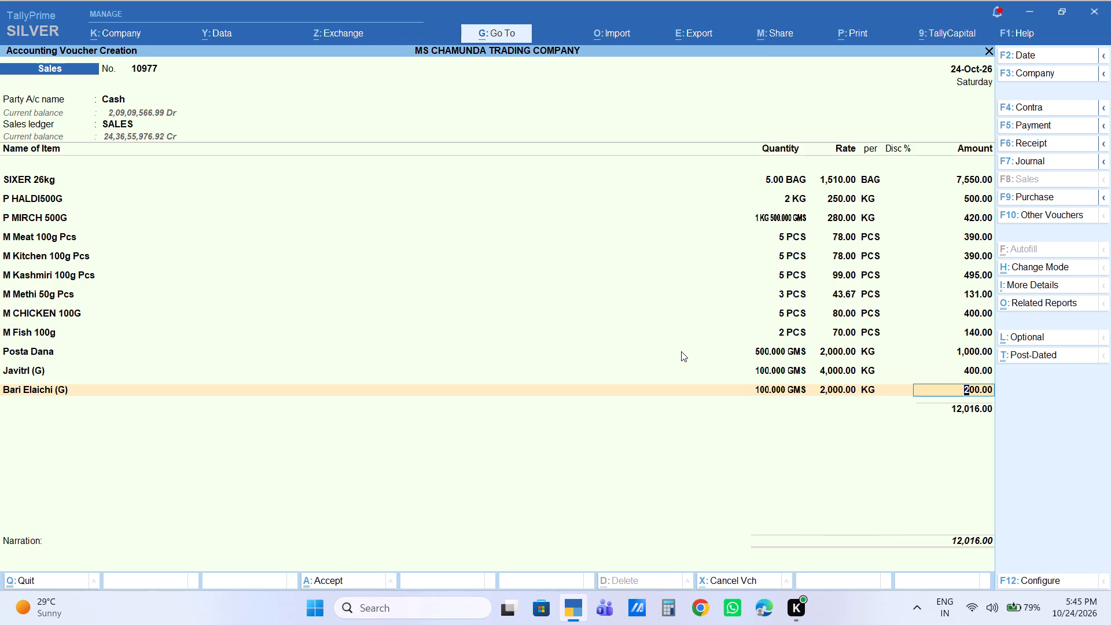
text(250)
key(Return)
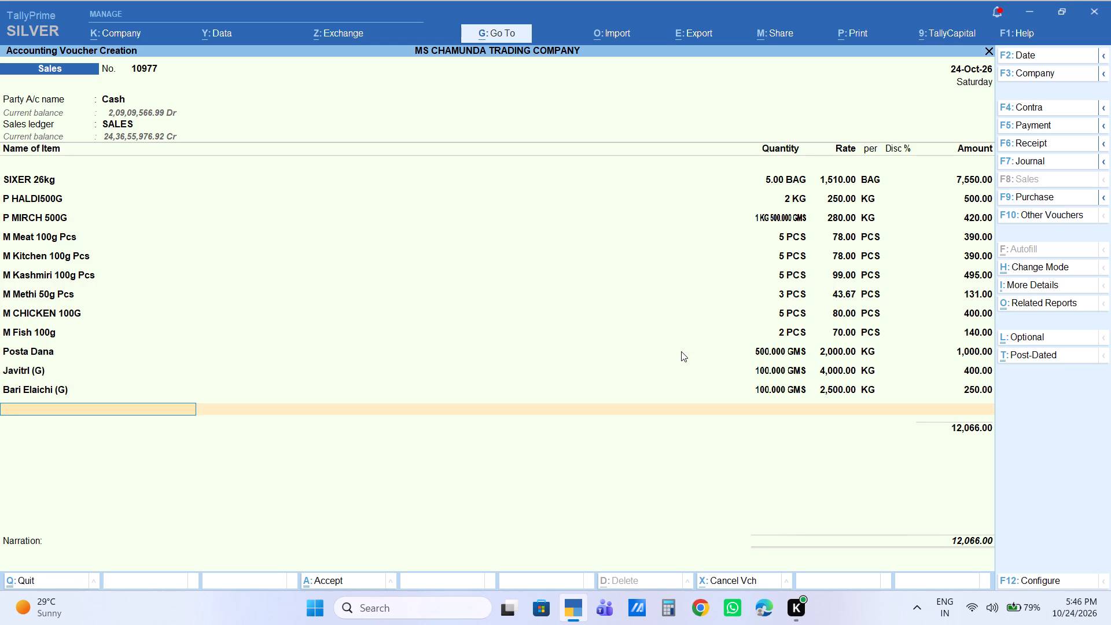
Add KHARA GARAM KG as the thirteenth item of voucher 10977, quantity 0.5 kg, with the amount set to 1200.
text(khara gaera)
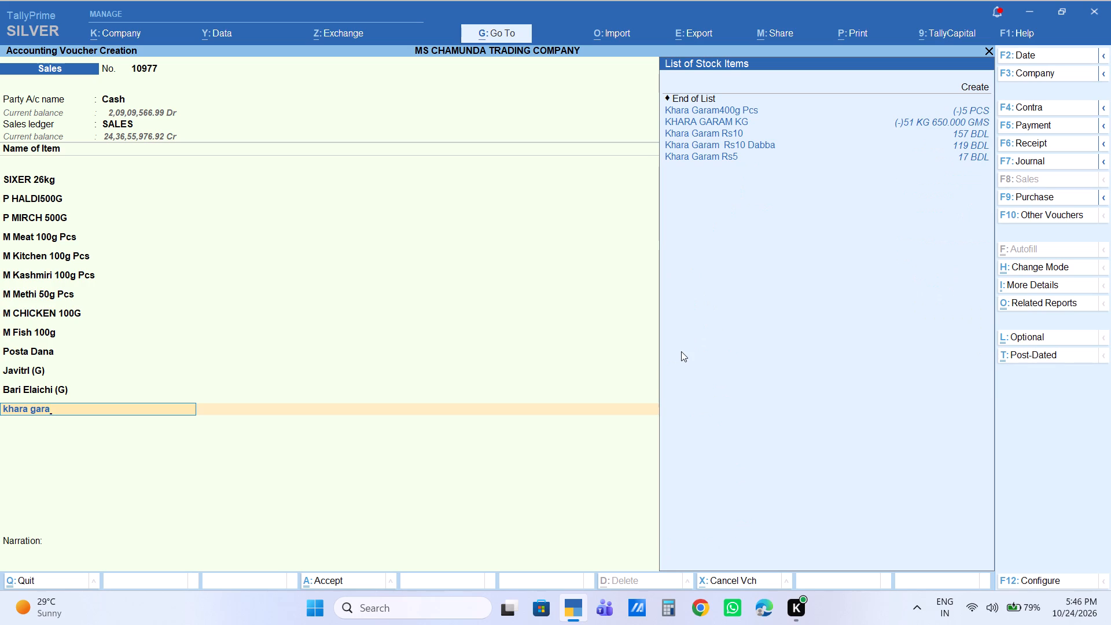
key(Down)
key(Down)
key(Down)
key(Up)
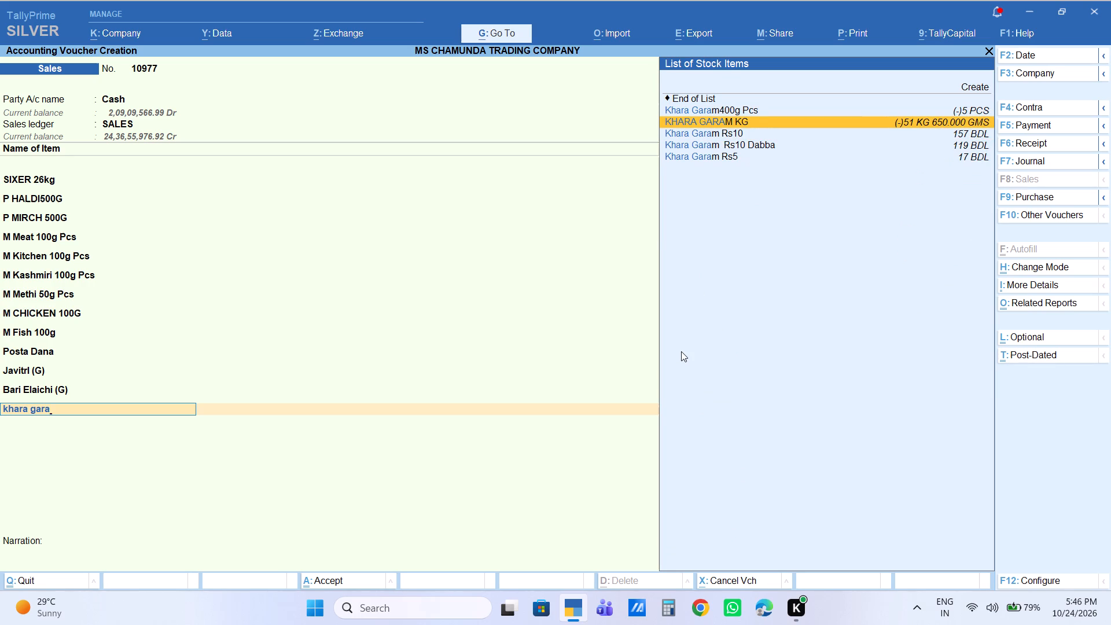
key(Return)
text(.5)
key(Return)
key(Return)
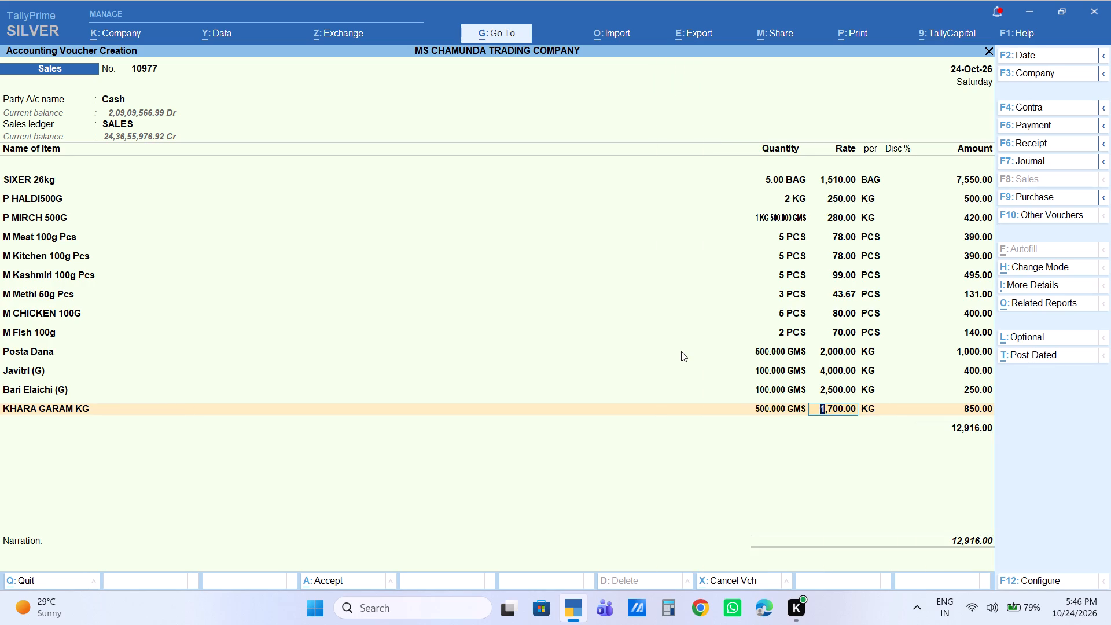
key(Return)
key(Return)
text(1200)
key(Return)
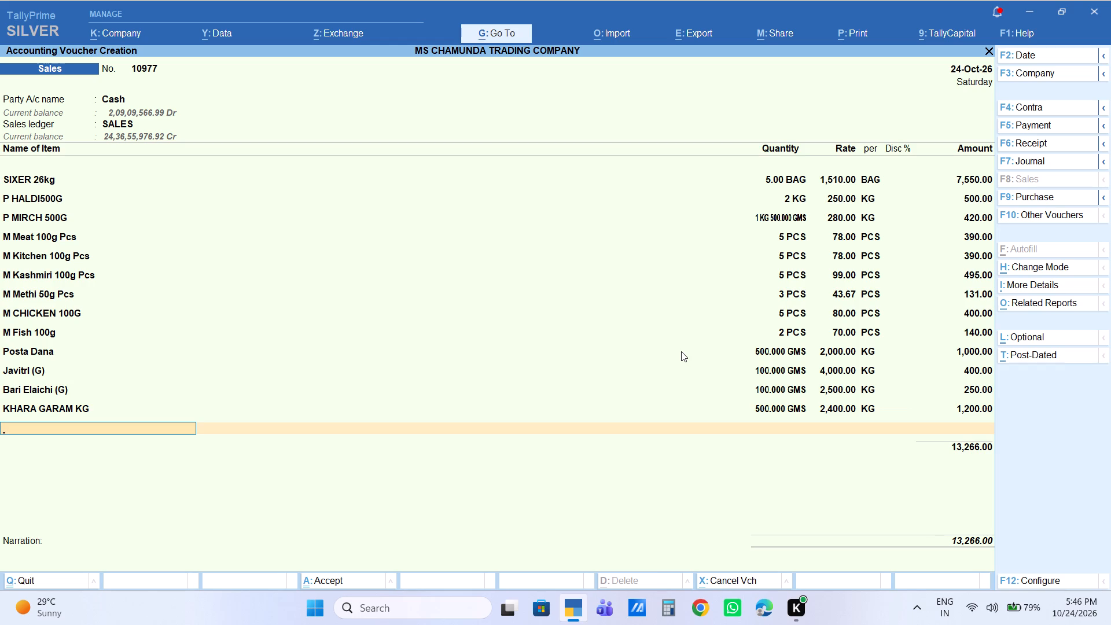
Add Namak Loose as the fourteenth item of voucher 10977, quantity 10 kg, with the amount set to 150.
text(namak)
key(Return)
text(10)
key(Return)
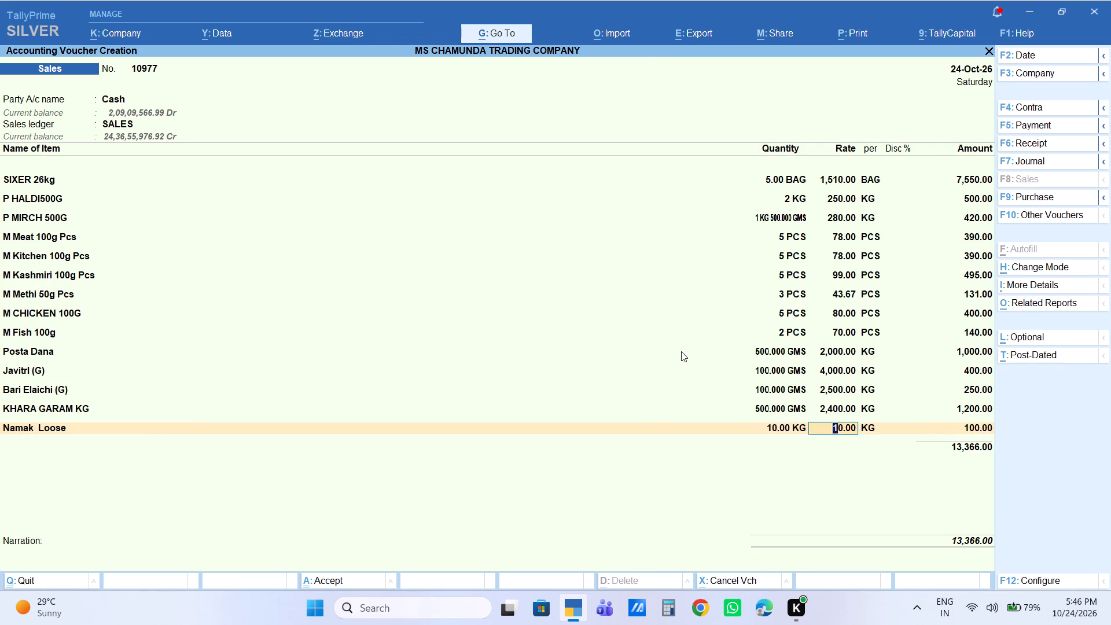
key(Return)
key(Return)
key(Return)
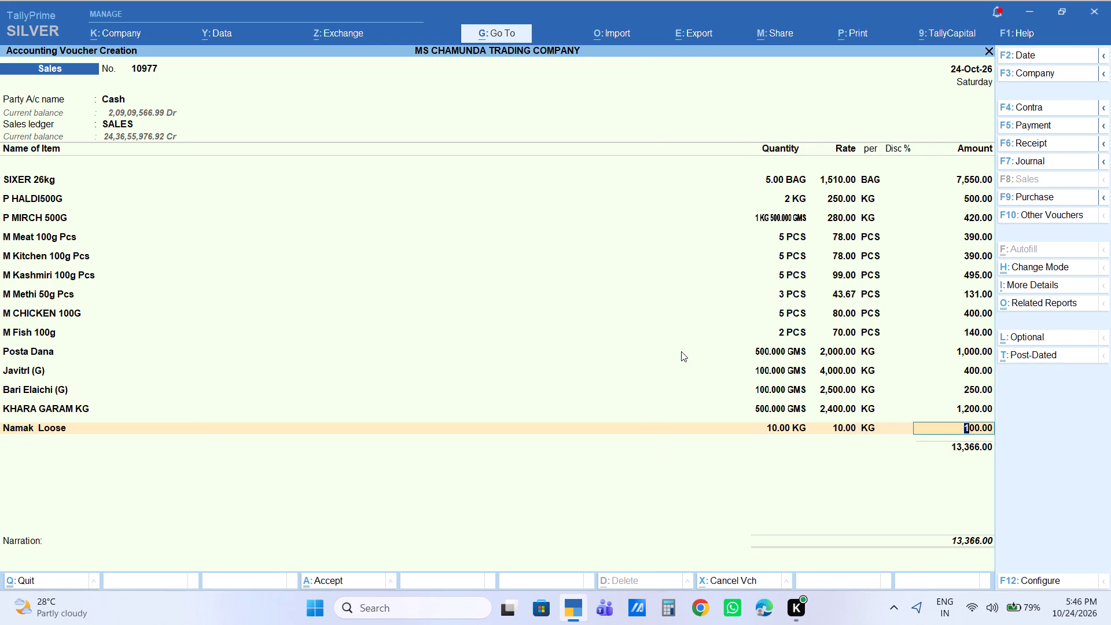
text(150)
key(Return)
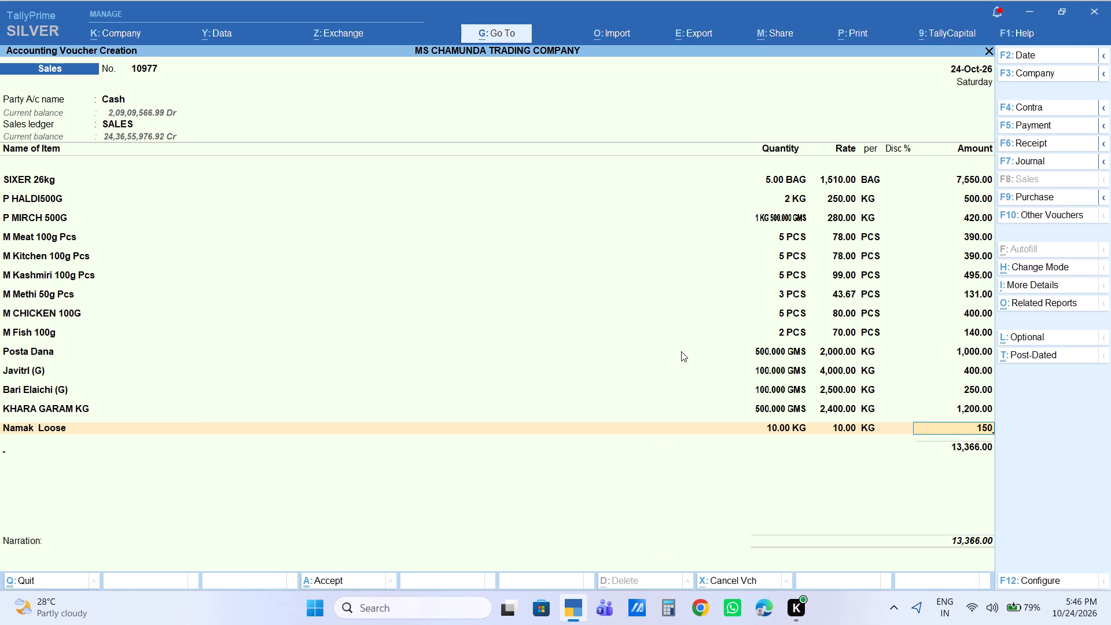
Add LAHSUN B as the fifteenth item of voucher 10977, quantity 3 kg, accepting the default rate and amount.
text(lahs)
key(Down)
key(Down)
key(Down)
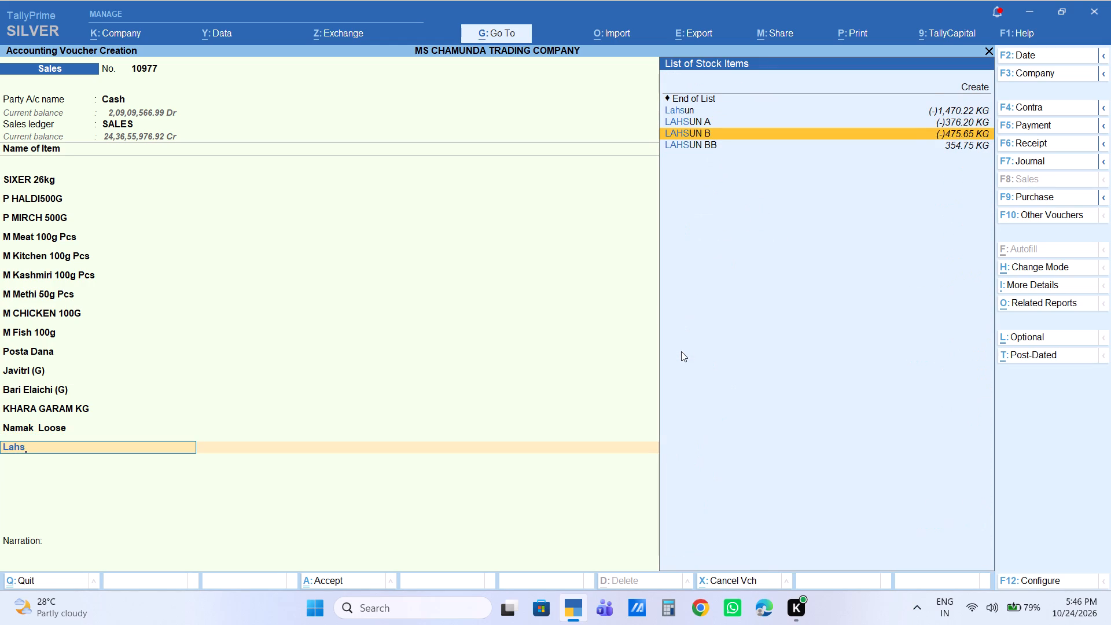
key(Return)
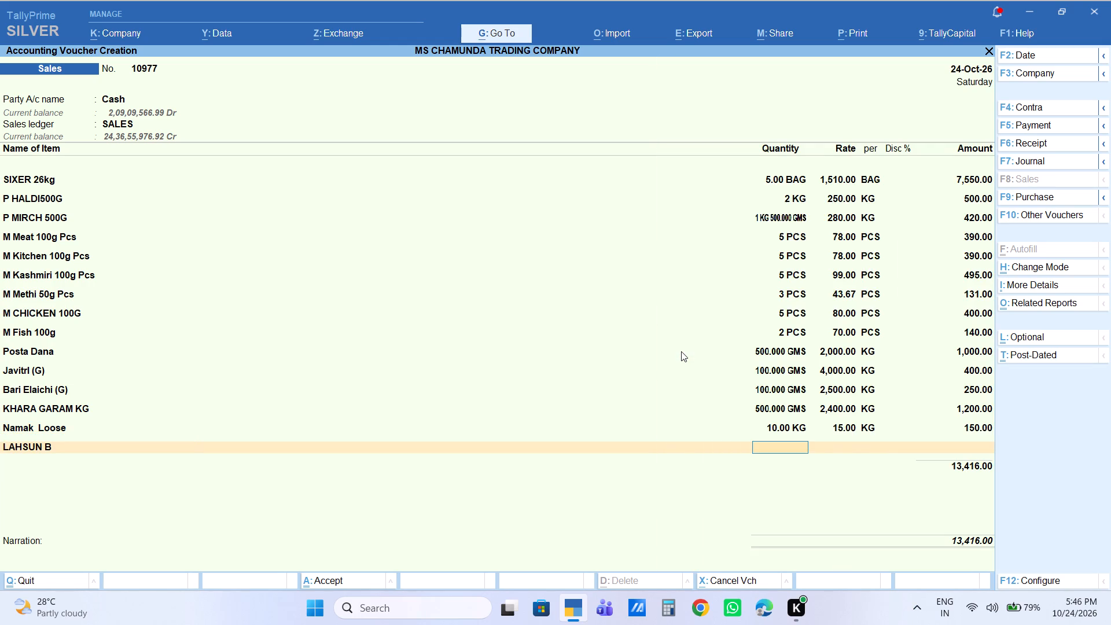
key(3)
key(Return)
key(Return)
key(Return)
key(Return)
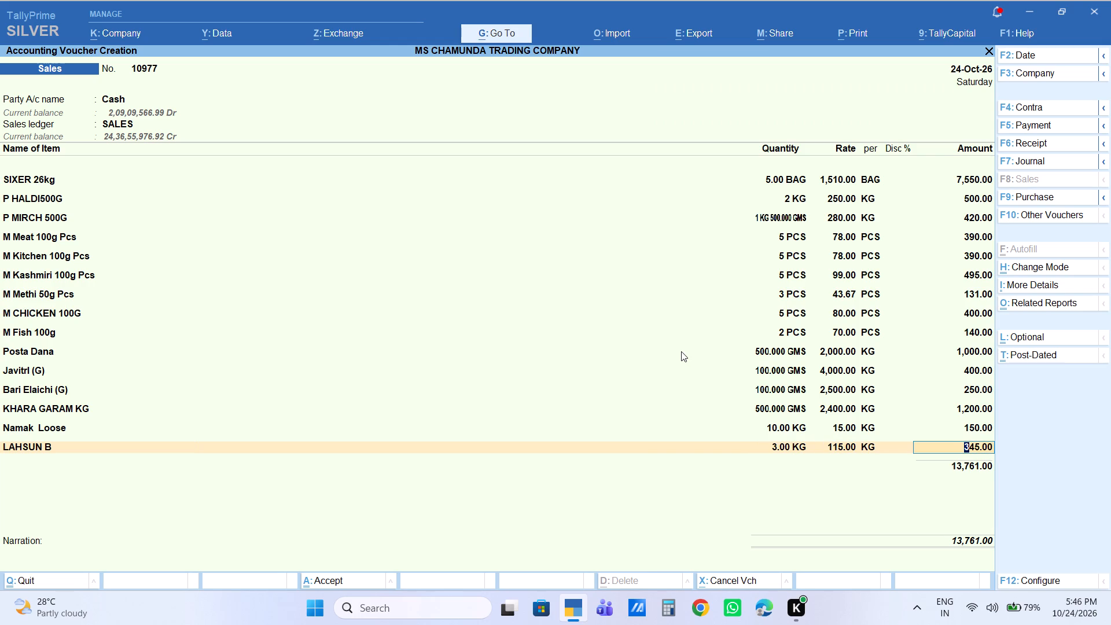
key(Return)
Add Telephone Tina as the sixteenth item of voucher 10977, quantity 2 TINA, accepting the default rate and amount.
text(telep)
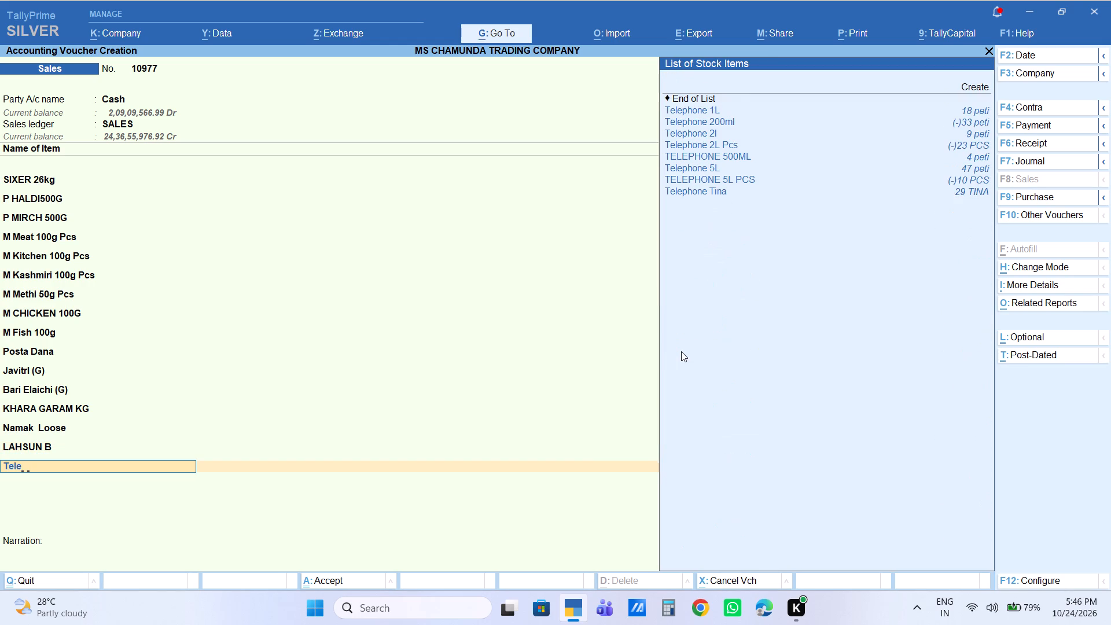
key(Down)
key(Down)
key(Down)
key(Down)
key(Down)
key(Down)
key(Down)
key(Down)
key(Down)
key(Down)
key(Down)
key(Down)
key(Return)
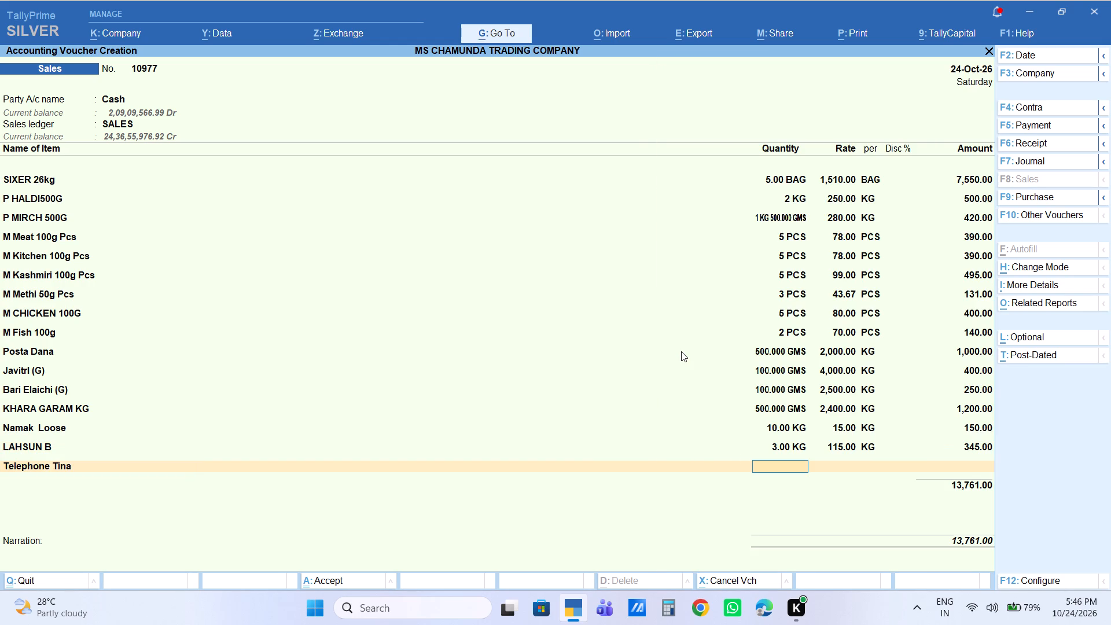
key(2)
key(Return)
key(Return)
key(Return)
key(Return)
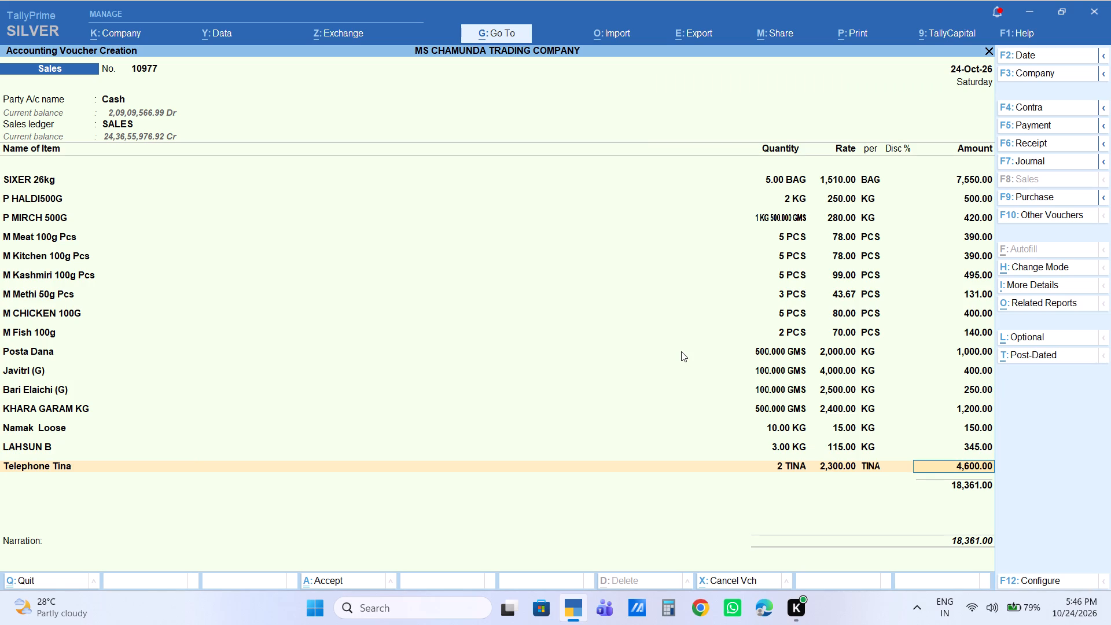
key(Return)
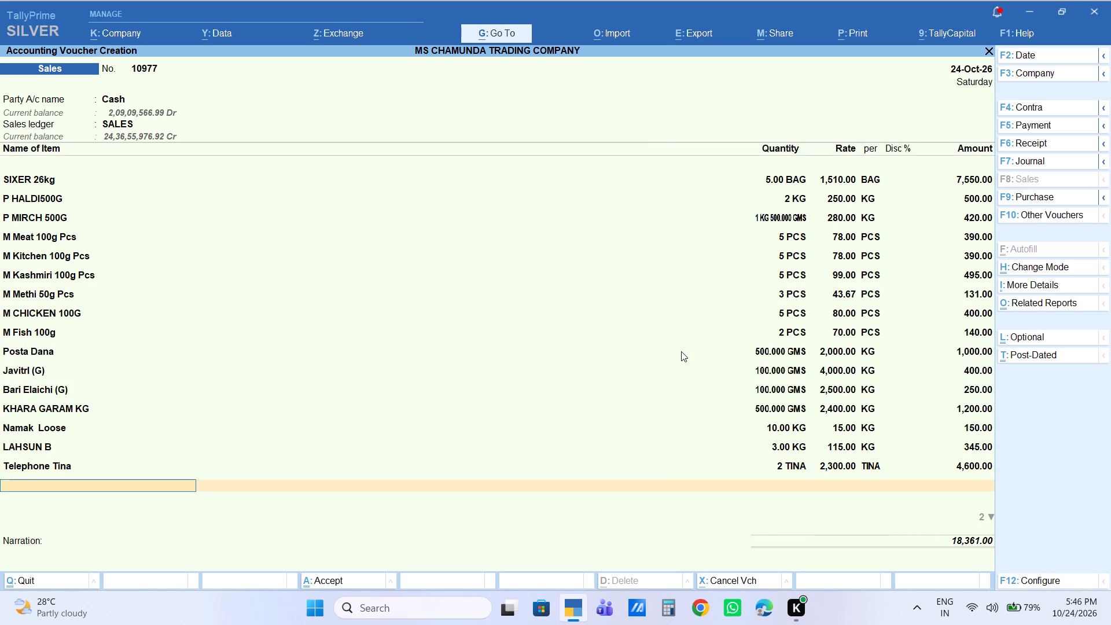
Add Hathi Refine Tina as the seventeenth item of voucher 10977, quantity 1 TINA, with the amount set to 2400.
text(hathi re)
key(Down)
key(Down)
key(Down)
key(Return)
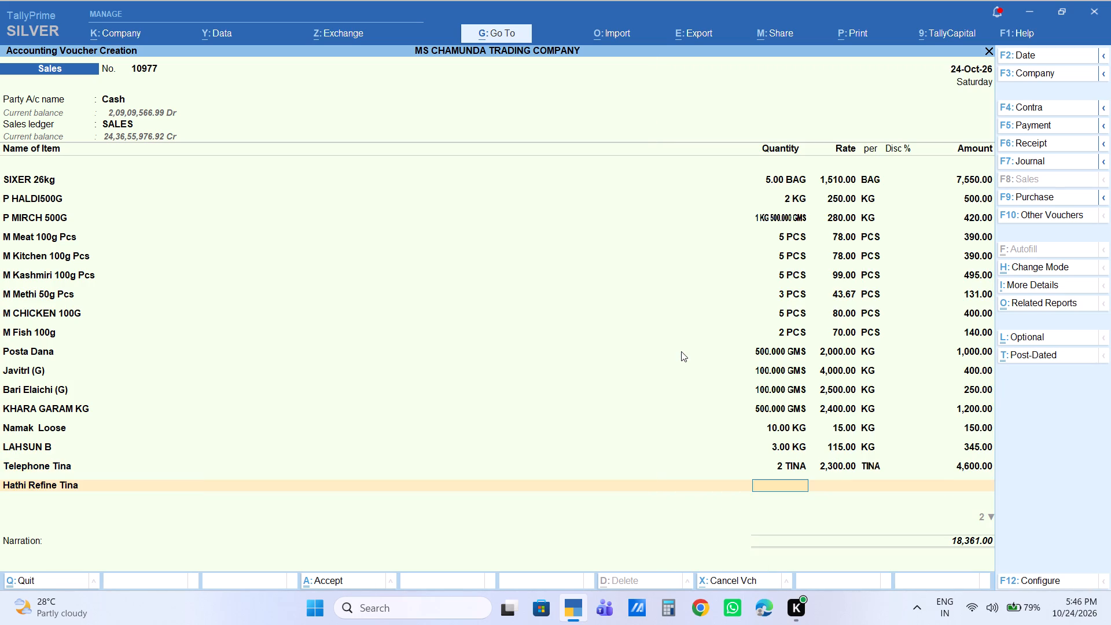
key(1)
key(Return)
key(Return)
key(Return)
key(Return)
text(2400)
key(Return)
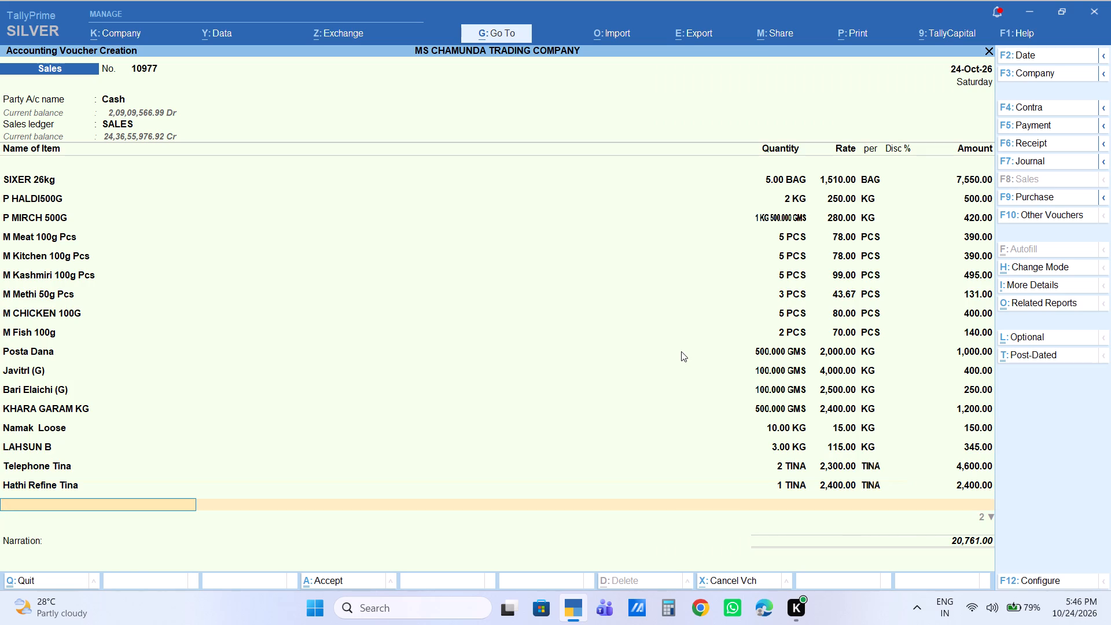
Add PAPAD KG as the eighteenth item of voucher 10977, quantity 5 kg, accepting the default rate and amount.
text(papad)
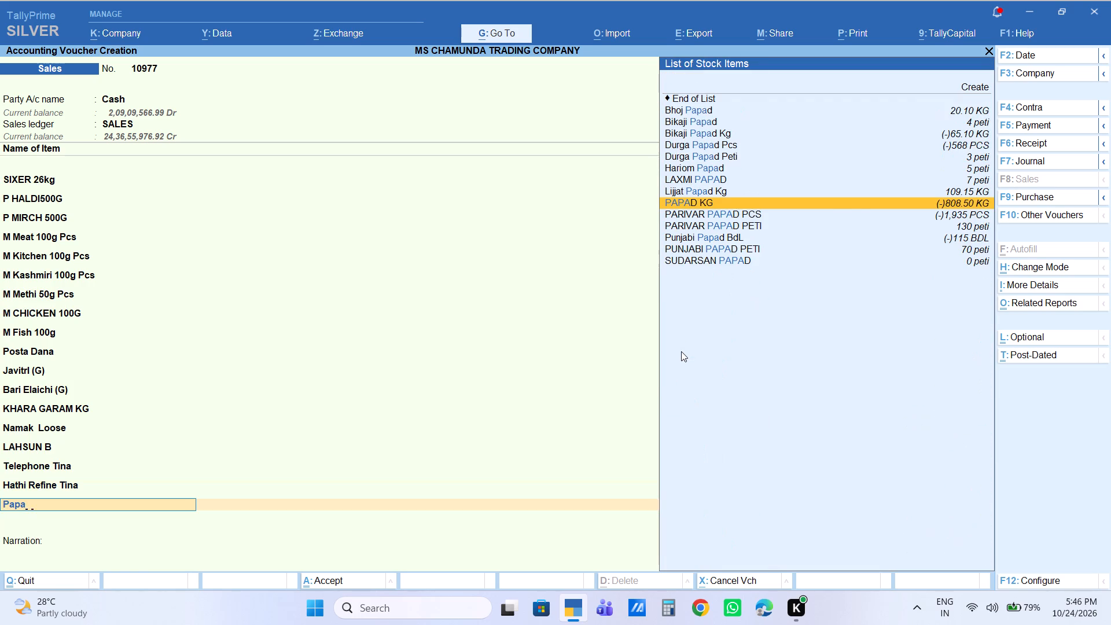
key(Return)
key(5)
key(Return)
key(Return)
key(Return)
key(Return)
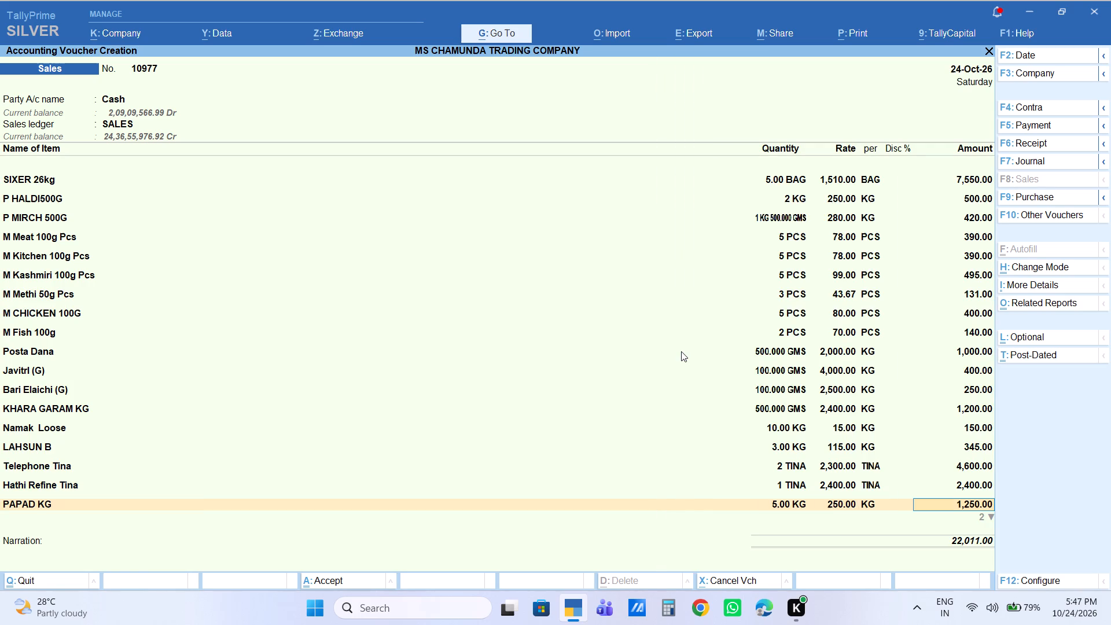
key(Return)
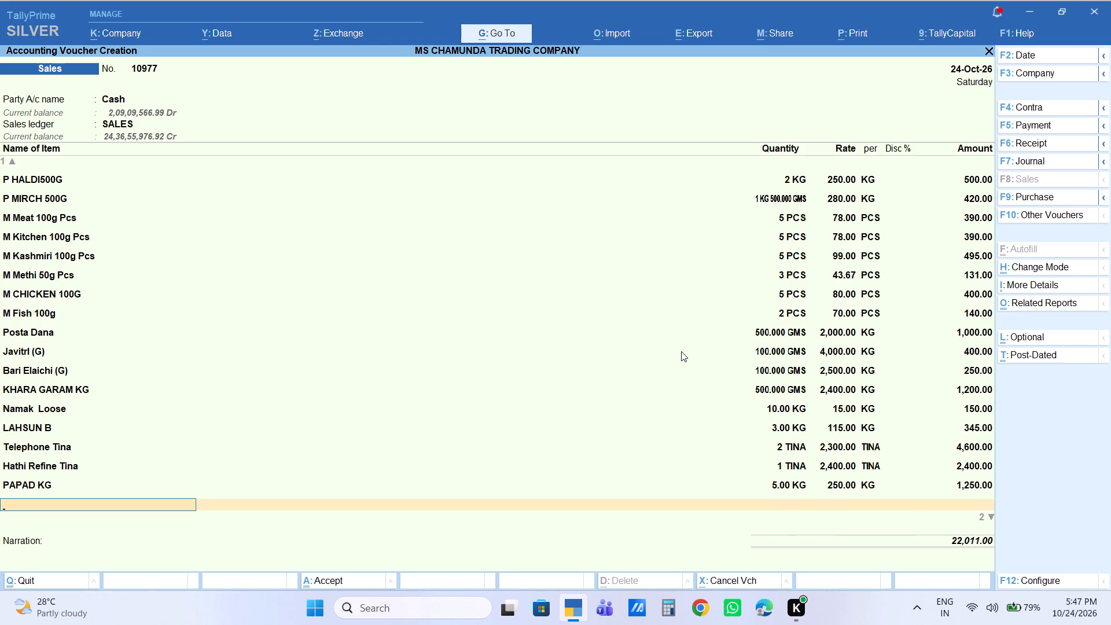
Add NOBEL KG as the nineteenth item of voucher 10977, quantity 5 kg, with the amount set to 400.
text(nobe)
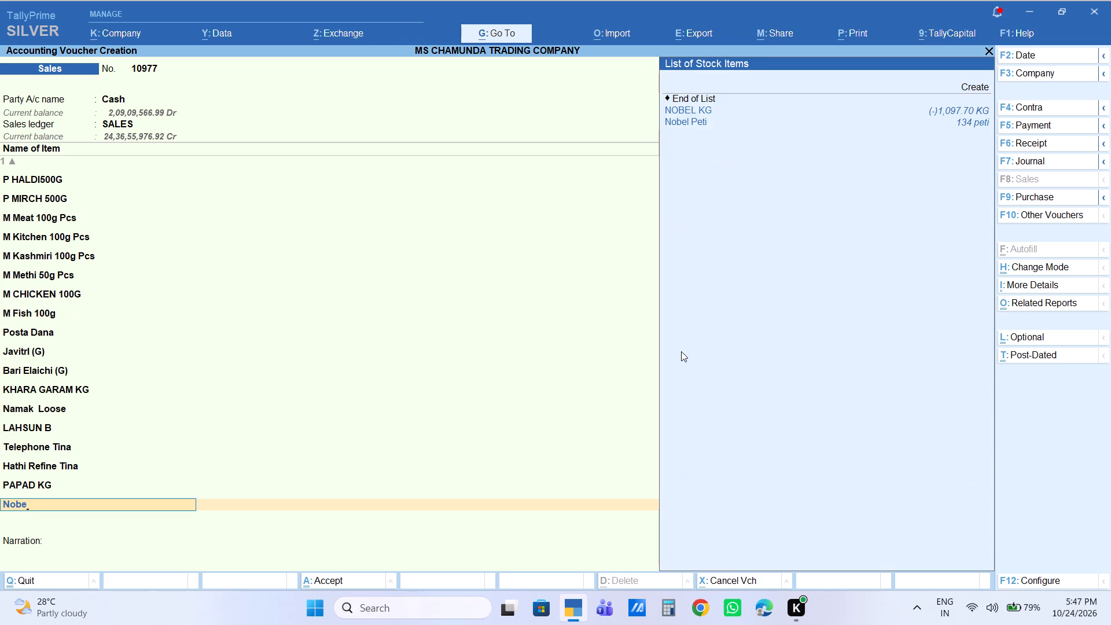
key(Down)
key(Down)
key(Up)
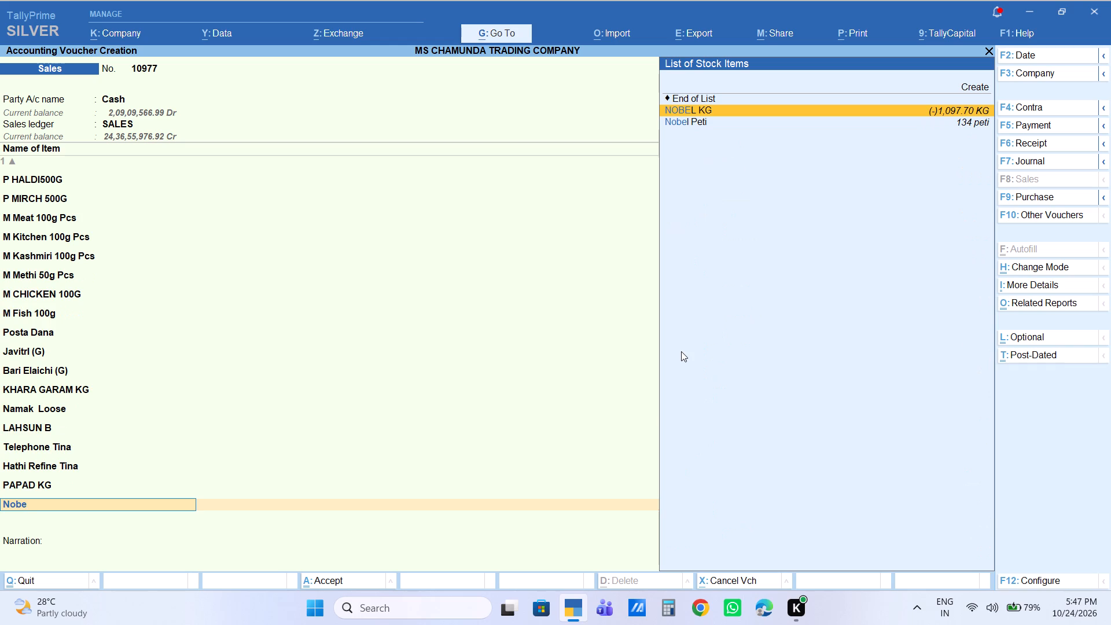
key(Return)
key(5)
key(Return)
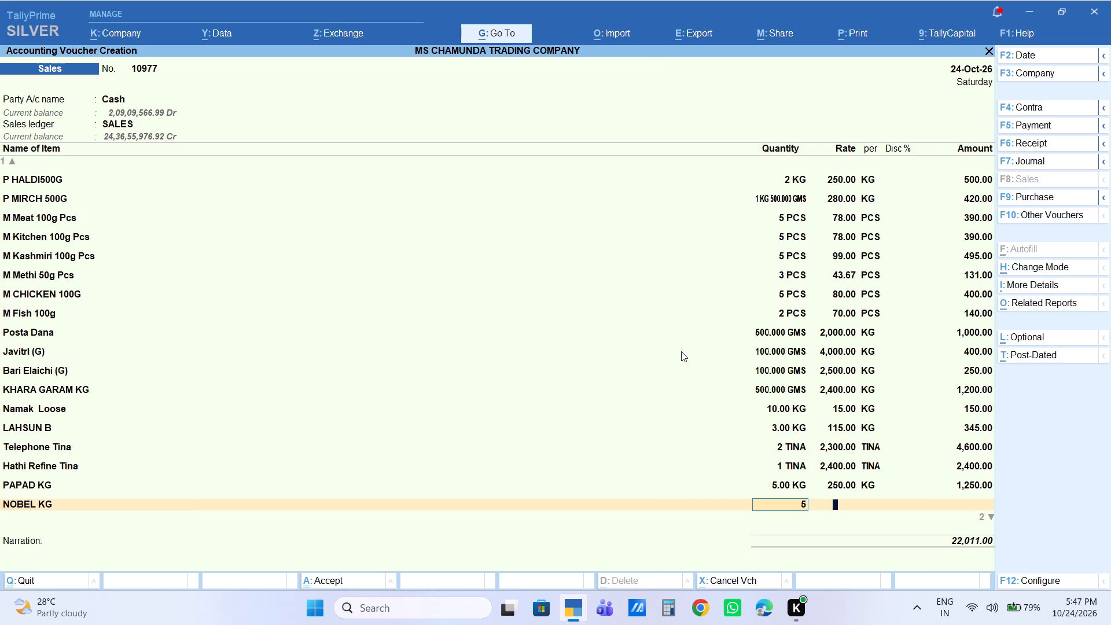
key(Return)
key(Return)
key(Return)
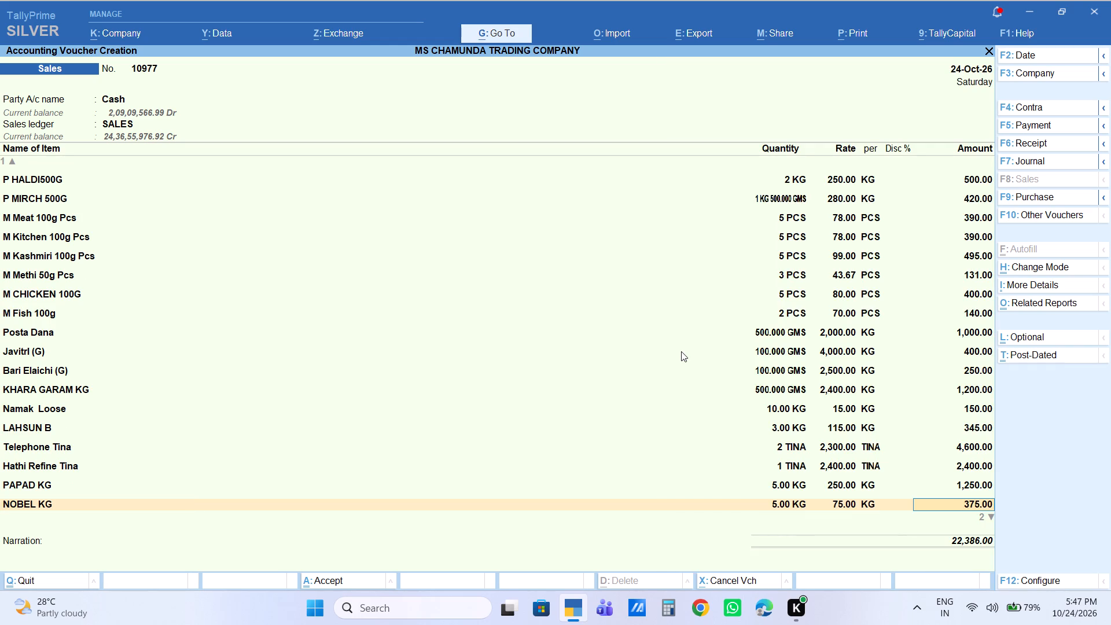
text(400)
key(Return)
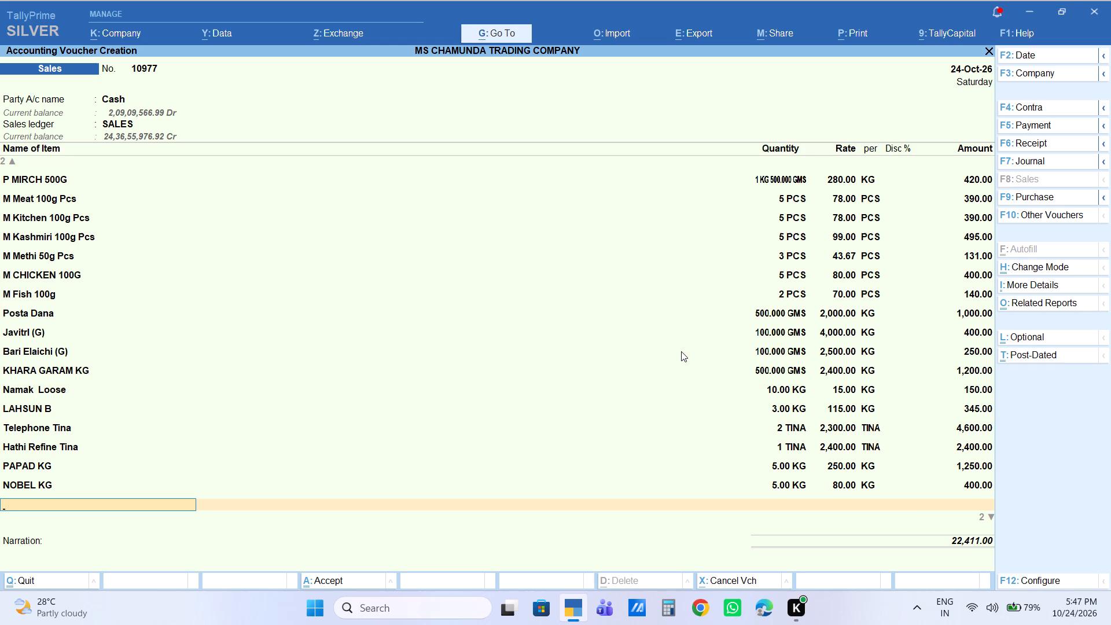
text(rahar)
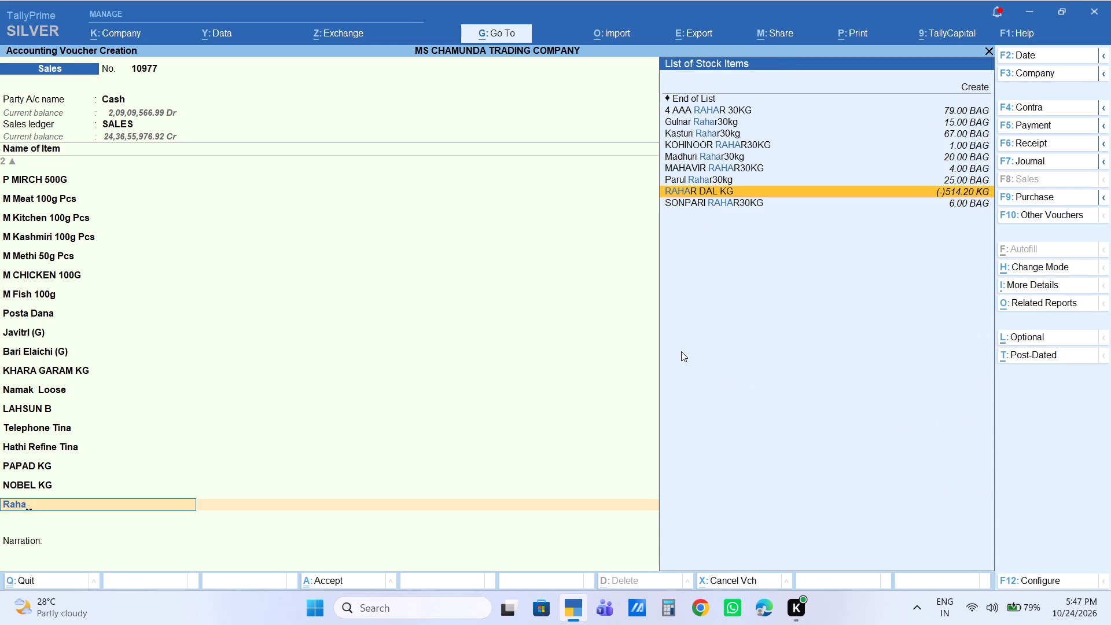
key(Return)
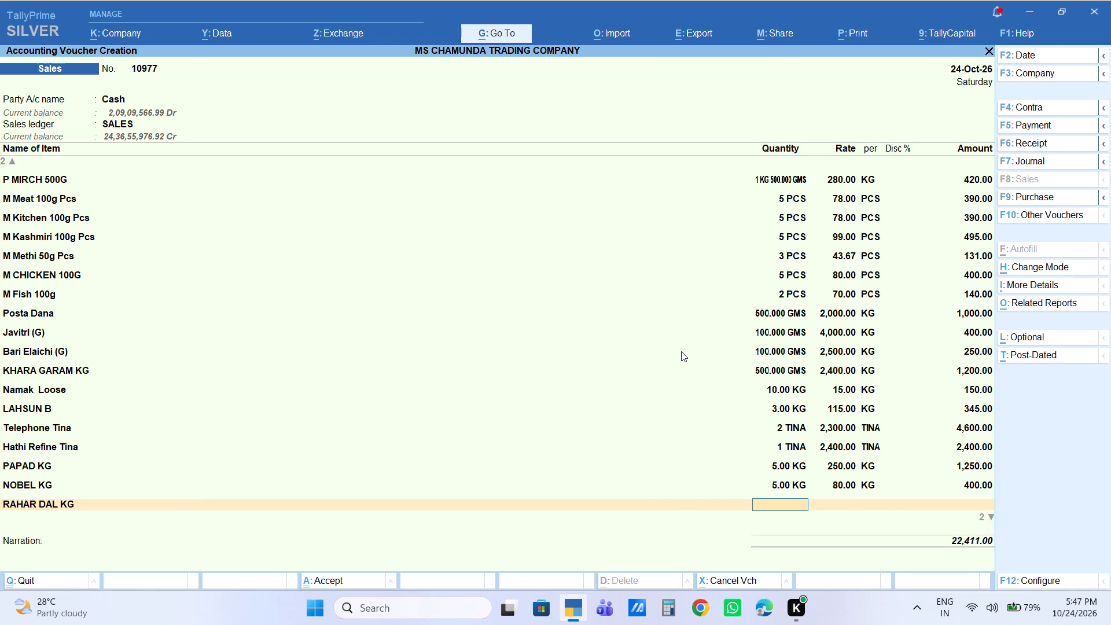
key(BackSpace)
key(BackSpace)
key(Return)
Add Gulnar Rahar30kg as the twentieth item of voucher 10977, quantity 1 bag, with the amount set to 4050.
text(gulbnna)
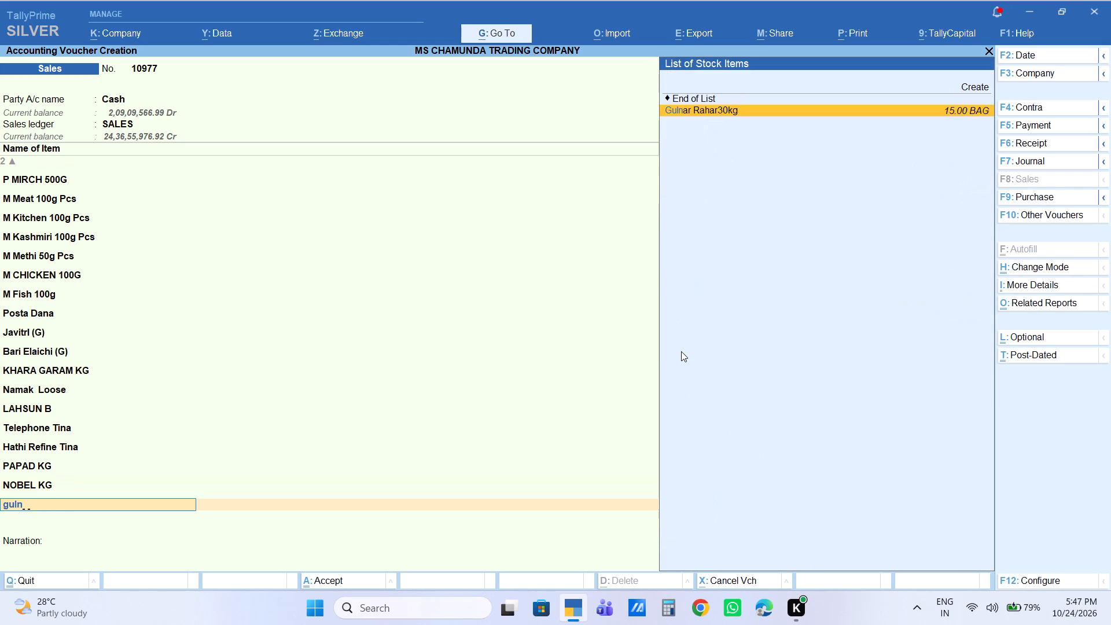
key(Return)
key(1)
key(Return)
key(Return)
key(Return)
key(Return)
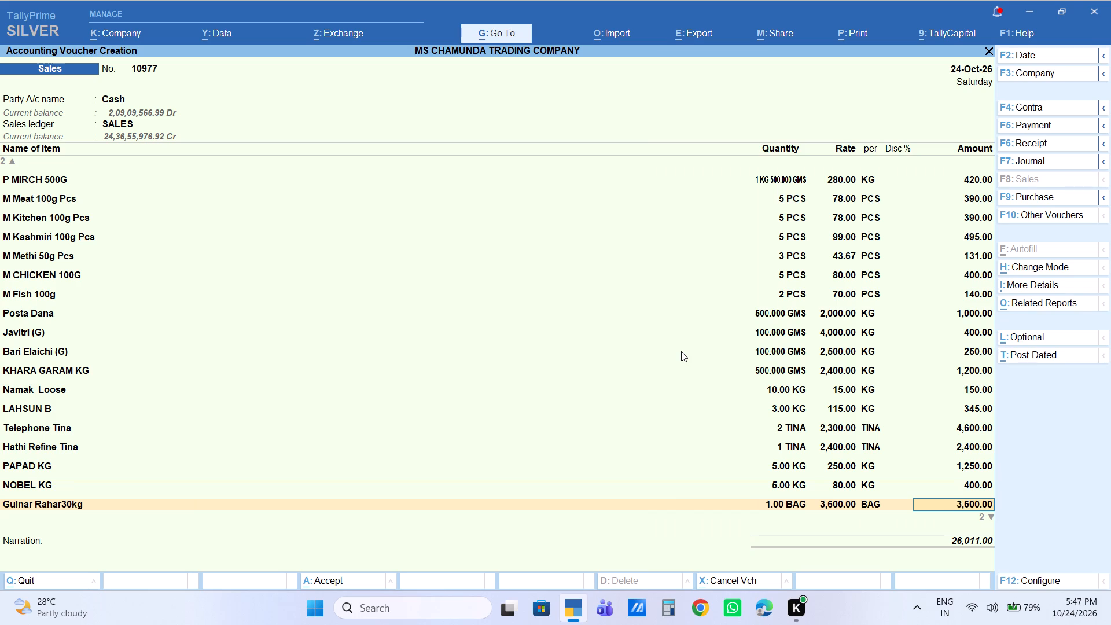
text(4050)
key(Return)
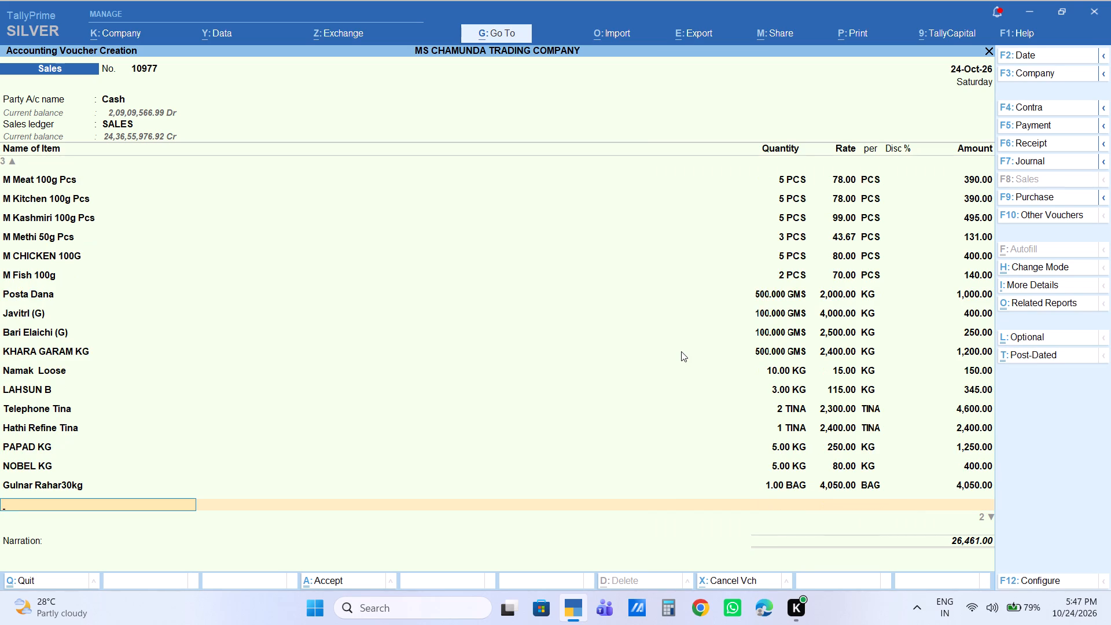
Search the stock items for chini to fill the twenty-first item line of voucher 10977.
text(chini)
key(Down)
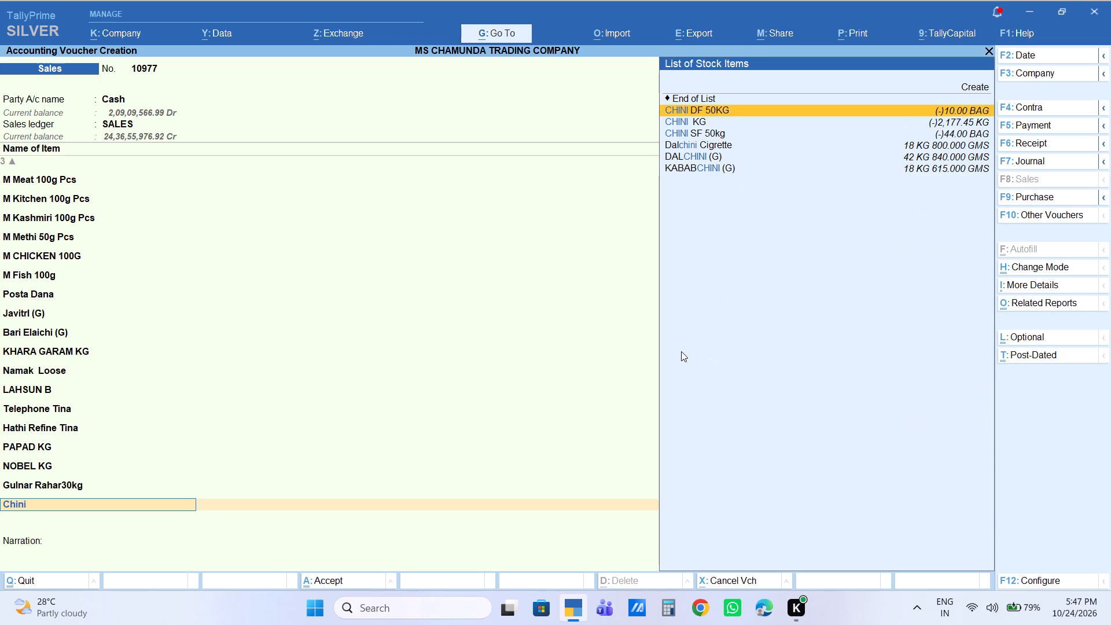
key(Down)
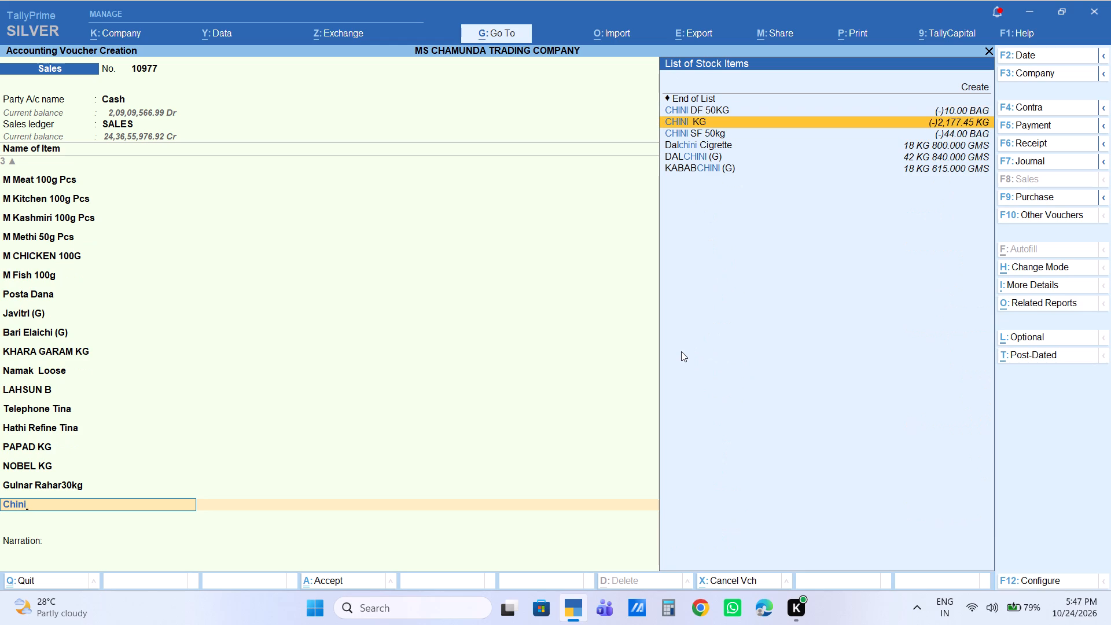
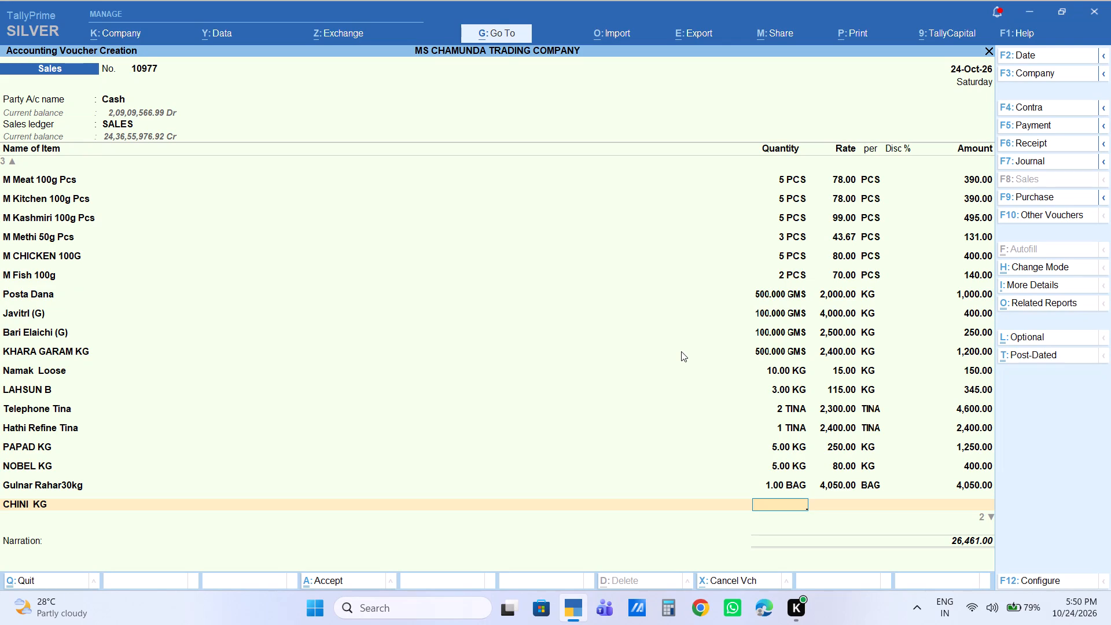
Complete the CHINI KG line of voucher 10977 with a quantity of 25 kg, accepting the default rate and amount.
text(25)
key(Return)
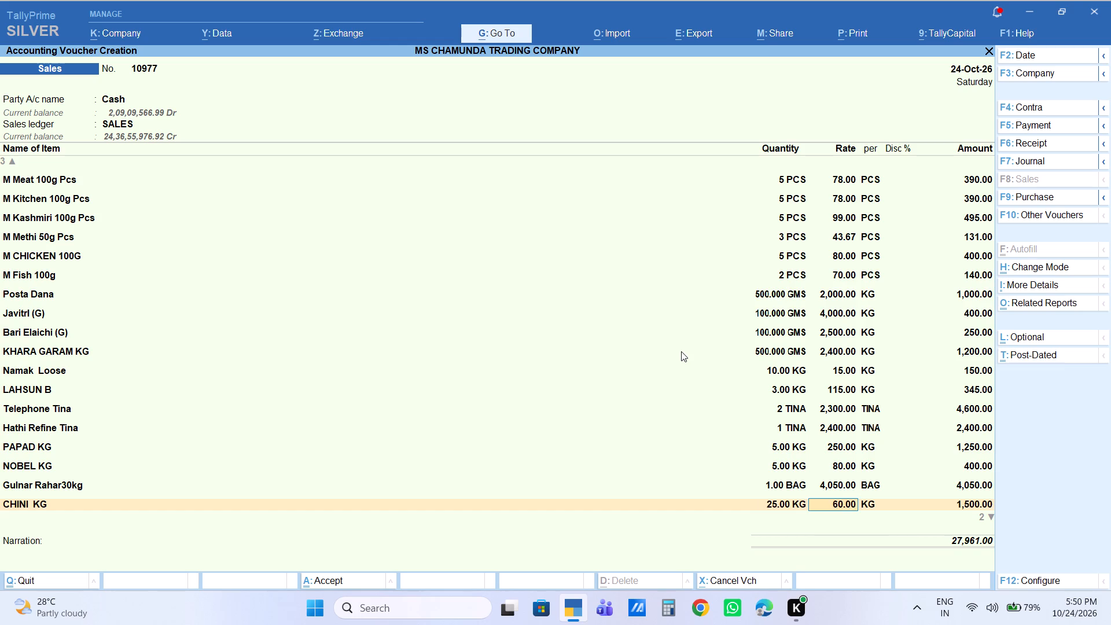
key(Return)
key(Return)
key(Return)
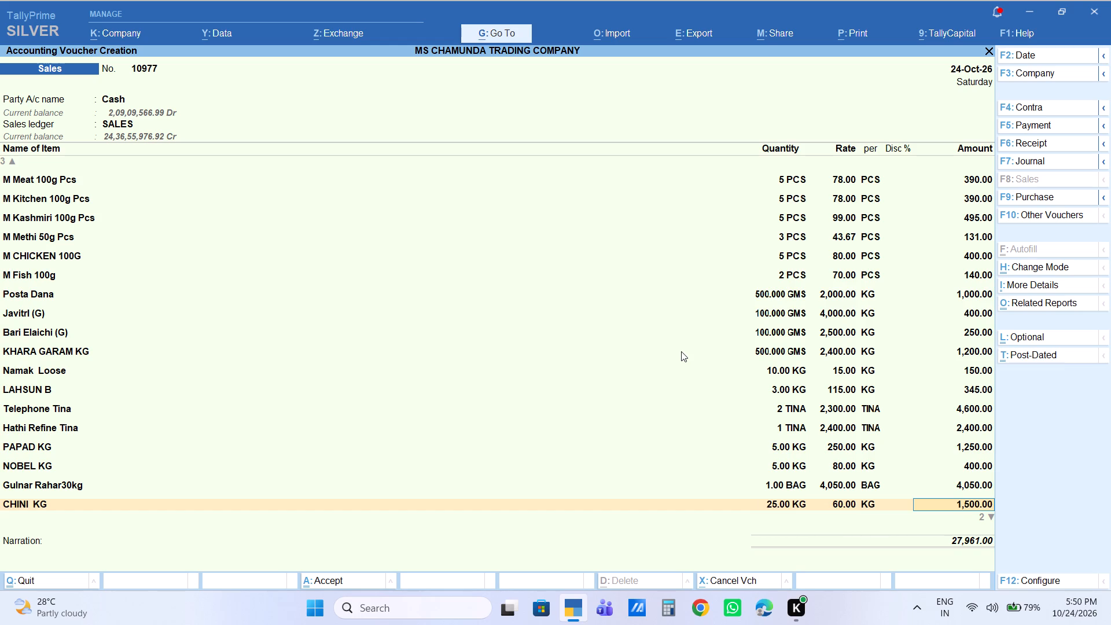
key(Return)
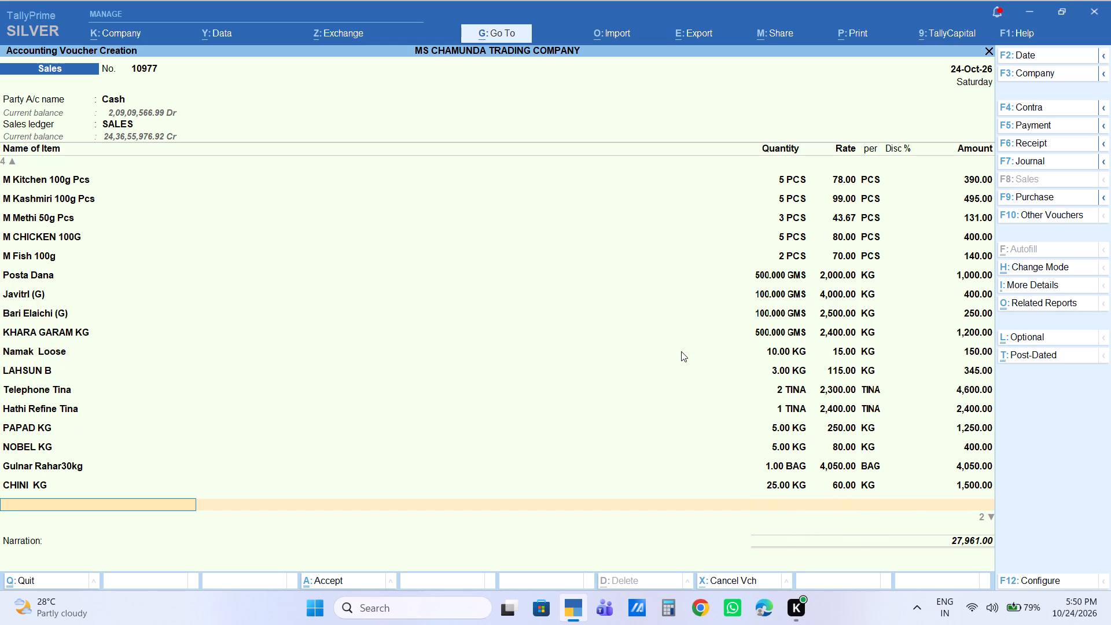
Add TISI as the twenty-second item of voucher 10977, quantity 4 kg, with the amount set to 720.
text(tisi)
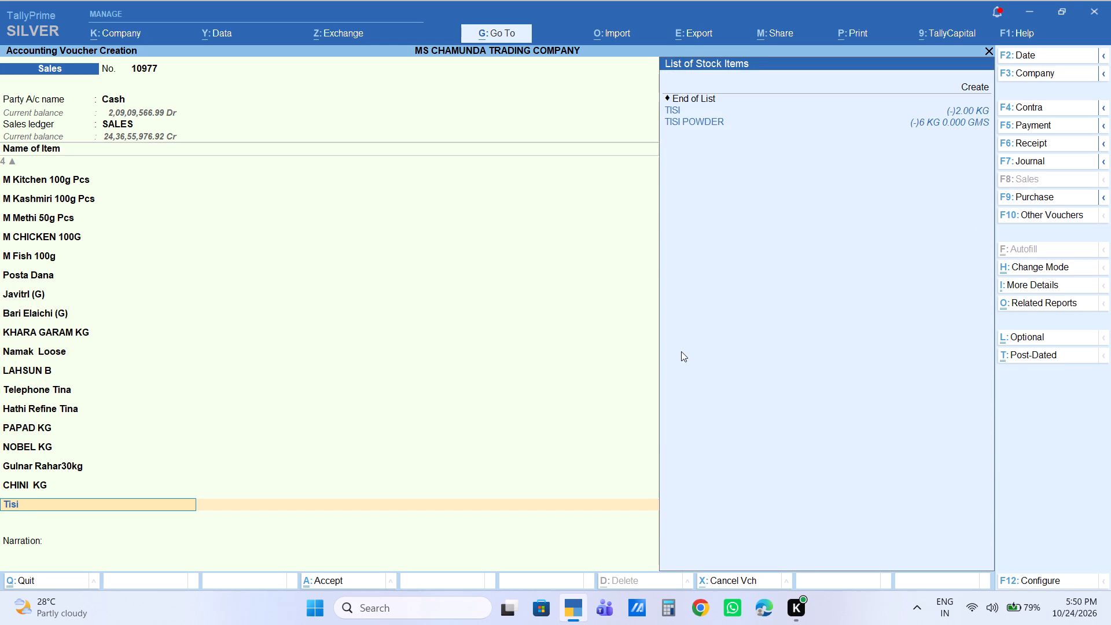
key(Down)
key(Return)
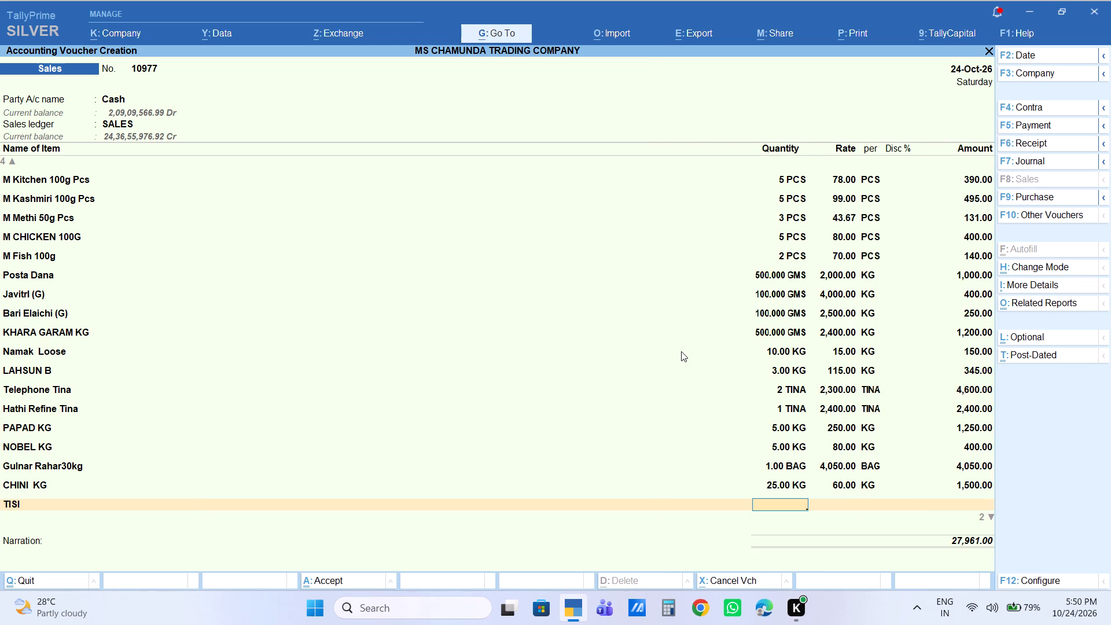
key(4)
key(Return)
key(Return)
key(Return)
key(Return)
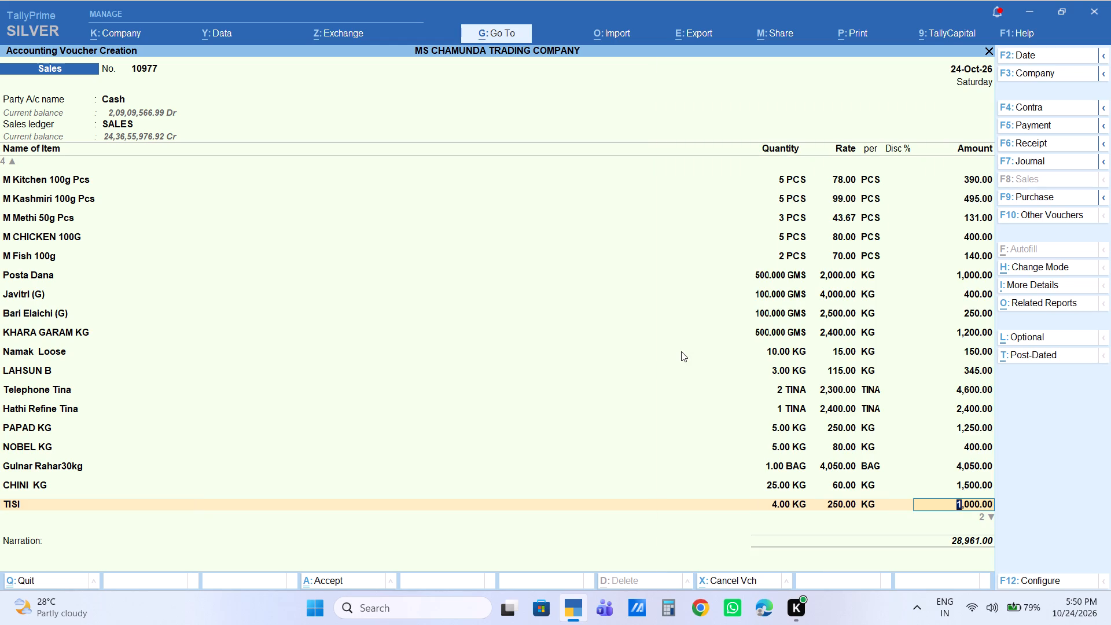
text(720)
key(Return)
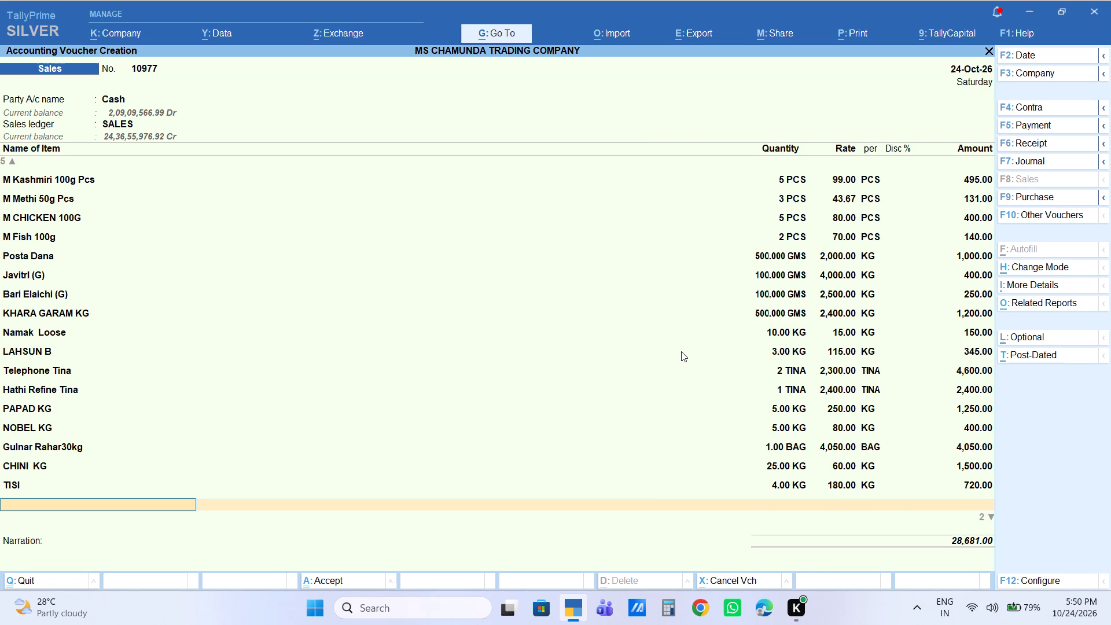
Add BARI KG as the twenty-third item of voucher 10977, quantity 5 kg, with the amount set to 900.
text(bari)
key(Down)
key(Down)
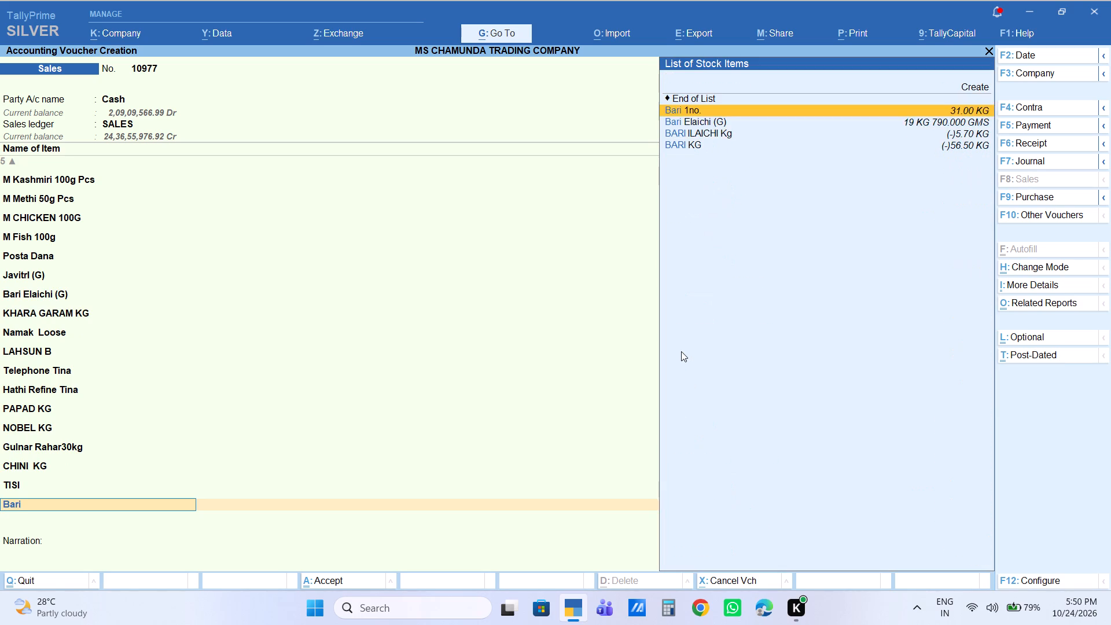
key(Down)
key(Down)
key(Return)
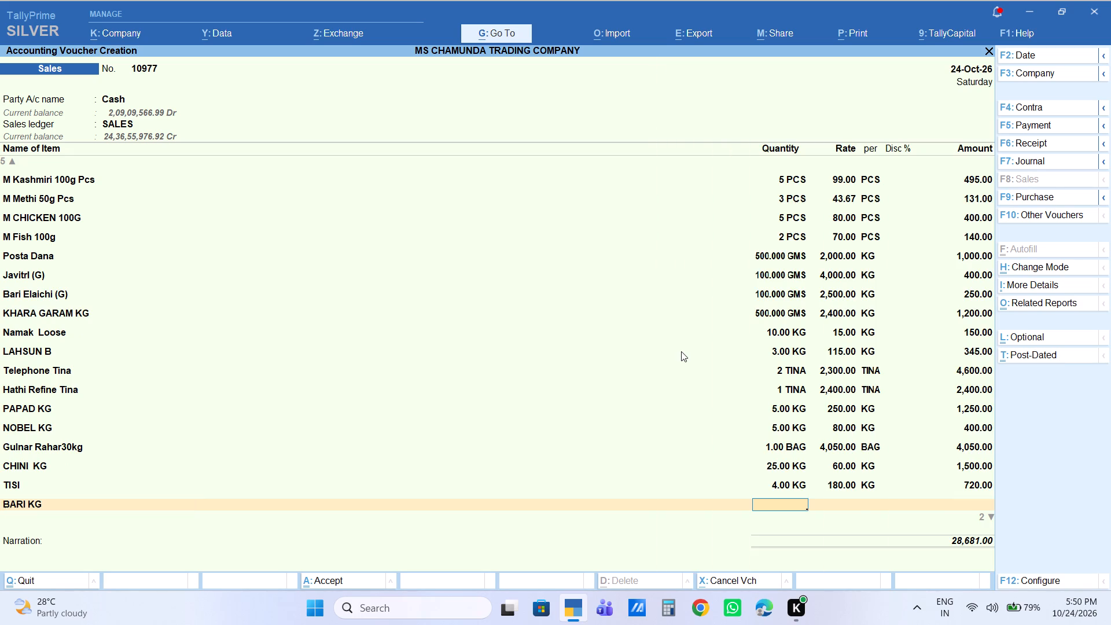
key(5)
key(Return)
key(Return)
key(Return)
key(Return)
text(900)
key(Return)
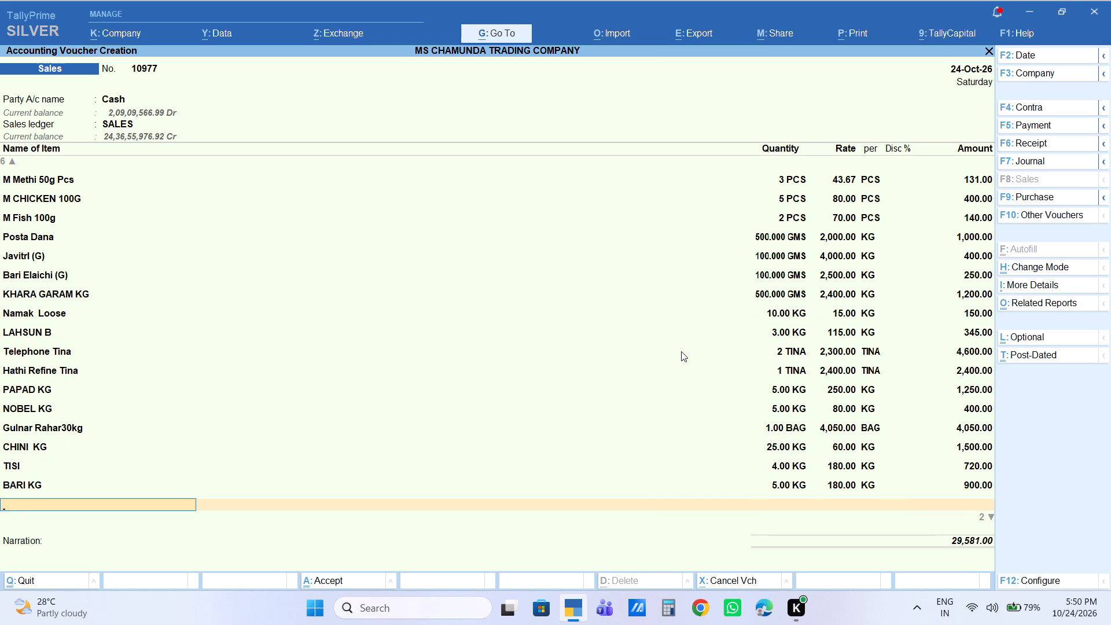
Add Champai 100g Pcs as the twenty-fourth item of voucher 10977, quantity 1 piece, with the amount set to 40.
text(champo)
key(Return)
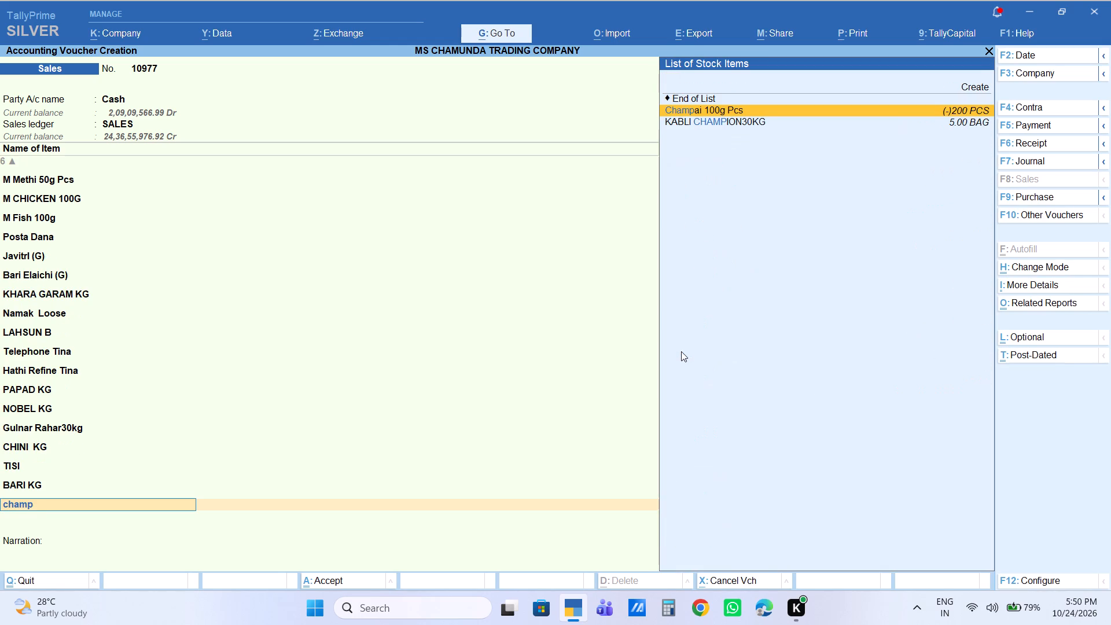
key(Return)
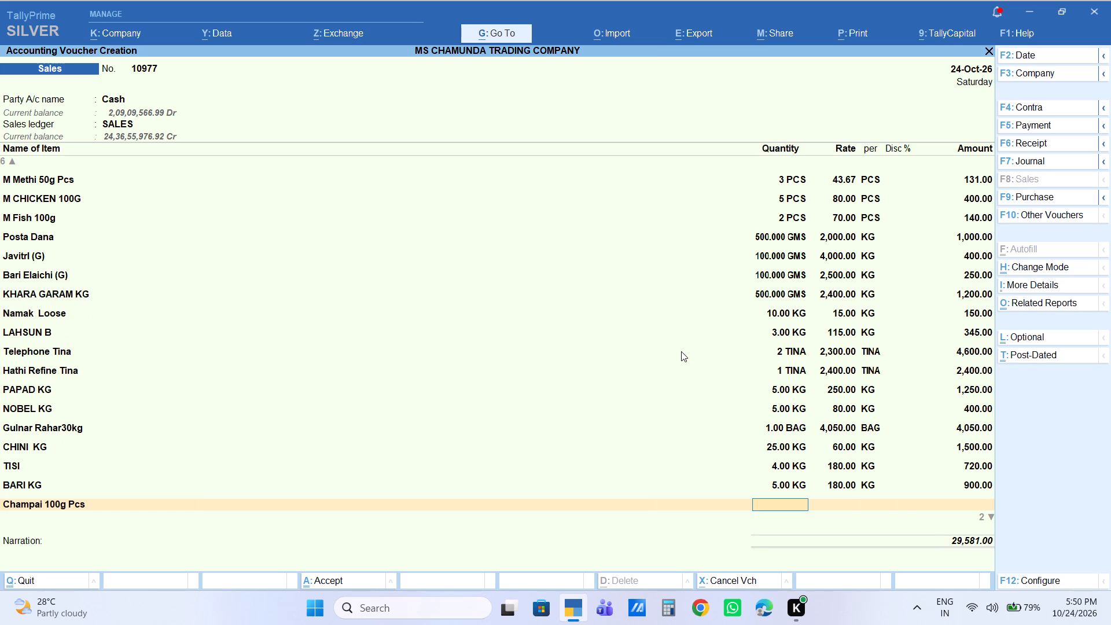
text(12)
key(BackSpace)
key(Return)
key(Return)
key(Return)
key(Return)
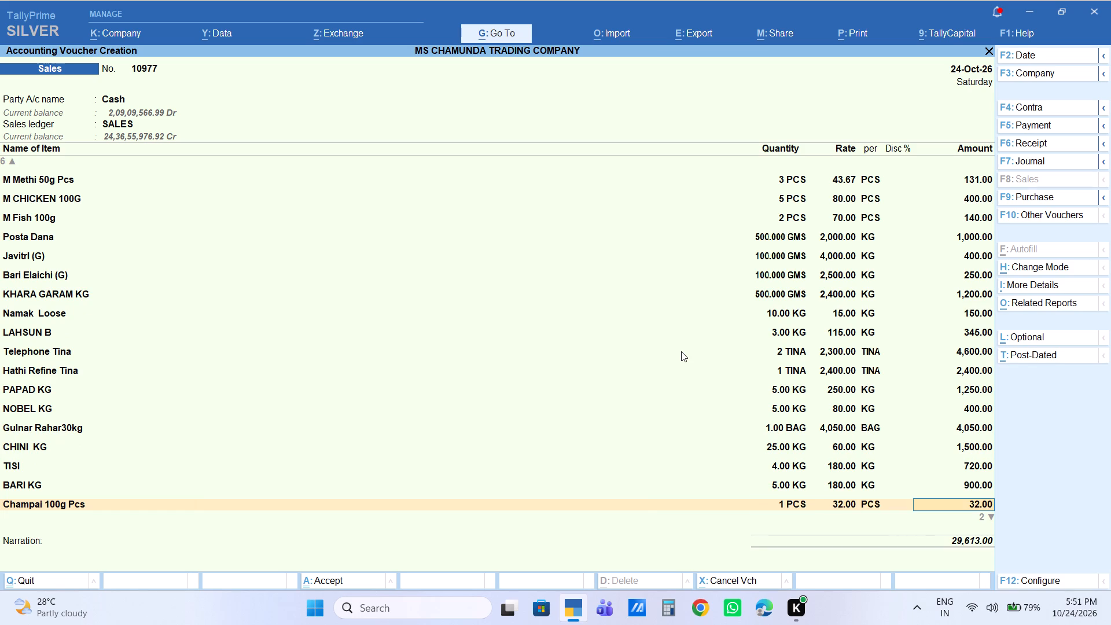
text(40)
key(Return)
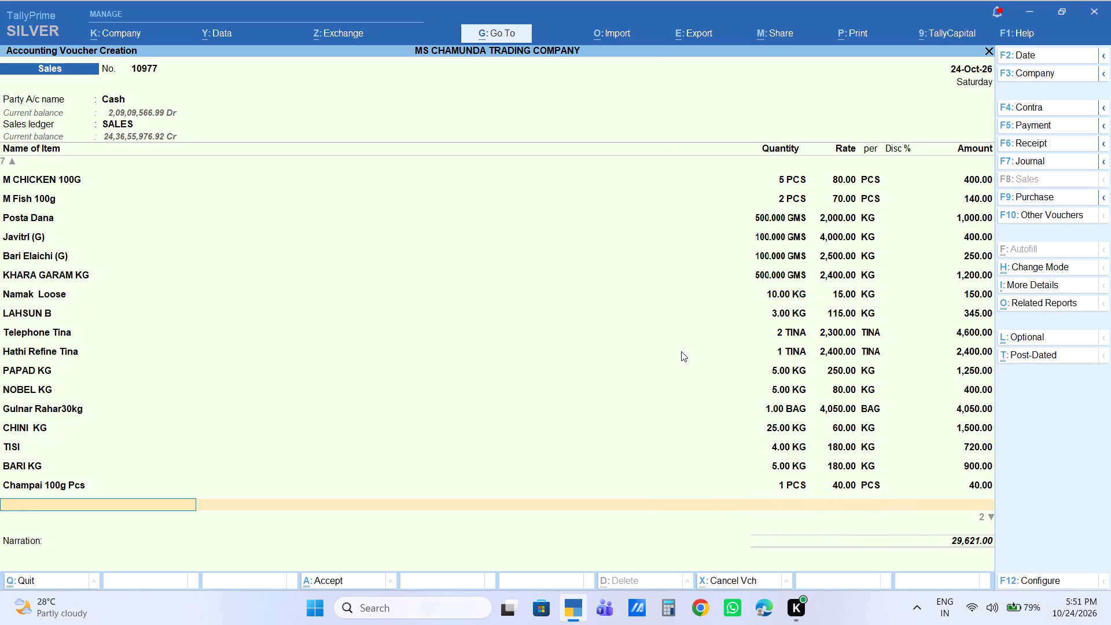
Add Machis Pcs as the twenty-fifth item of voucher 10977, quantity 1 piece, accepting the default rate and amount.
text(machis)
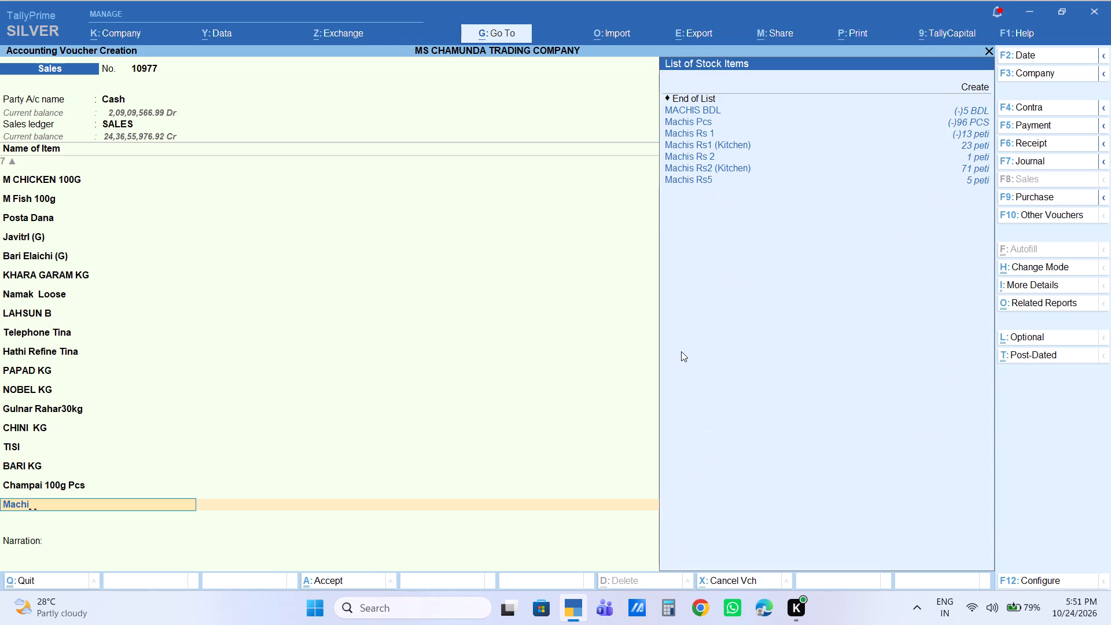
key(Down)
key(Down)
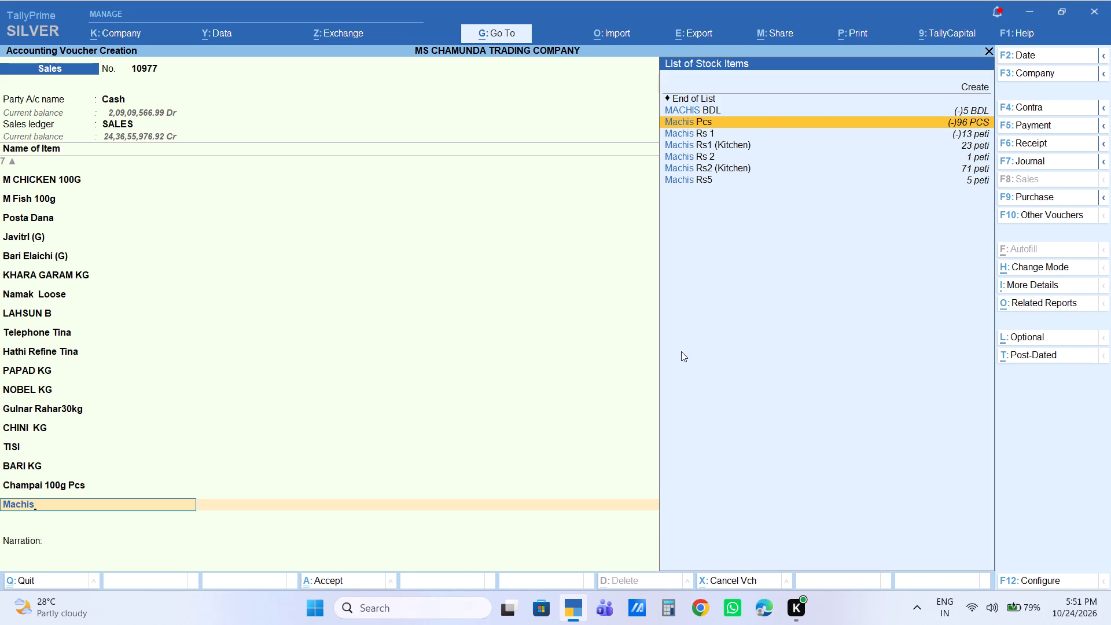
key(Return)
key(1)
key(Return)
key(Return)
key(Return)
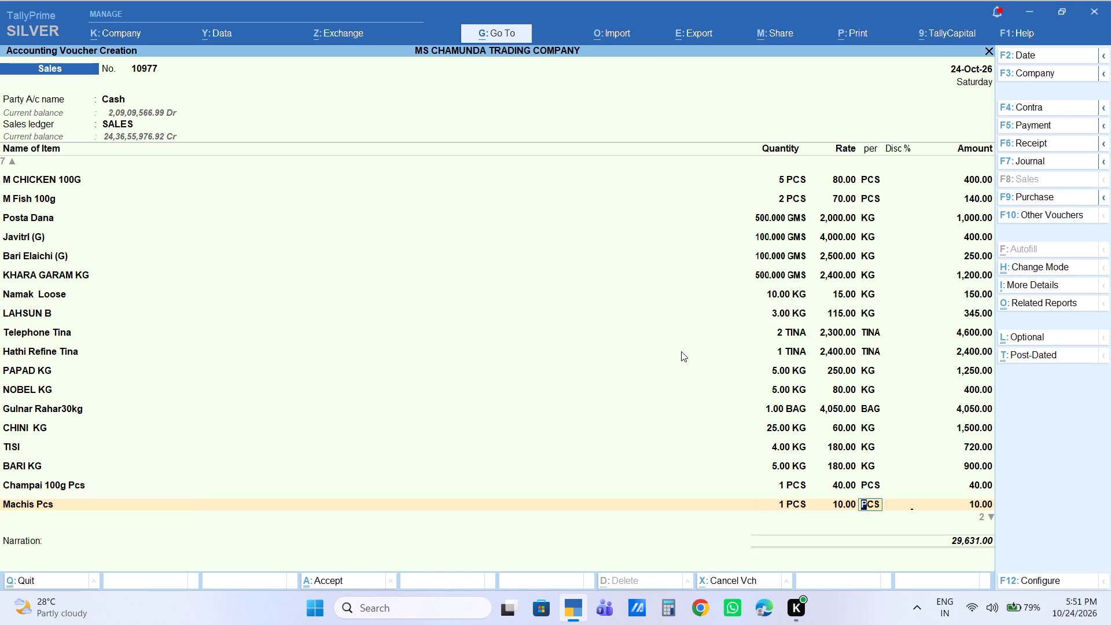
key(Return)
key(Return)
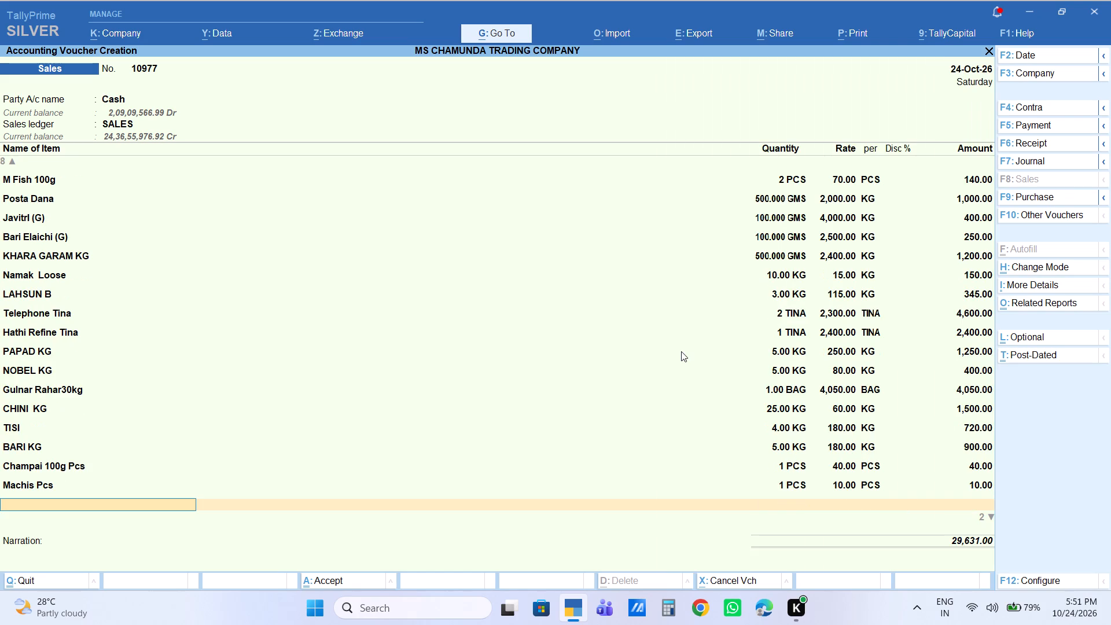
Add Surf Kg as the twenty-sixth item of voucher 10977, quantity 0.5 kg, accepting the default rate and amount.
text(surf)
key(Down)
key(Down)
key(Down)
key(Down)
key(Down)
key(Return)
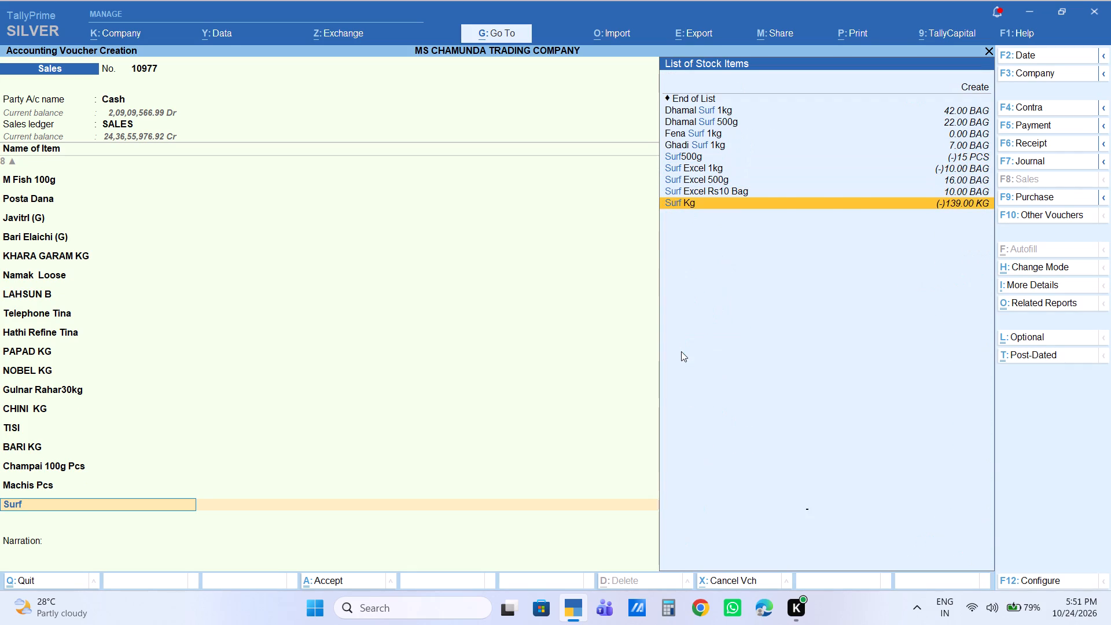
text(.5)
key(Return)
key(Return)
key(Return)
key(Return)
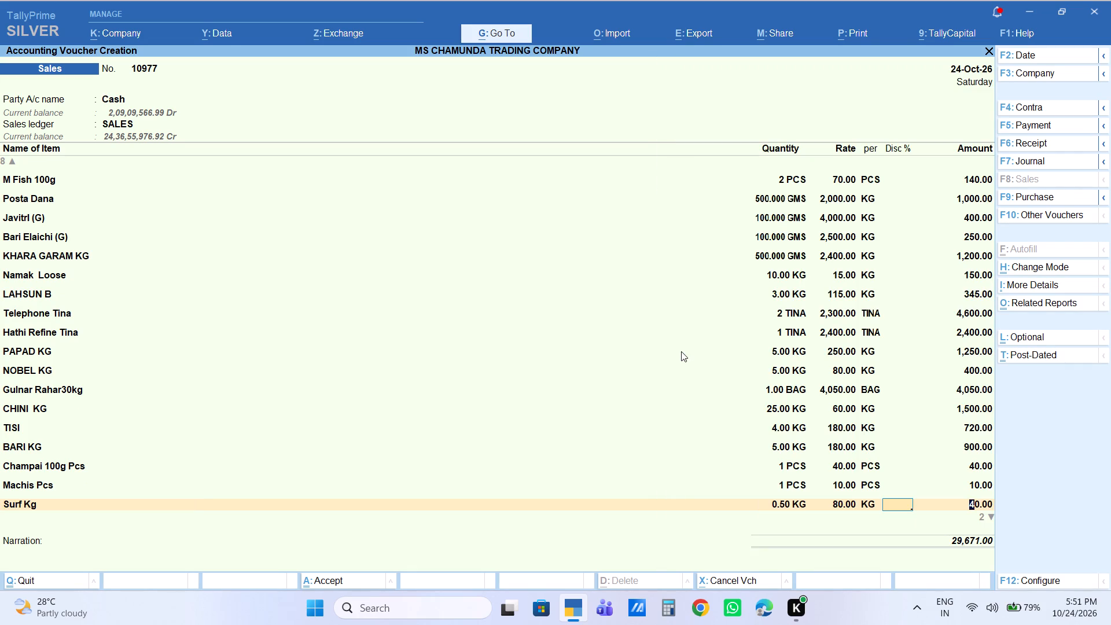
key(Return)
Add Pani Glass BDL as the twenty-seventh item of voucher 10977, quantity 20 bundles, with the amount set to 480.
text(glas)
key(Down)
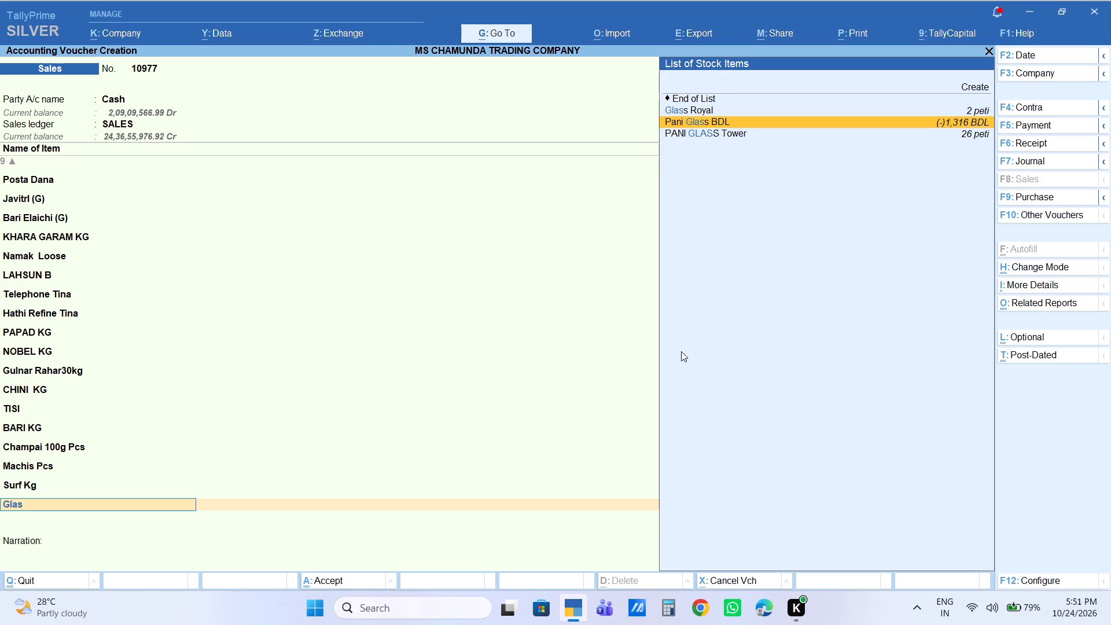
key(Return)
text(20)
key(Return)
key(Return)
key(Return)
key(Return)
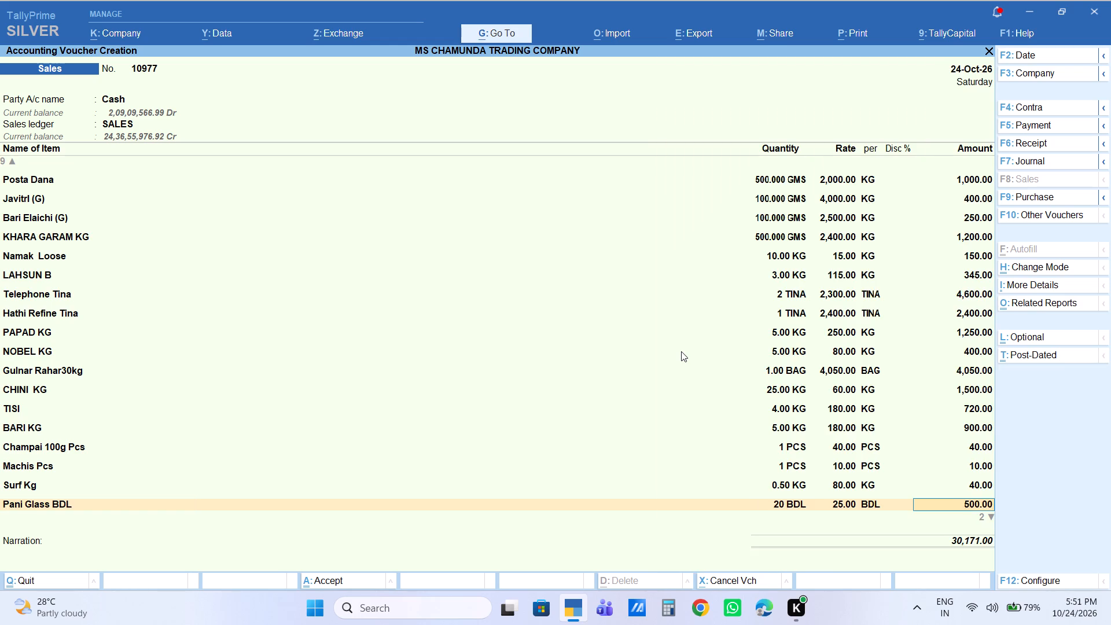
text(480)
key(Return)
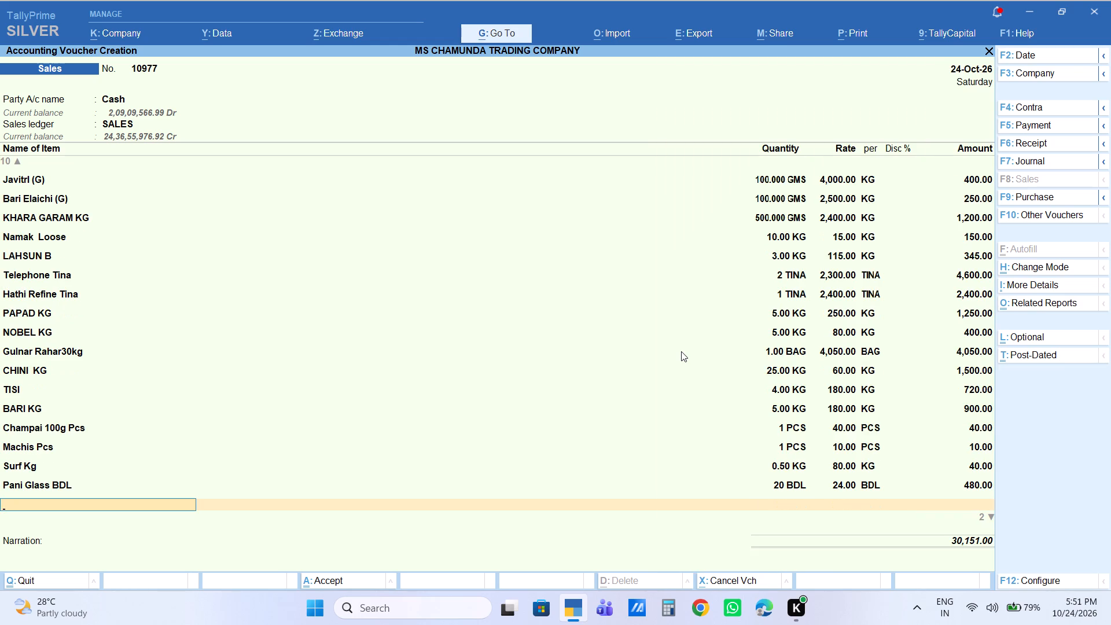
Add Tata Chai 250g as the twenty-eighth item of voucher 10977, quantity 0.5 kg, accepting the default rate and amount.
text(tata cha)
key(Down)
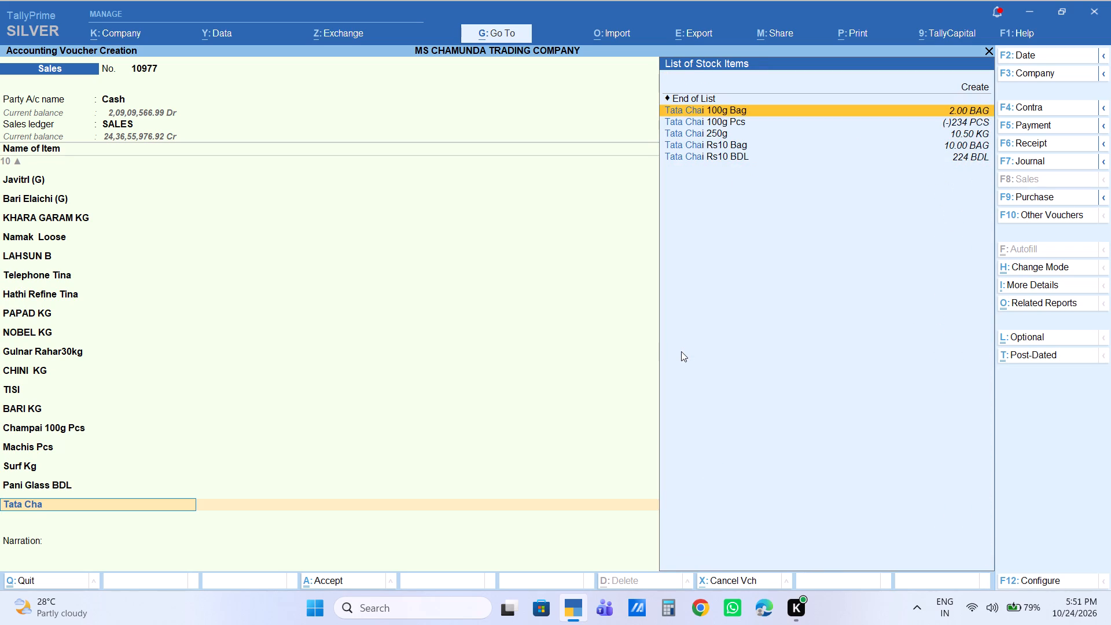
key(Down)
key(Down)
key(Down)
key(Up)
key(Return)
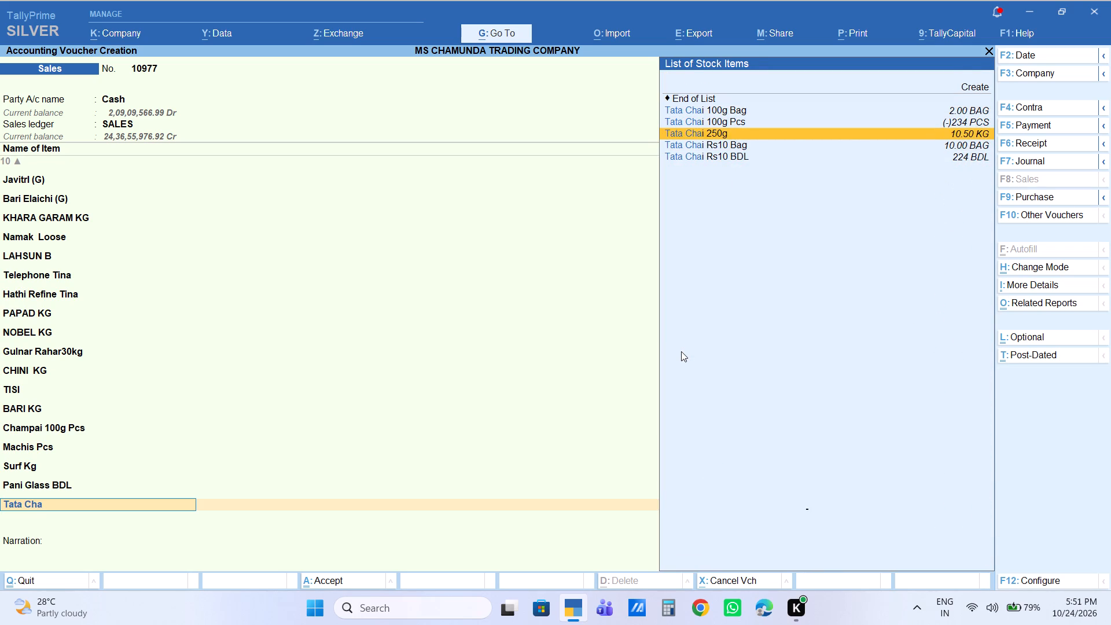
text(.5)
key(Return)
key(Return)
key(Return)
key(Return)
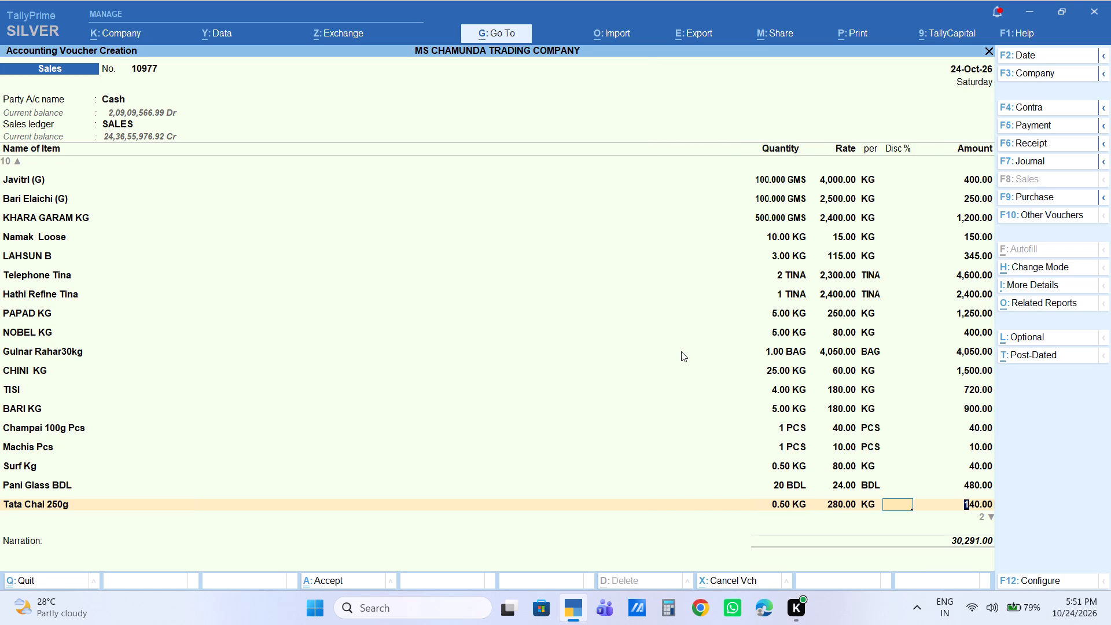
key(Return)
Add CHAI CUP BDL as the twenty-ninth item of voucher 10977, quantity 5 bundles, accepting the default rate and amount.
text(chai)
key(Down)
key(Return)
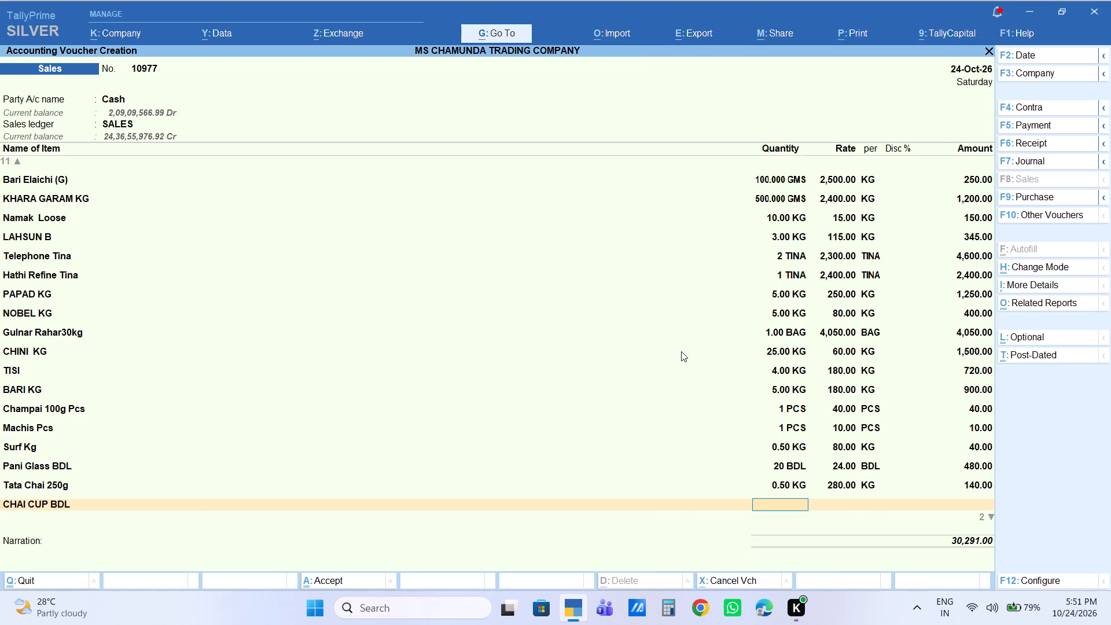
key(5)
key(Return)
key(Return)
key(Return)
key(Return)
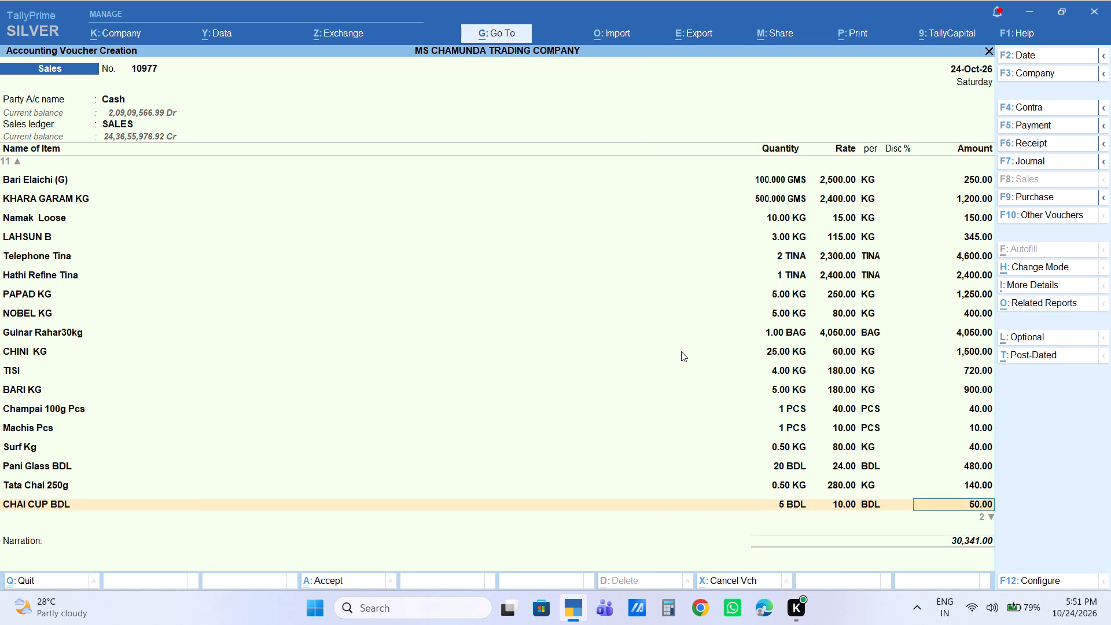
key(Return)
End the item list of voucher 10977 and add a Labour Charge of 30.
key(Return)
text(la)
key(Return)
key(Return)
text(30)
key(Return)
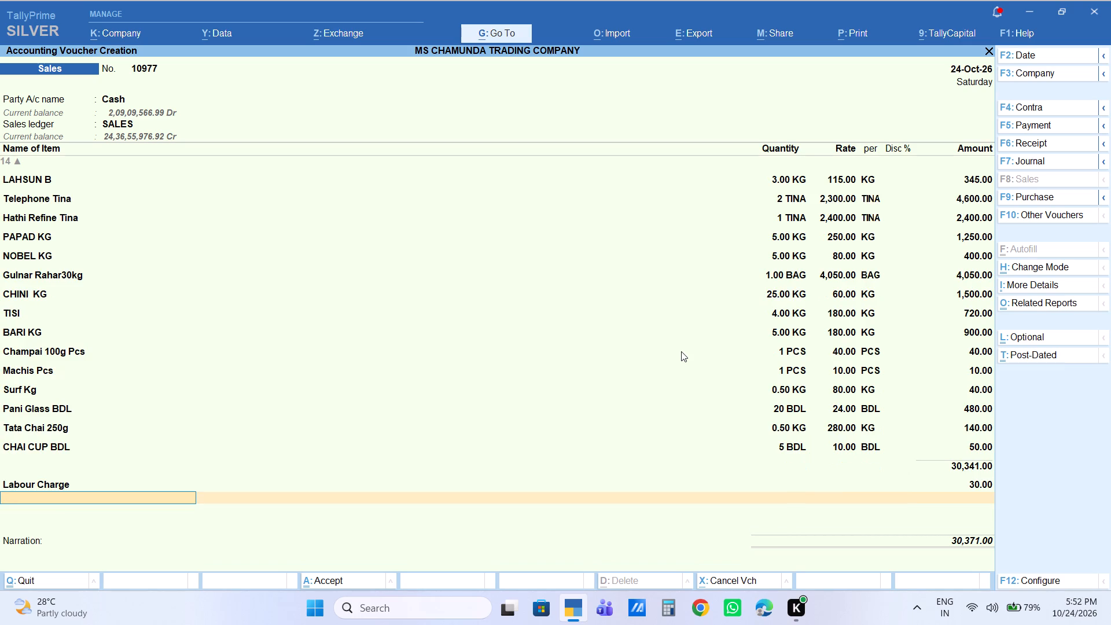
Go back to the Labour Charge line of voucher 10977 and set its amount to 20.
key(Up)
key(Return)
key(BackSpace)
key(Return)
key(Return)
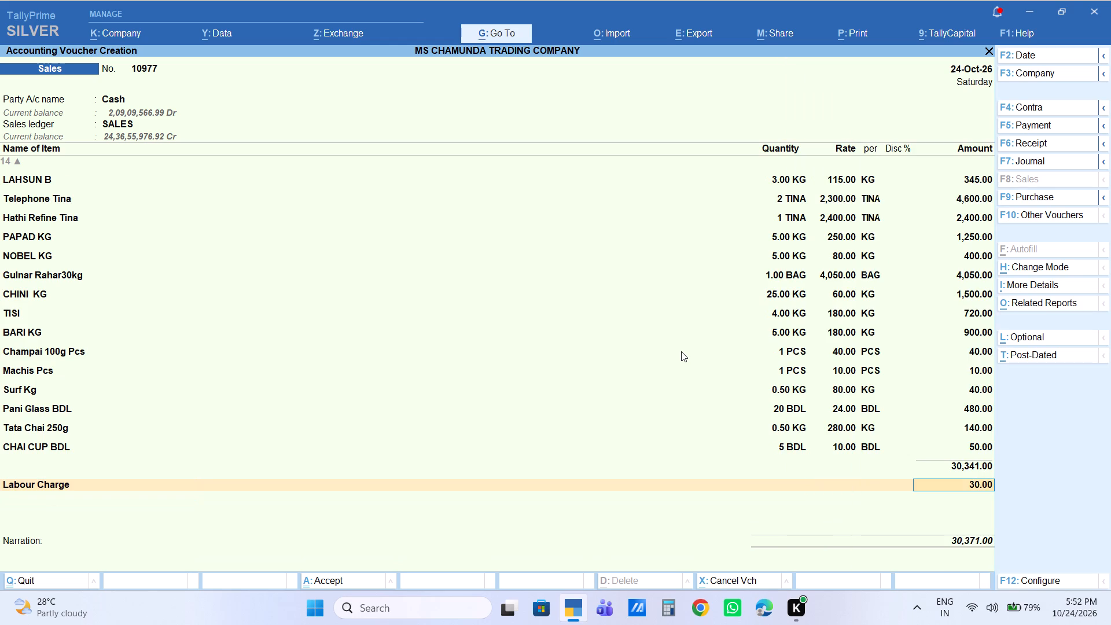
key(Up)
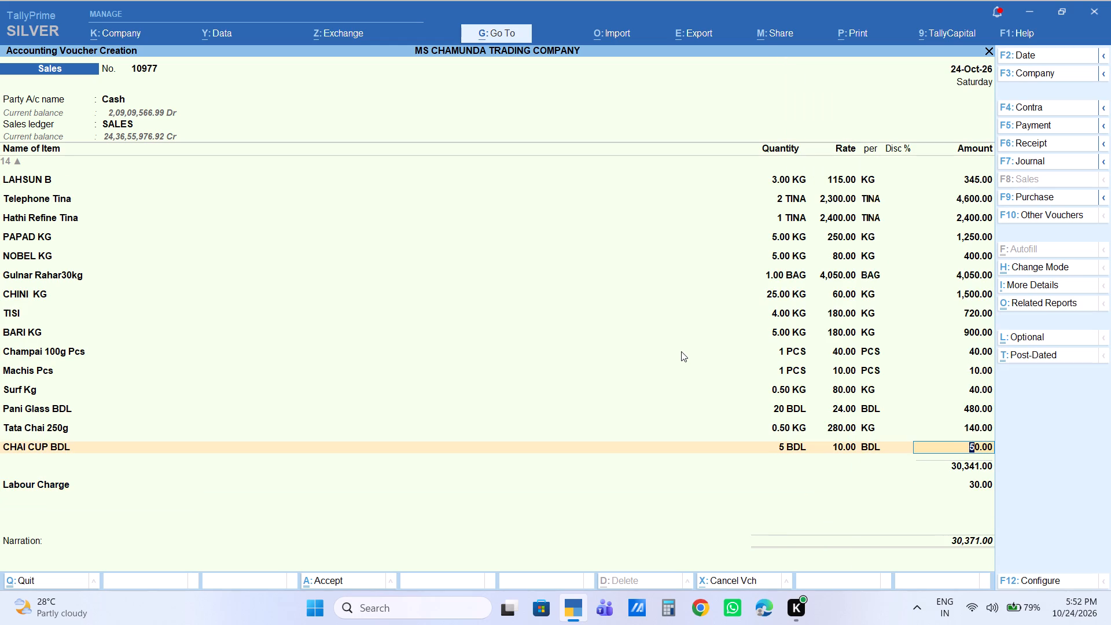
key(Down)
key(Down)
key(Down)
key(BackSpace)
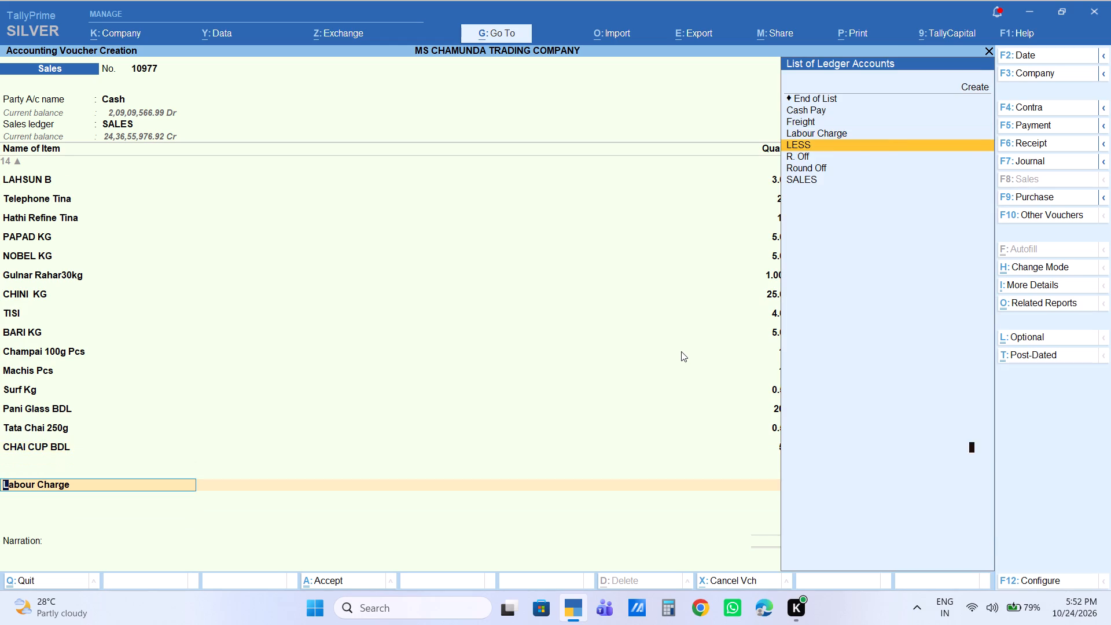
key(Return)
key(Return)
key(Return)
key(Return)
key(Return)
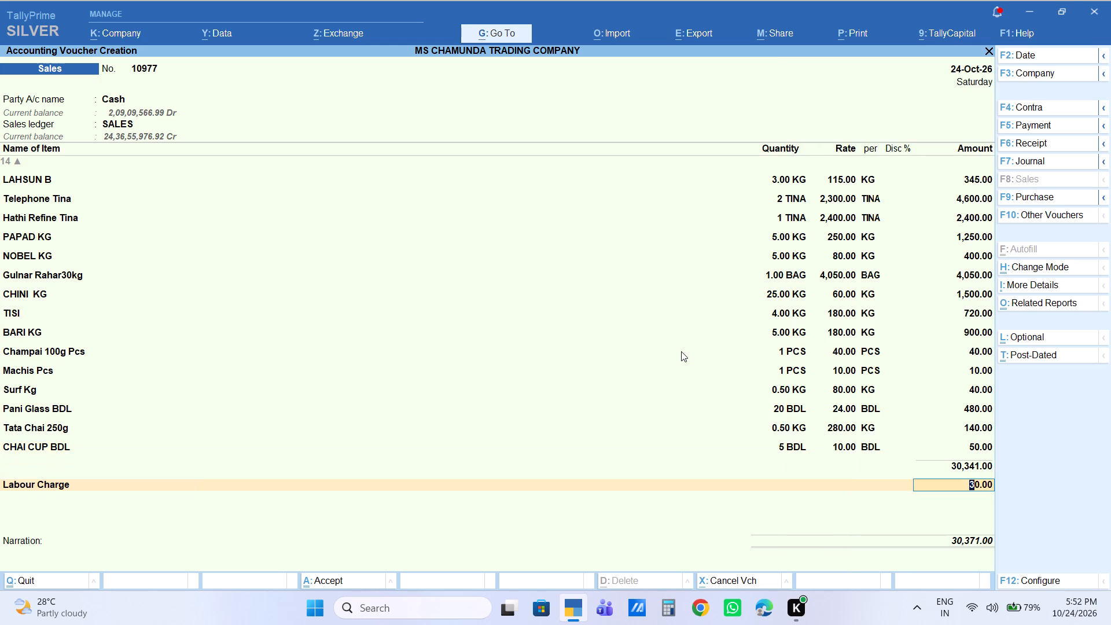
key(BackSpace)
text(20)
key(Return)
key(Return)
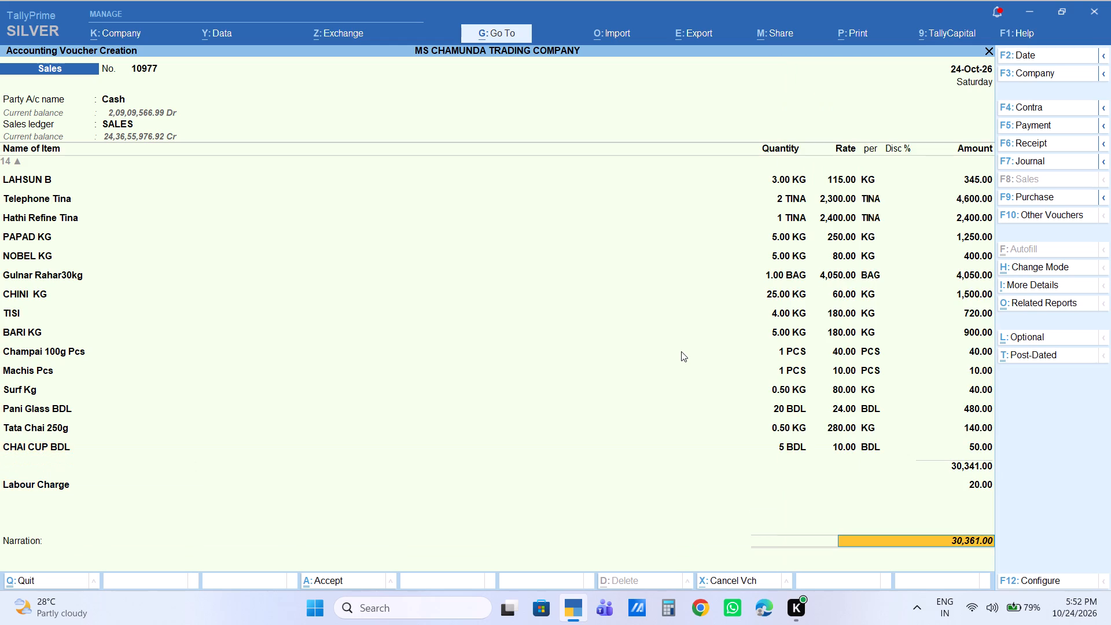
Set the Labour Charge amount of voucher 10977 to 19.
key(BackSpace)
text(19)
key(Return)
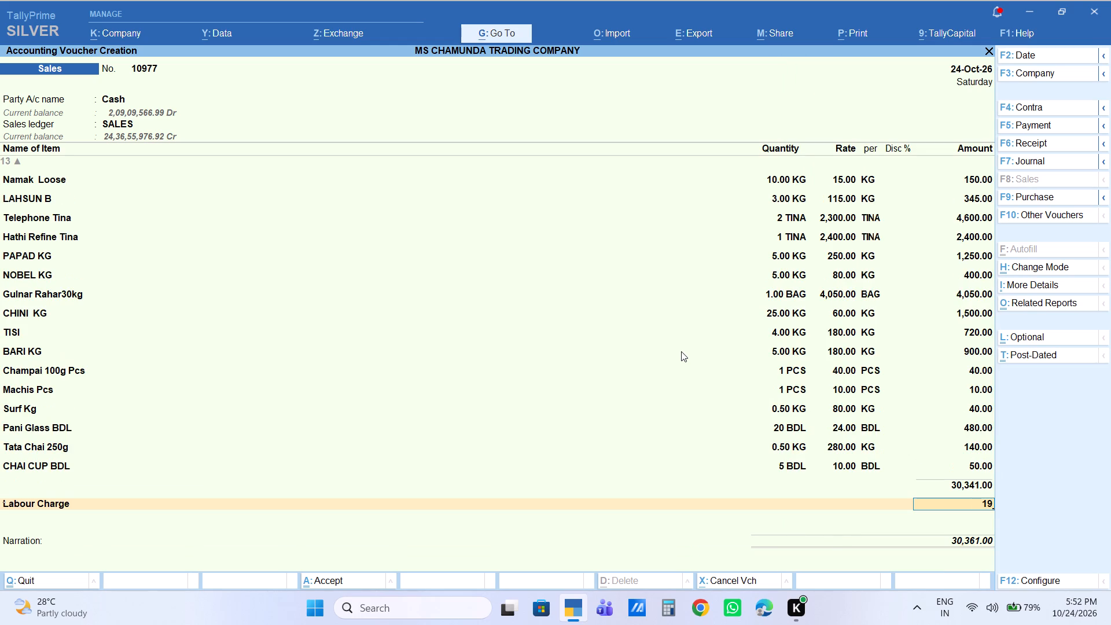
Finish the ledger entries and save sales voucher 10977.
key(Return)
key(Return)
key(Return)
key(Return)
key(Return)
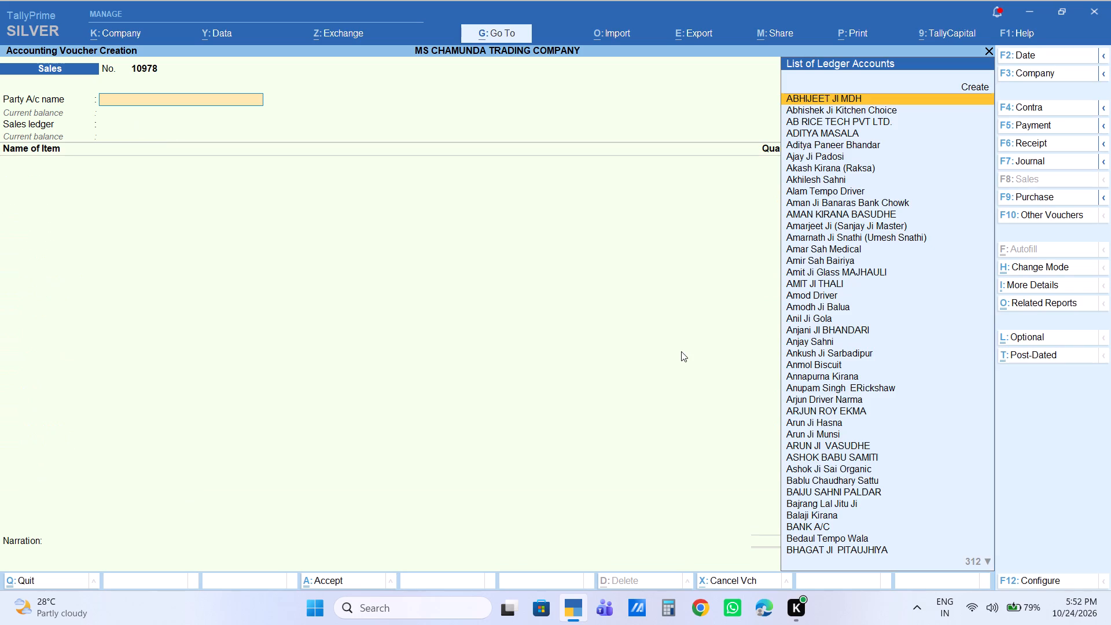
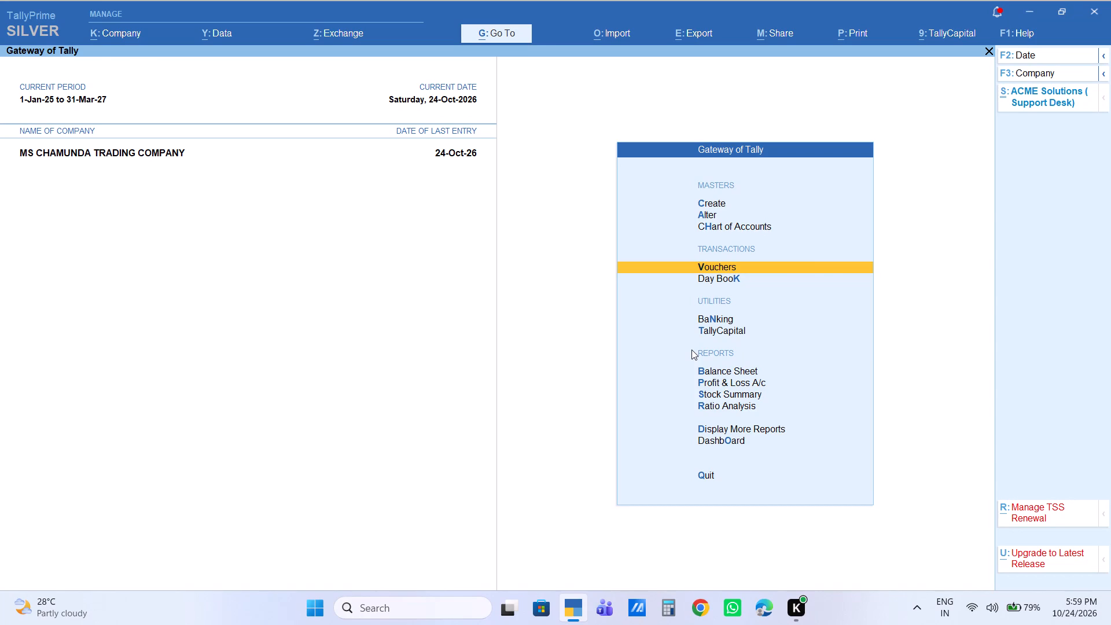
Leave voucher creation and display the ledger vouchers of the Chhapra customer whose name starts with "Suni".
key(Return)
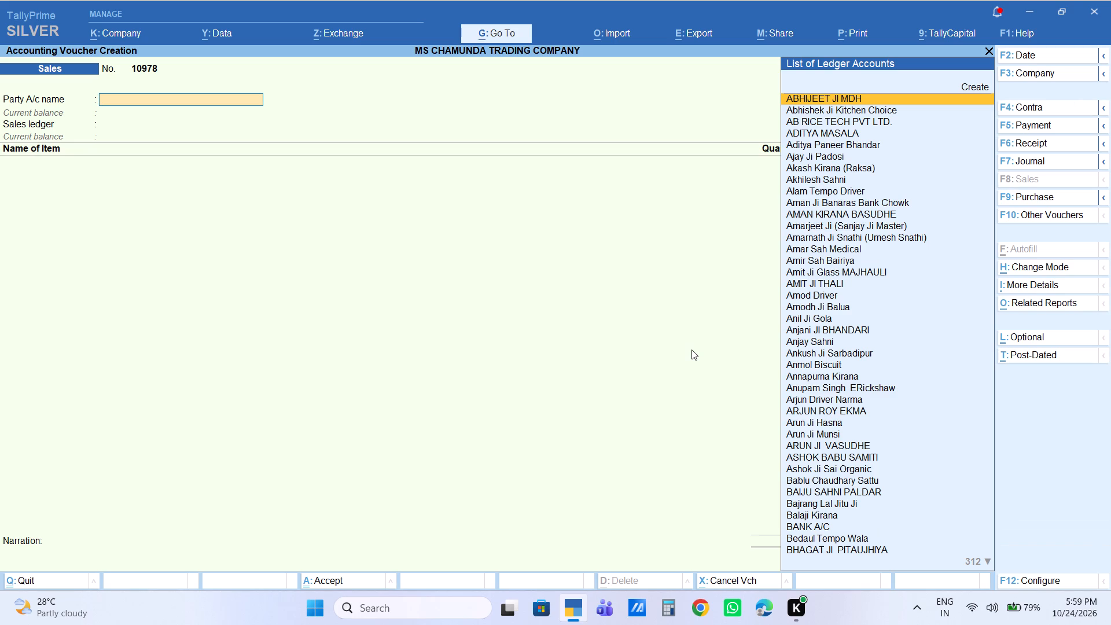
key(Escape)
key(Escape)
text(dalsuni)
key(Down)
key(Down)
key(Down)
key(Down)
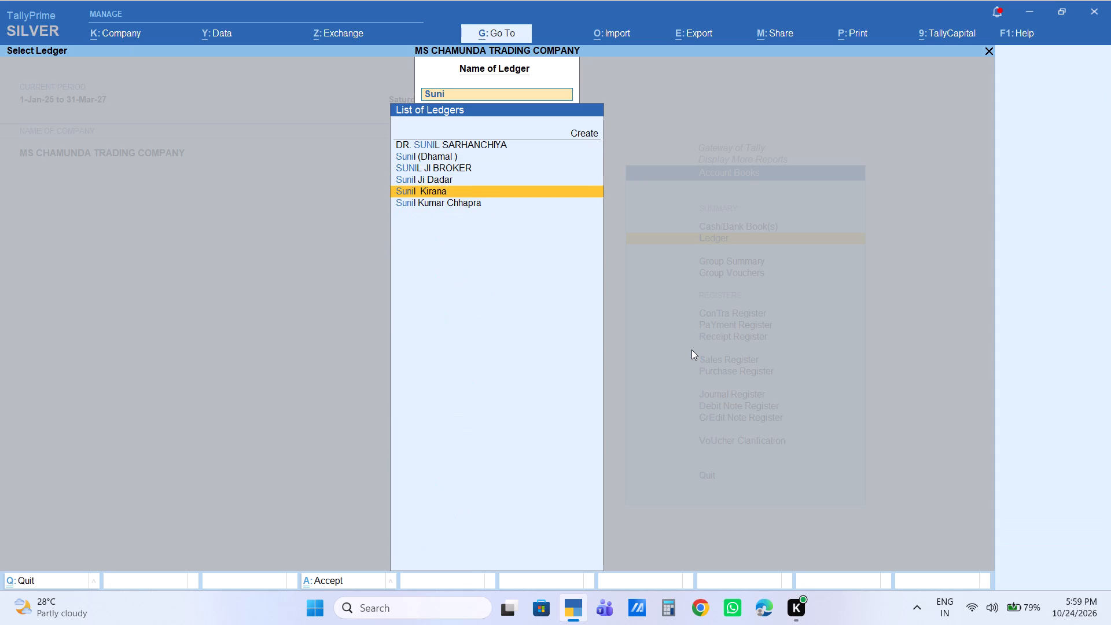
key(Down)
key(Return)
key(Down)
key(Down)
key(Down)
key(Down)
key(Down)
key(Down)
key(Down)
key(Down)
key(Down)
key(Down)
key(Down)
key(Down)
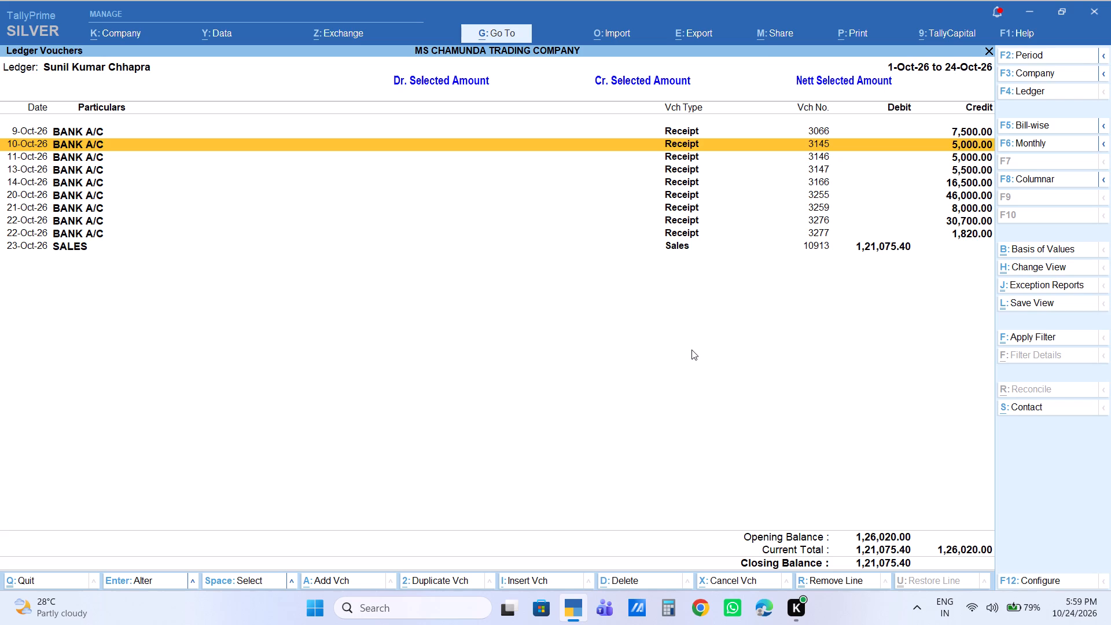
key(Return)
key(Return)
key(Return)
key(Return)
key(Return)
key(Return)
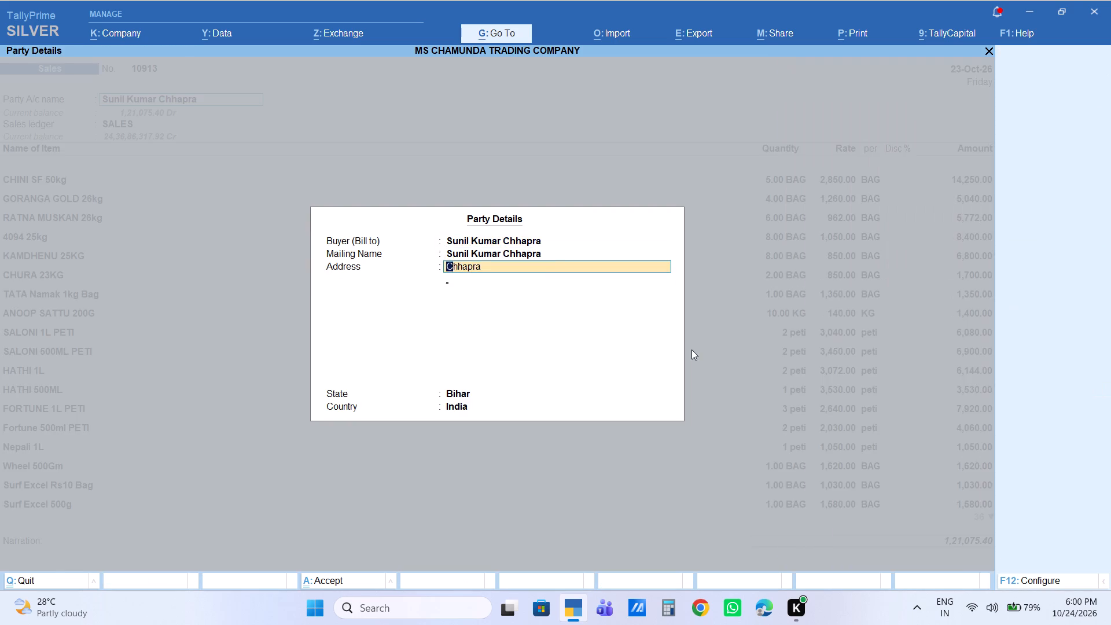
key(Return)
key(Return)
key(Return)
key(Return)
key(Return)
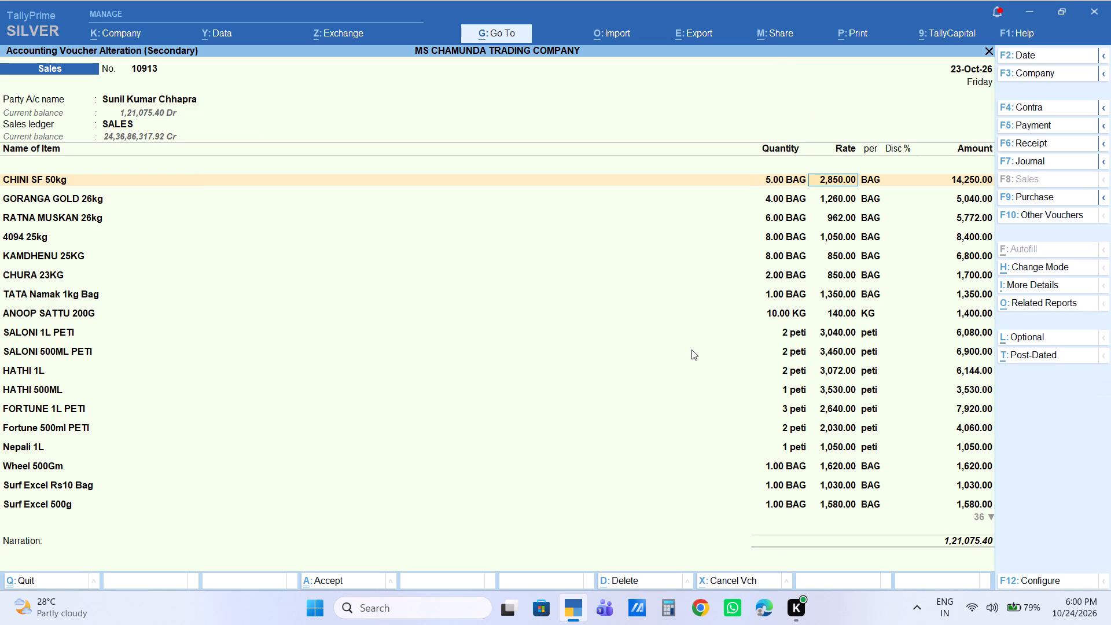
Check the item lines of voucher 10913 one by one, from CHINI SF 50kg through Surf Excel 500g.
key(BackSpace)
key(Down)
key(Down)
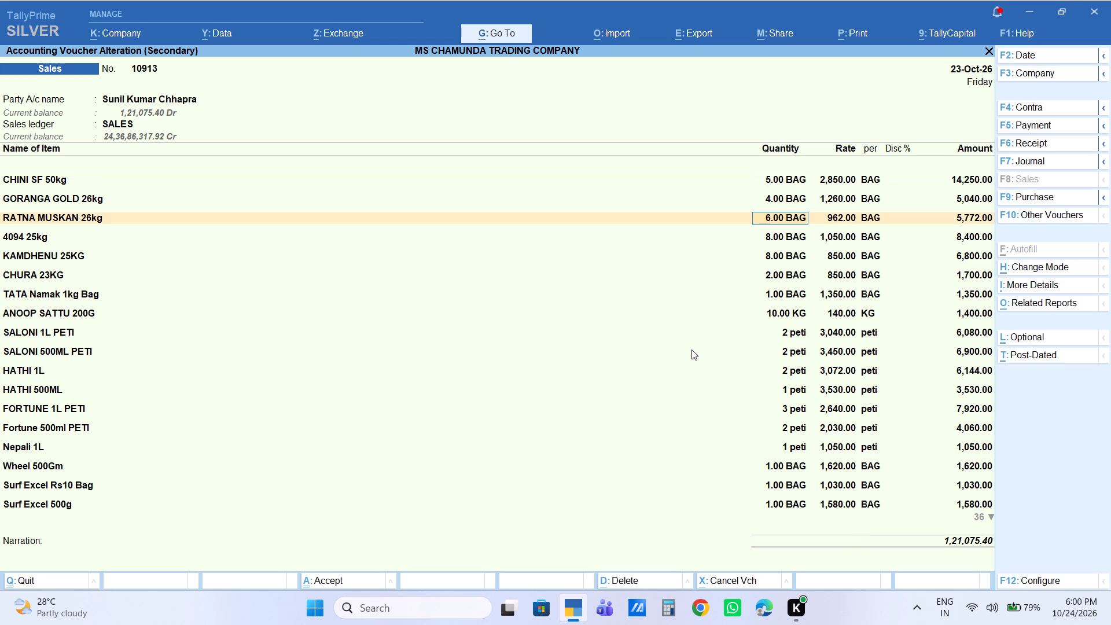
key(Down)
key(Down)
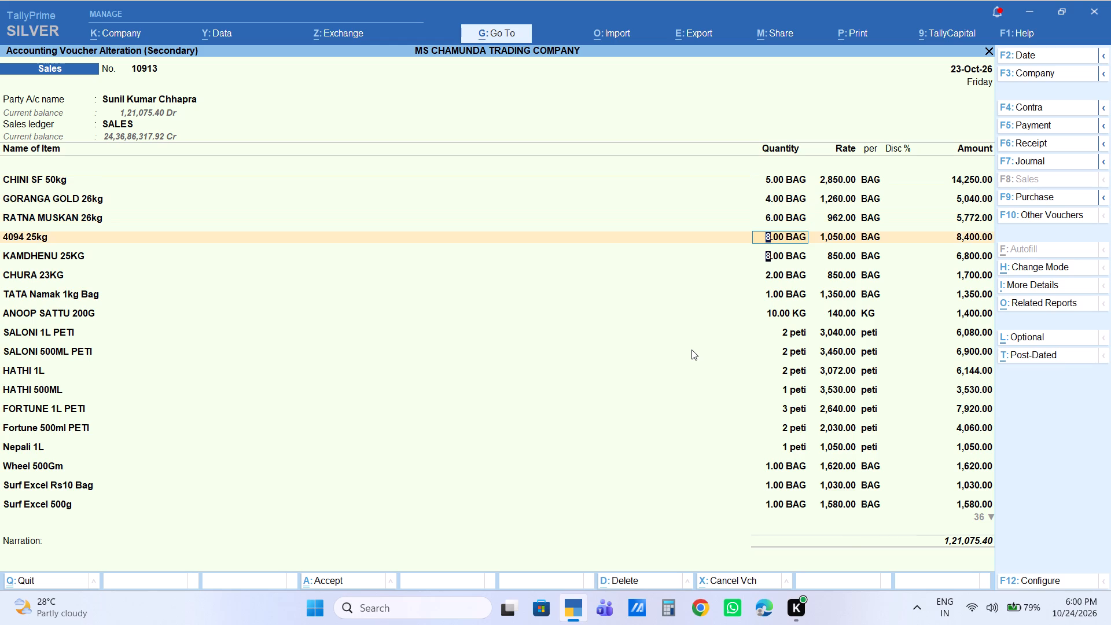
key(Down)
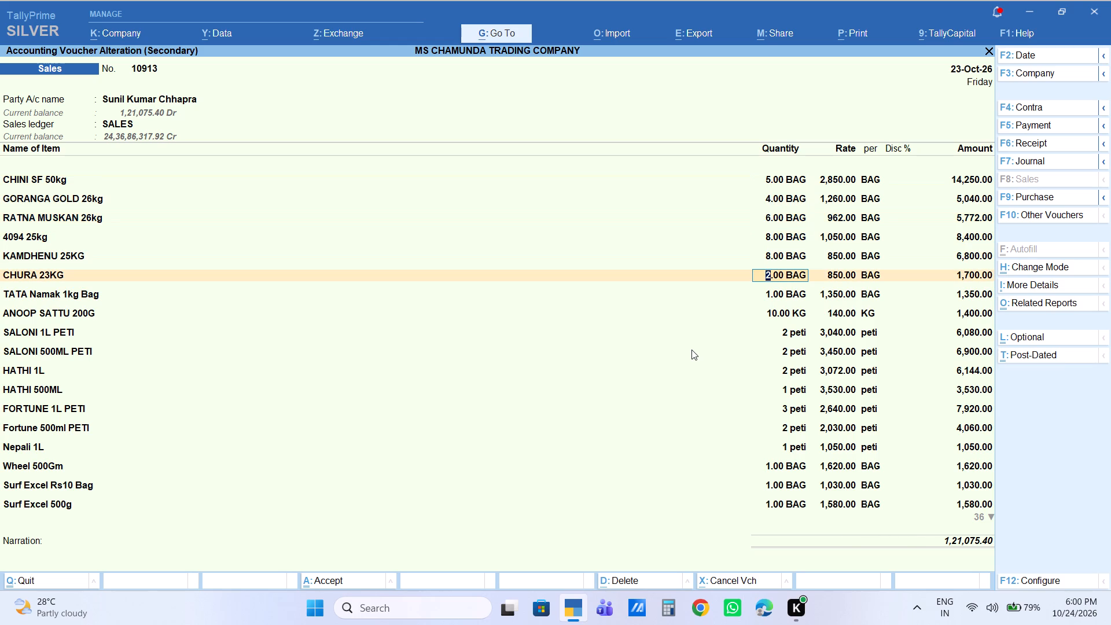
key(Down)
key(Up)
key(Down)
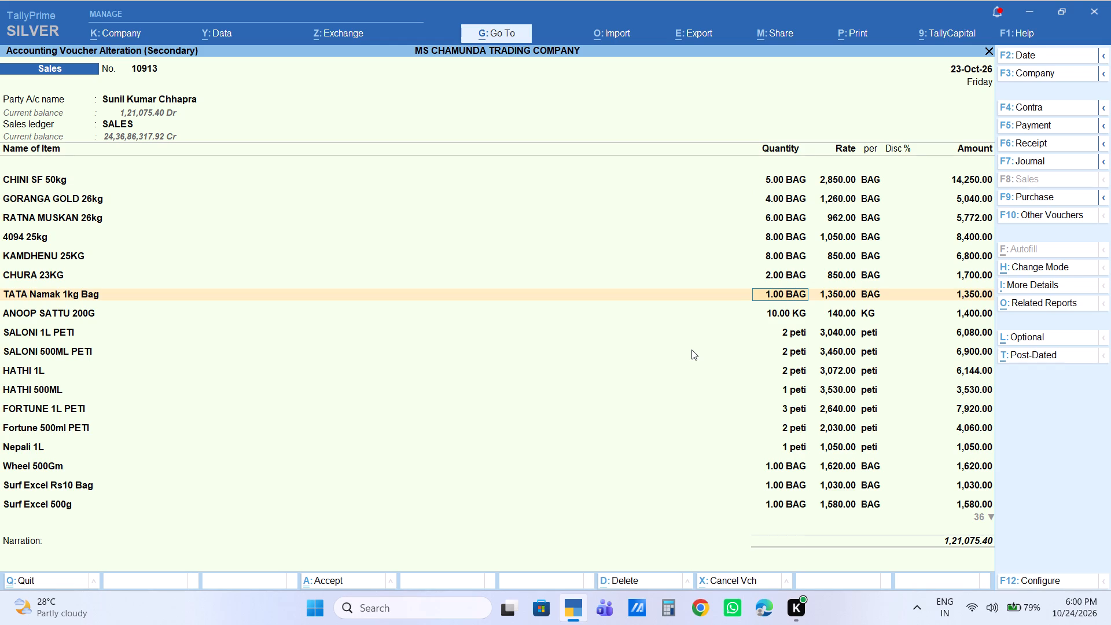
key(Down)
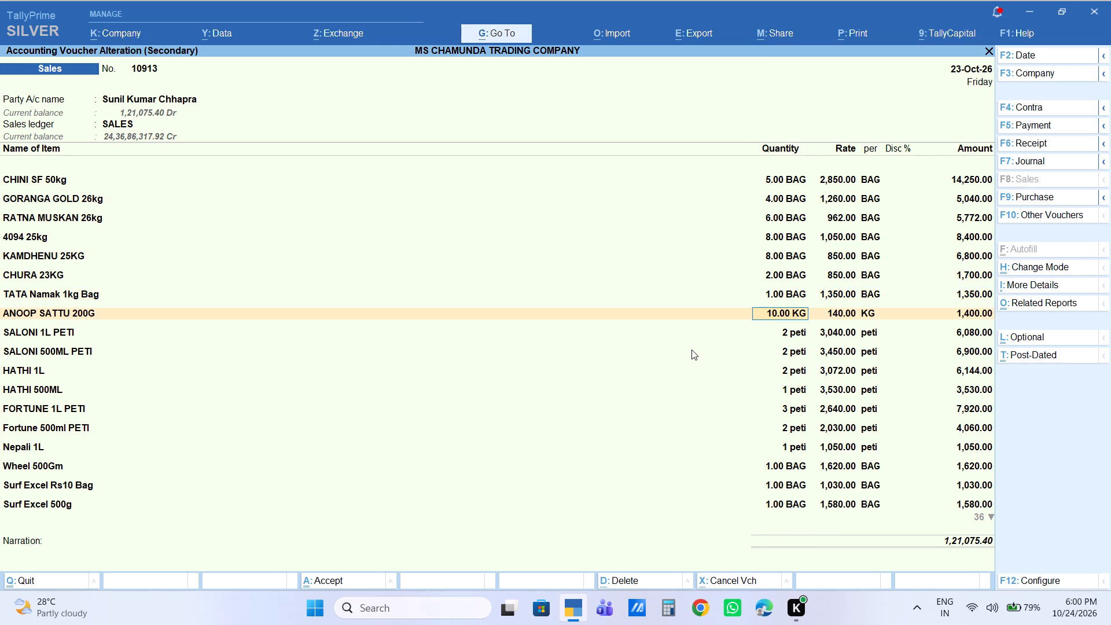
key(Down)
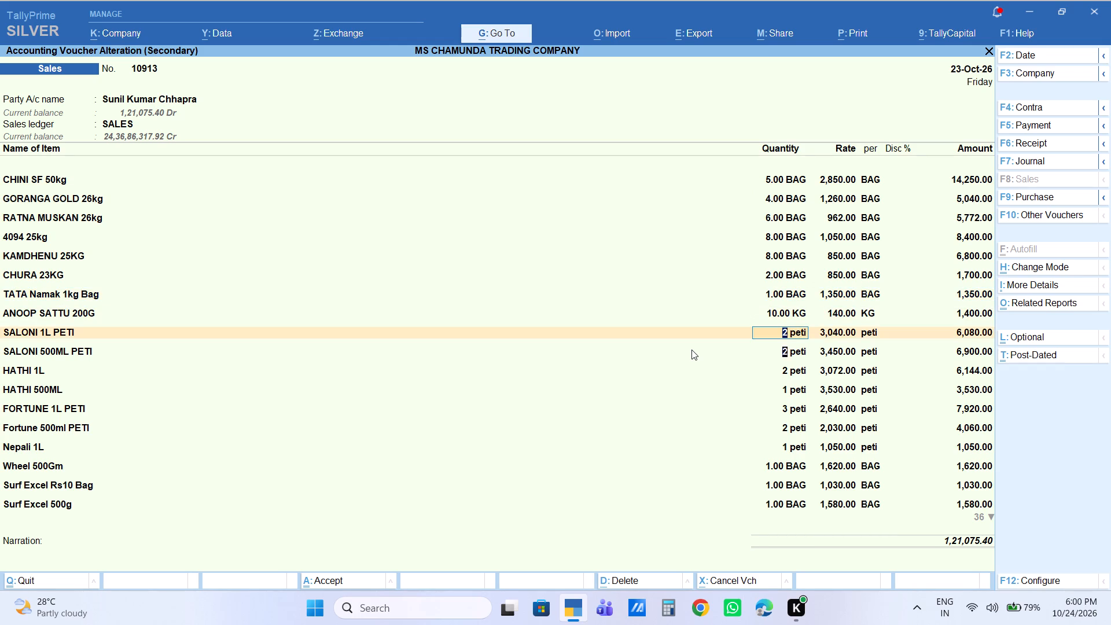
key(Down)
key(Down)
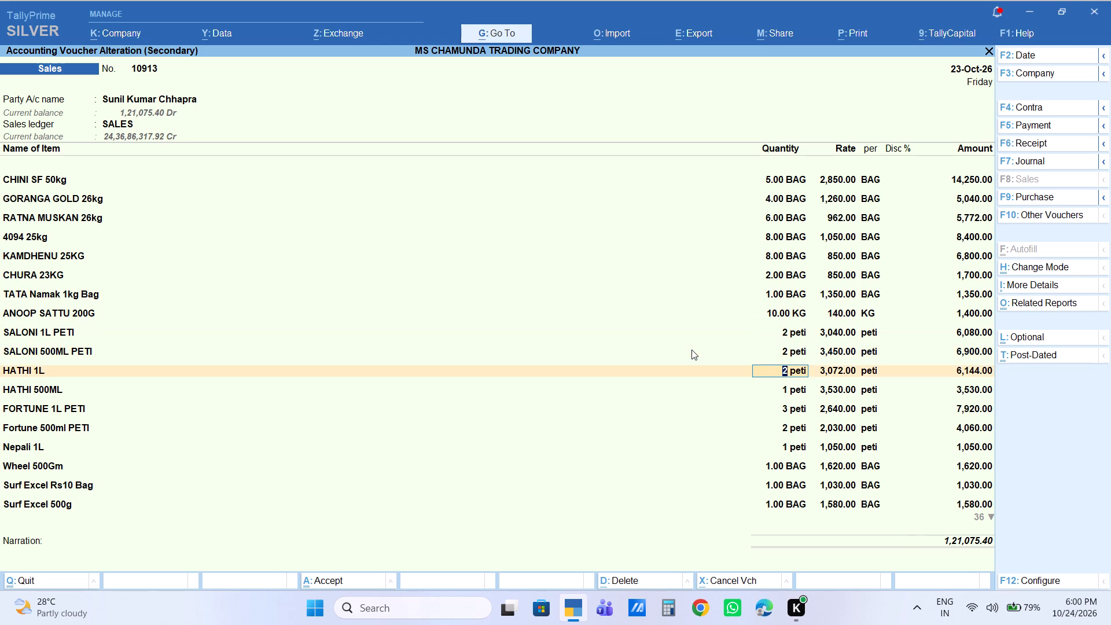
key(Down)
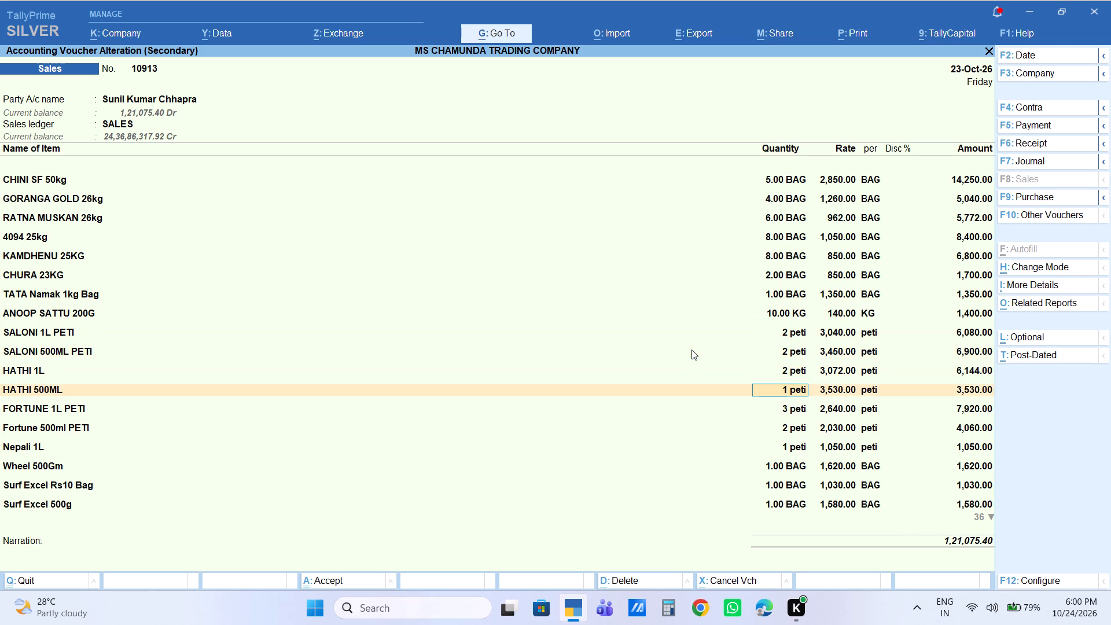
key(Down)
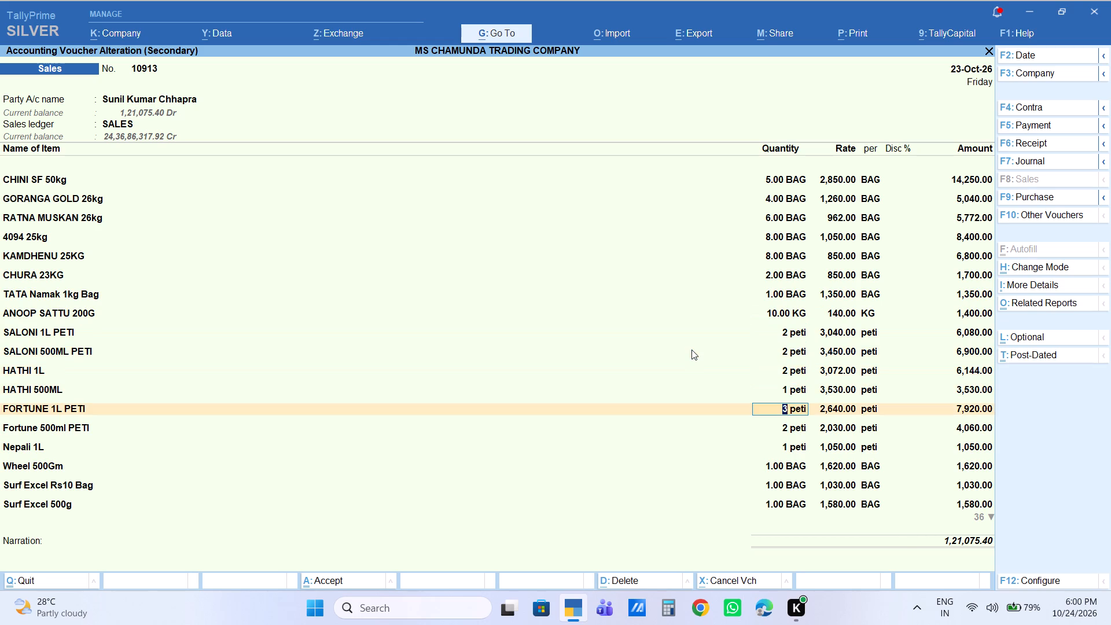
key(Down)
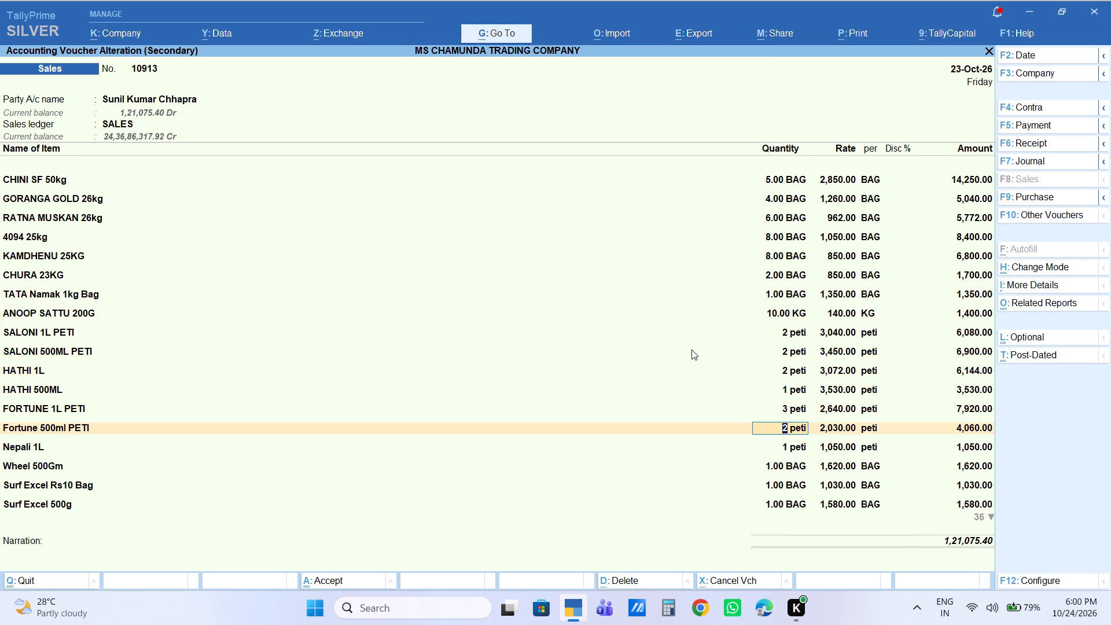
key(Down)
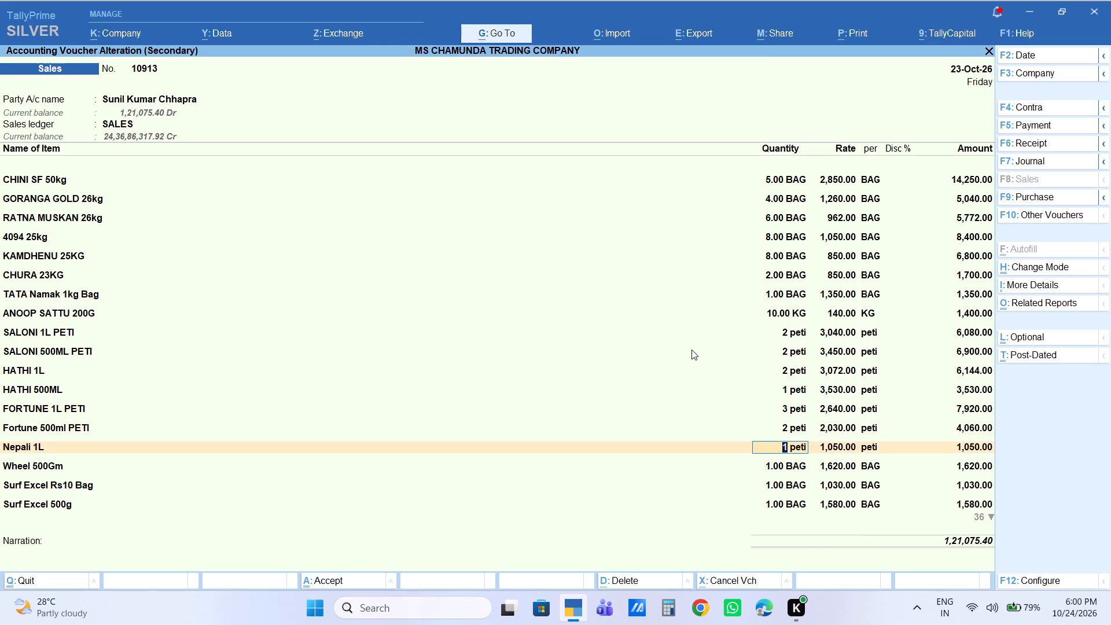
key(Down)
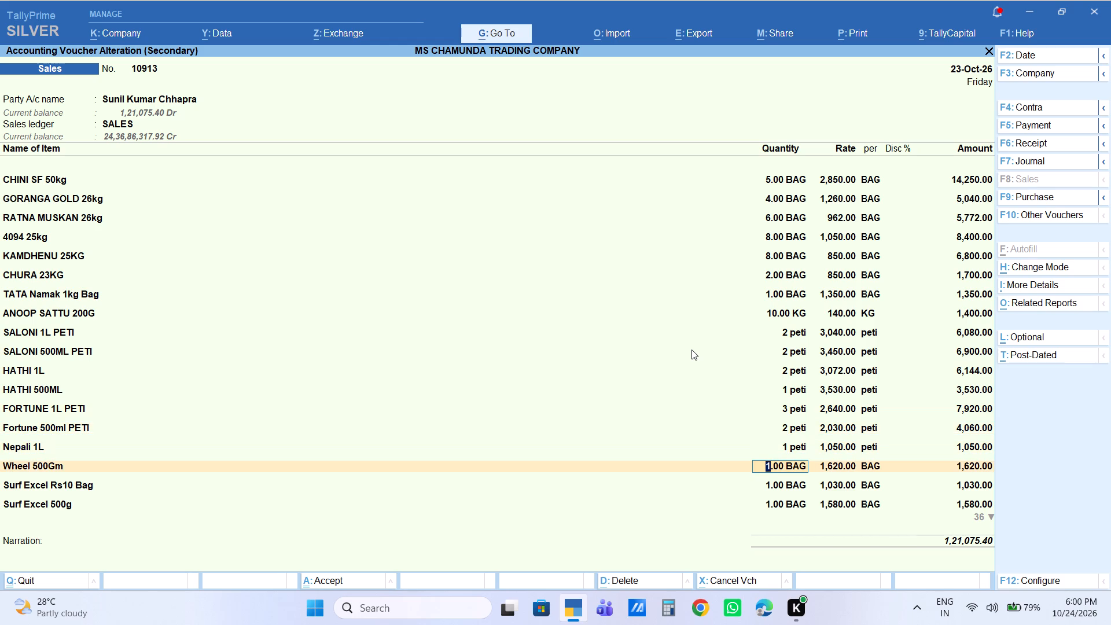
key(Down)
key(Down)
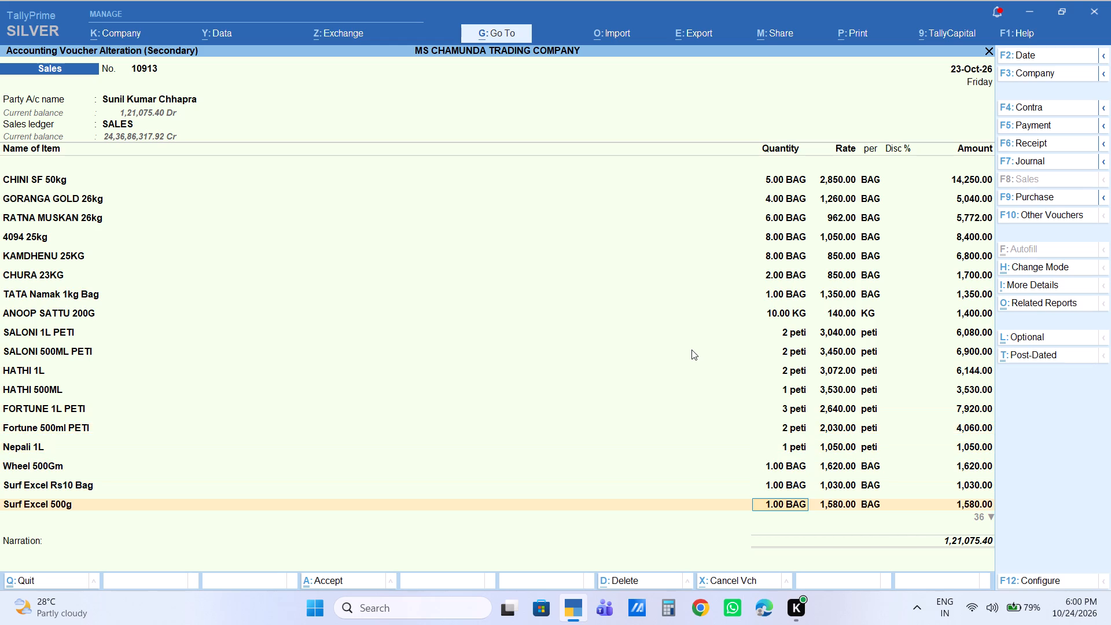
Check the further item lines of voucher 10913 one by one, from P MIRCH200G through Parle G Rs5.
key(Down)
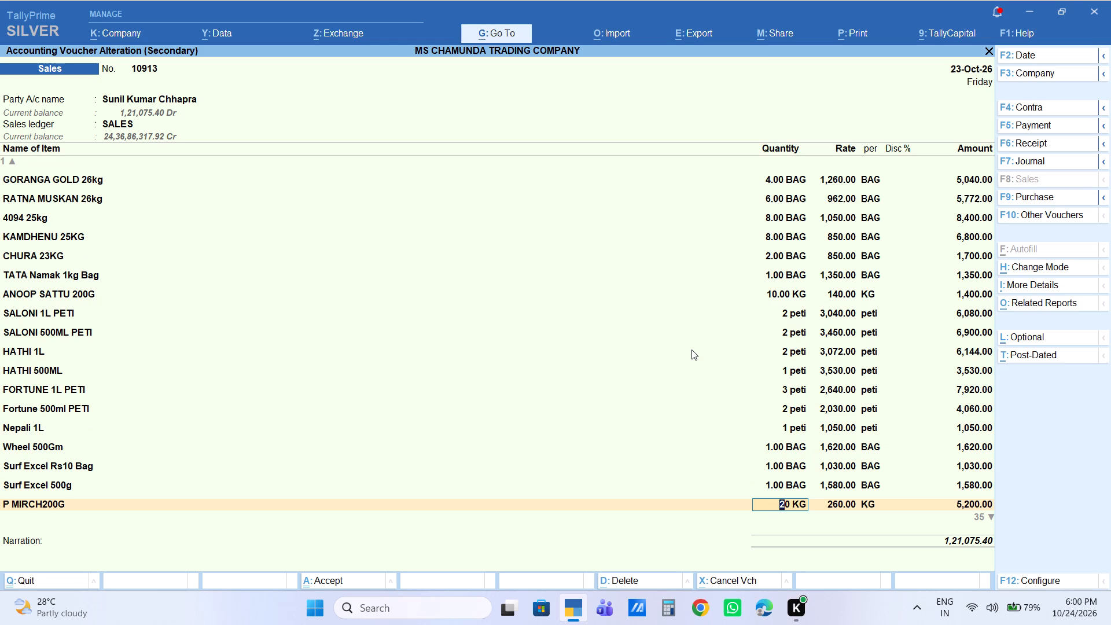
key(Down)
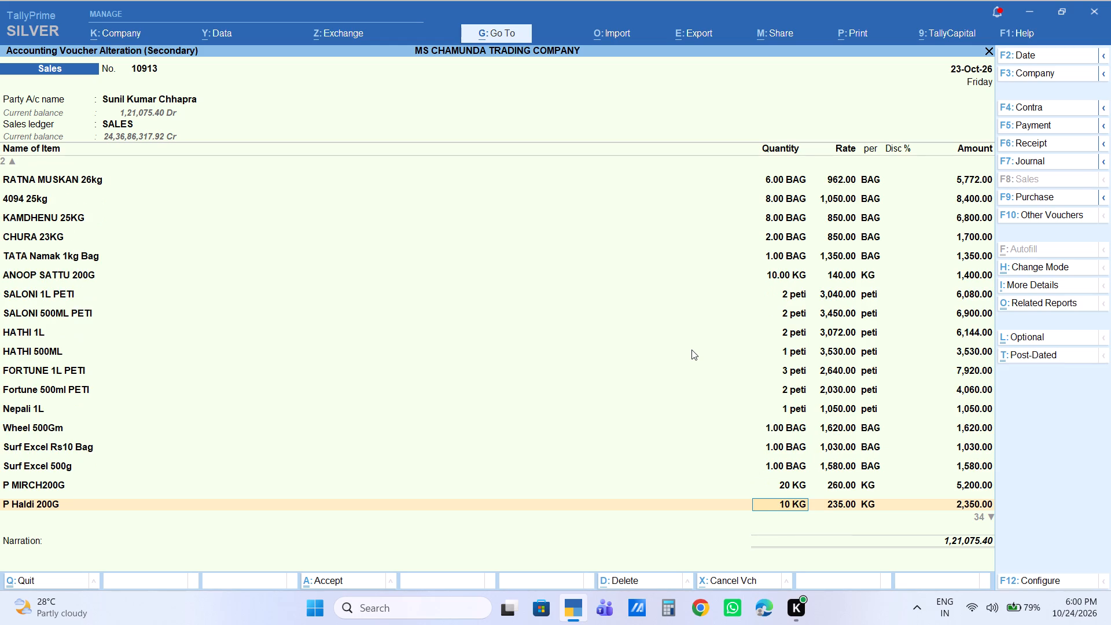
key(Down)
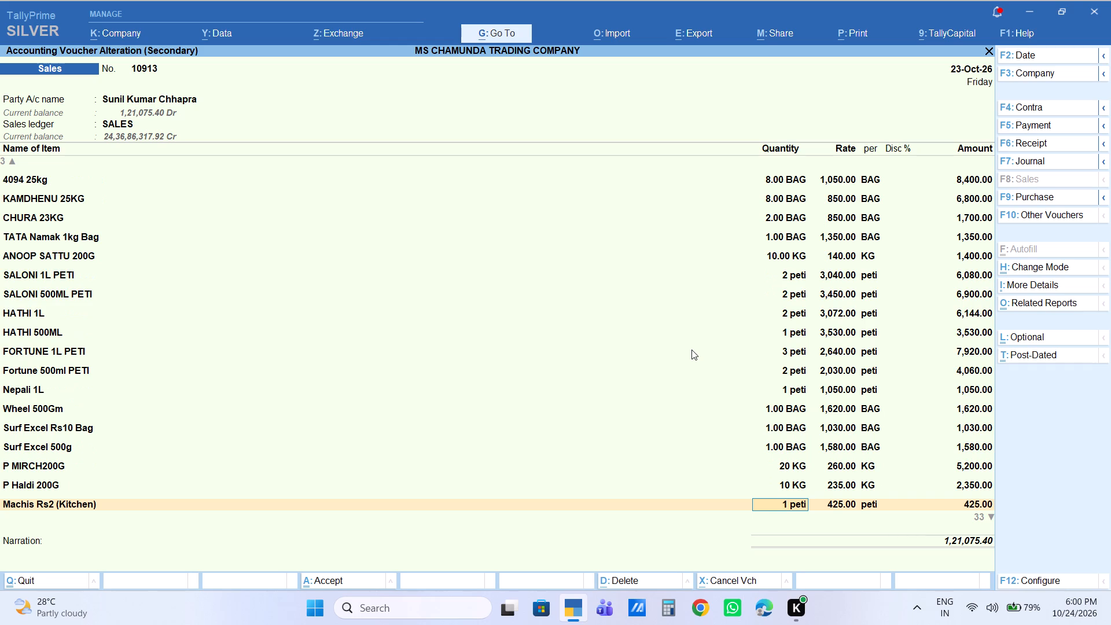
key(Down)
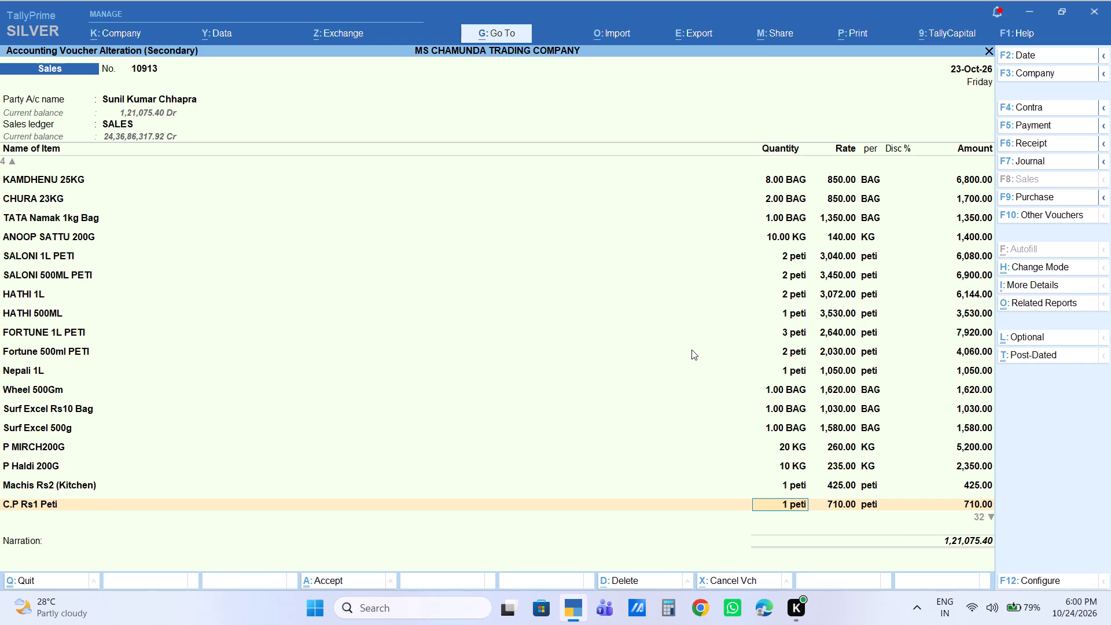
key(Down)
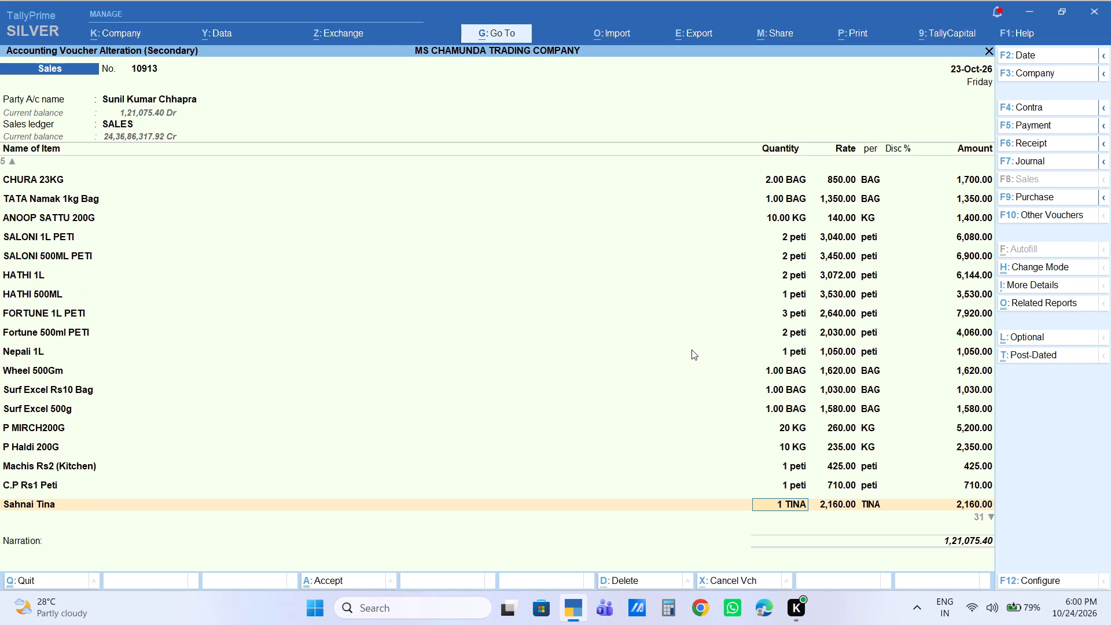
key(Down)
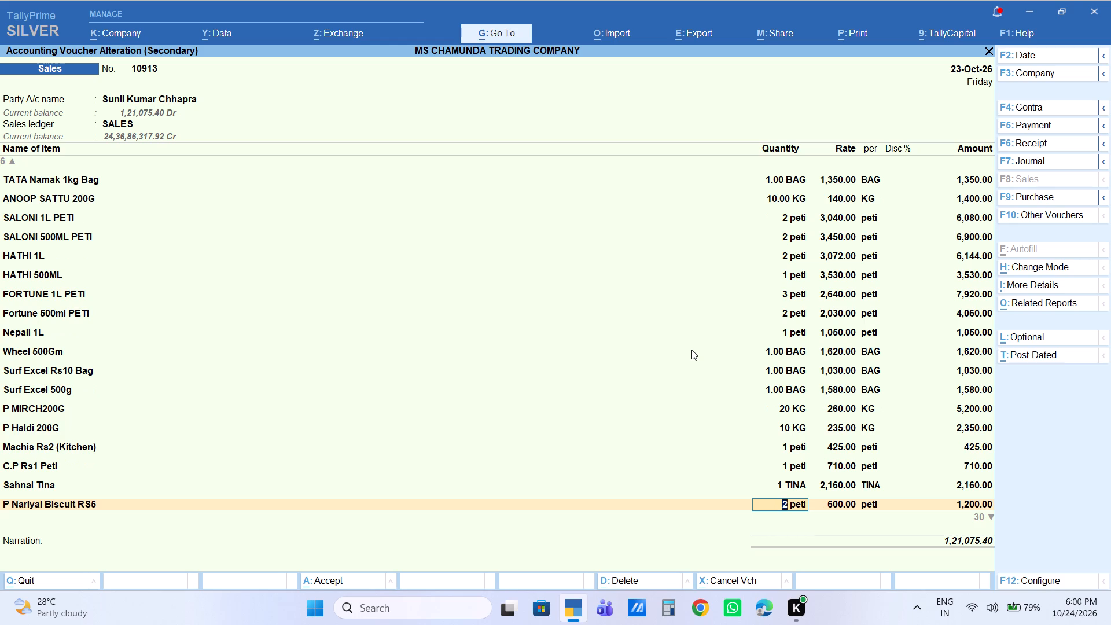
key(Down)
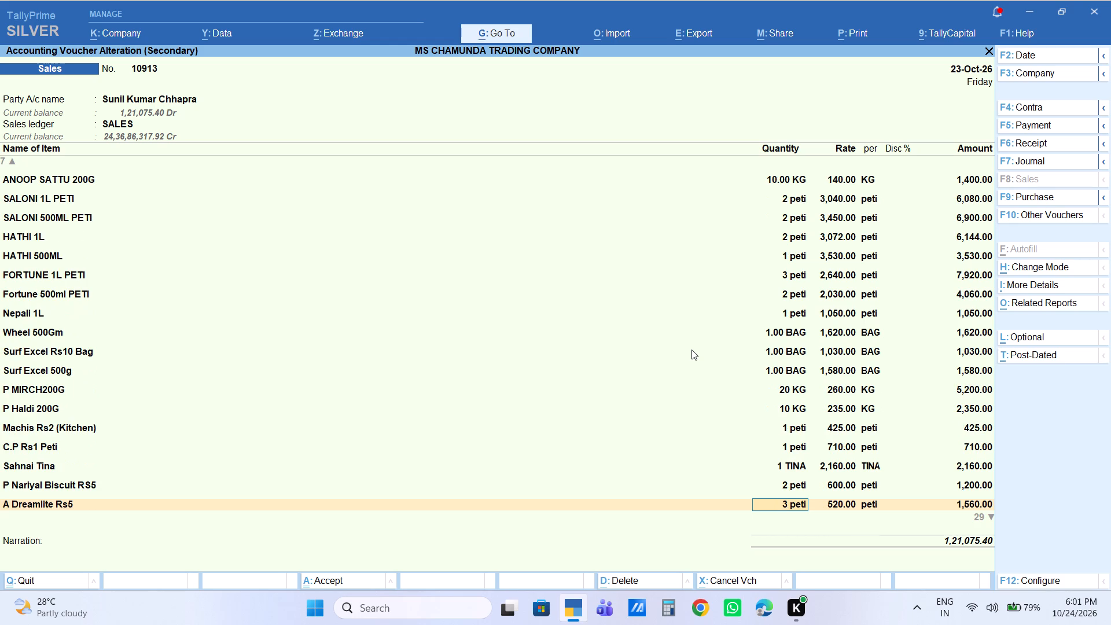
key(Down)
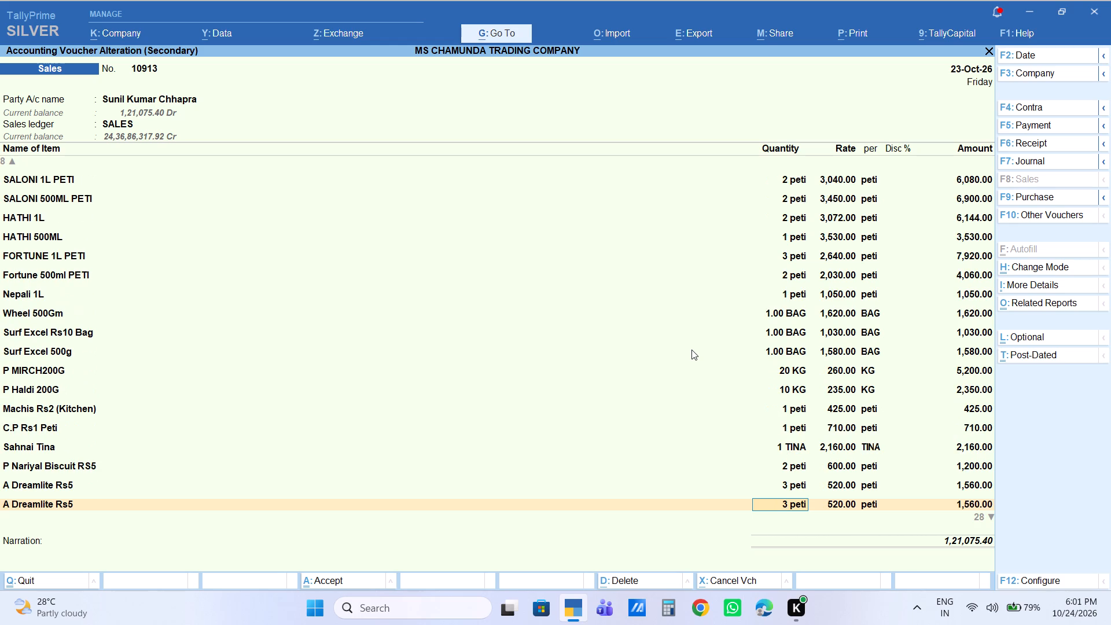
key(Down)
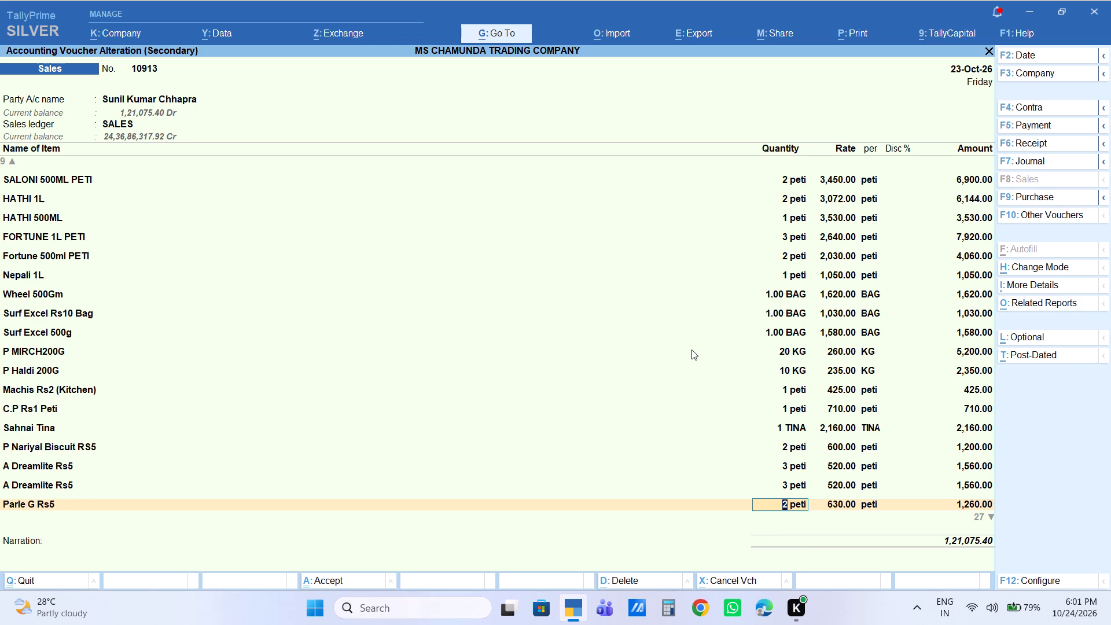
Remove the duplicate A Dreamlite Rs5 line from voucher 10913 by replacing its item name with End of List.
key(BackSpace)
key(BackSpace)
key(BackSpace)
key(BackSpace)
key(BackSpace)
key(BackSpace)
key(BackSpace)
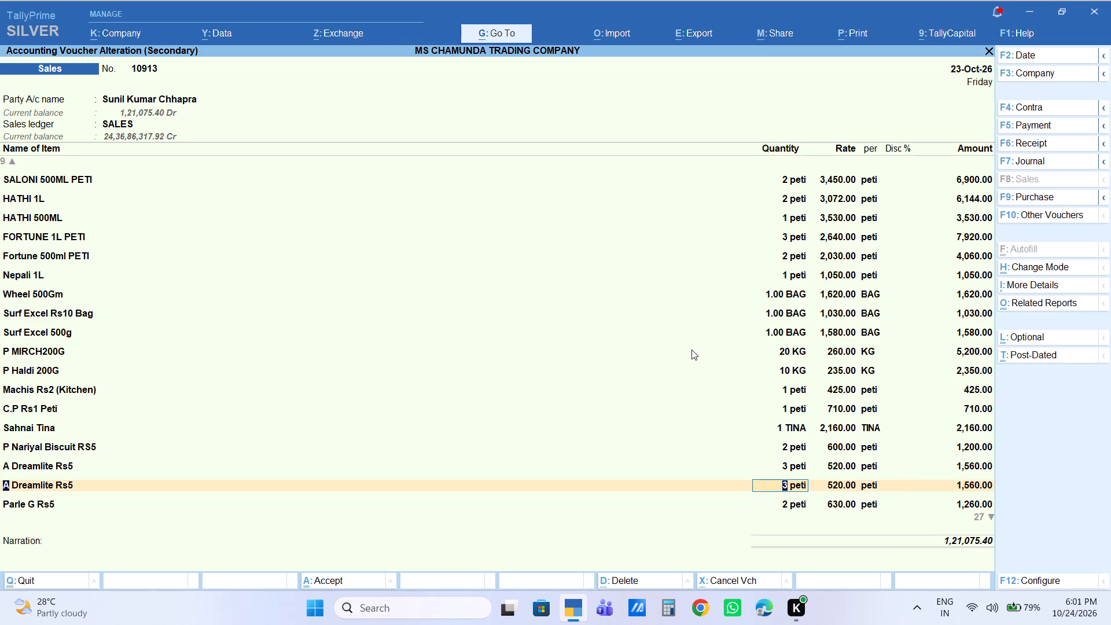
text(end)
key(Down)
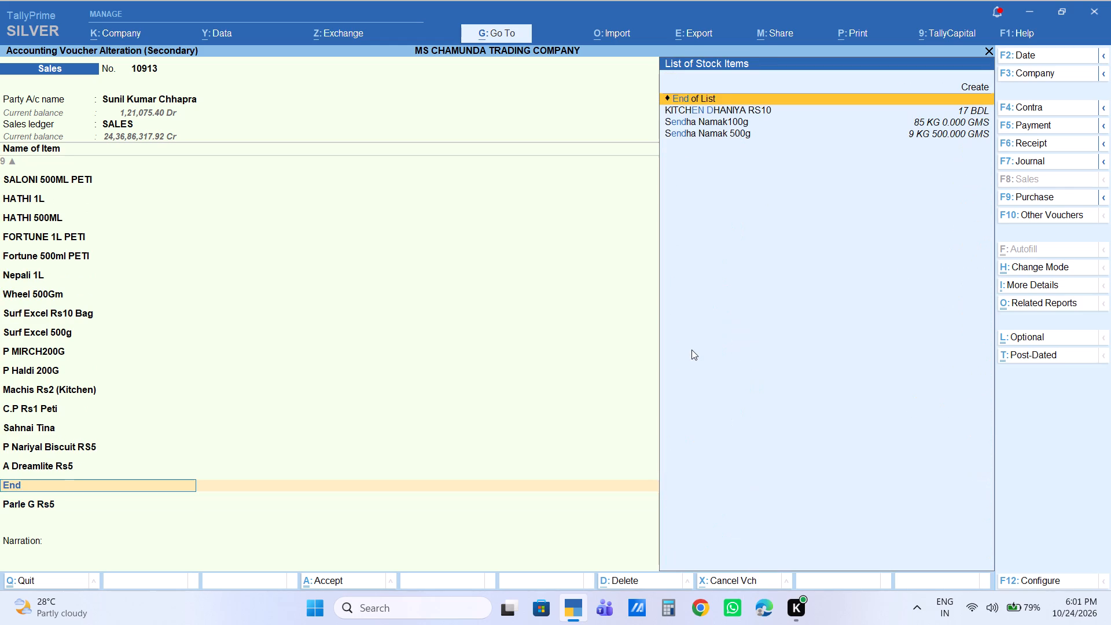
key(Return)
Accept End of List for the duplicate A Dreamlite Rs5 line and go to the rate of the Parle G Rs5 line.
key(Return)
key(Return)
key(Return)
key(BackSpace)
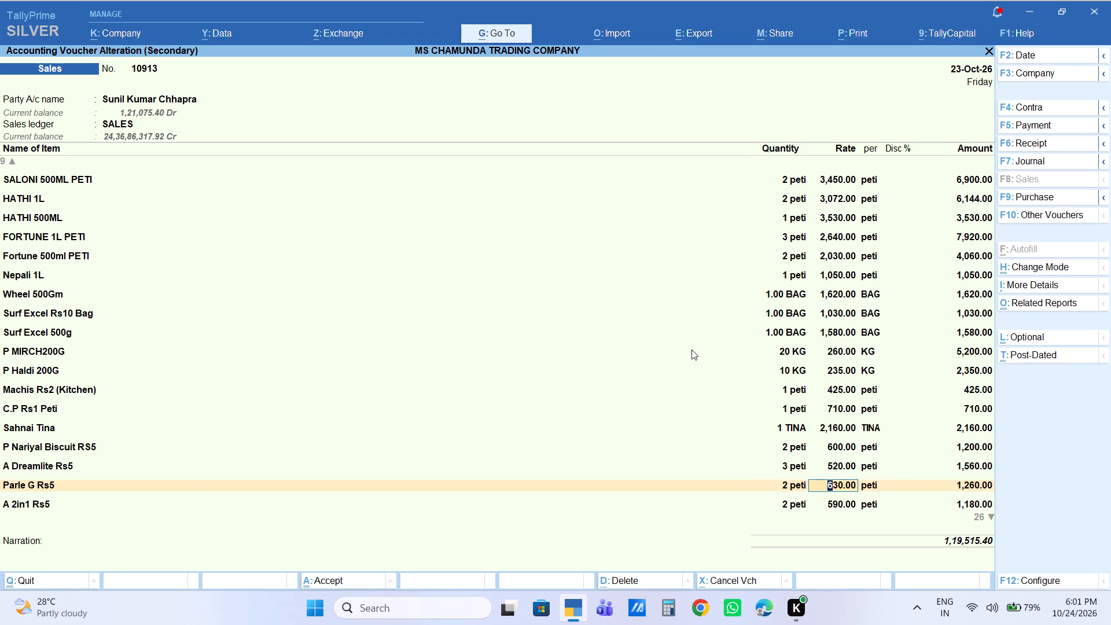
Check the item lines of voucher 10913 one by one, from Parle G Rs5 through Maa Sevai 100G.
key(Down)
key(Up)
key(Down)
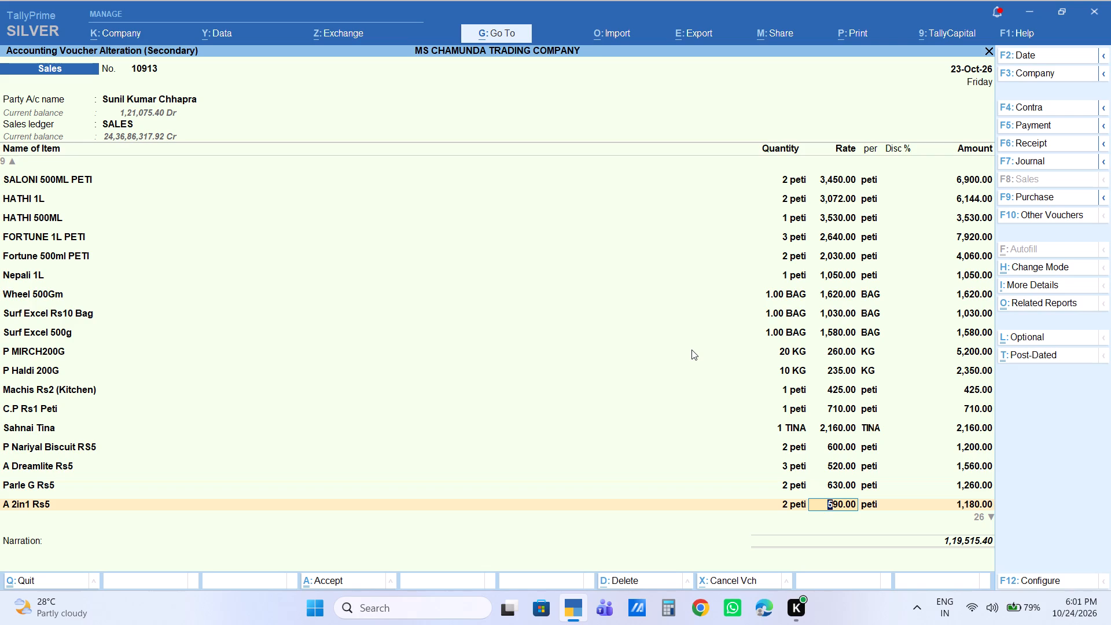
key(Down)
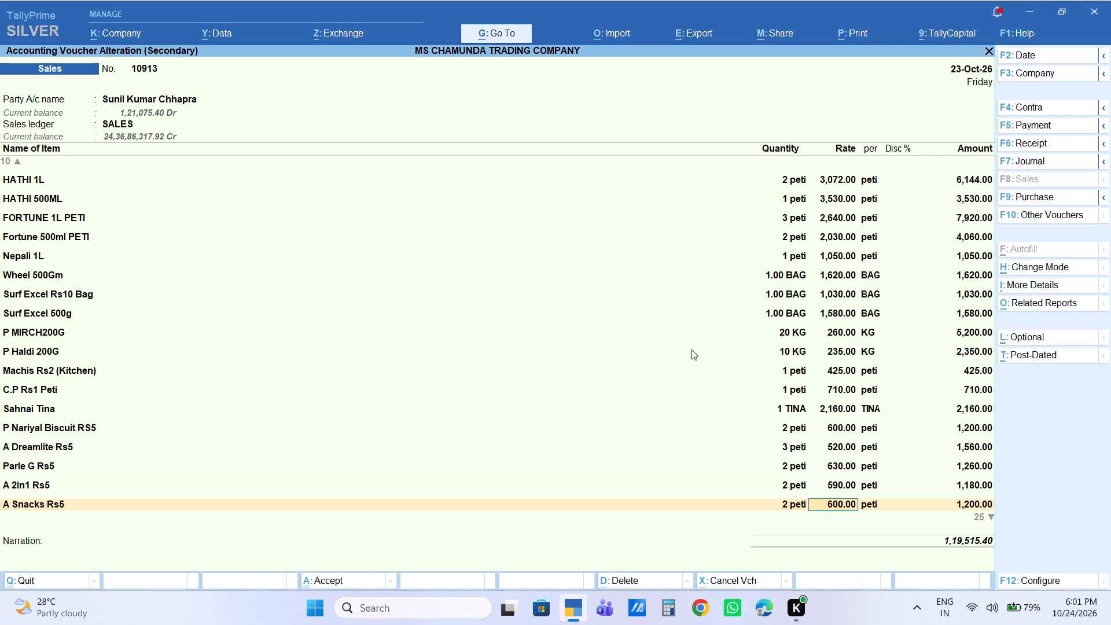
key(Down)
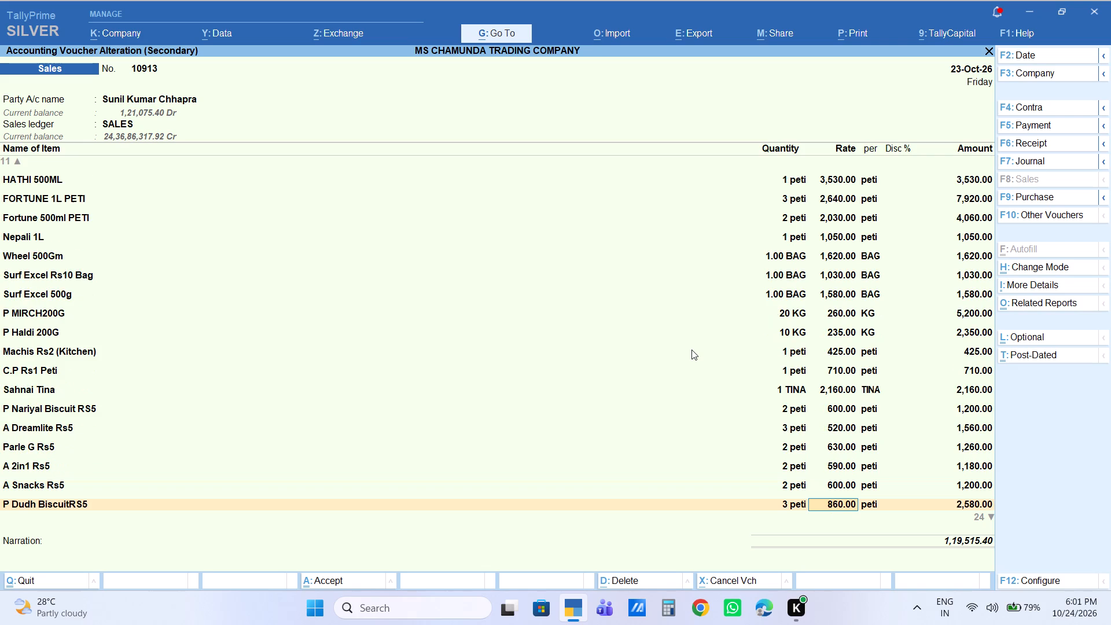
key(Down)
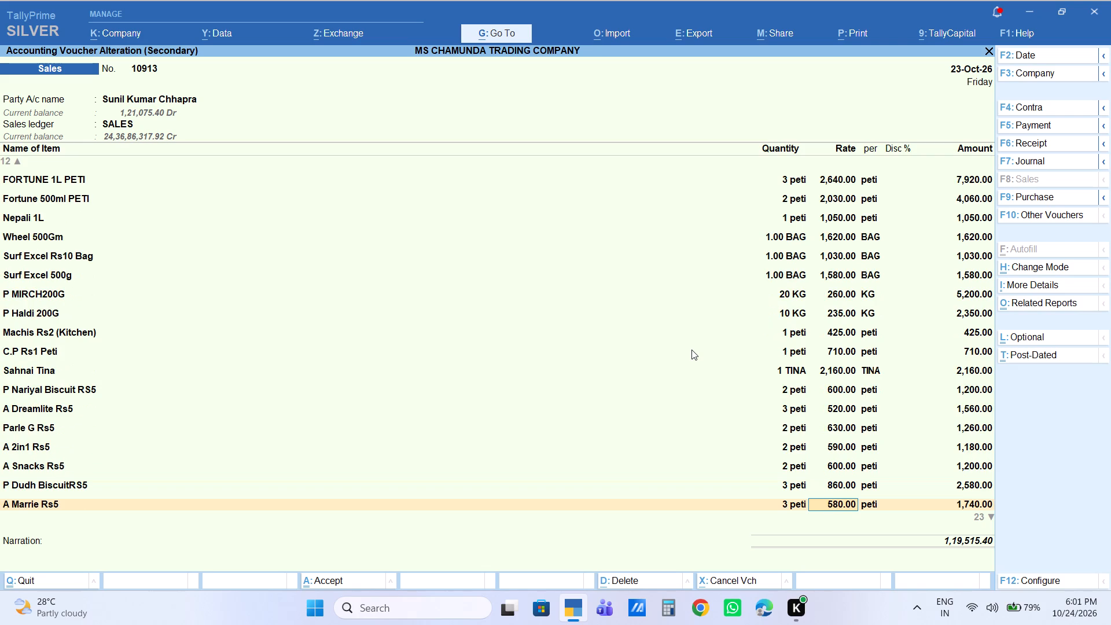
key(Down)
key(Down)
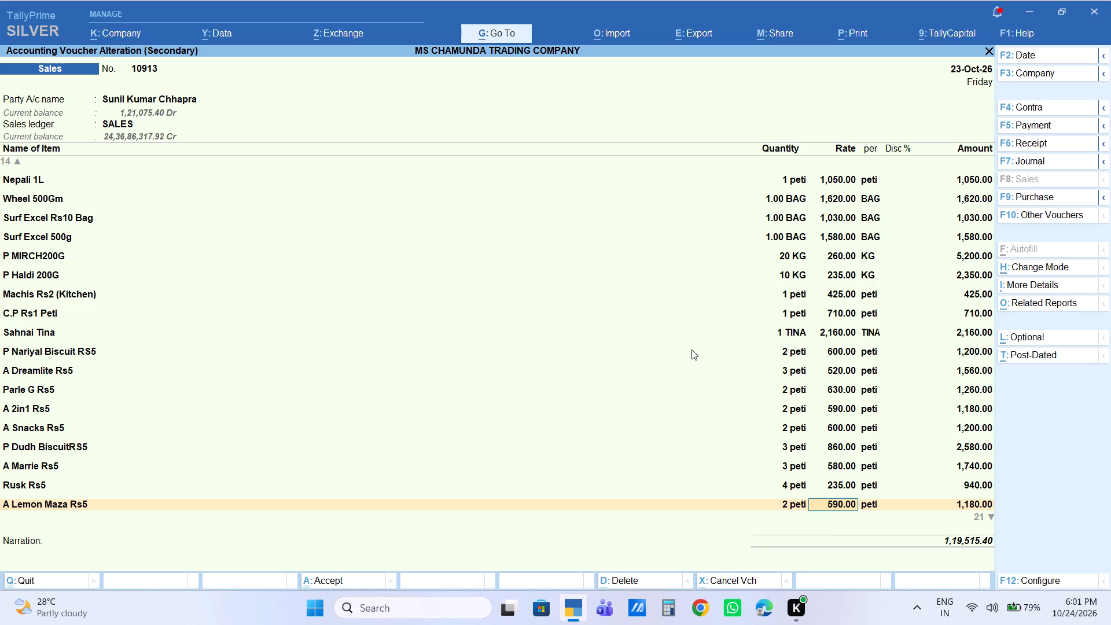
key(Down)
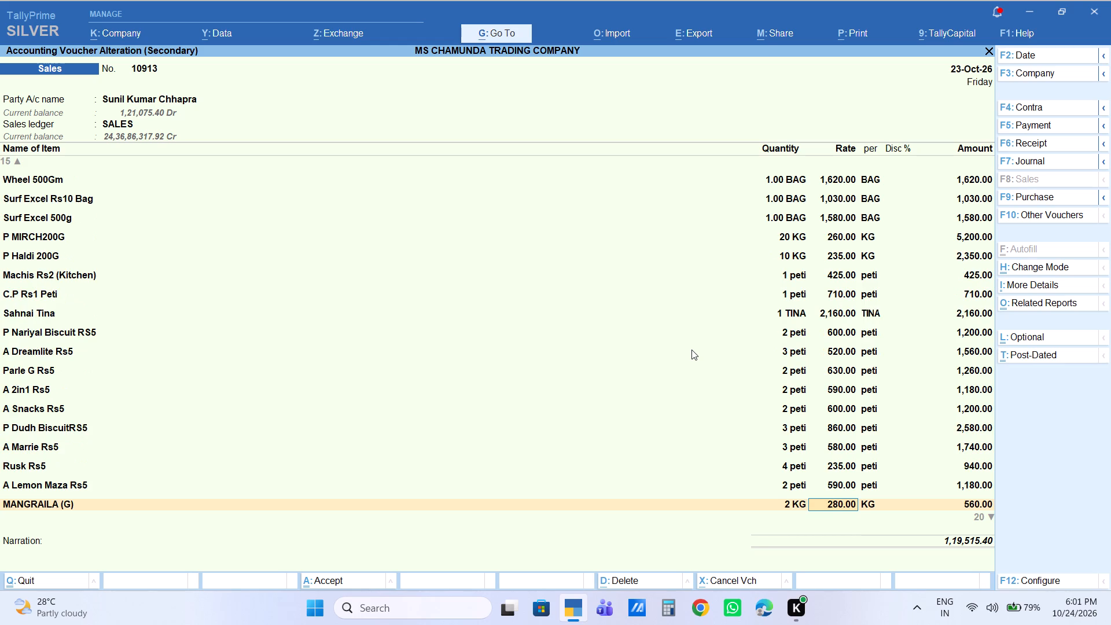
key(Down)
key(Down)
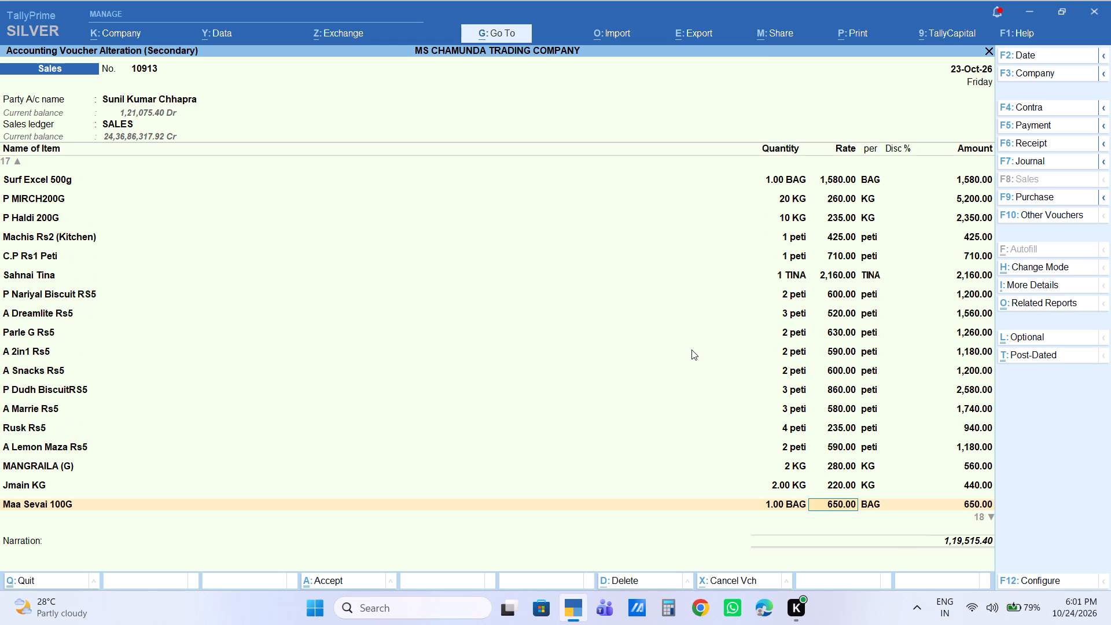
Check the further item lines of voucher 10913 one by one, from Ghanti Sevai Bag through Horlicks 1kg (Jar).
key(Down)
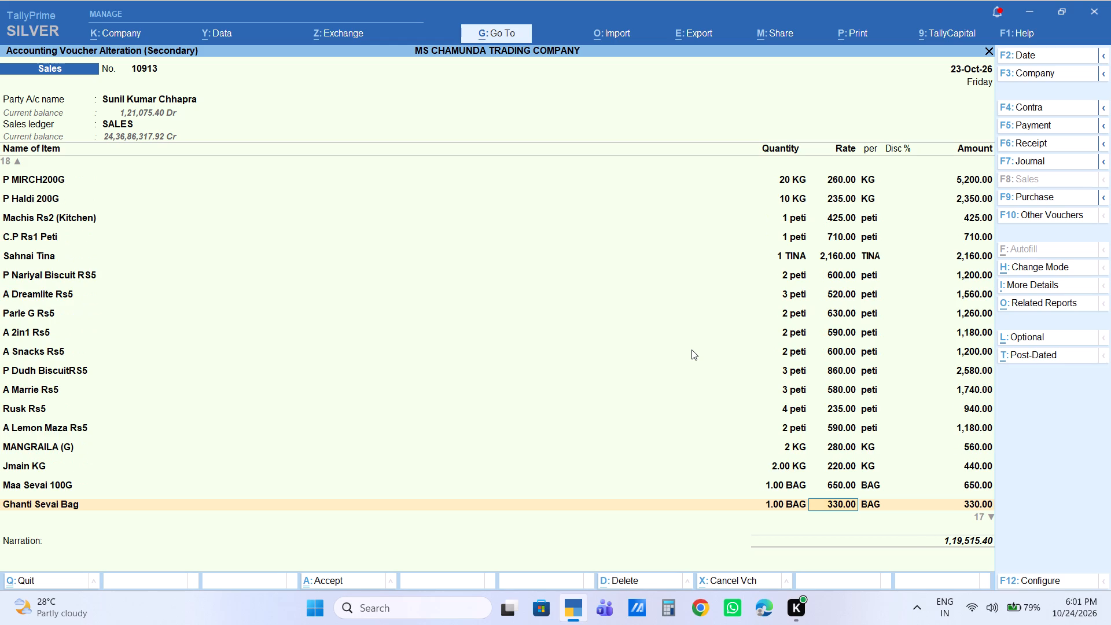
key(Down)
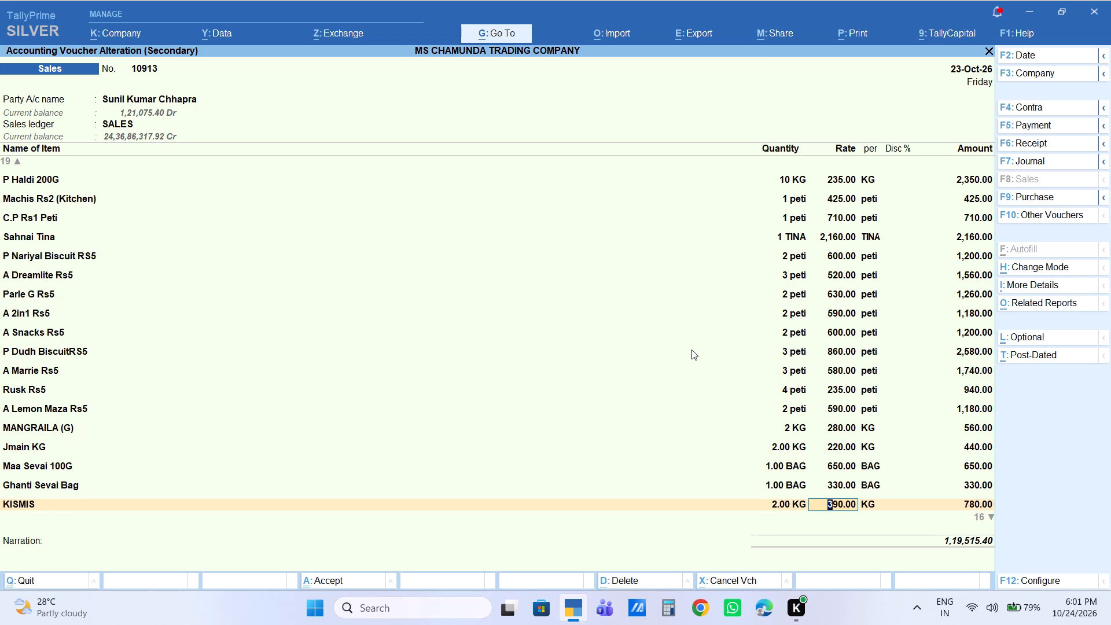
key(Down)
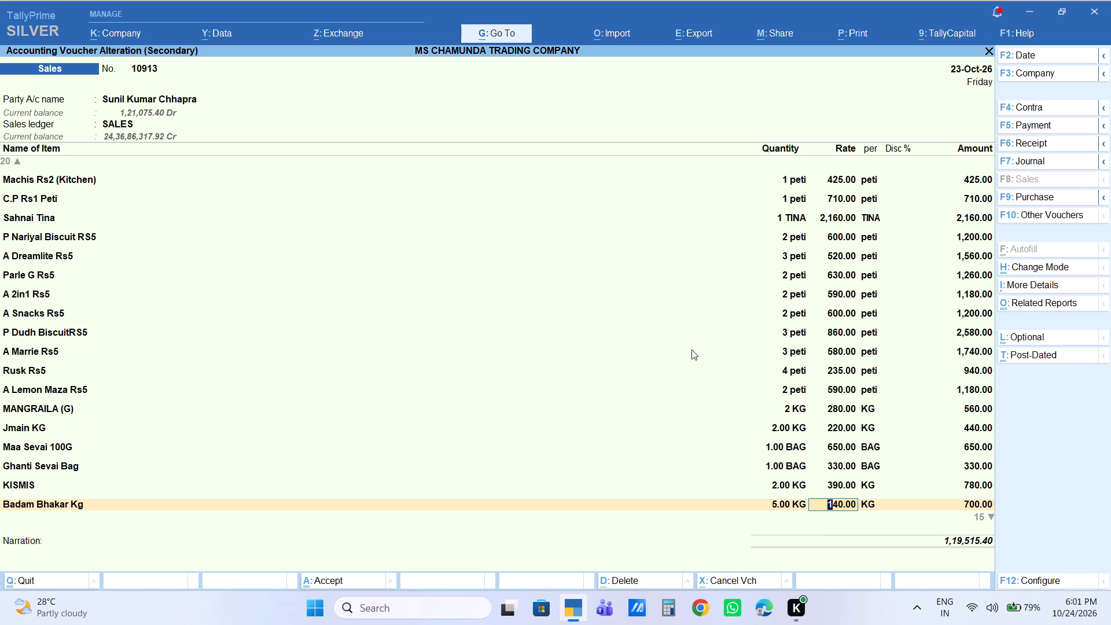
key(Down)
key(Down)
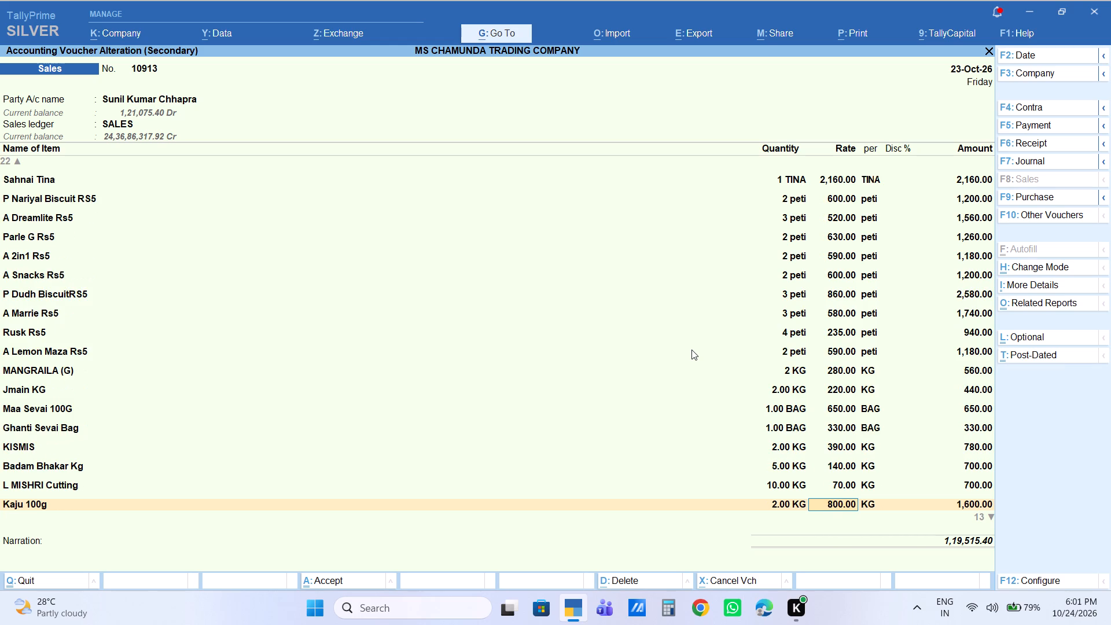
key(Down)
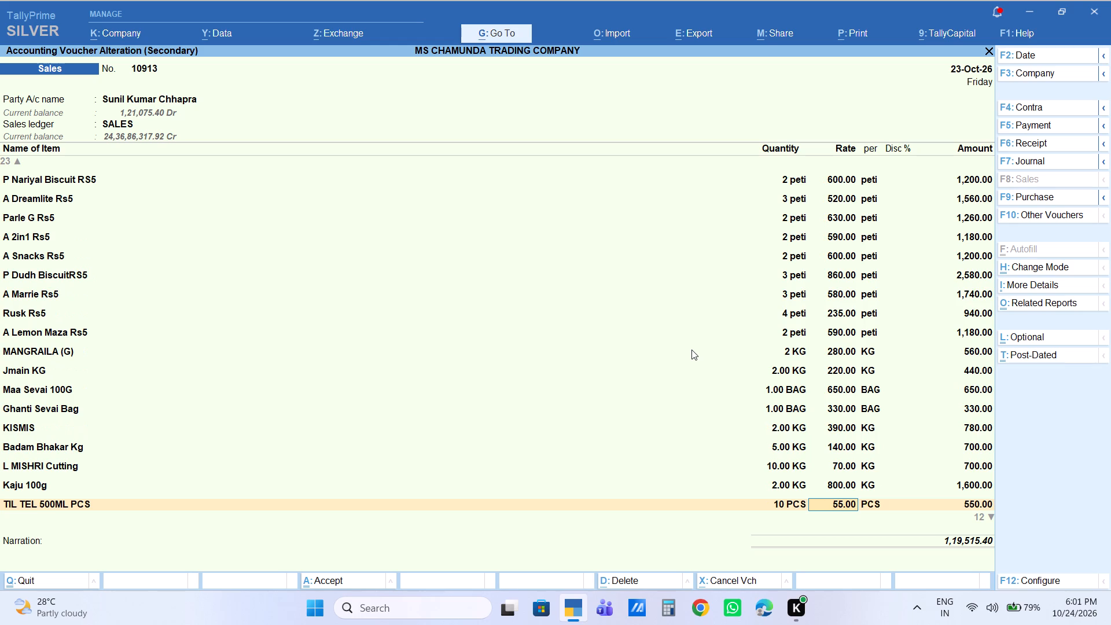
key(Down)
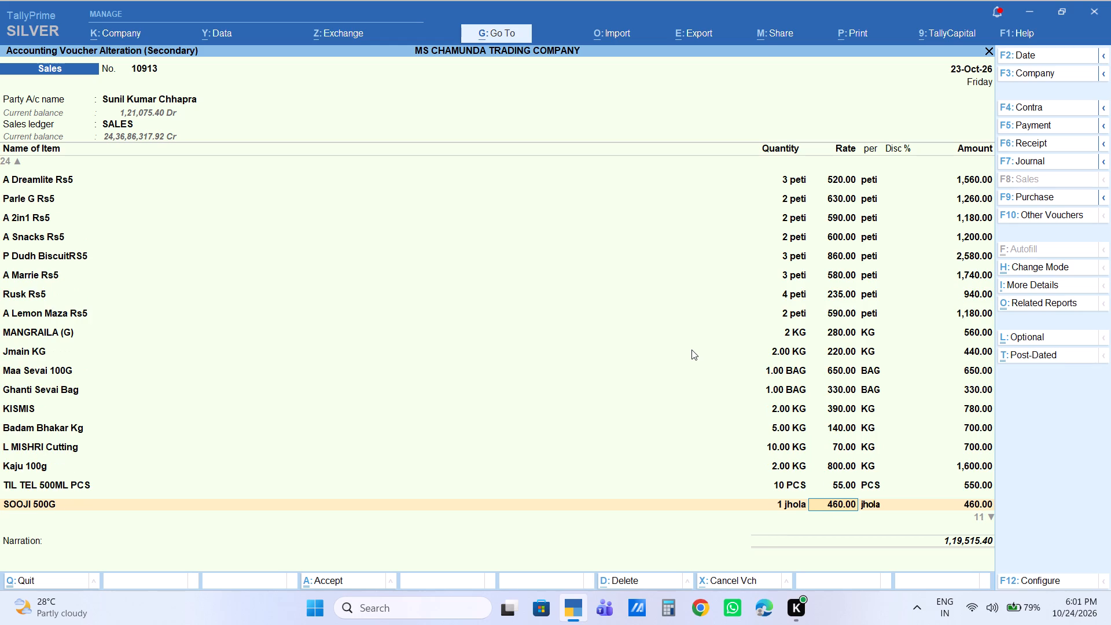
key(Down)
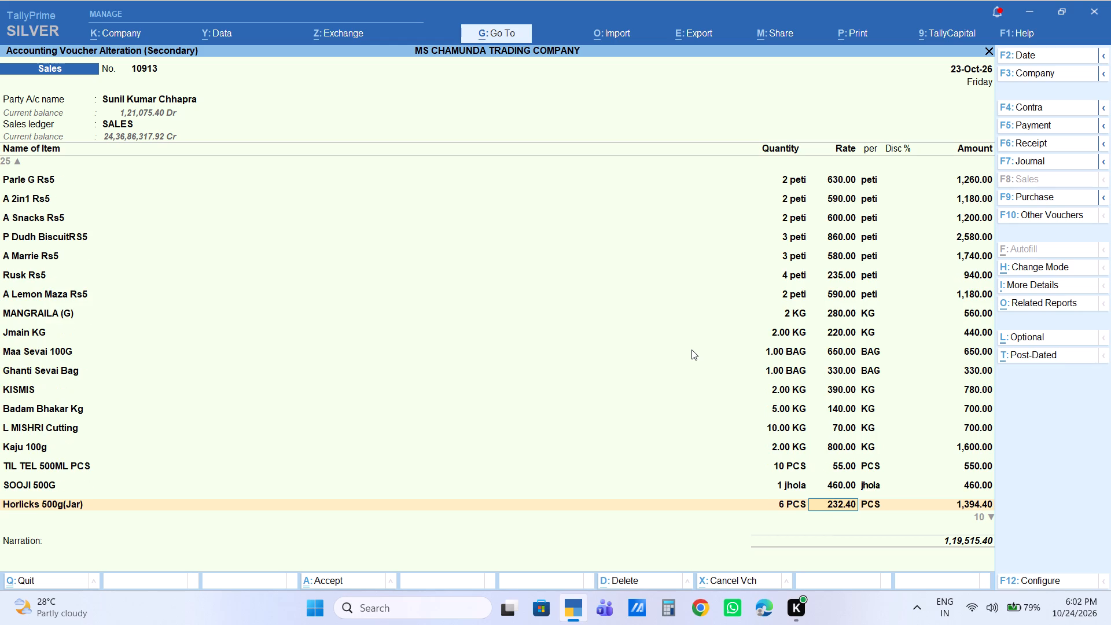
key(Down)
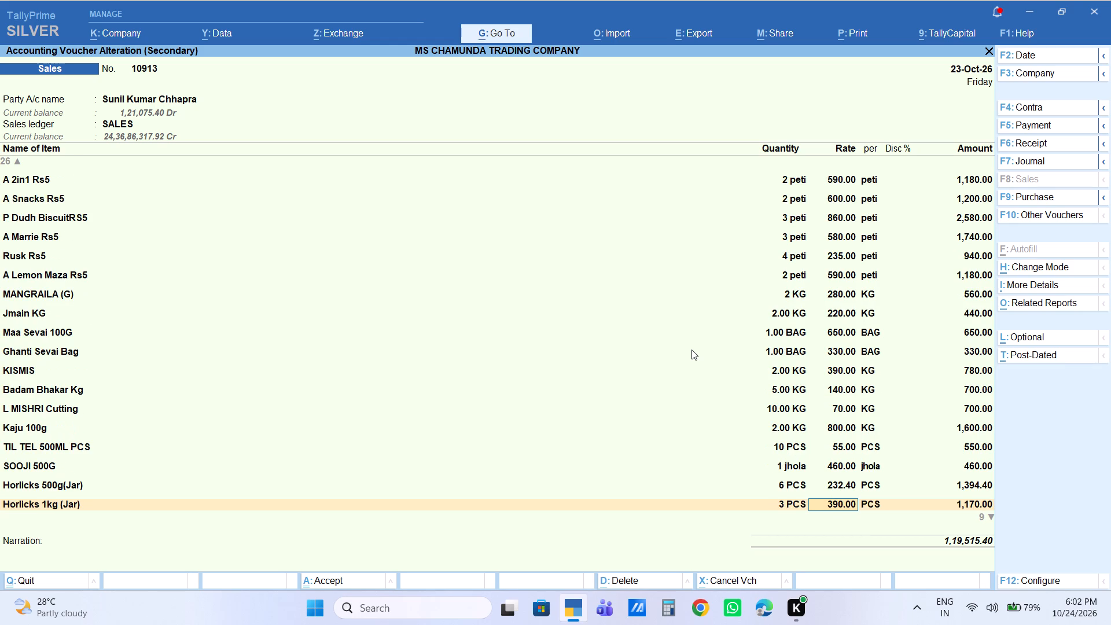
Check the remaining item lines of voucher 10913 one by one, from Horlicks Rs 5 through Khara Garam Rs10.
key(Down)
key(Down)
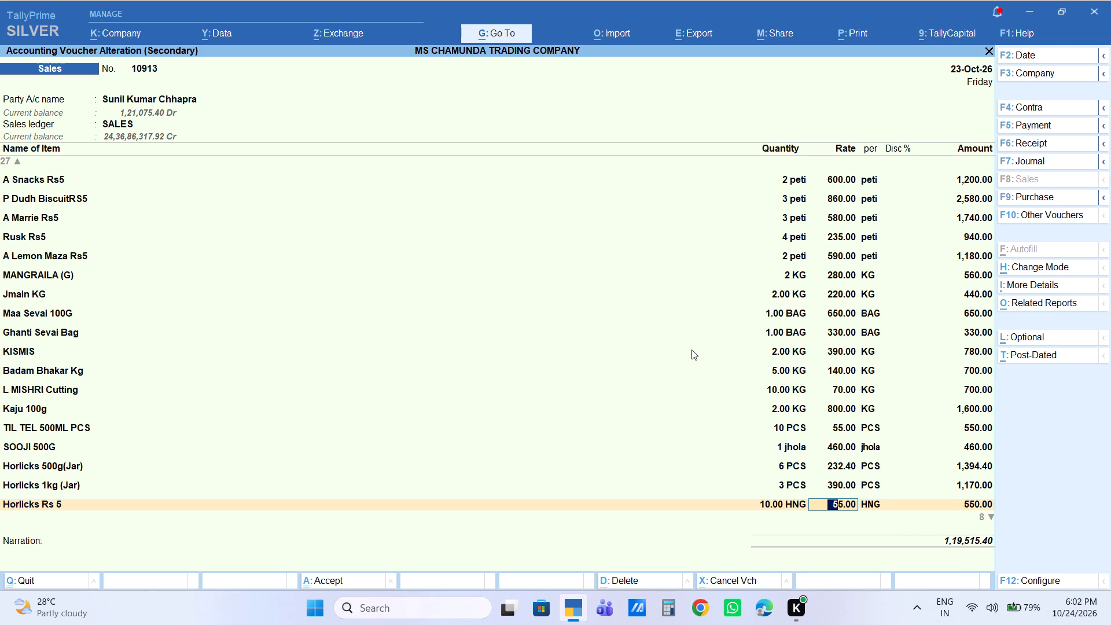
key(Down)
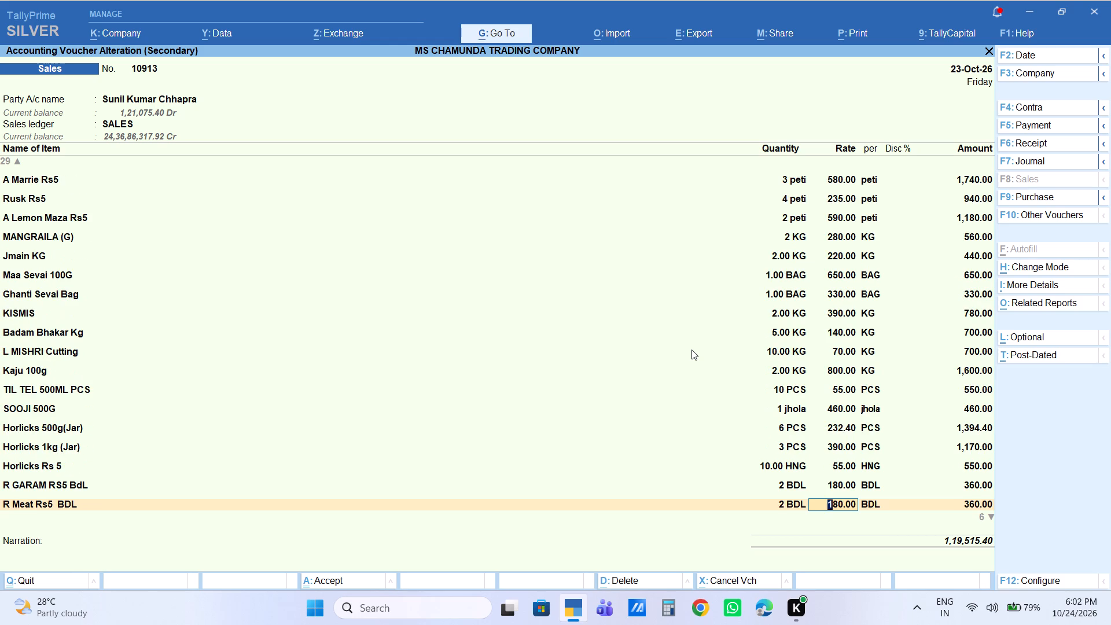
key(Down)
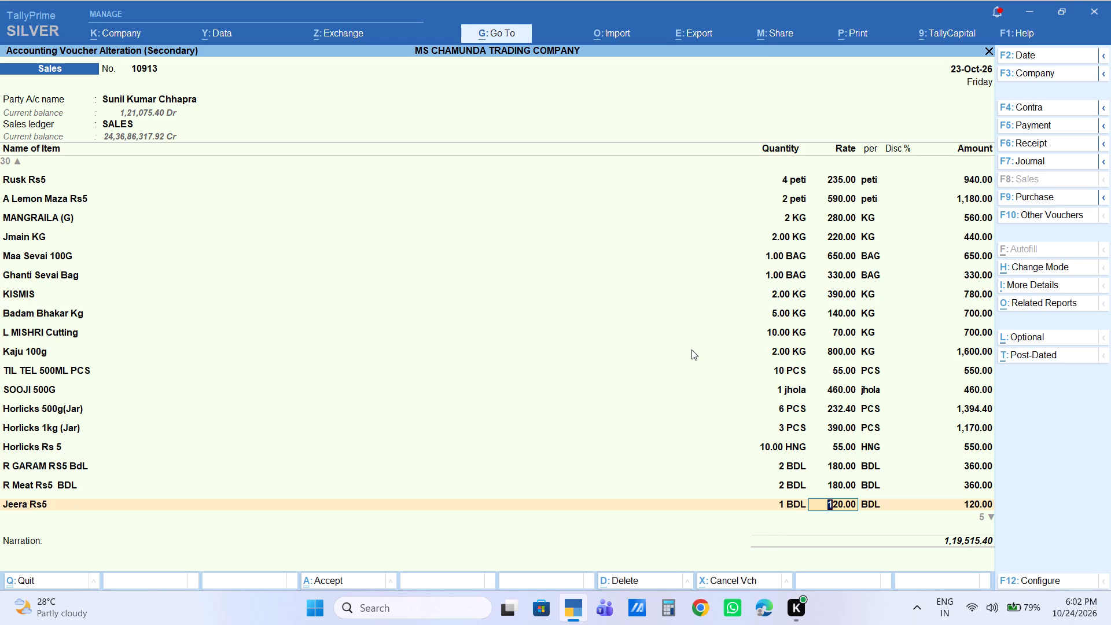
key(Down)
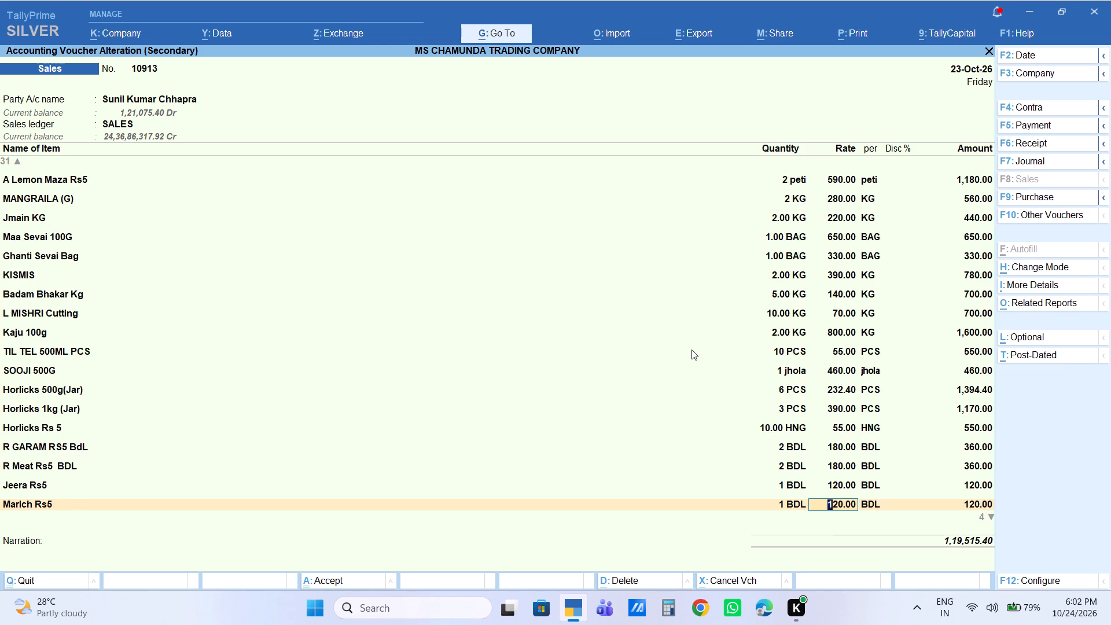
key(Down)
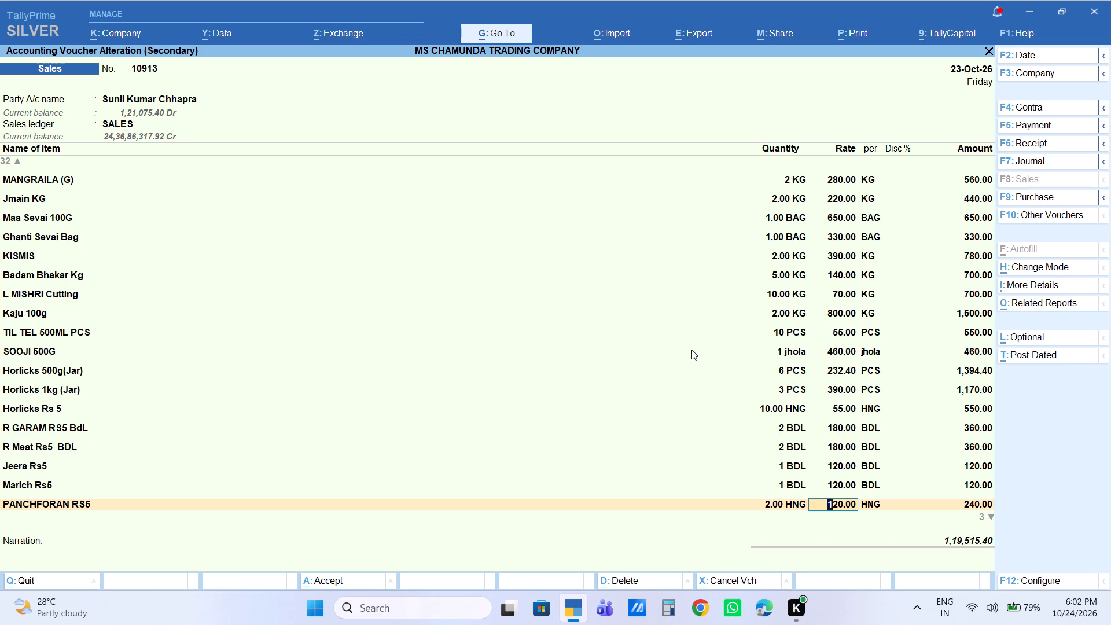
key(Down)
Close the item entries of voucher 10913 with End of List and go to the additional ledger line below them.
key(Down)
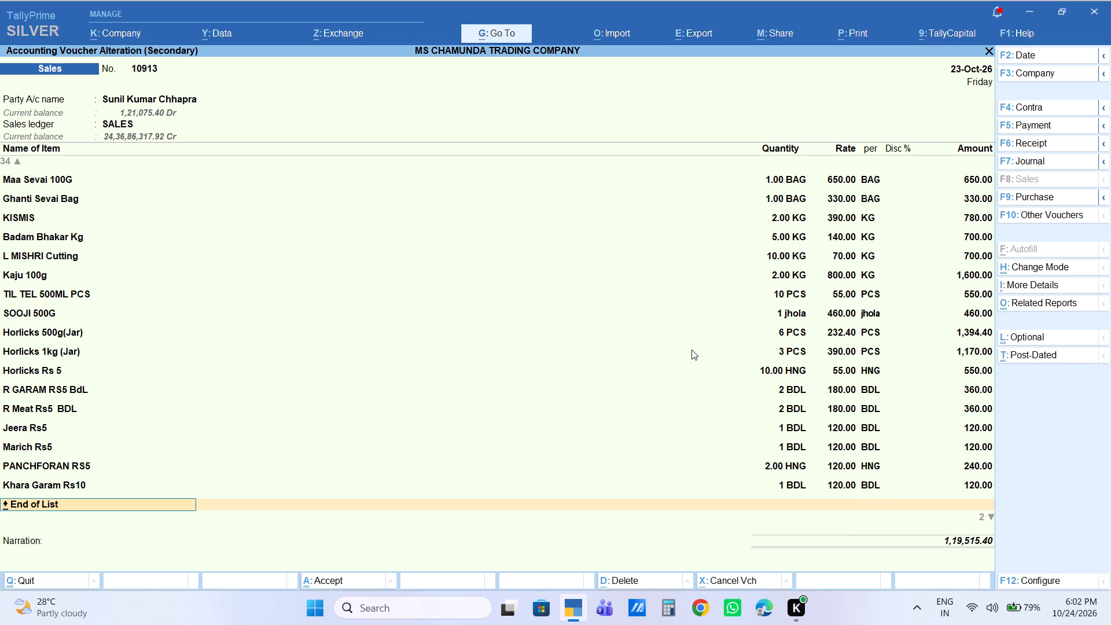
key(Return)
key(Return)
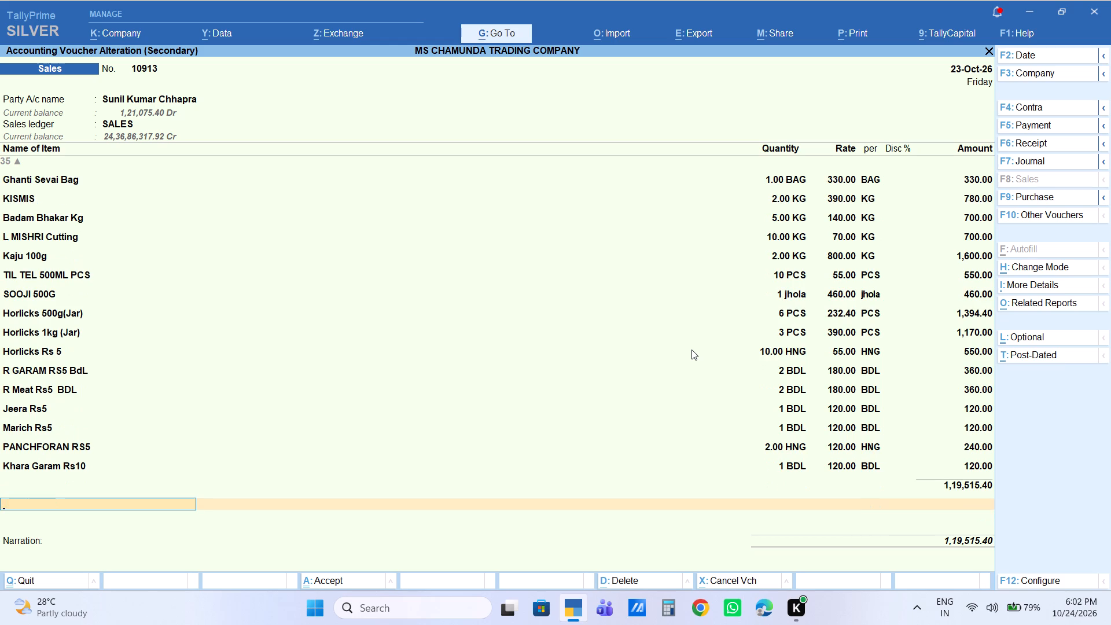
key(BackSpace)
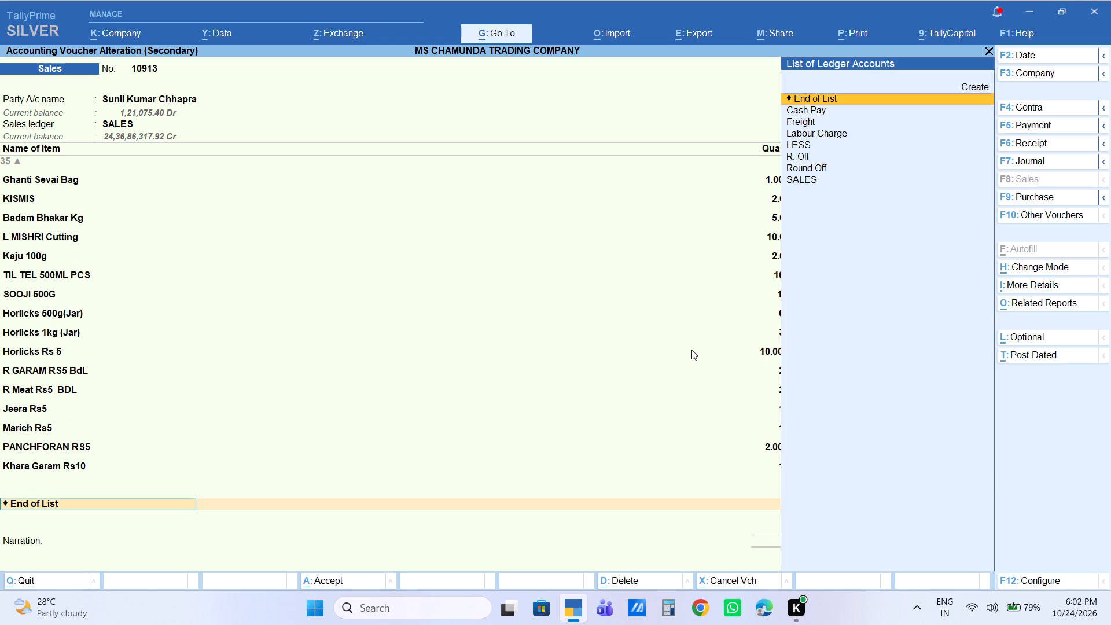
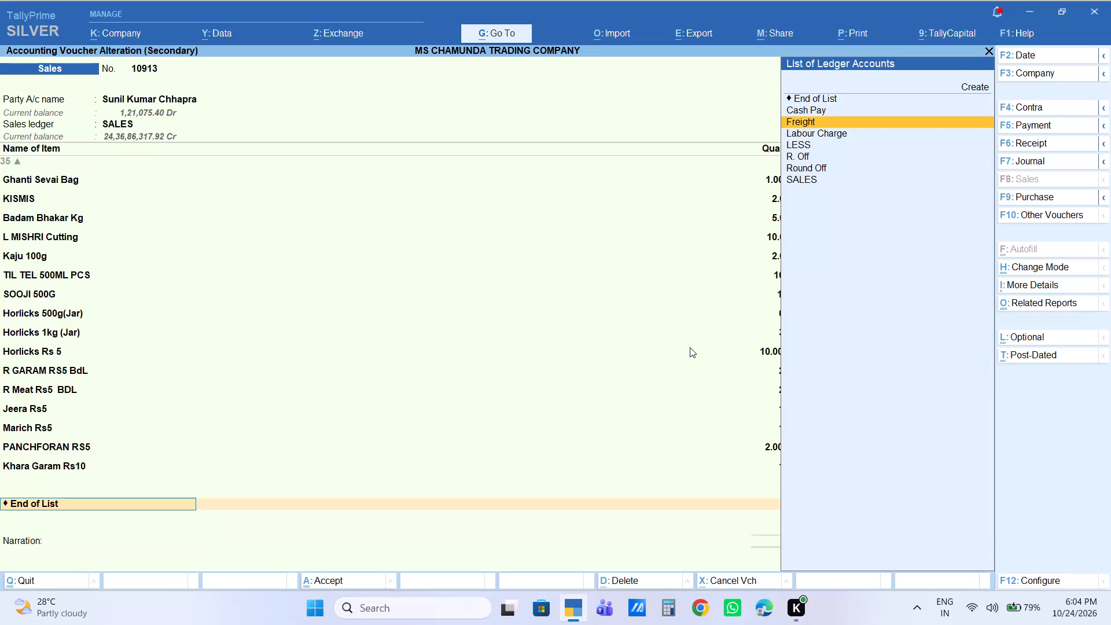
Add a Labour Charge line of 180 below the items of sales voucher 10913.
key(Return)
key(Return)
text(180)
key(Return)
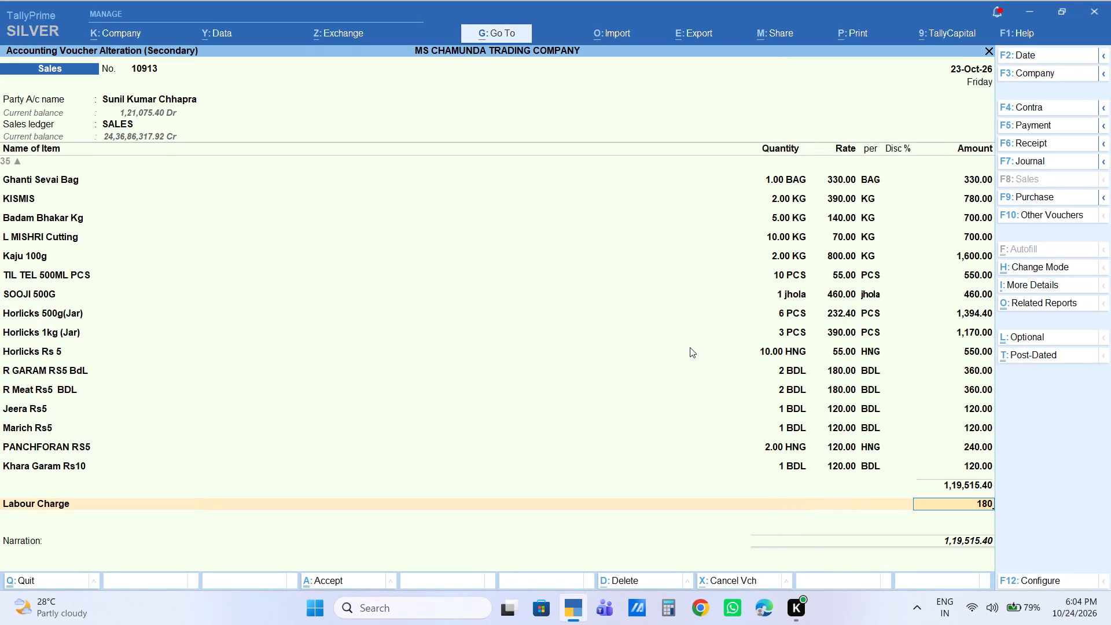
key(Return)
Close the ledger lines of voucher 10913, keep the bill-wise New Ref 10913 for the full amount, and save the voucher.
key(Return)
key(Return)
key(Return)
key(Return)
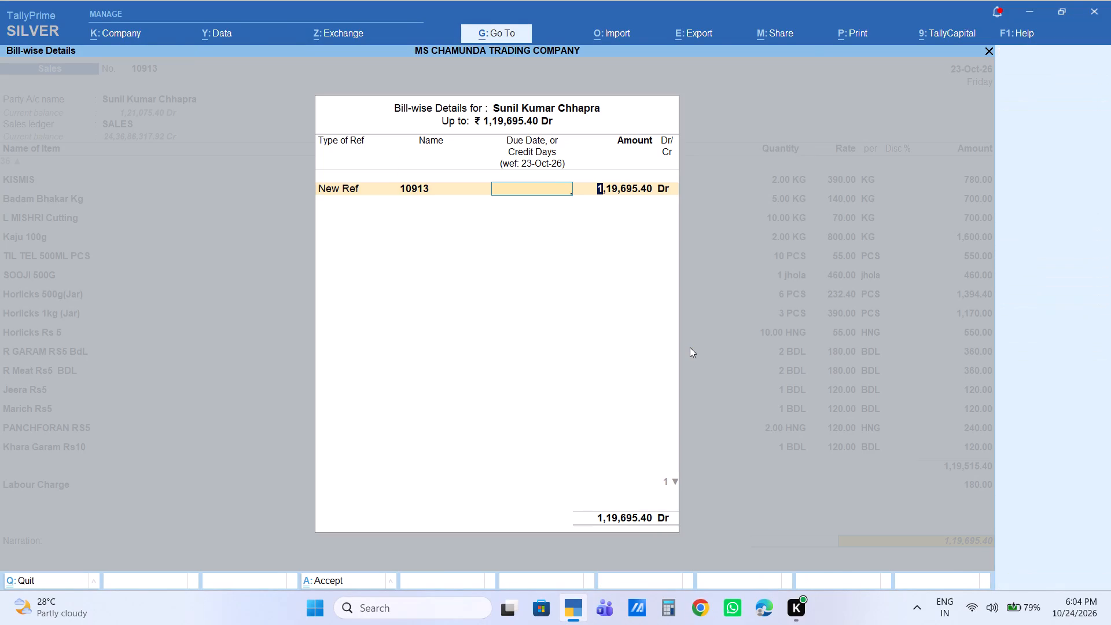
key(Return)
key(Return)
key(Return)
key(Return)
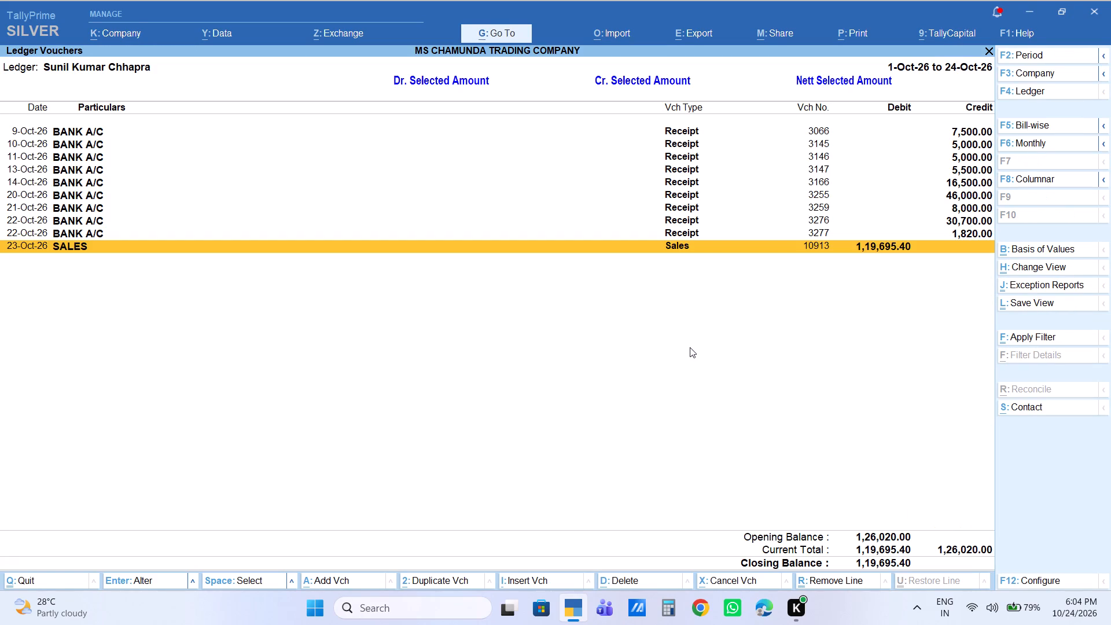
Look up the ledger vouchers of AMAN KIRANA BASUDHE, then return to the Gateway of Tally.
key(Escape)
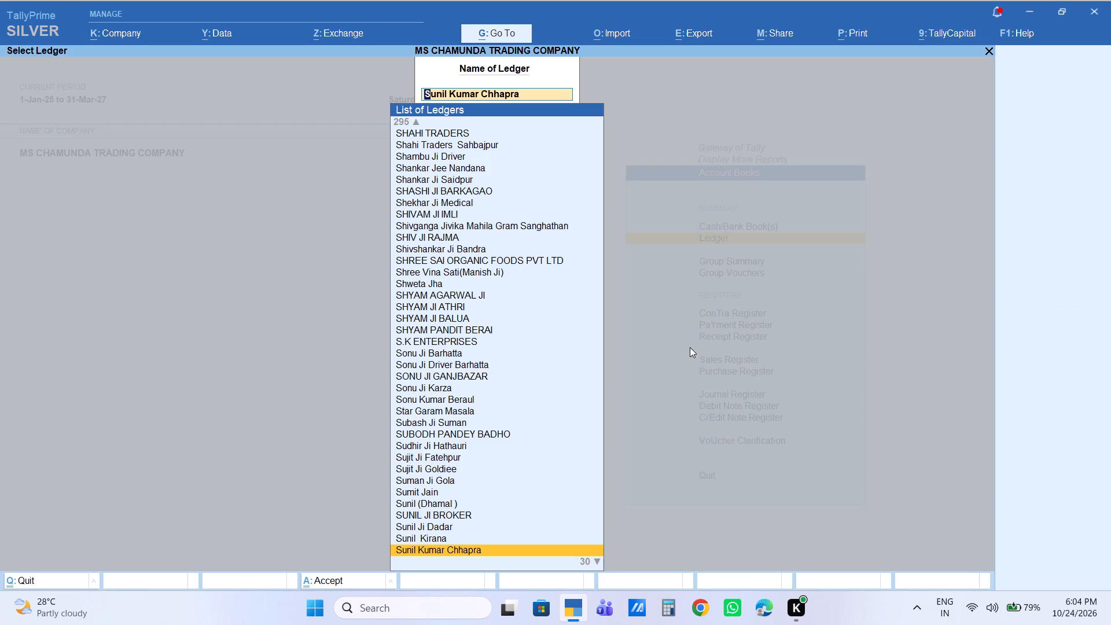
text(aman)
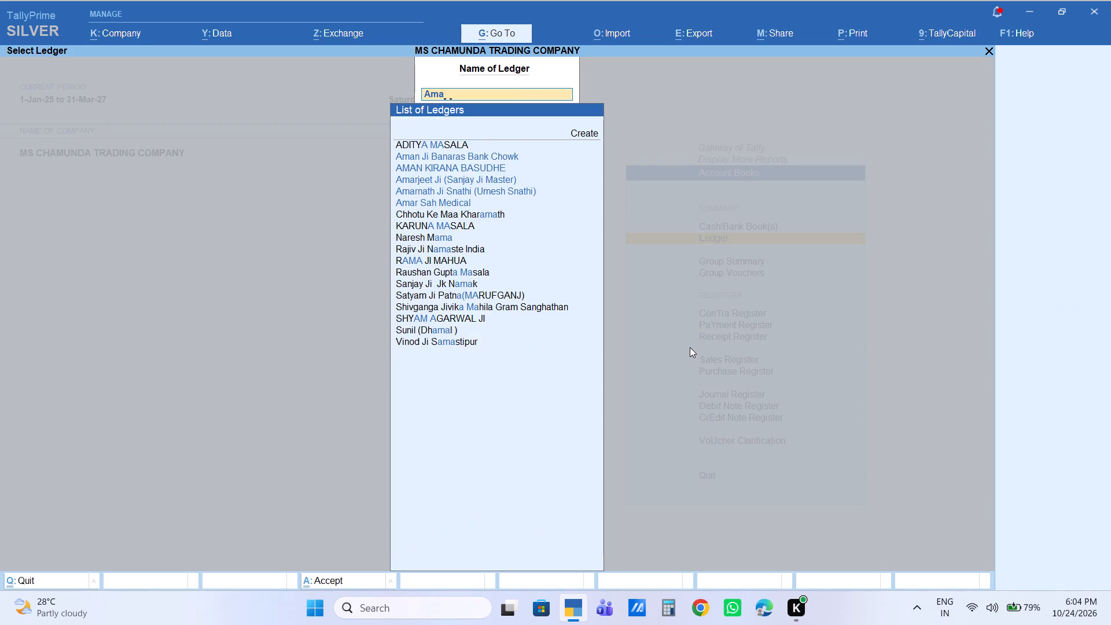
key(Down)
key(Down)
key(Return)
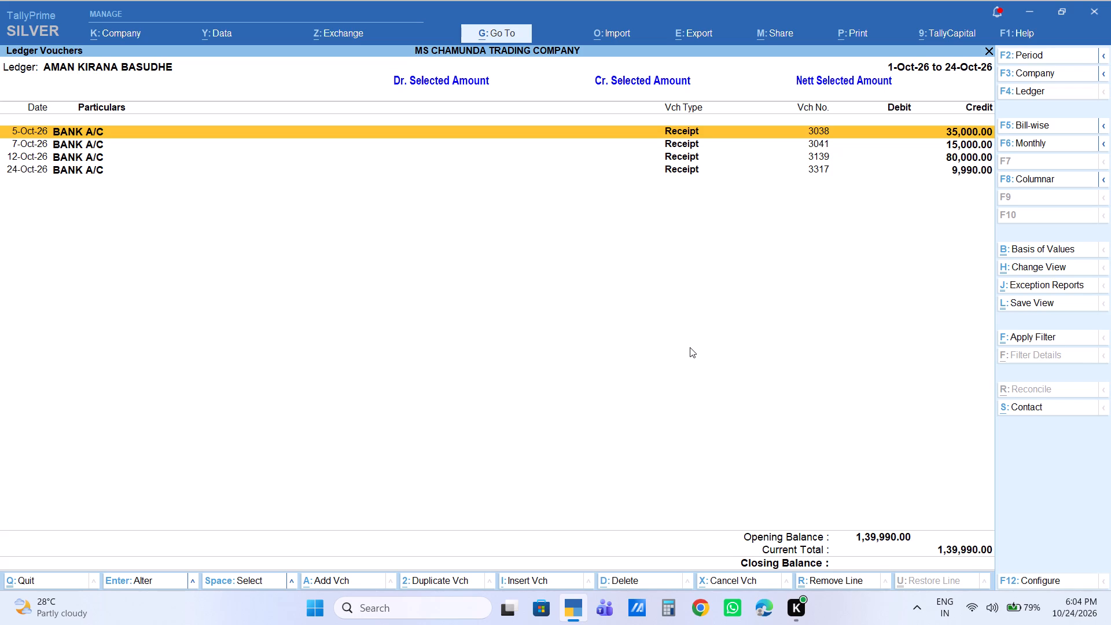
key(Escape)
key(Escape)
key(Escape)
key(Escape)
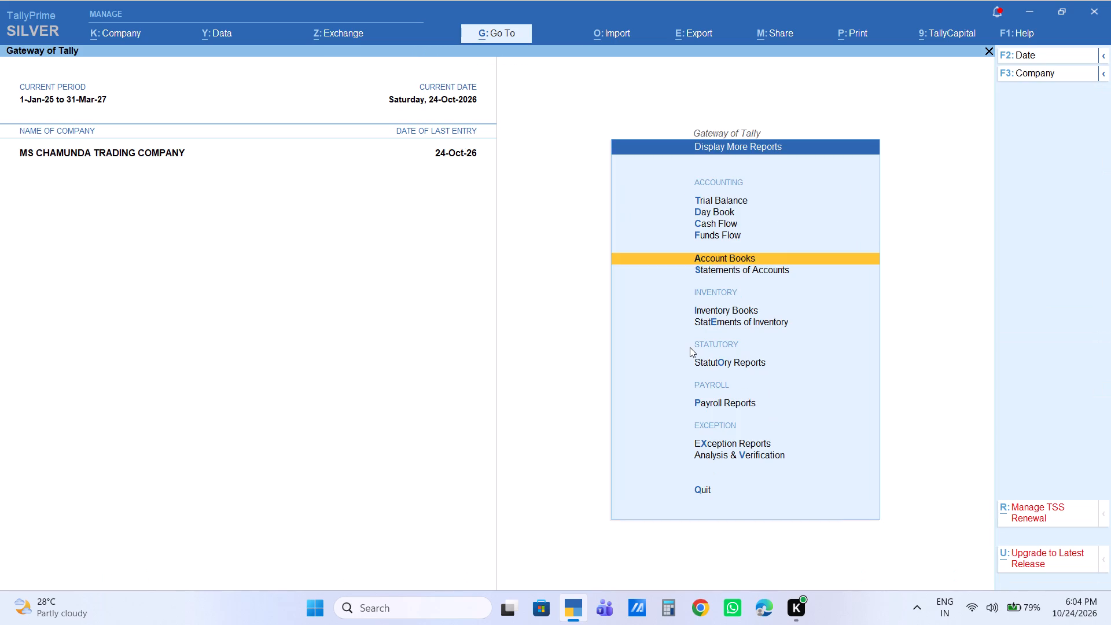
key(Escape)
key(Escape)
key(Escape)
Start a new sales voucher for party AMAN KIRANA BASUDHE with SALES as the sales ledger.
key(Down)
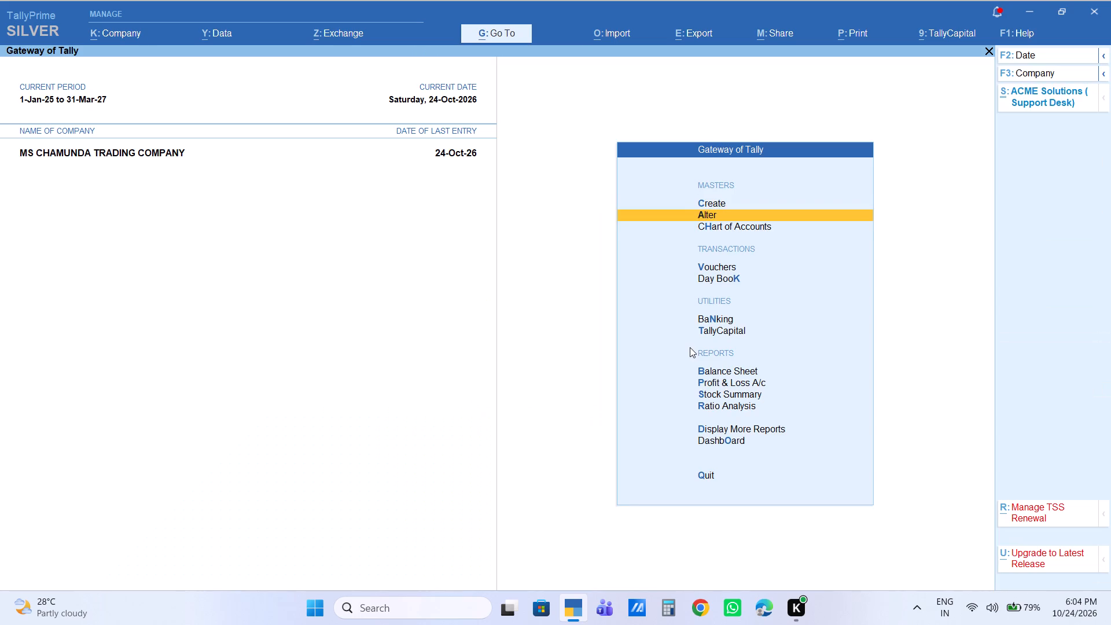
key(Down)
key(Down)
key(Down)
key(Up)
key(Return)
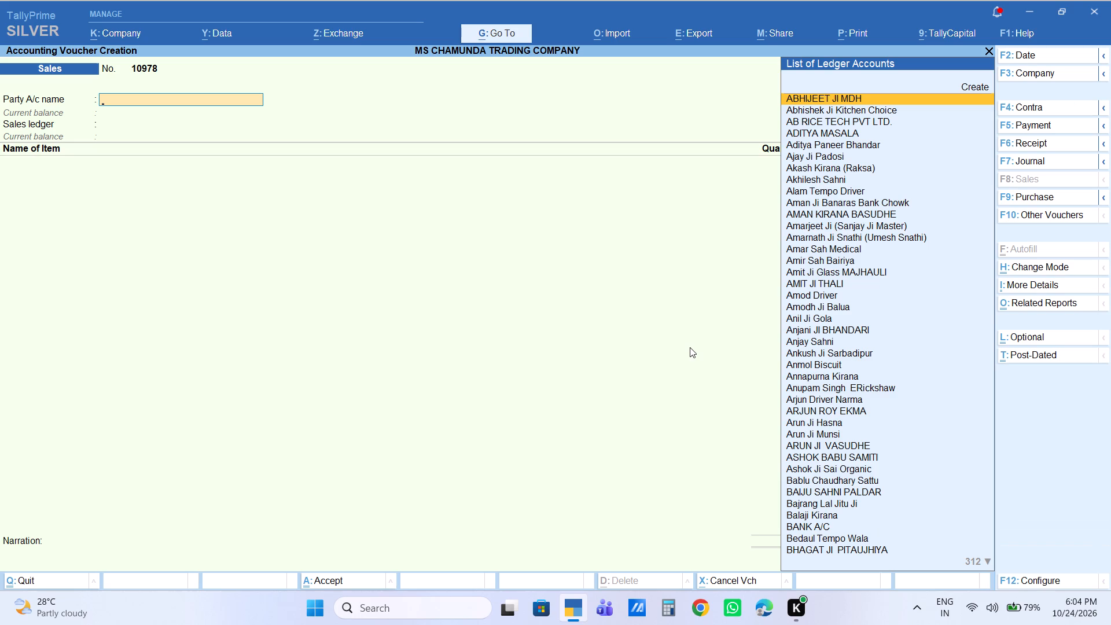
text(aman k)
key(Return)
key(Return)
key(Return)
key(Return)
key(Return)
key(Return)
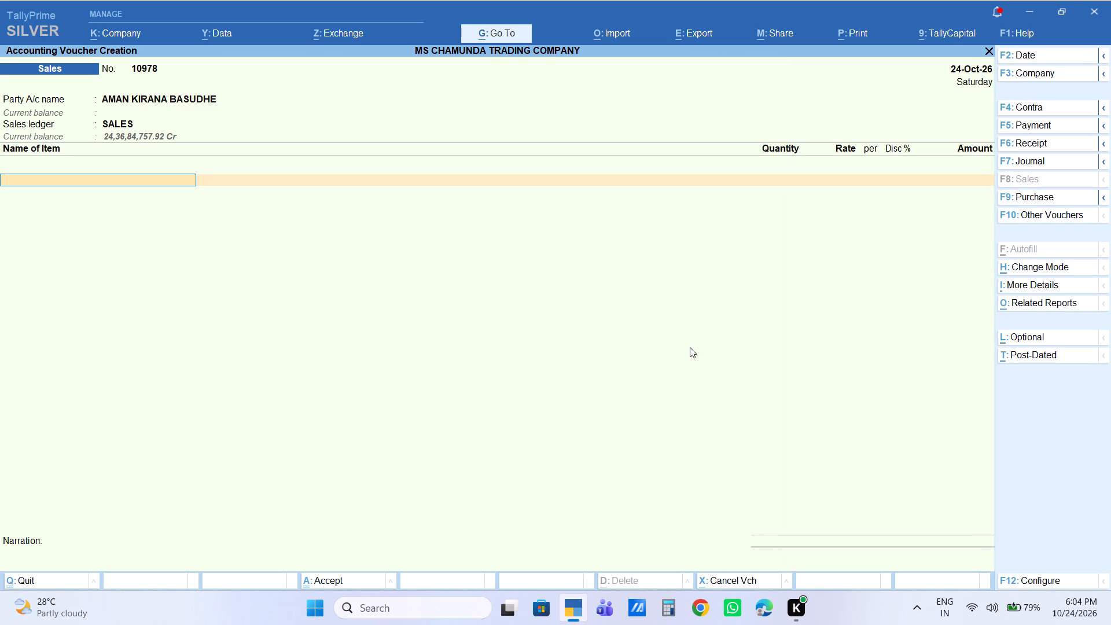
Add the item CHINI SF 50kg with a quantity of 6 bags at the rate of 2,800.
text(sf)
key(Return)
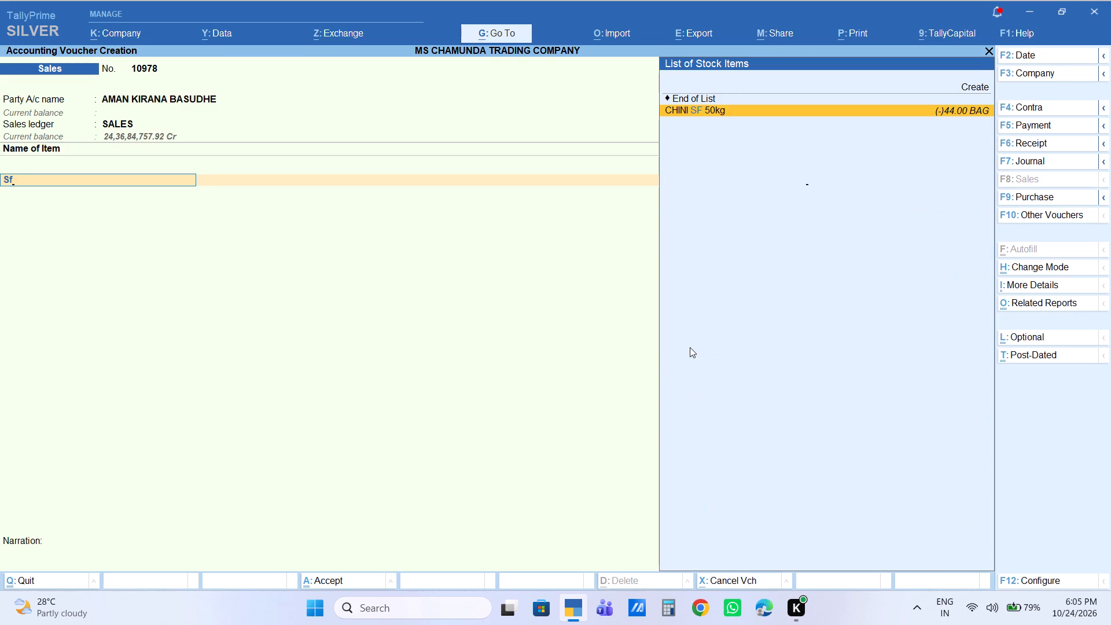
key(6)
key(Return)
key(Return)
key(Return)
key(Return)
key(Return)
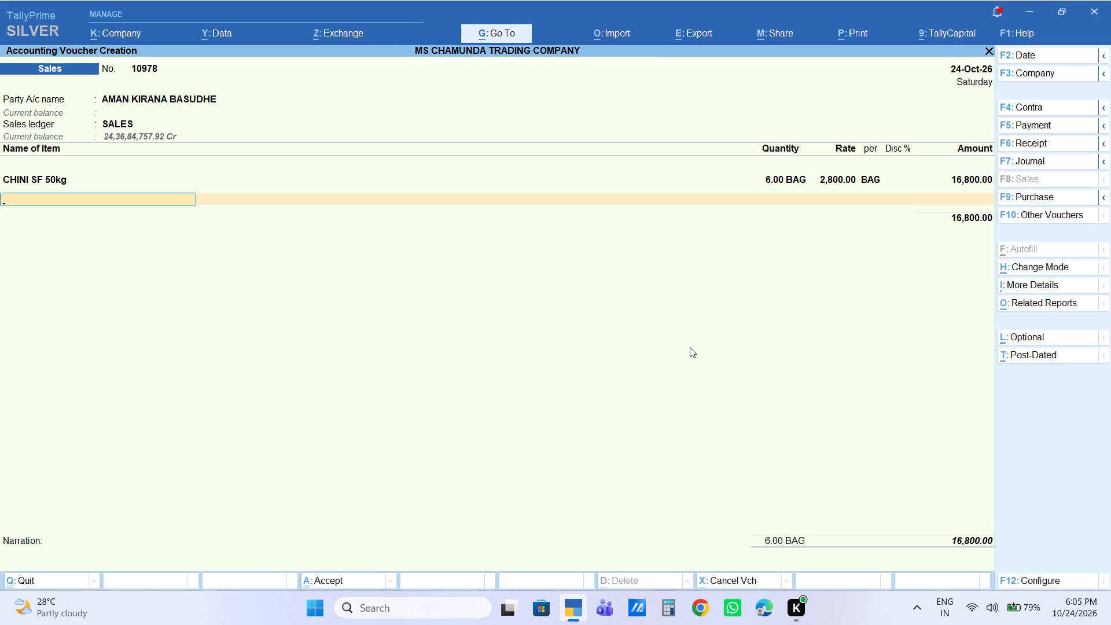
Add the item Annapurna NAMAK 1KG with a quantity of 2 bags at the rate of 280.
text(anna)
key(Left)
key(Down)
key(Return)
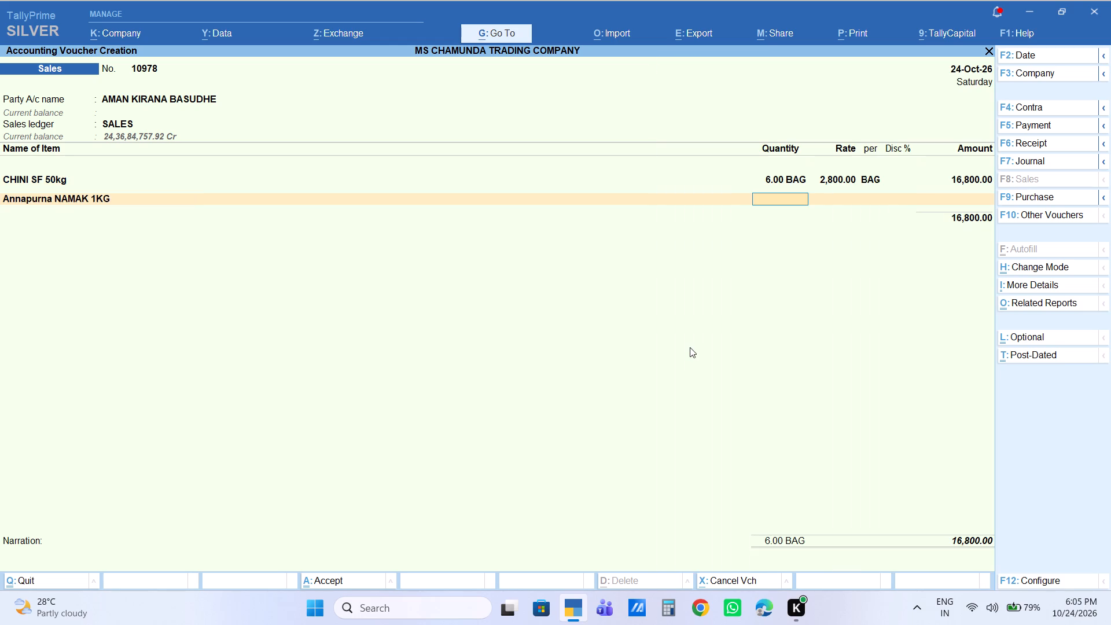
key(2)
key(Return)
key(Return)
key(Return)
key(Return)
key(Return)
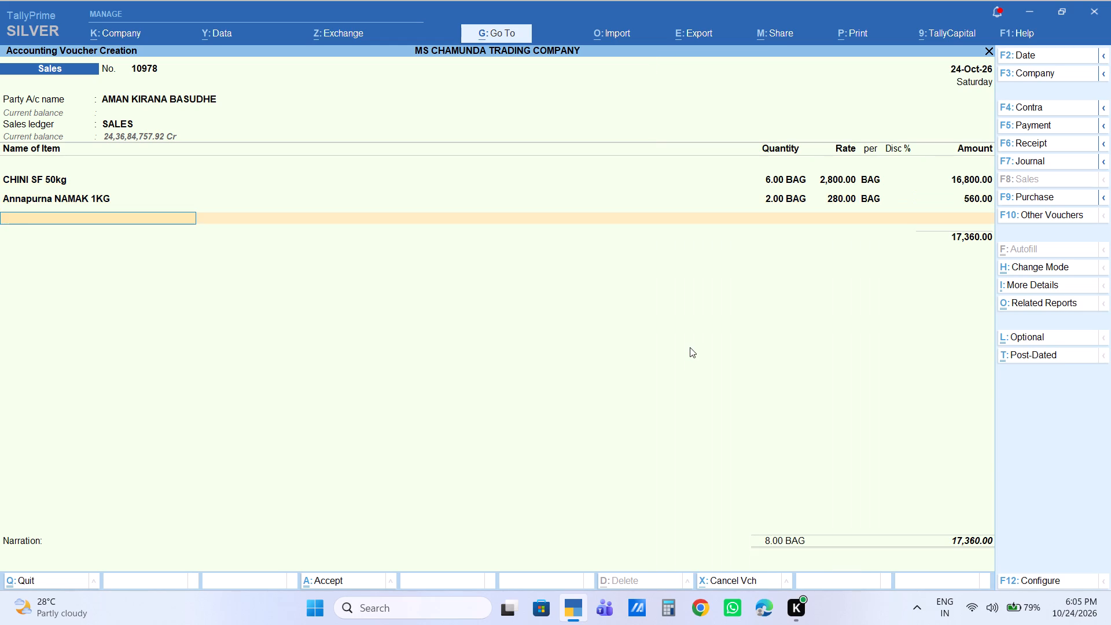
Add the item TATA Namak 1kg Bag with a quantity of 1 bag at the rate of 1,350.
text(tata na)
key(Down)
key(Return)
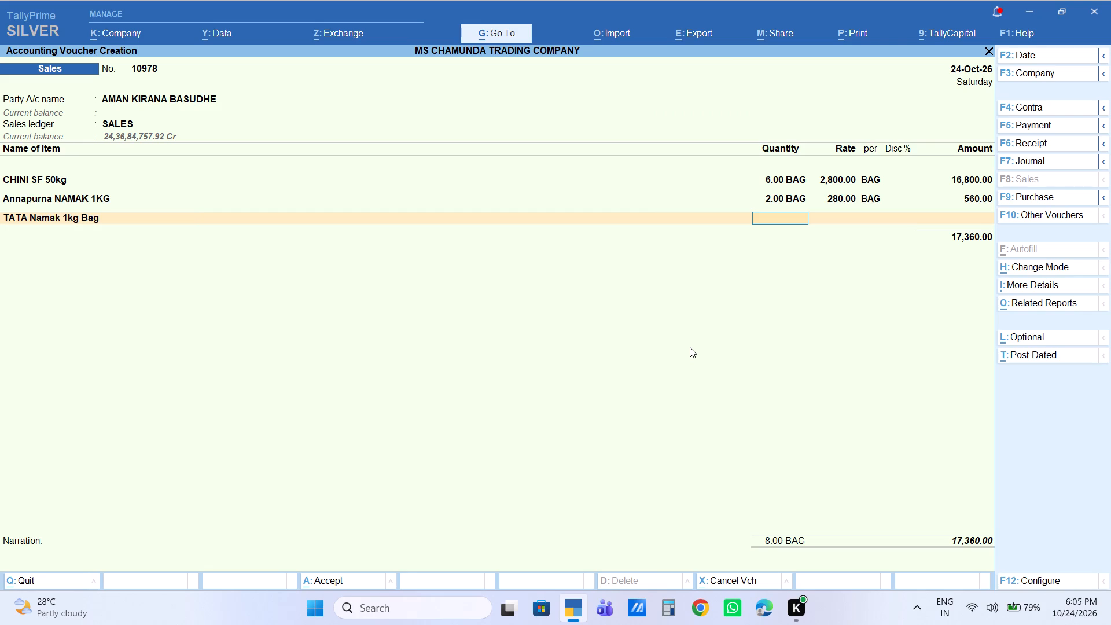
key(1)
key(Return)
key(Return)
key(Return)
key(Return)
key(Return)
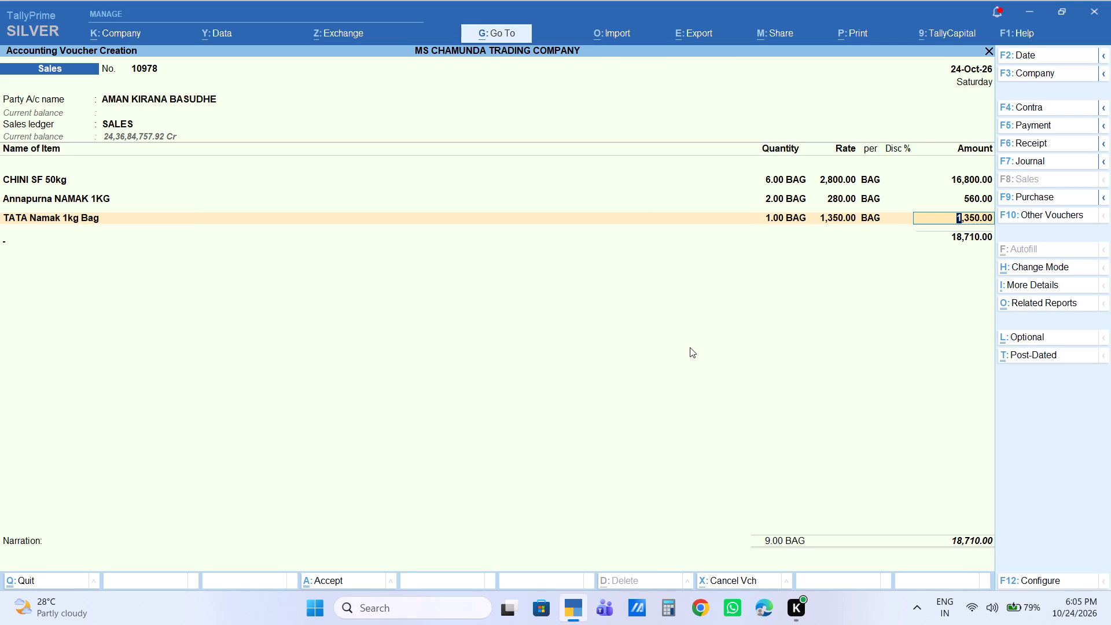
Add the item GOOD LITE 1KG with a quantity of 6 bags at the rate of 190.
text(goo)
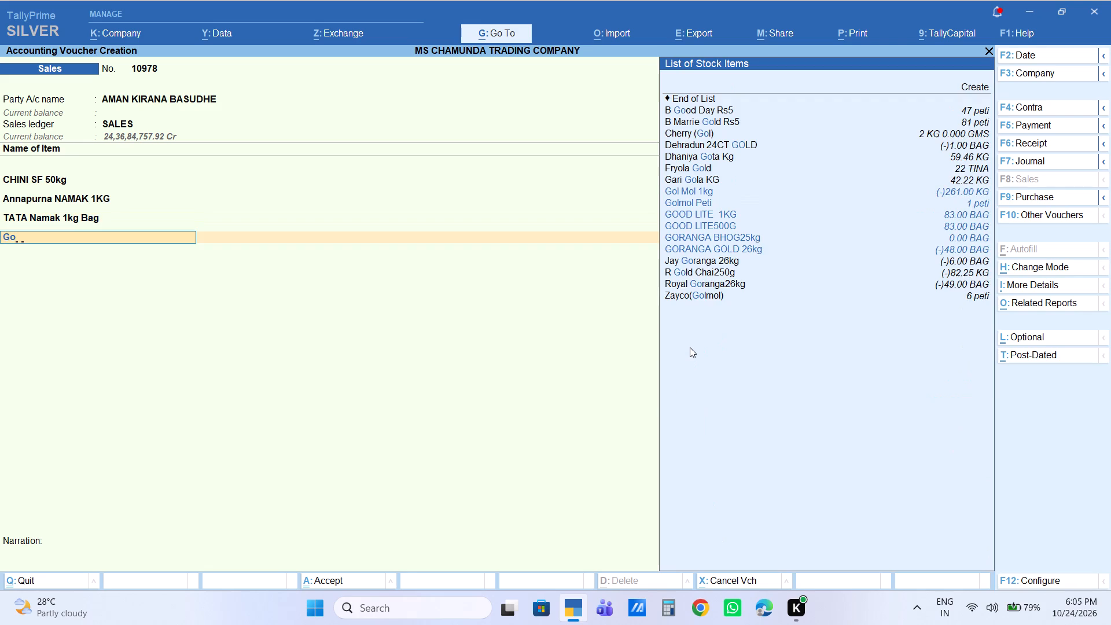
key(Down)
key(Return)
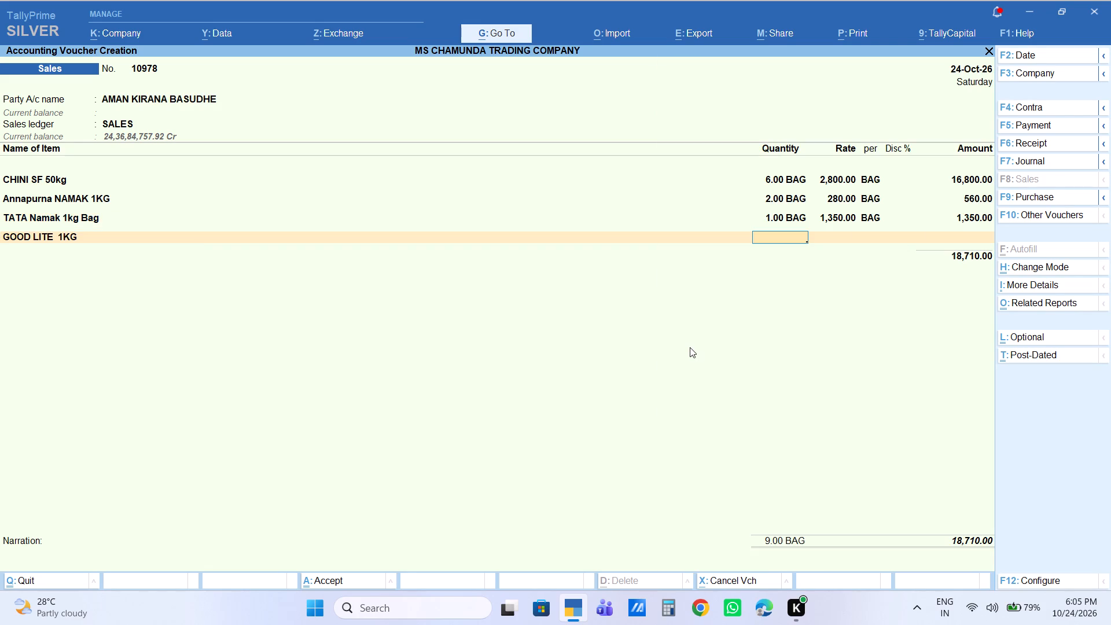
key(6)
key(Return)
key(Return)
key(Return)
key(Return)
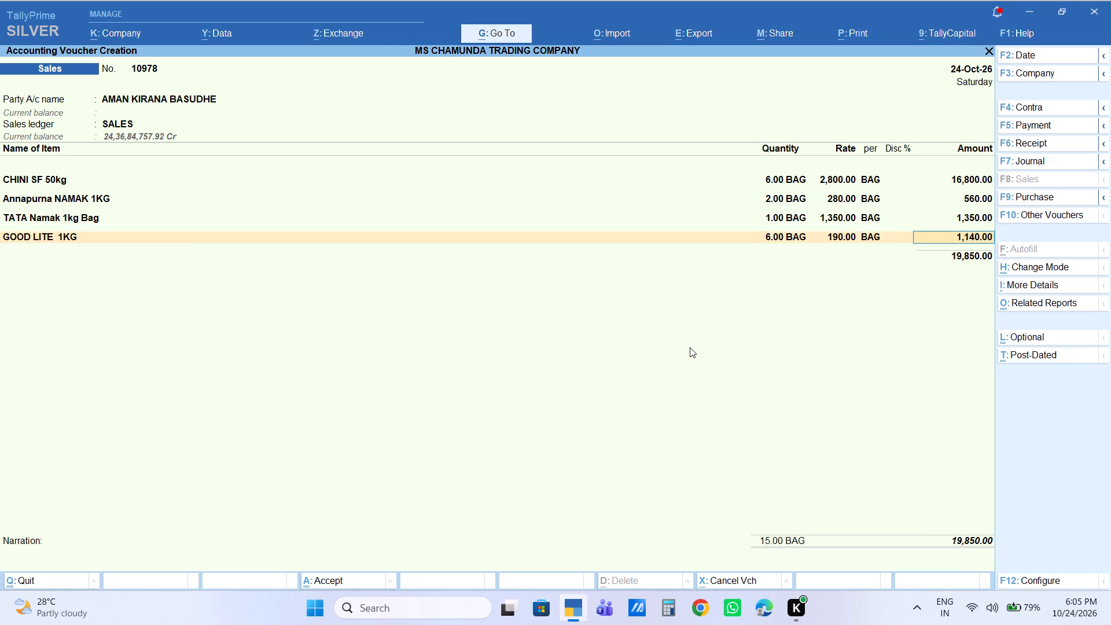
key(Return)
Add the item Aanand Aata 5kg with a quantity of 1 bag at the rate of 1,050.
text(aat)
key(Down)
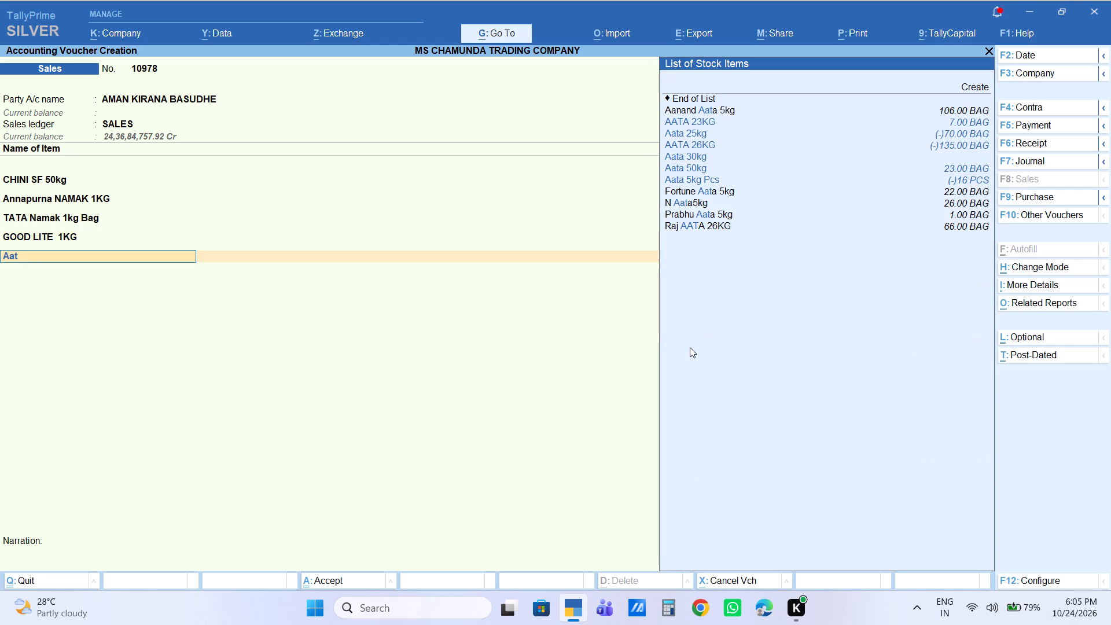
key(Up)
key(Return)
key(1)
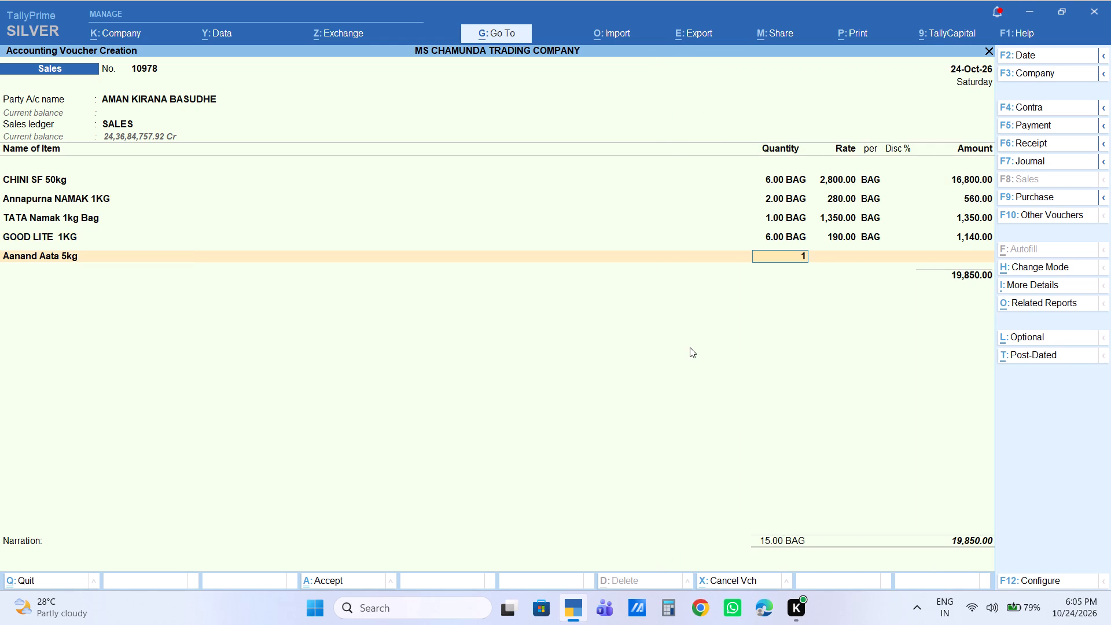
key(Return)
key(Return)
key(Return)
key(Return)
key(Return)
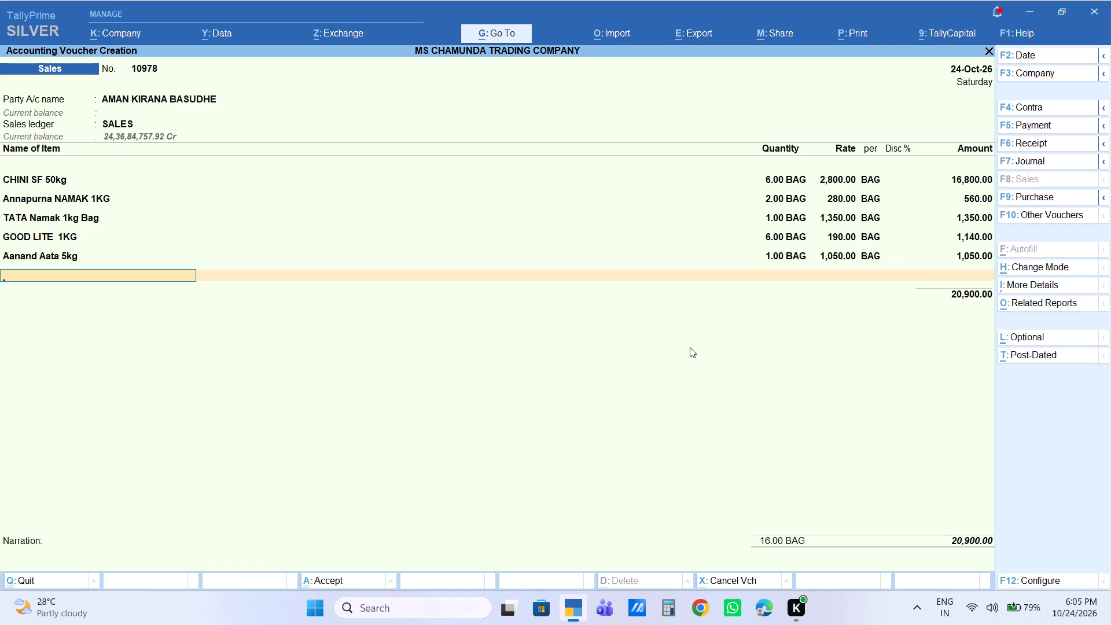
Add the item Soyabin 20kg with a quantity of 1 bag at the rate of 1,440.
text(soyabi)
key(Down)
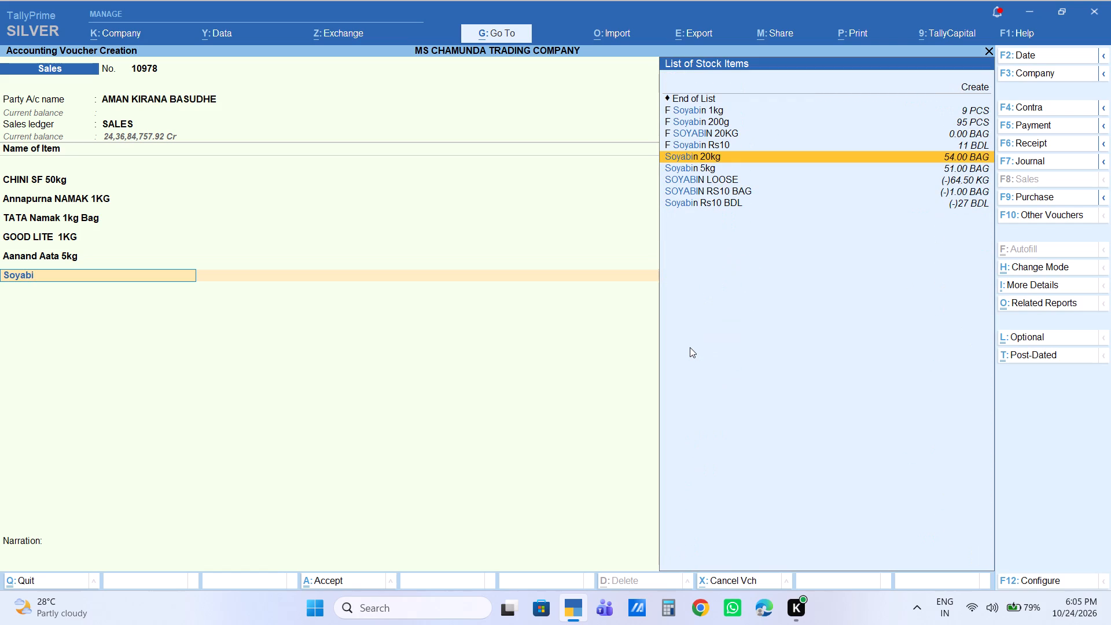
key(Return)
key(1)
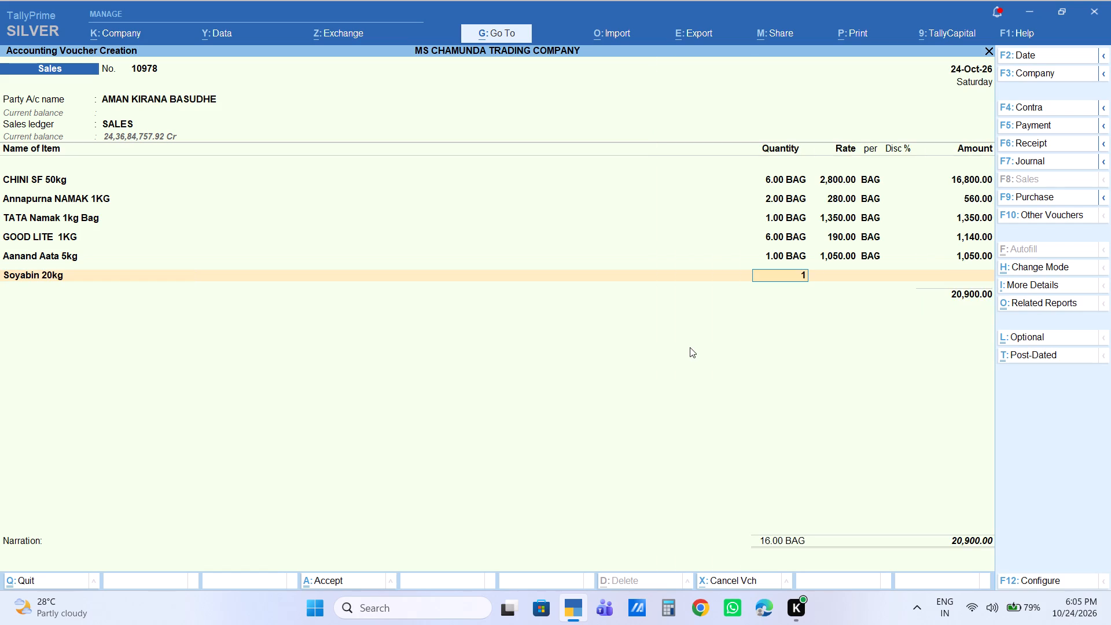
key(Return)
key(Return)
key(Return)
key(Return)
key(Return)
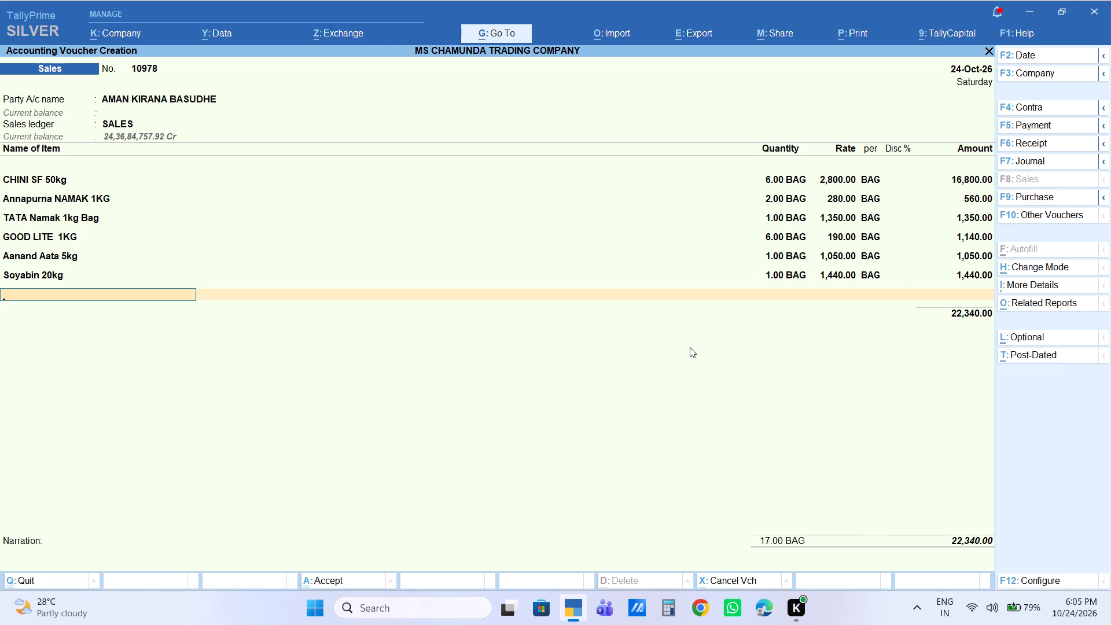
Add the item CHANA 30KG with a quantity of 1 bag at the rate of 2,400.
text(chana)
key(Down)
key(Return)
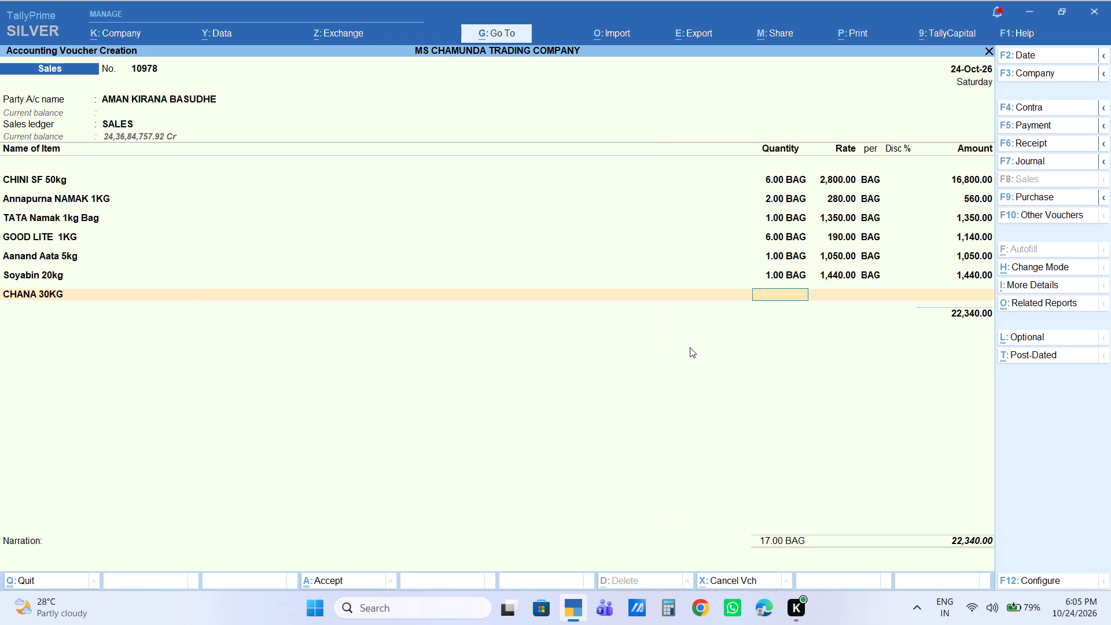
key(1)
key(Return)
key(Return)
key(Return)
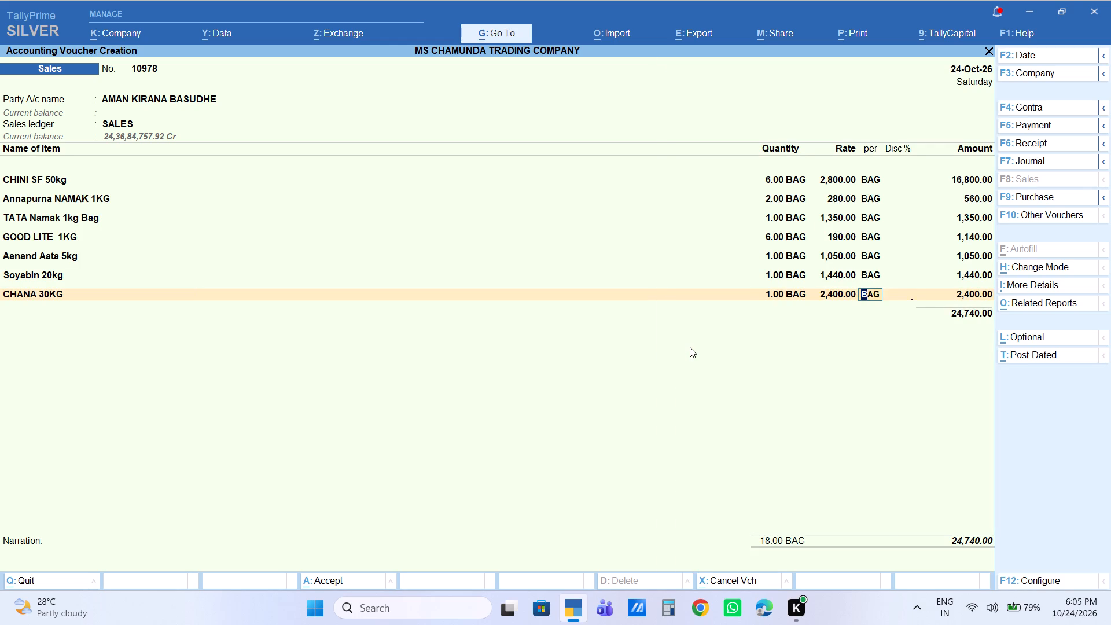
key(Return)
key(Return)
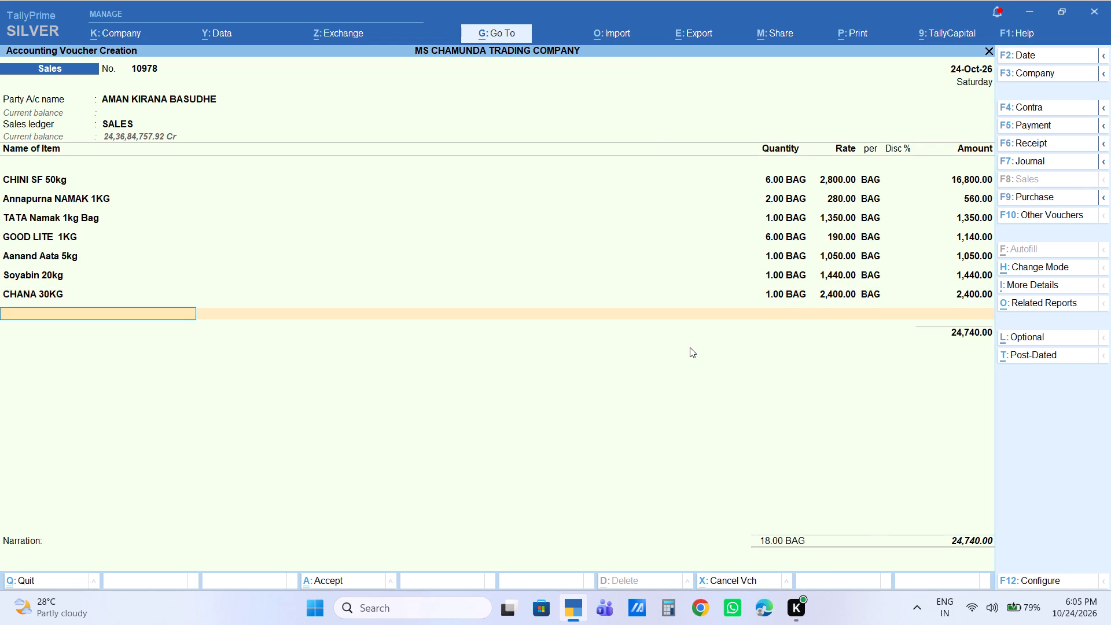
Add the item MASOOR DAL 30kg with a quantity of 1 bag at the rate of 2,130.
text(mas)
text(oo)
key(Down)
key(Return)
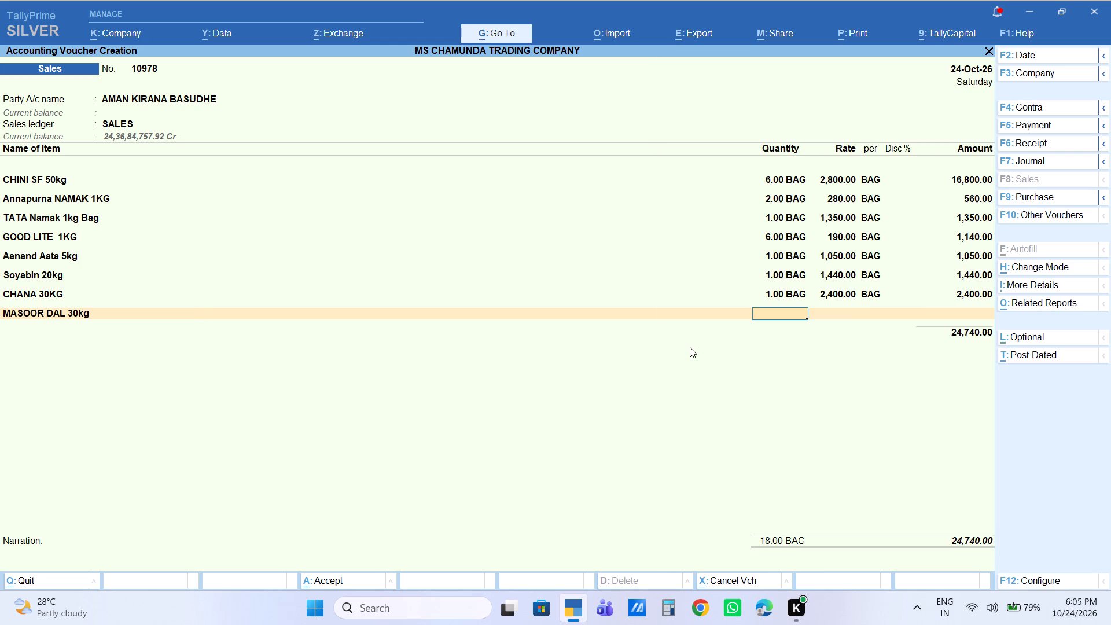
key(1)
key(Return)
key(Return)
key(Return)
key(Return)
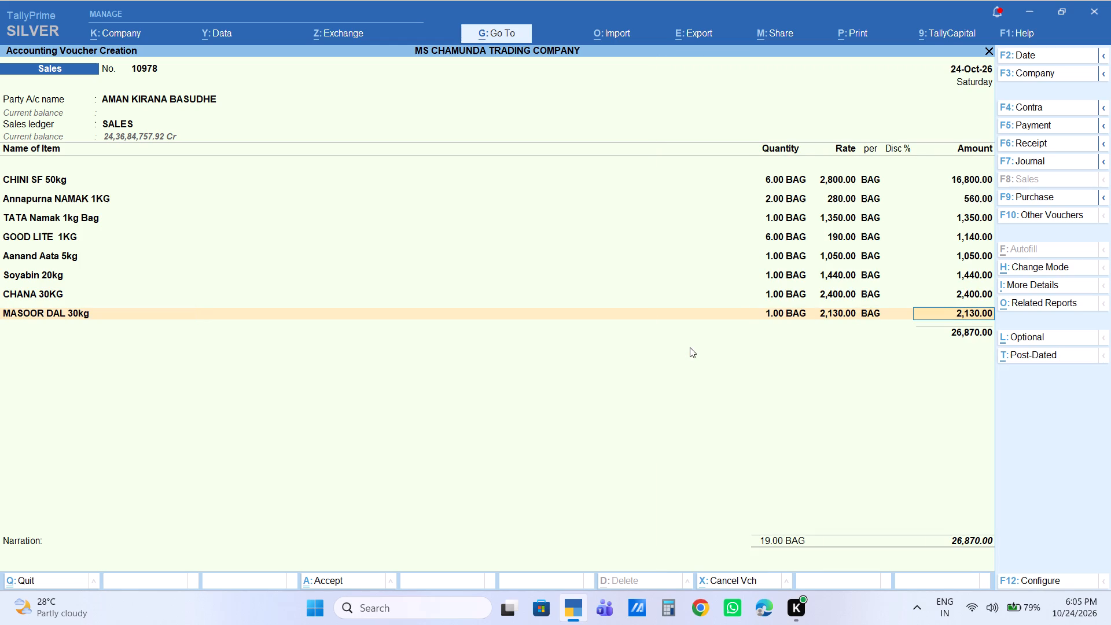
key(Return)
Add the item CHURA 23KG with a quantity of 2 bags at the rate of 850.
text(chura 23)
key(Return)
key(2)
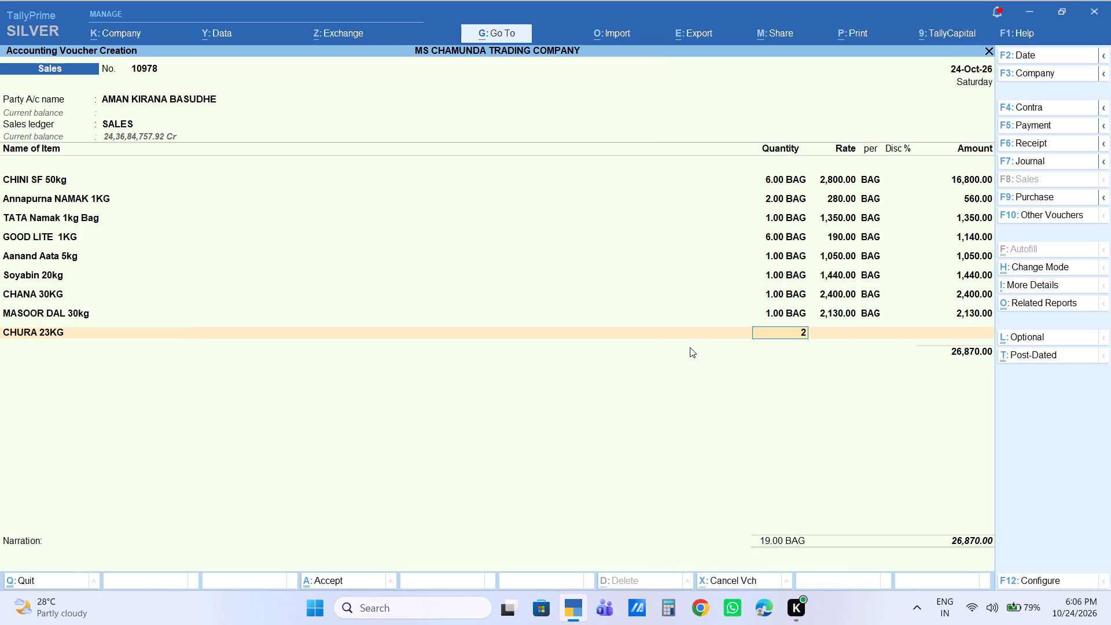
key(Return)
key(Return)
key(Return)
key(Return)
key(Return)
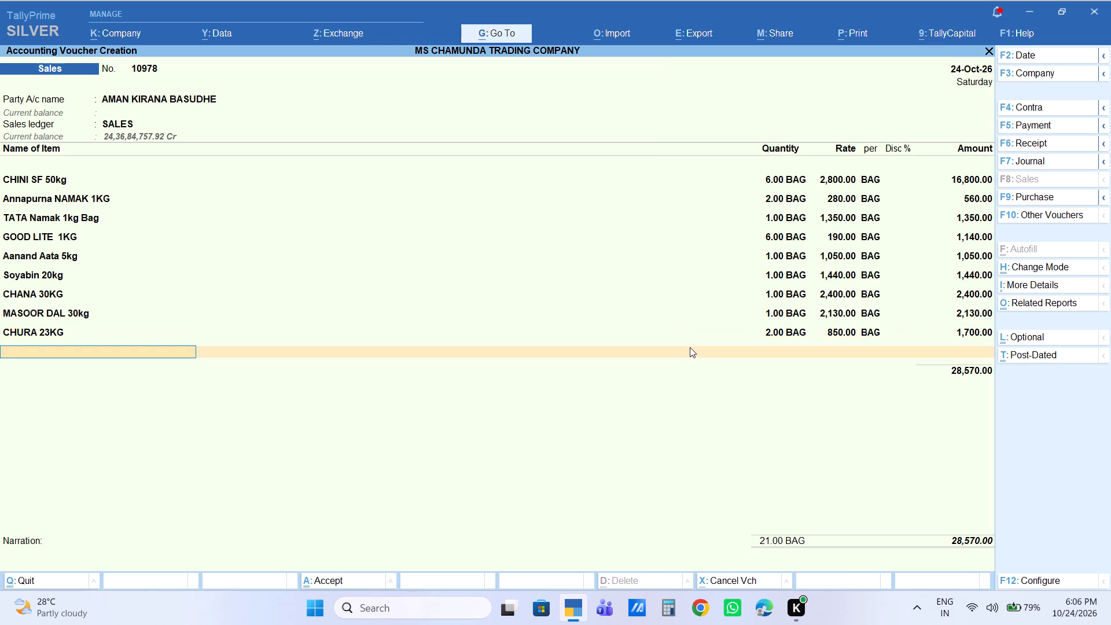
Add the item SALONI 1L PETI with a quantity of 5 peti at the rate of 3,040.
text(salonui1)
key(Down)
key(Down)
key(Down)
key(Return)
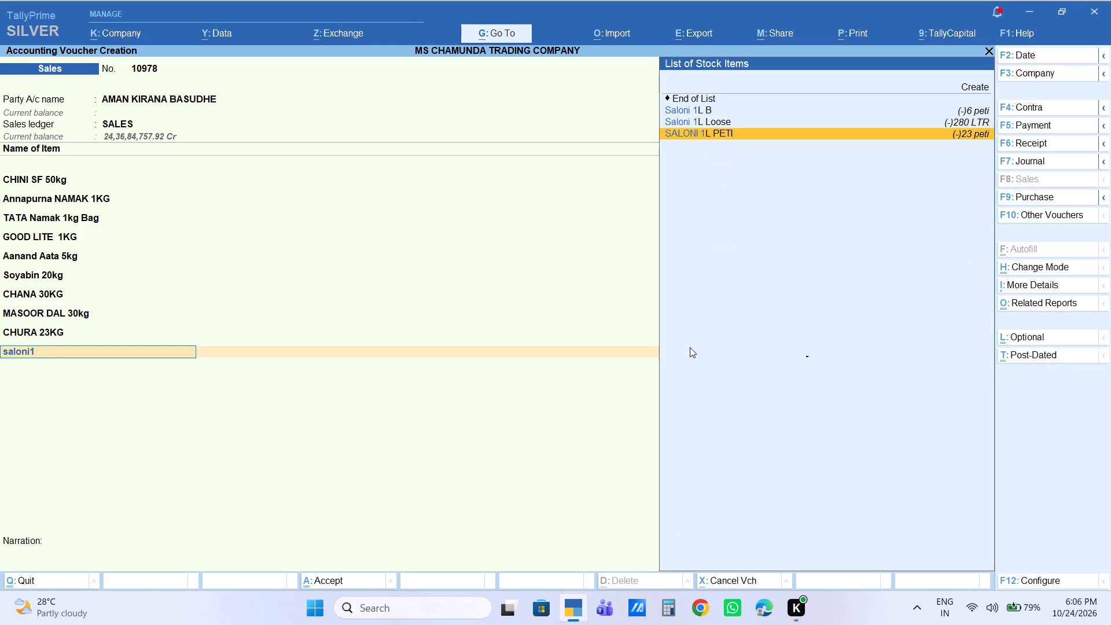
key(5)
key(Return)
key(Return)
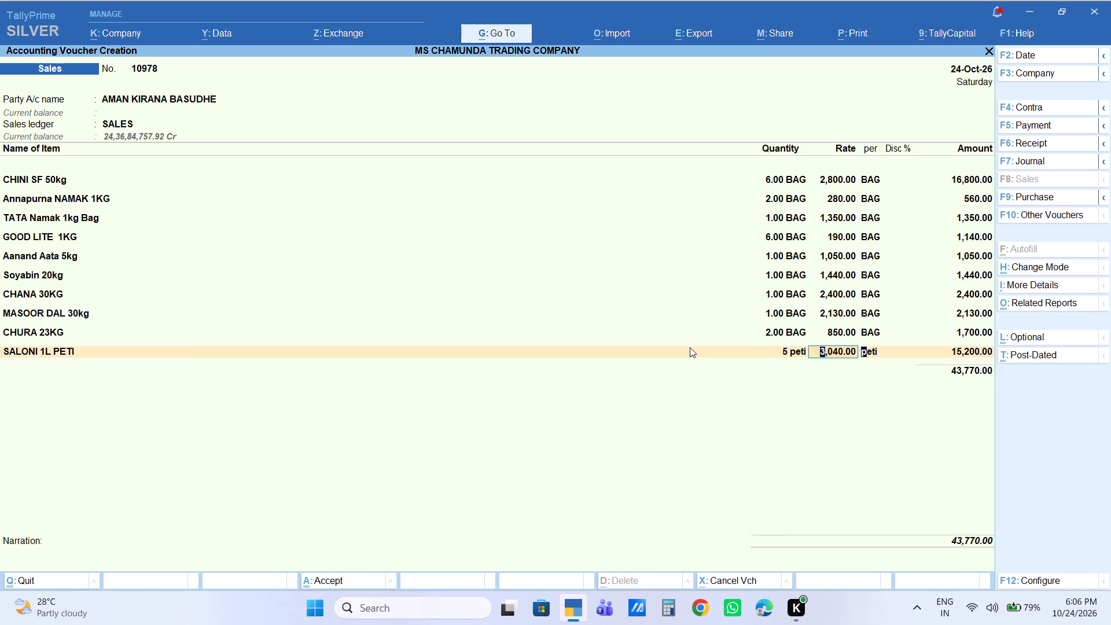
key(Return)
key(Return)
key(Return)
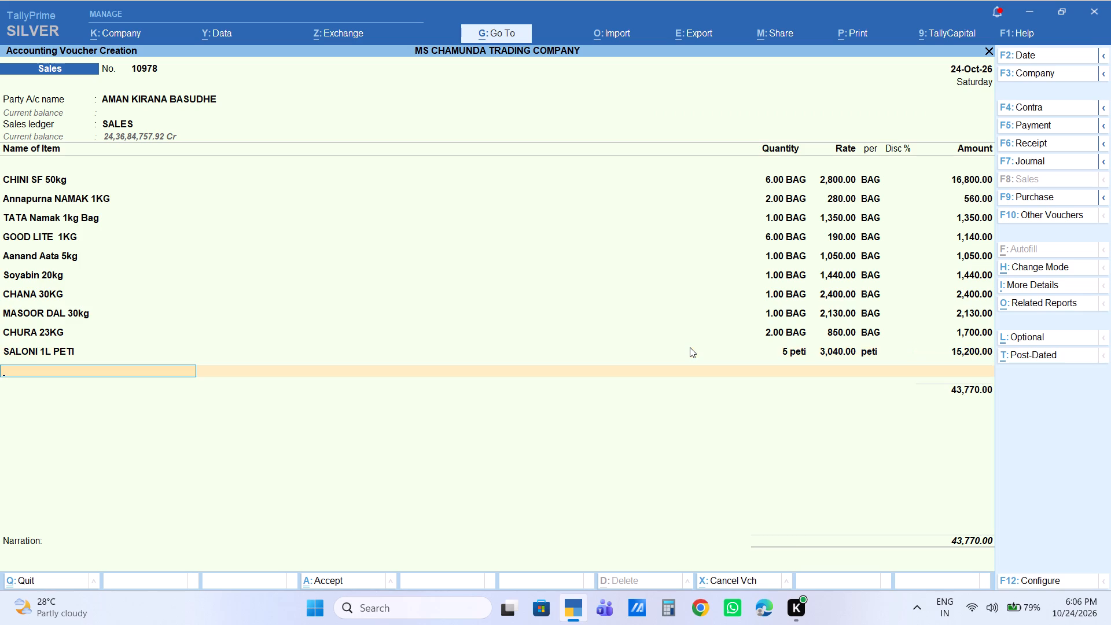
Add the item SALONI 500ML PETI with a quantity of 2 peti at the rate of 3,450.
text(saloni)
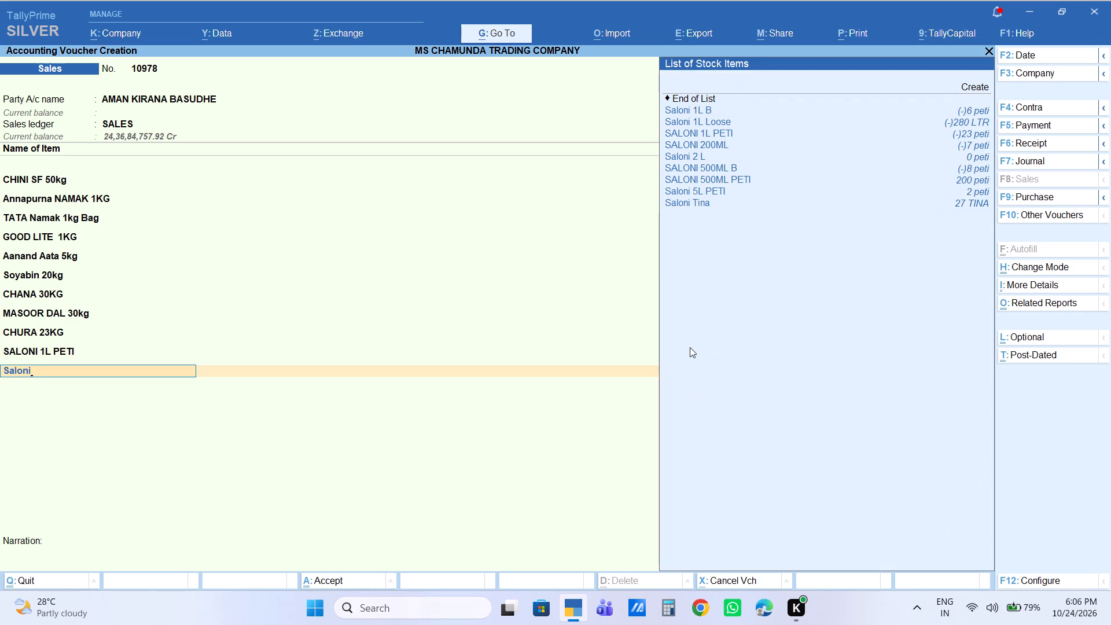
text(50)
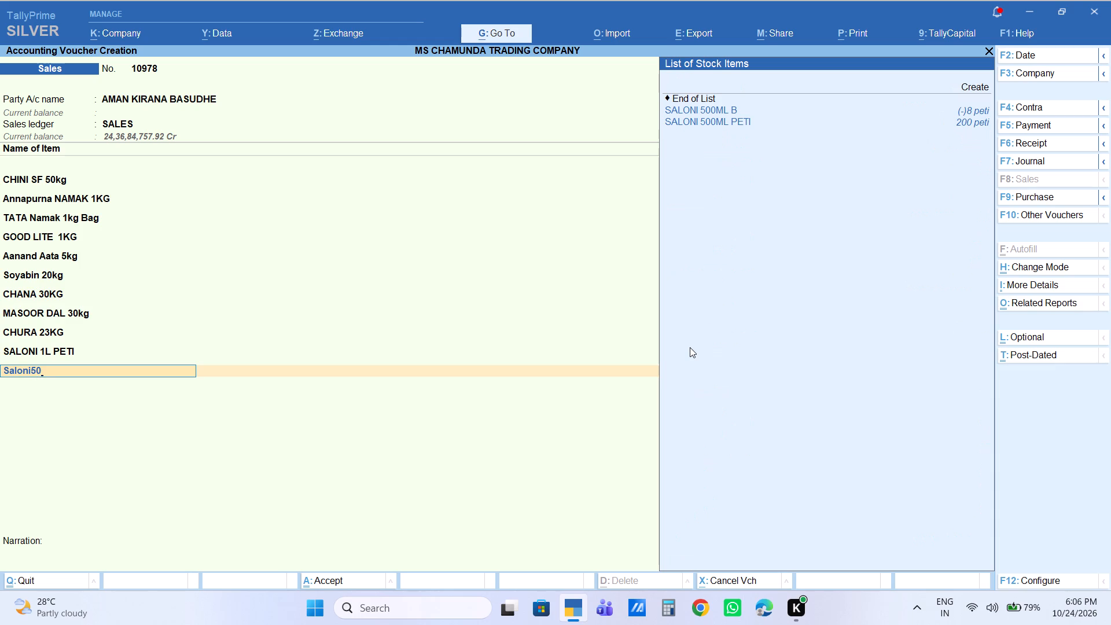
key(Down)
key(Down)
key(Return)
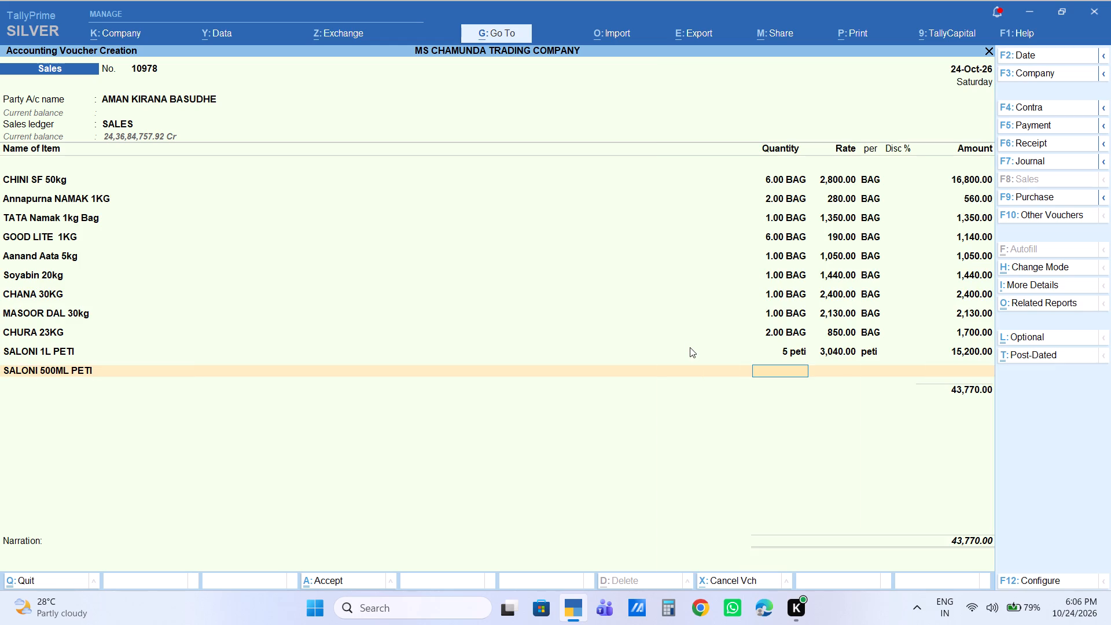
key(2)
key(Return)
key(Return)
key(Return)
key(Return)
key(Return)
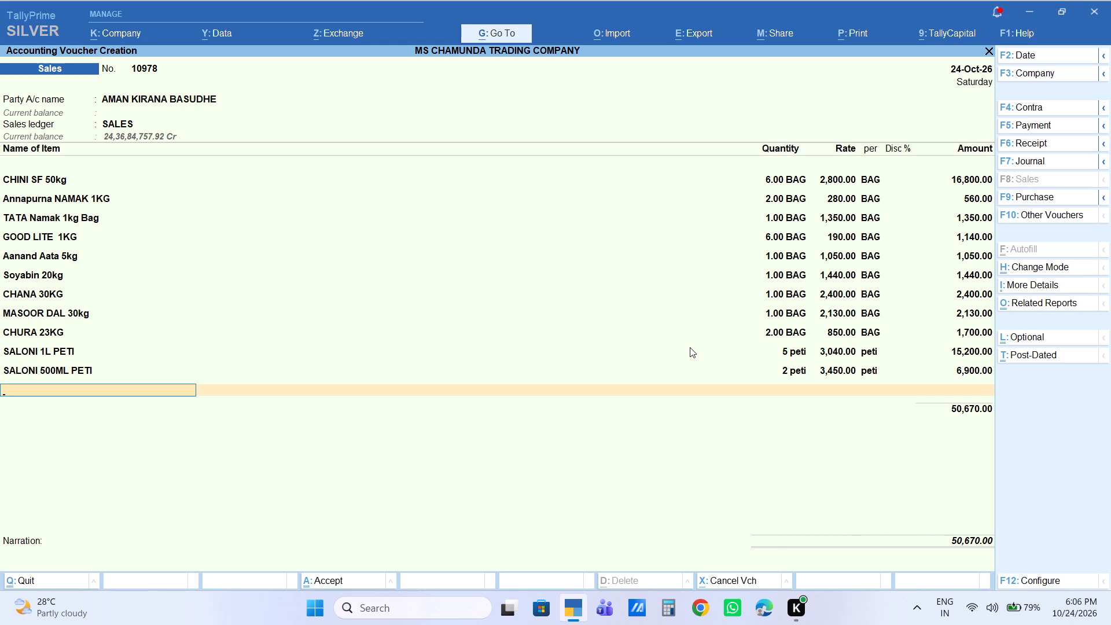
Add the item SONAMOTI 20kg with a quantity of 6 bags at the rate of 630.
text(sonamo)
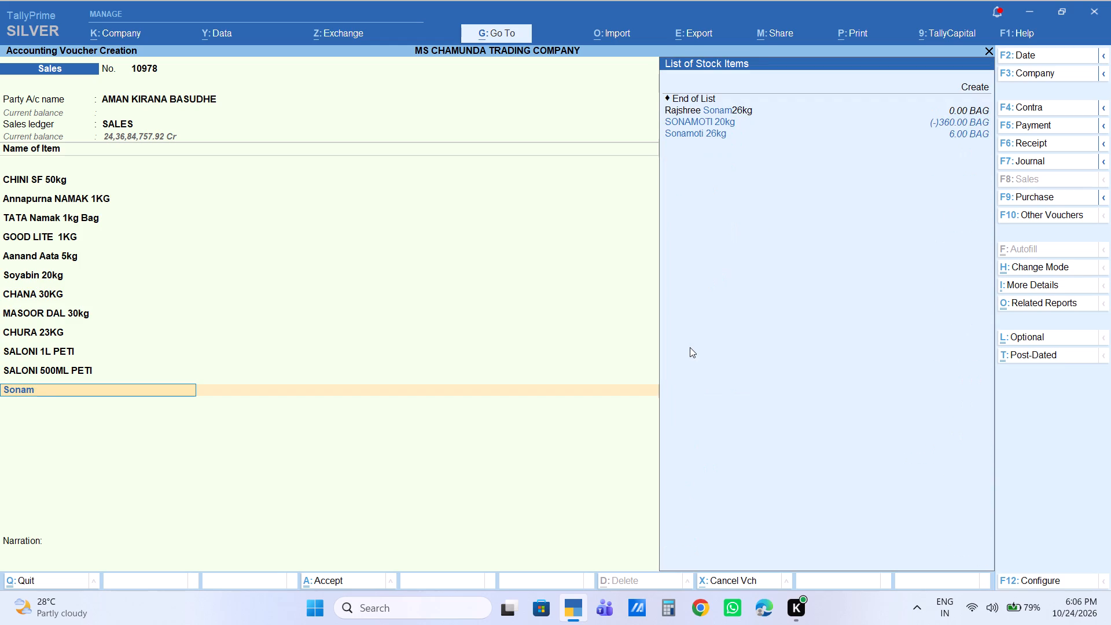
key(Down)
key(Return)
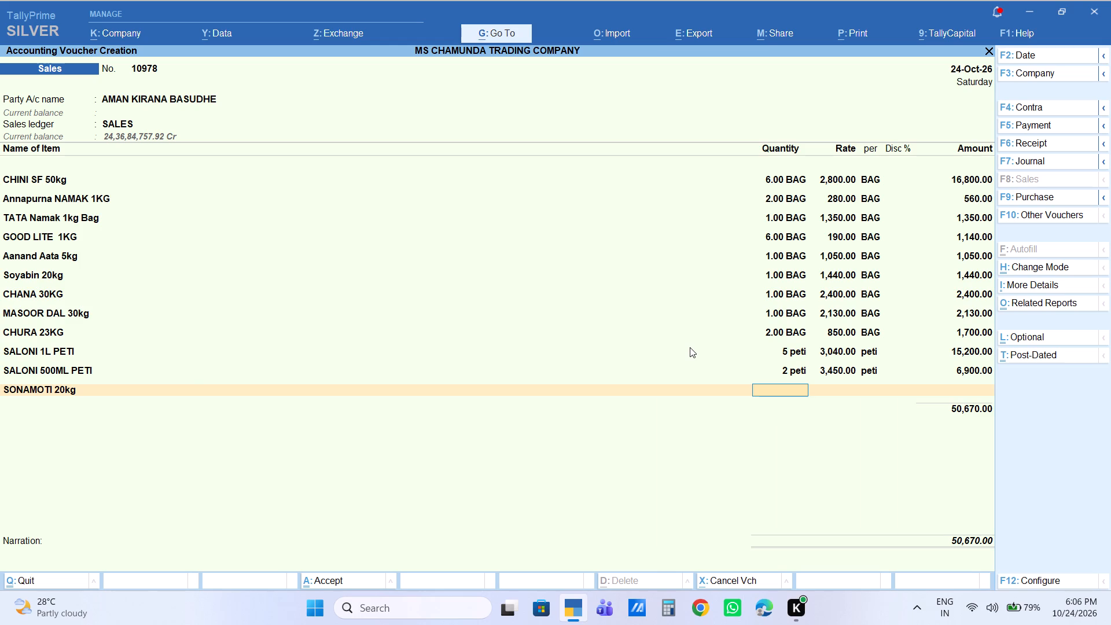
key(6)
key(Return)
key(Return)
key(Return)
key(Return)
key(Return)
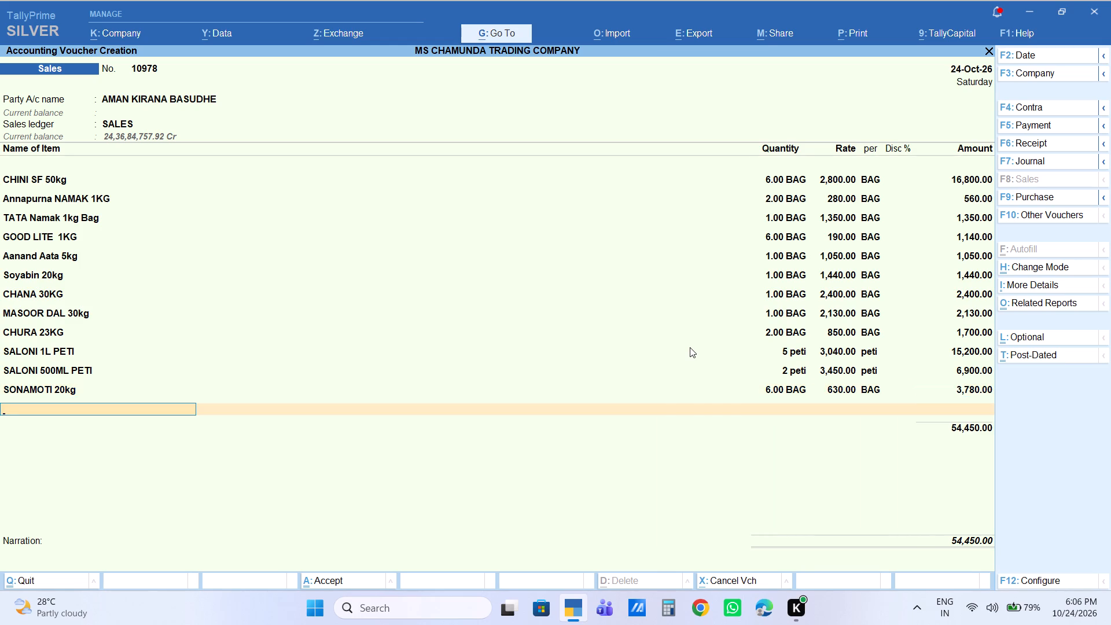
Add the item 4094 25kg with a quantity of 4 bags at the rate of 1,050.
text(4094)
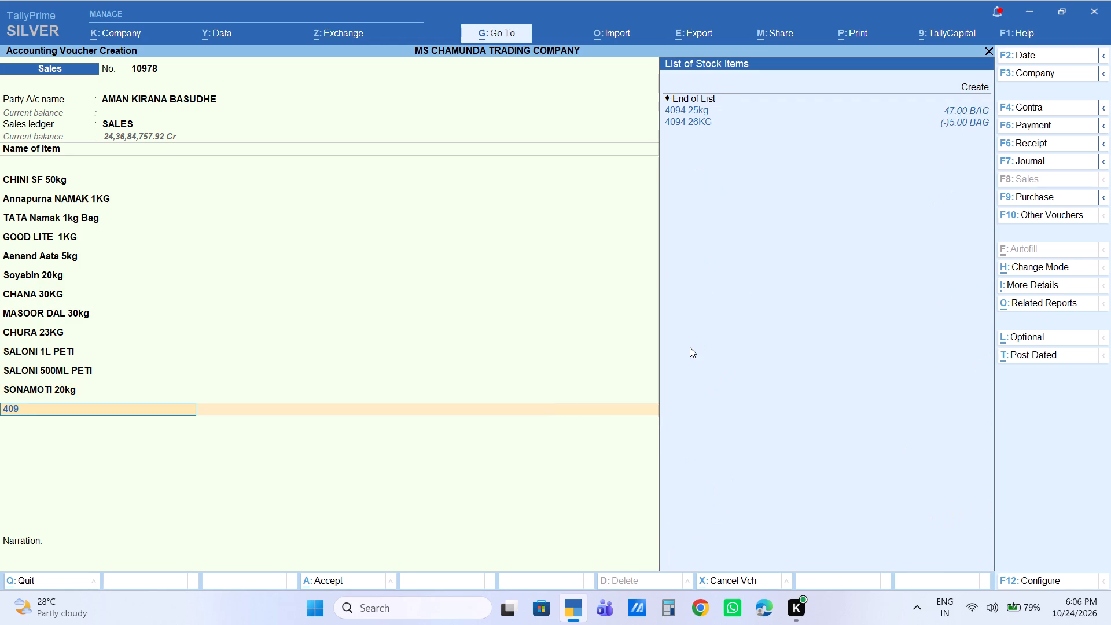
key(Down)
key(Return)
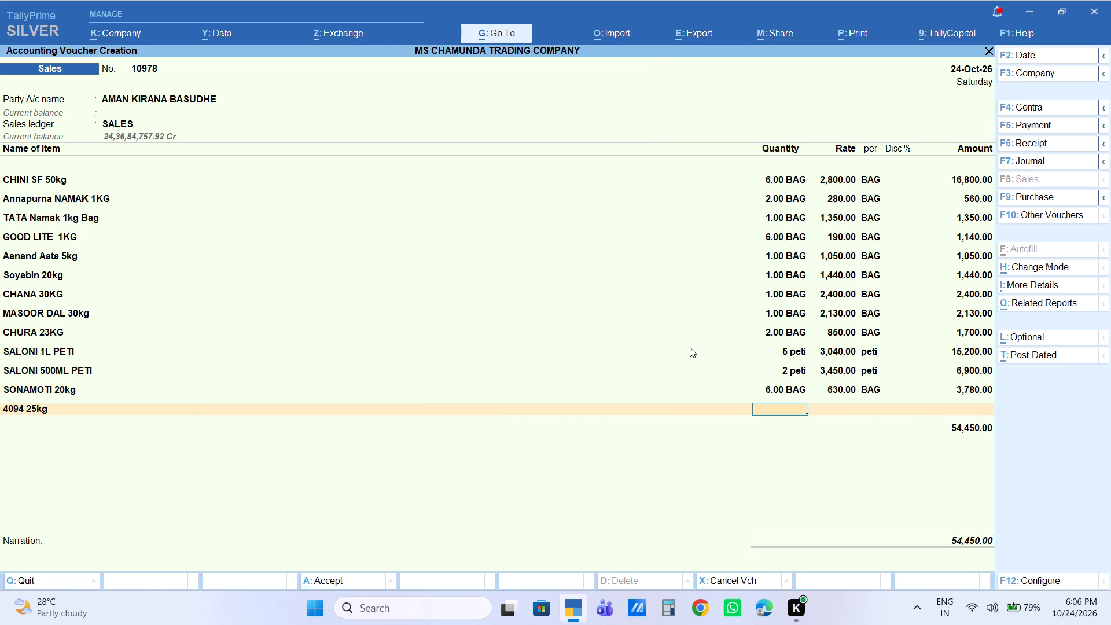
key(4)
key(Return)
key(Return)
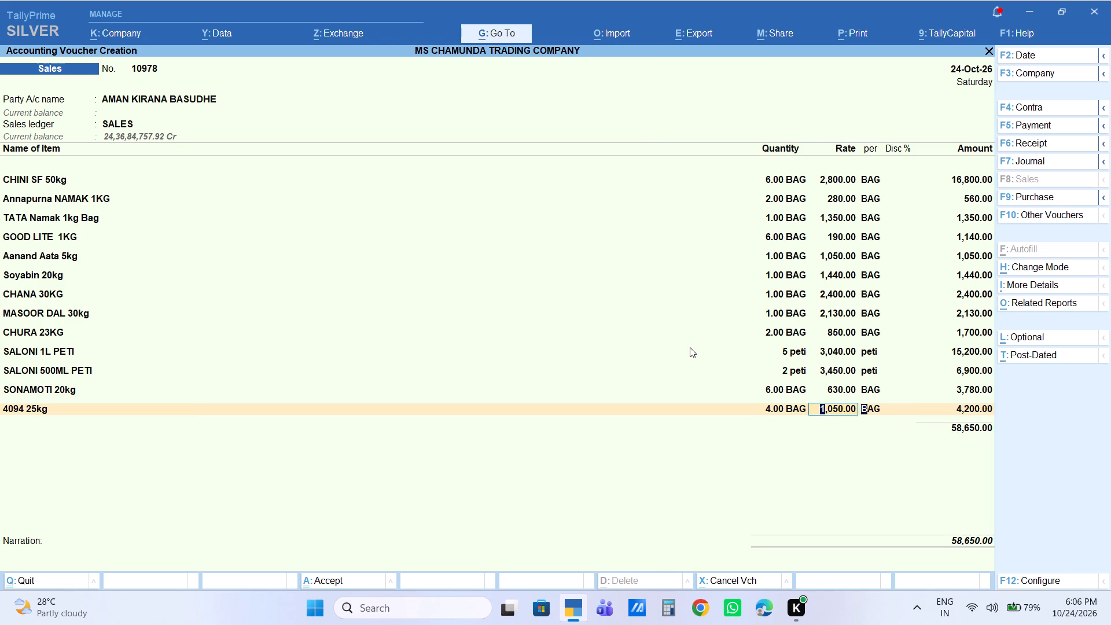
key(Return)
key(Return)
key(Return)
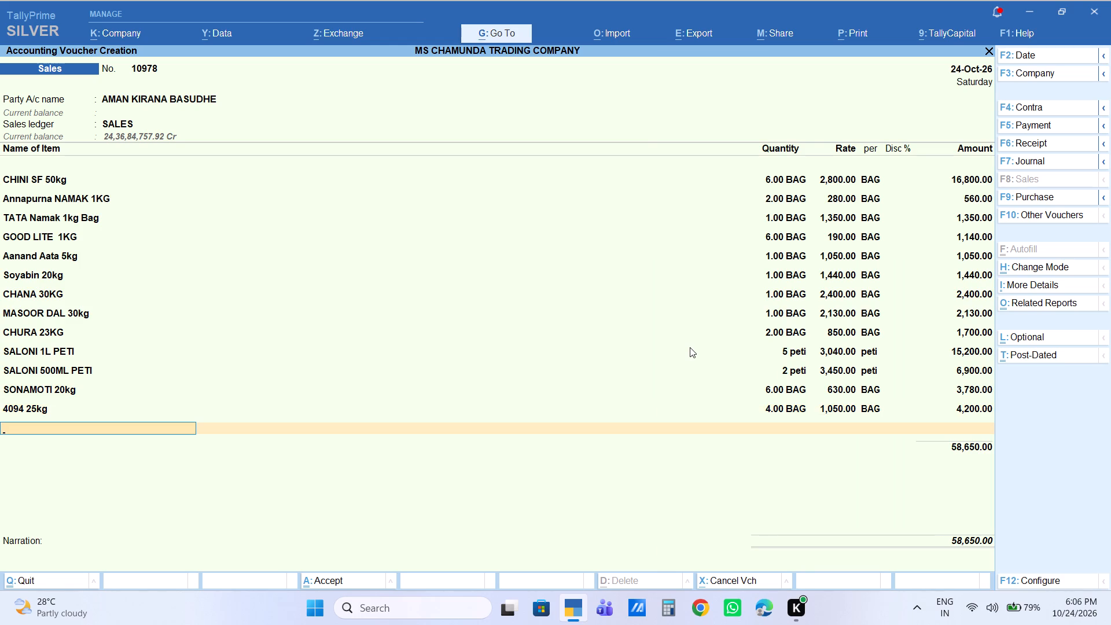
Add the item KAMDHENU 25KG with a quantity of 4 bags at the rate of 850.
text(klamdh)
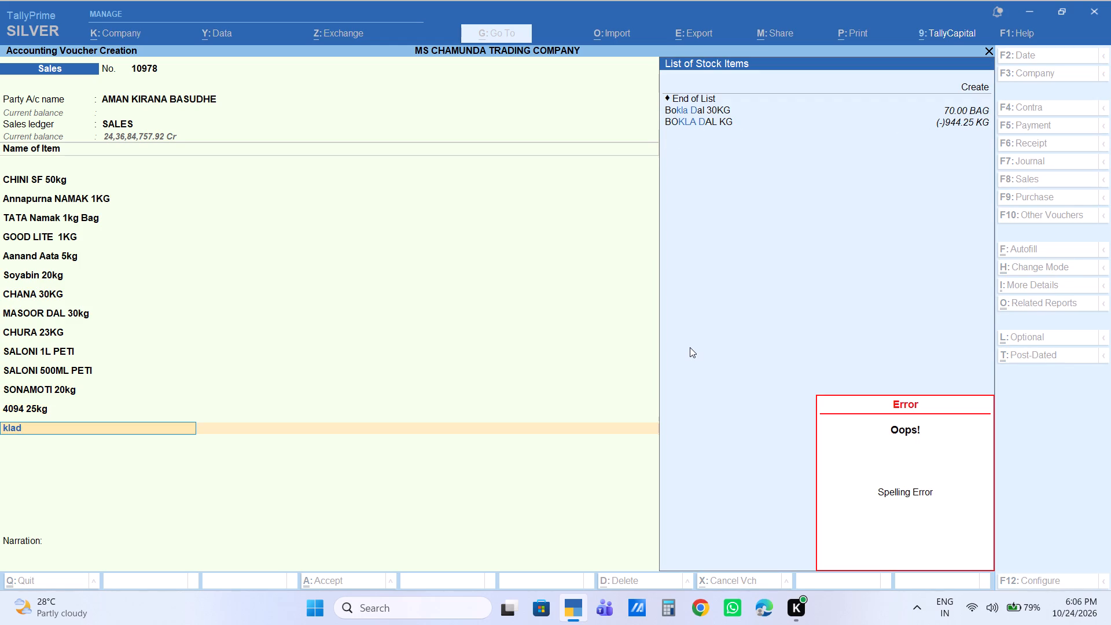
key(BackSpace)
key(BackSpace)
key(BackSpace)
key(BackSpace)
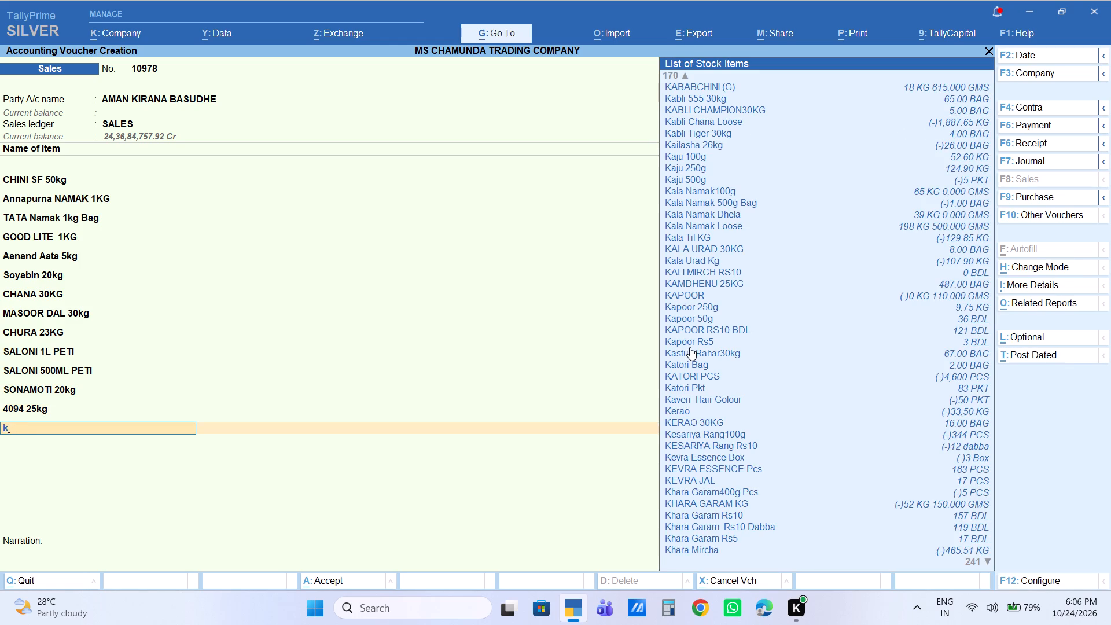
text(amdhe)
key(Return)
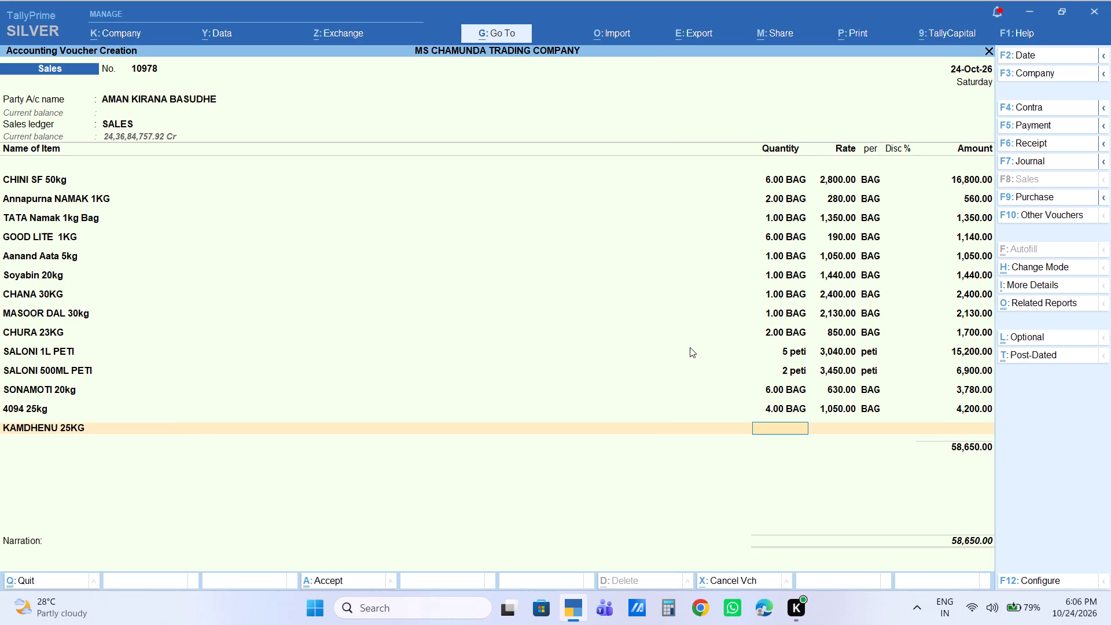
key(4)
key(Return)
key(Return)
key(Return)
key(Return)
key(Return)
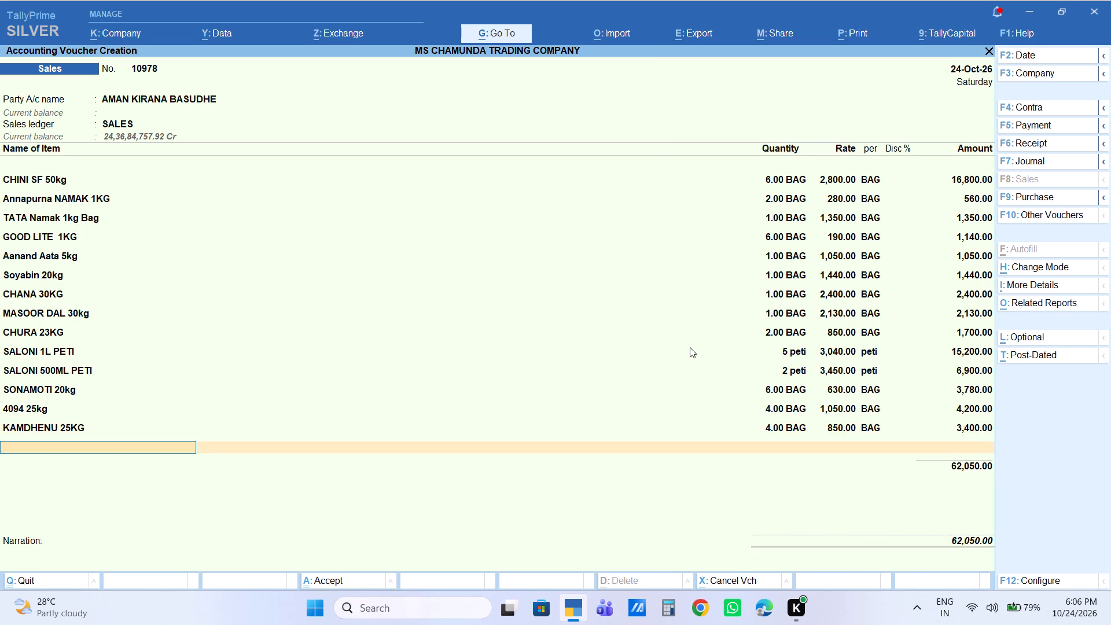
Add the item SIXER 26kg with a quantity of 4 bags at the rate of 1,510.
text(sixer)
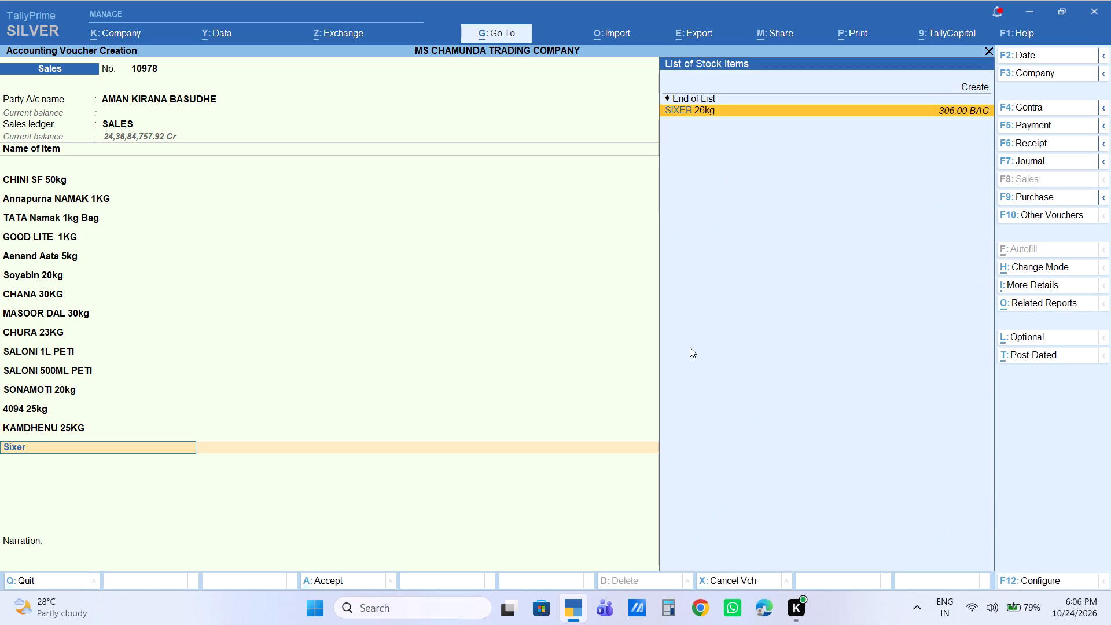
key(Return)
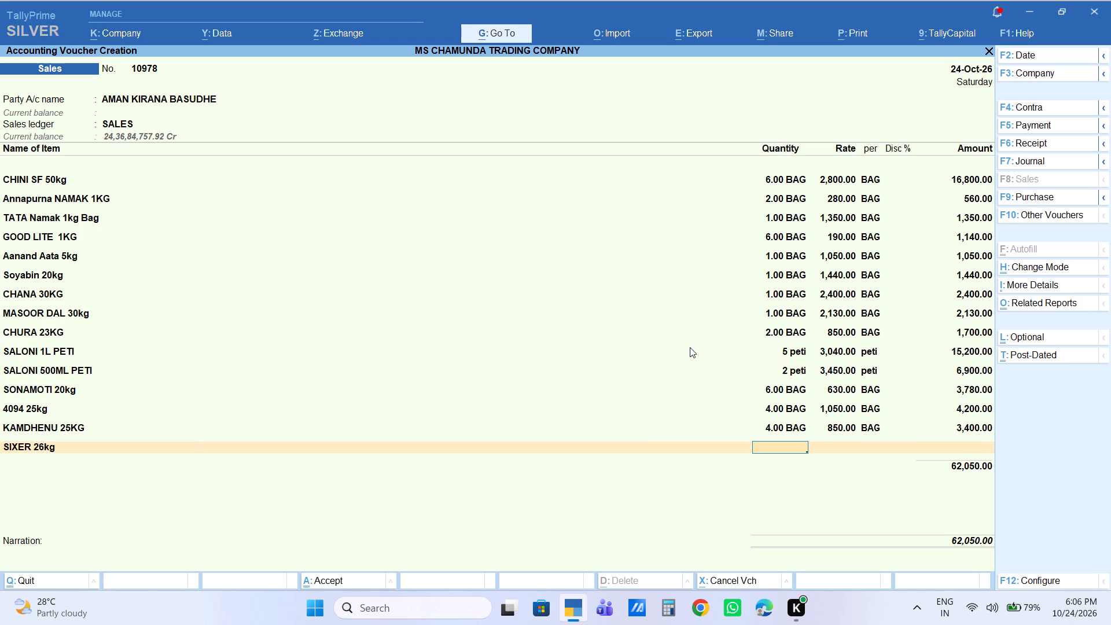
key(4)
key(Return)
key(Return)
key(Return)
key(Return)
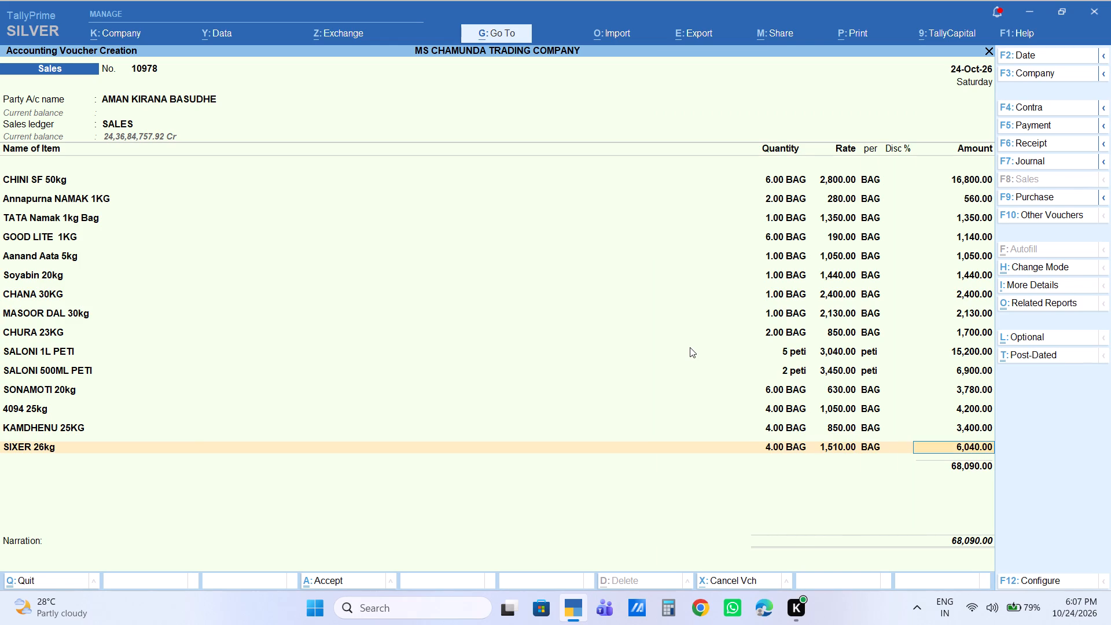
key(Return)
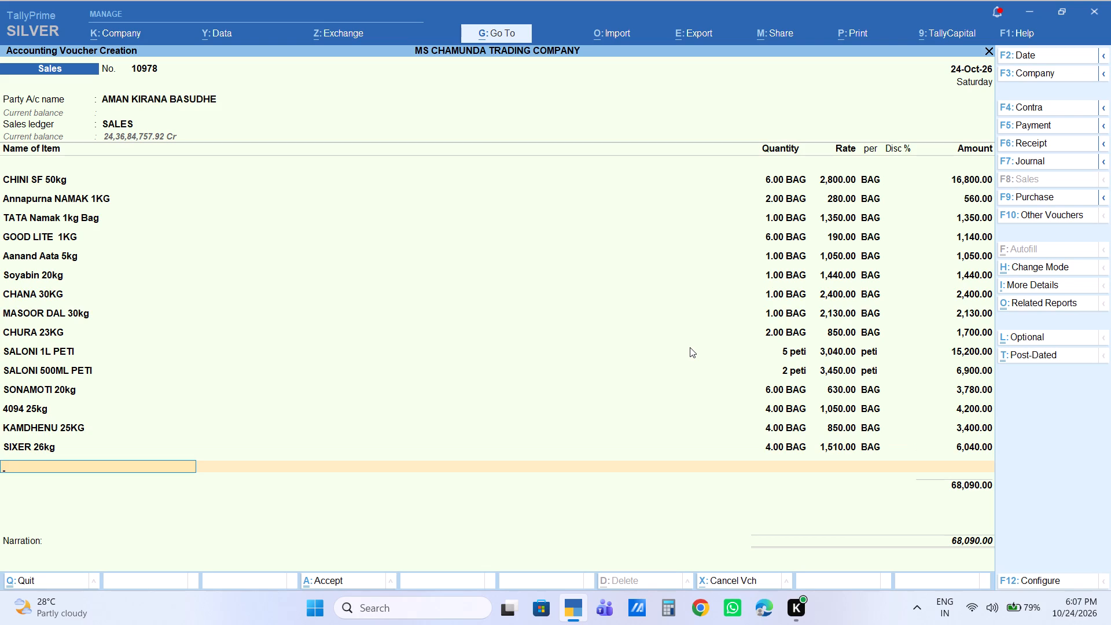
Add the item Royal Goranga26kg with a quantity of 4 bags at the rate of 1,320.
text(royas)
key(Down)
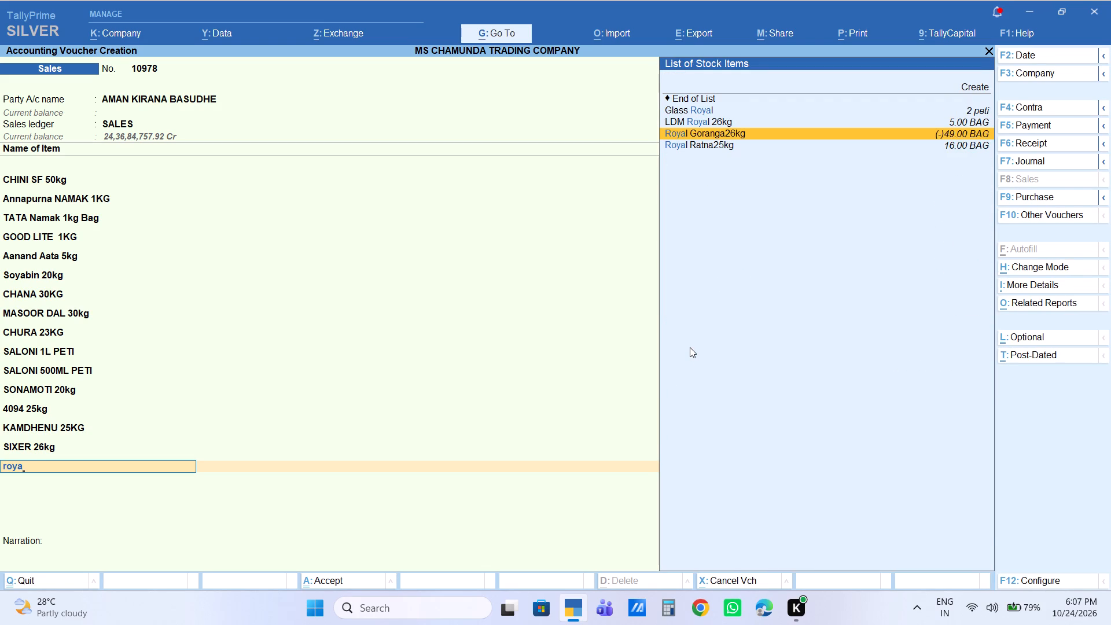
key(Return)
key(4)
key(Return)
key(Return)
key(Return)
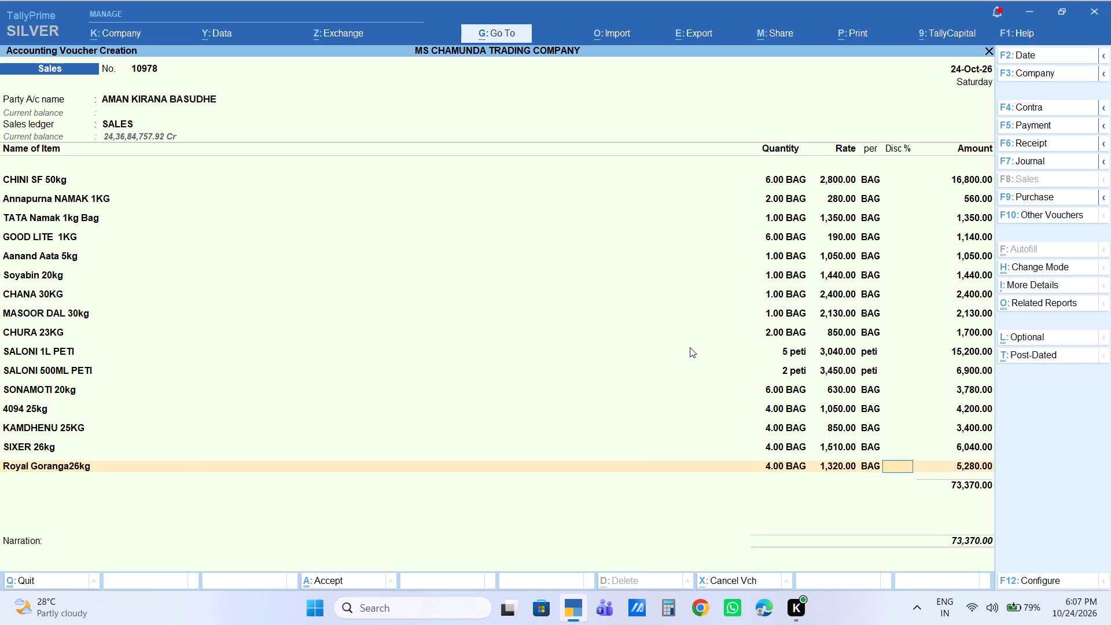
key(Return)
key(Return)
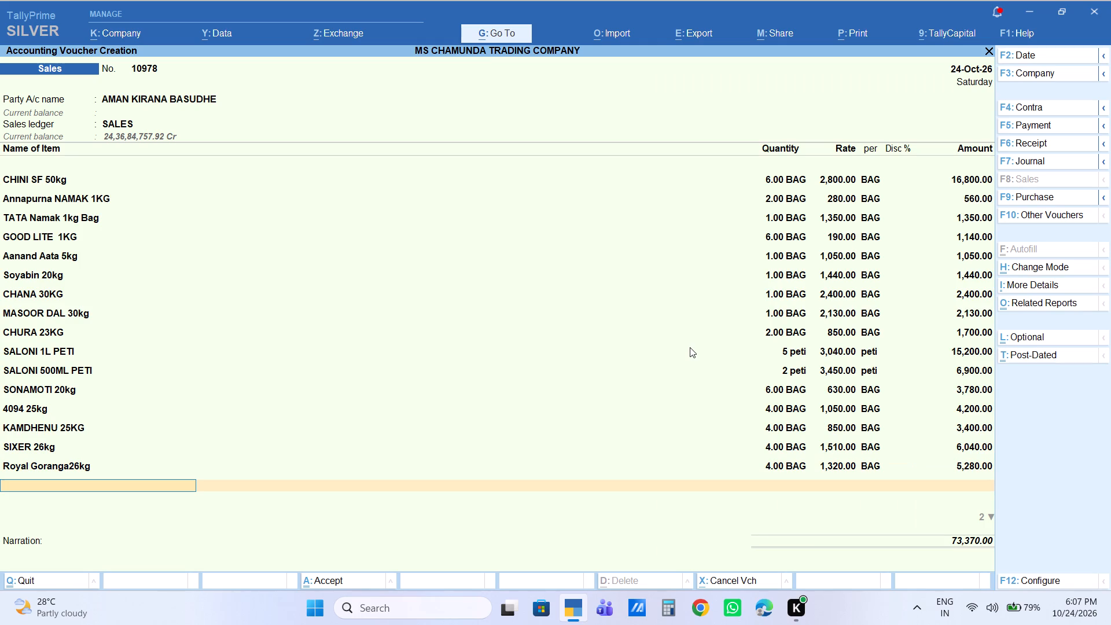
Add the item Sahnai Tina with a quantity of 6 TINA at the rate of 2,160.
text(sahnai)
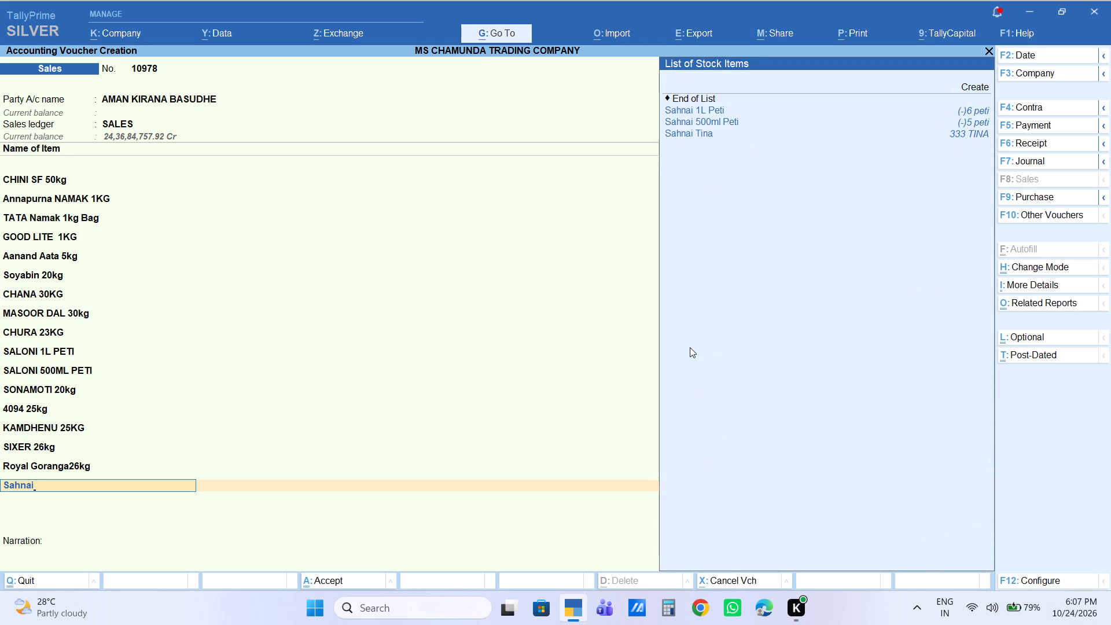
key(Down)
key(Down)
key(Down)
key(Return)
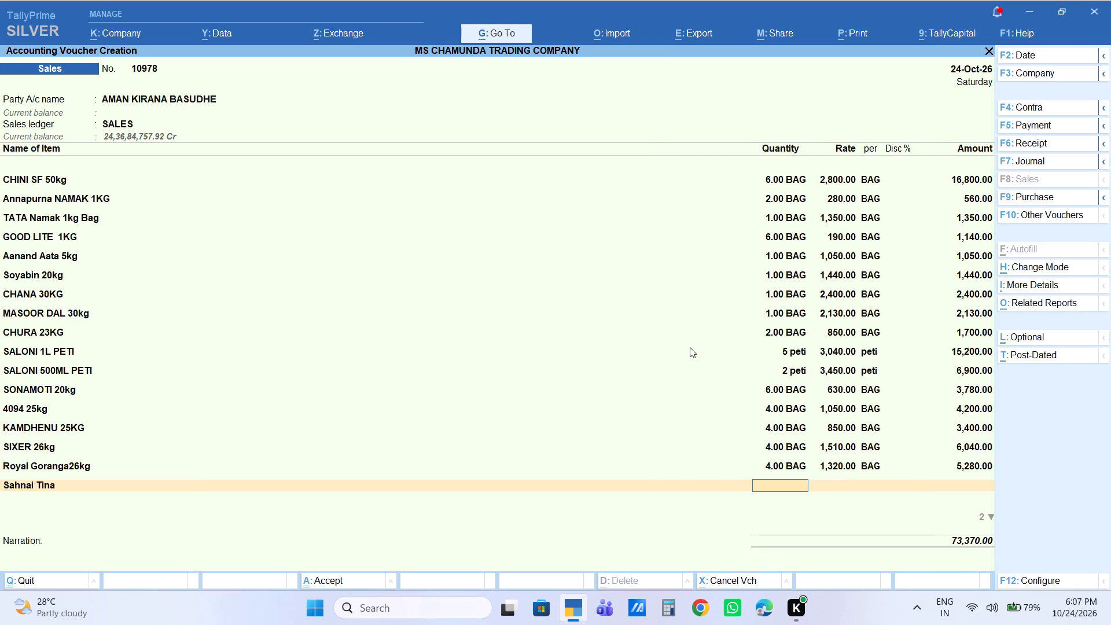
key(6)
key(Return)
key(Return)
key(Return)
key(Return)
key(Return)
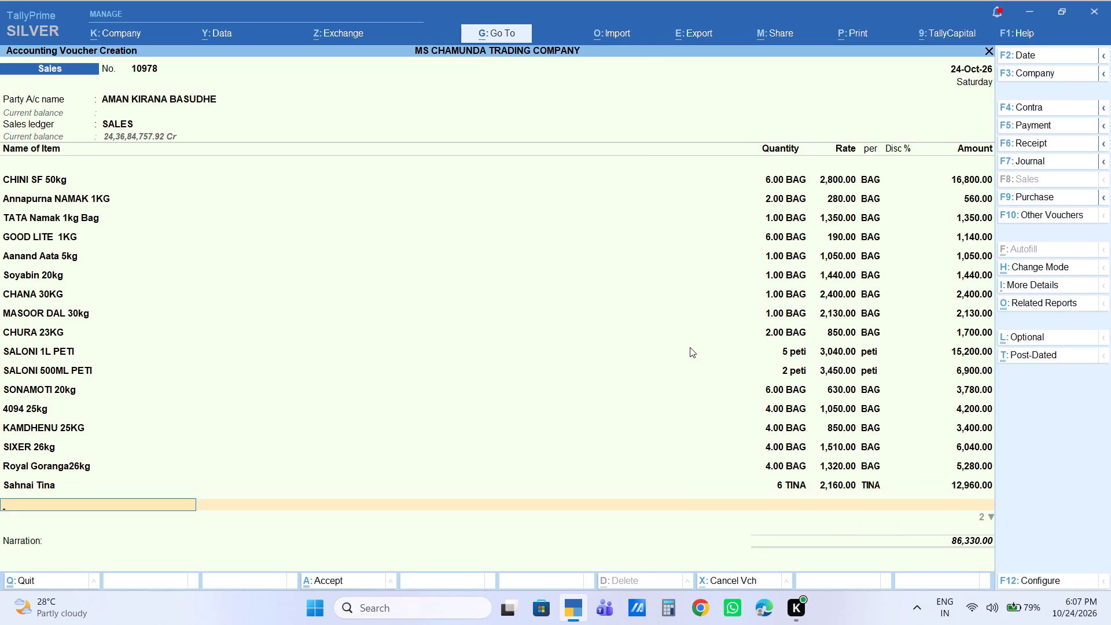
Add the item Dhela Mishri Kg with a quantity of 2 kg at the rate of 90.
text(mish)
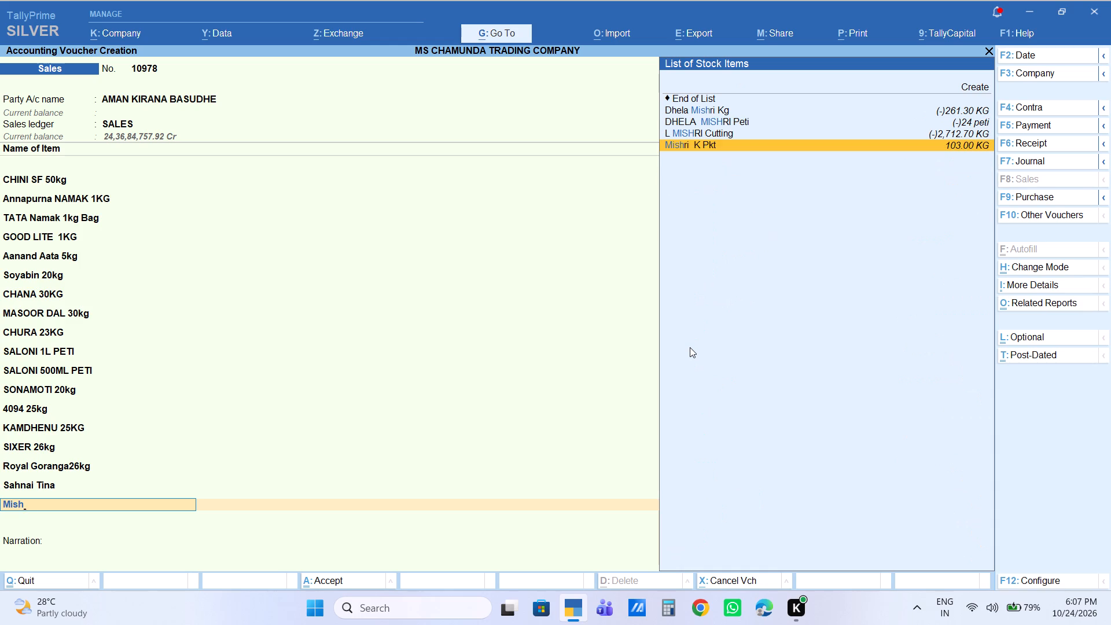
key(Up)
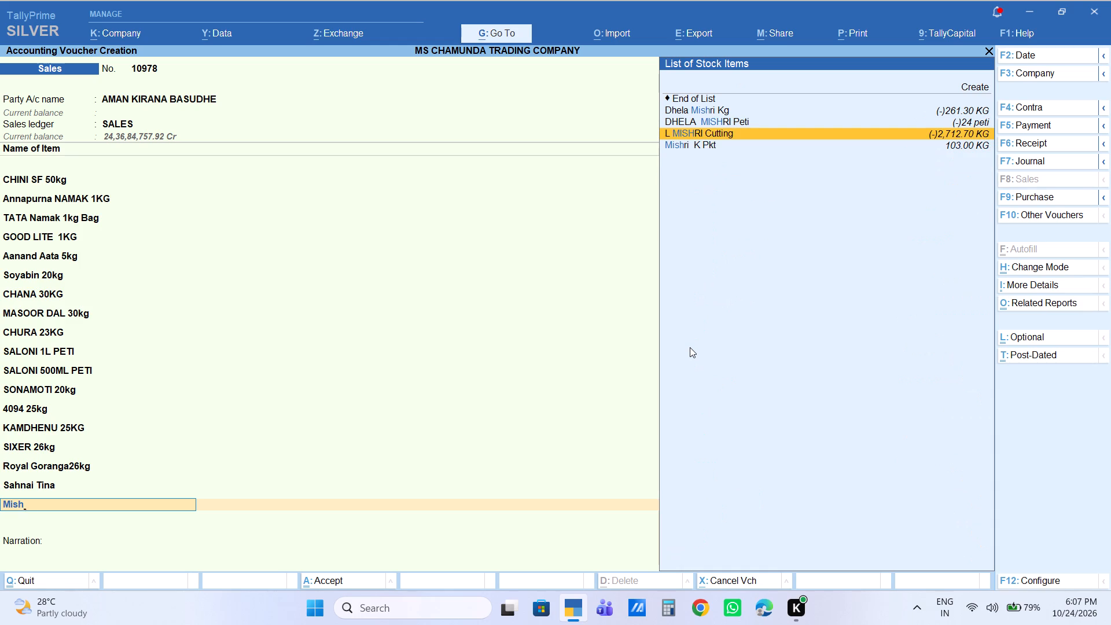
key(Up)
key(Up)
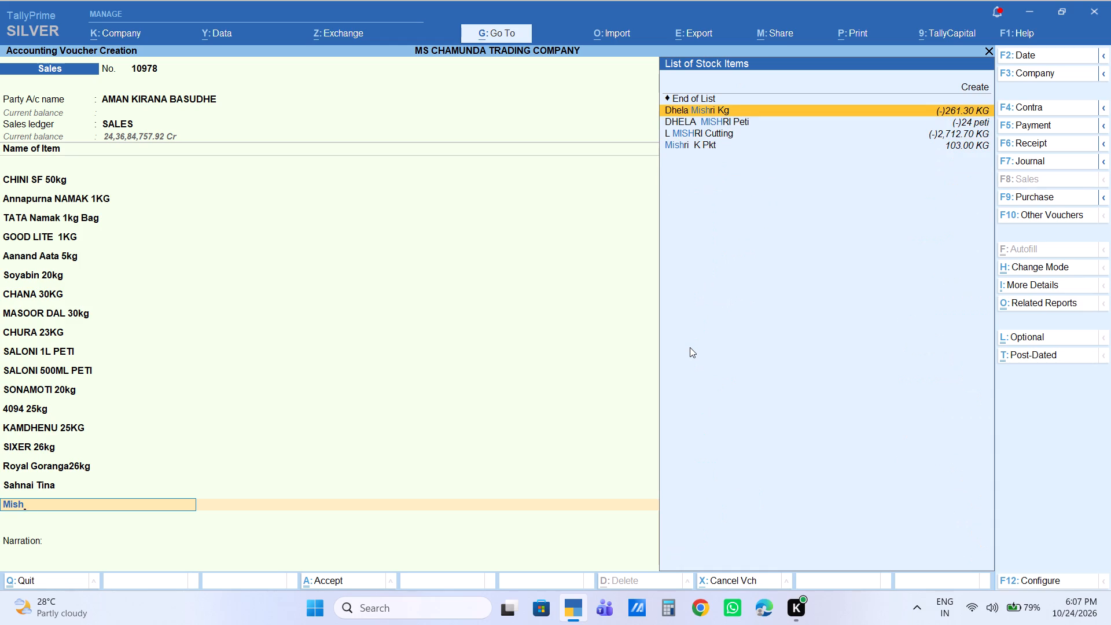
key(Return)
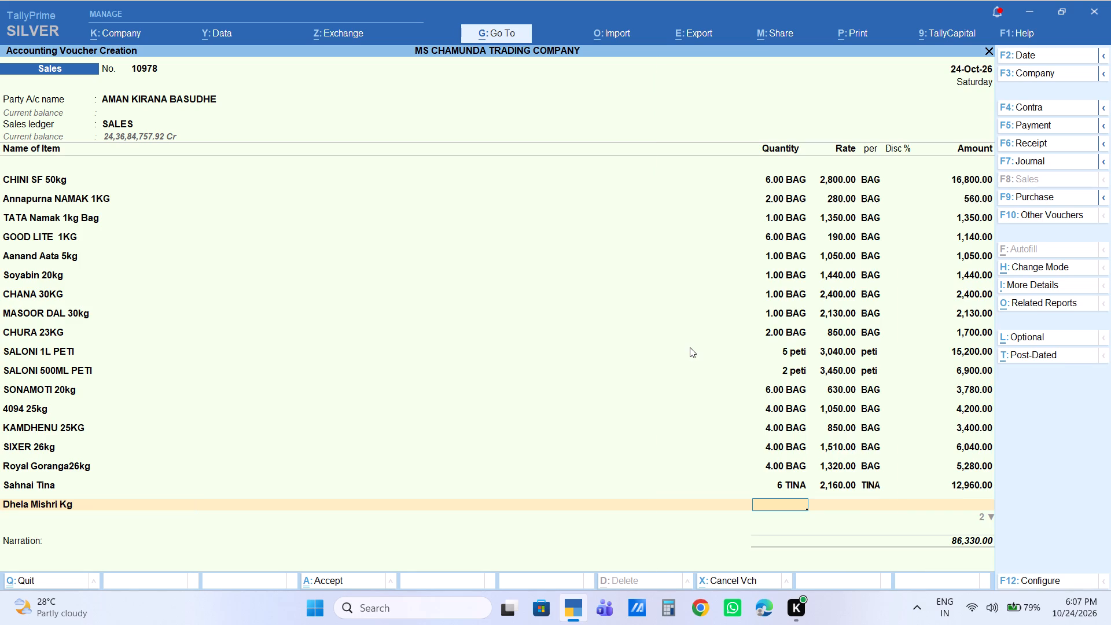
key(2)
key(Return)
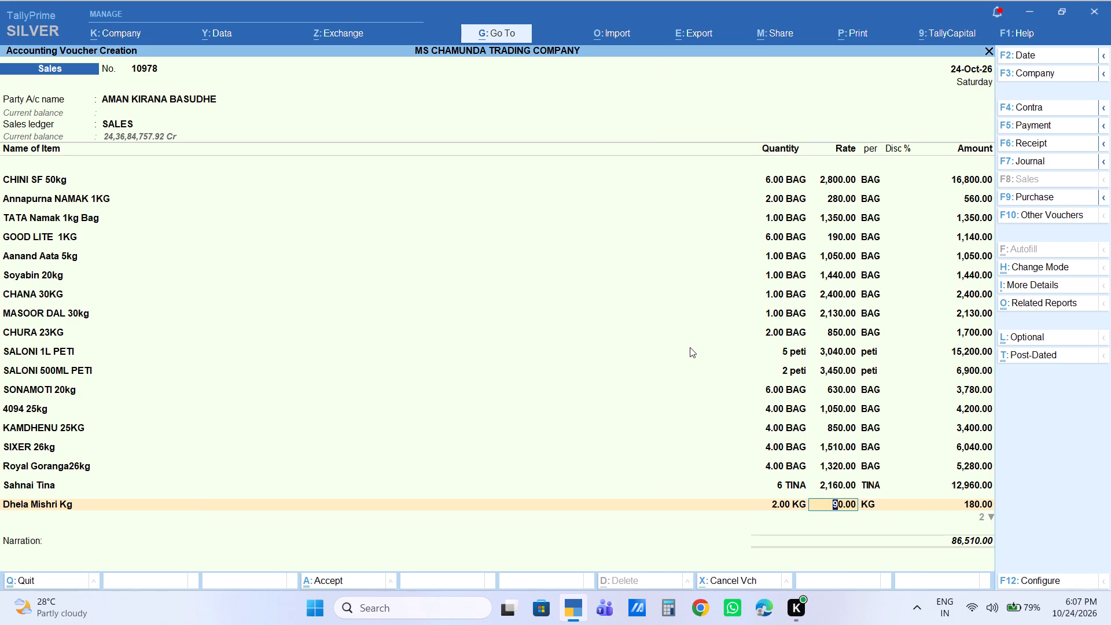
key(Return)
key(Return)
key(Return)
key(Return)
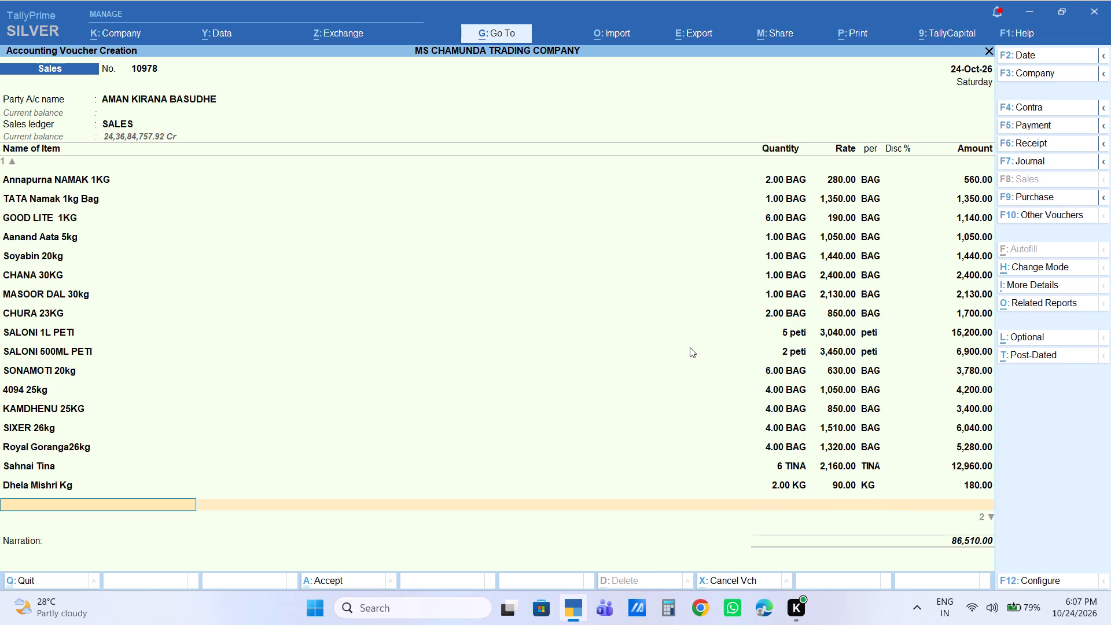
Add the item TARZAN BESAN 5KG with a quantity of 8 jhola at the rate of 350.
text(tarza)
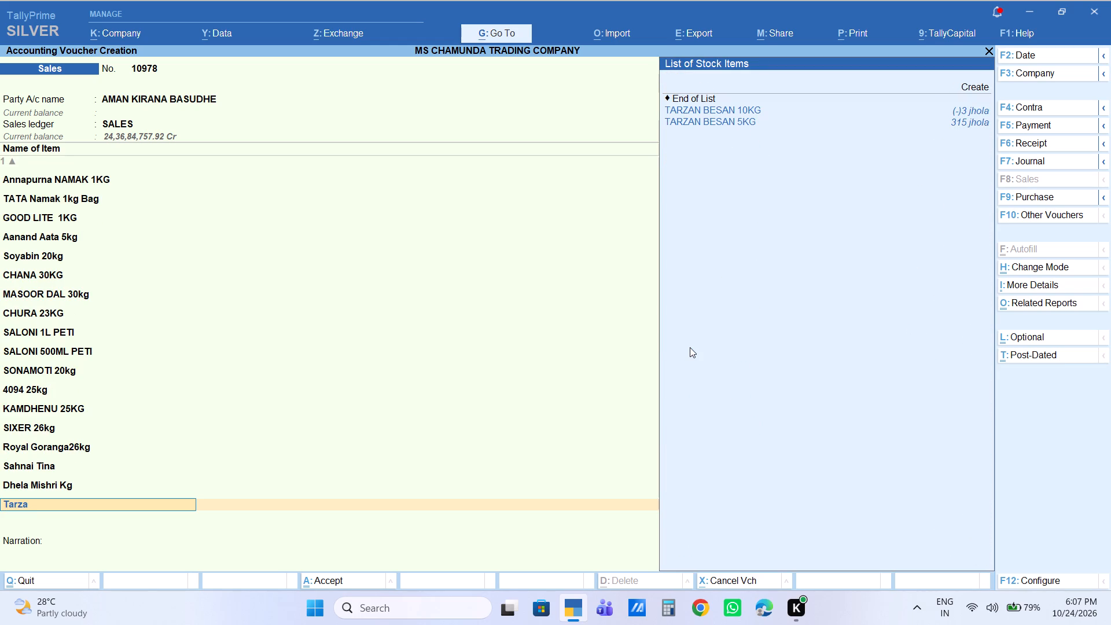
key(Down)
key(Down)
key(Down)
key(Return)
key(8)
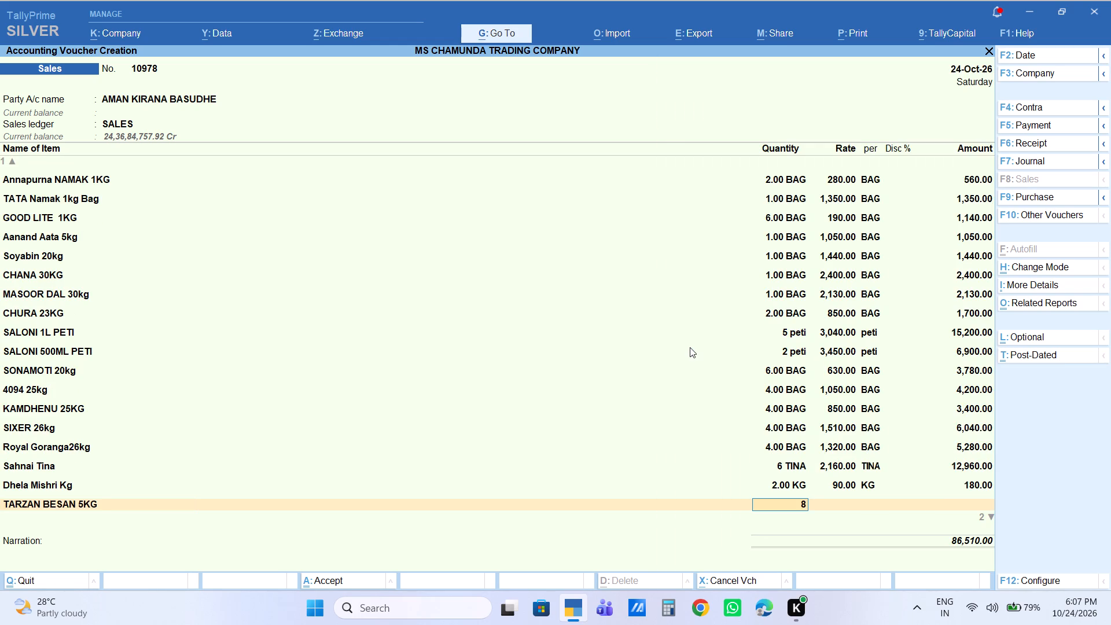
key(Return)
key(Return)
key(Return)
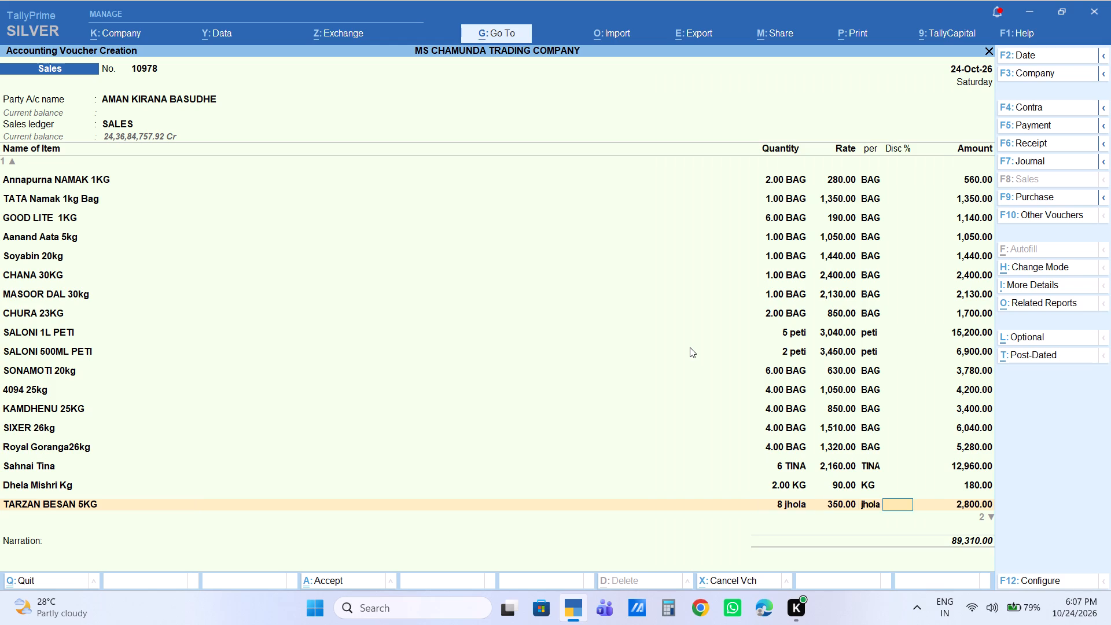
key(Return)
key(Return)
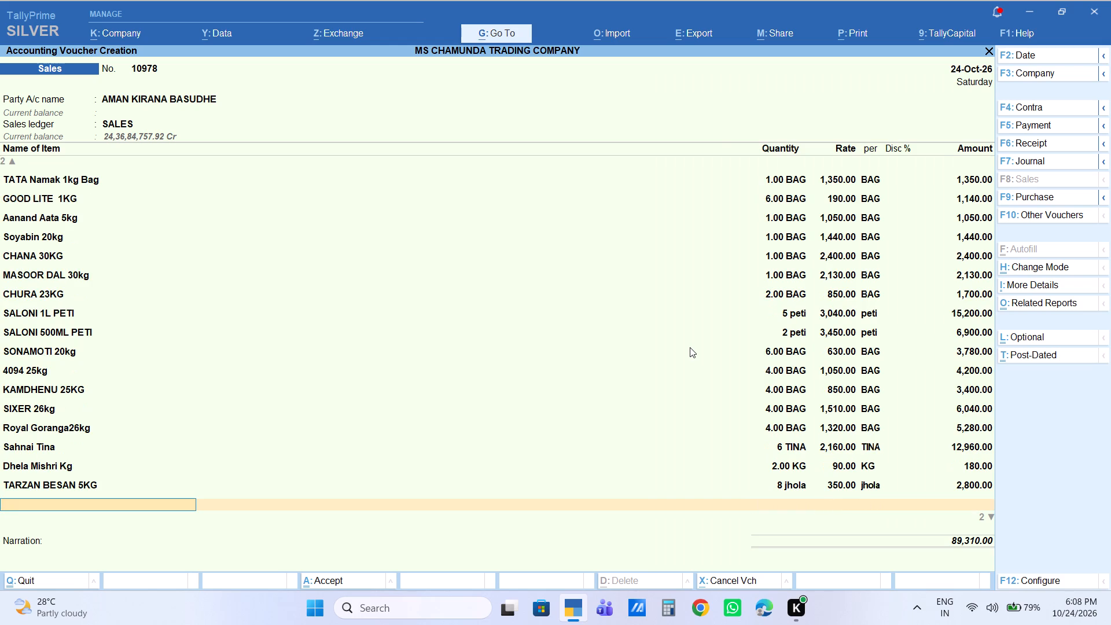
Add the item Kabli Chana Loose with a quantity of 5 kg at the rate of 90.
text(kabli)
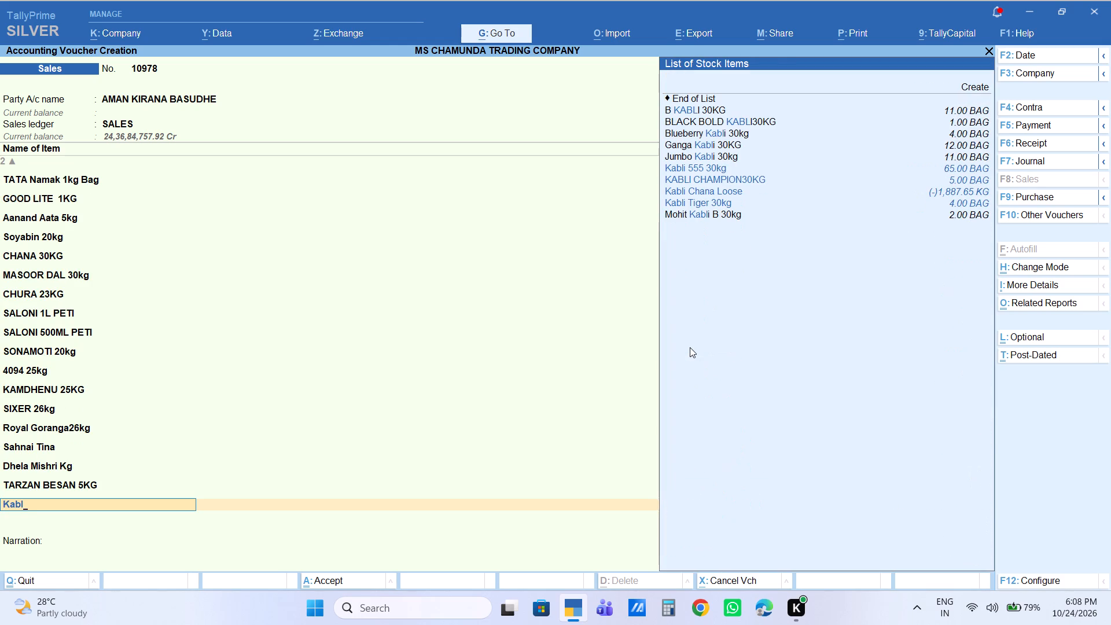
key(Down)
key(Down)
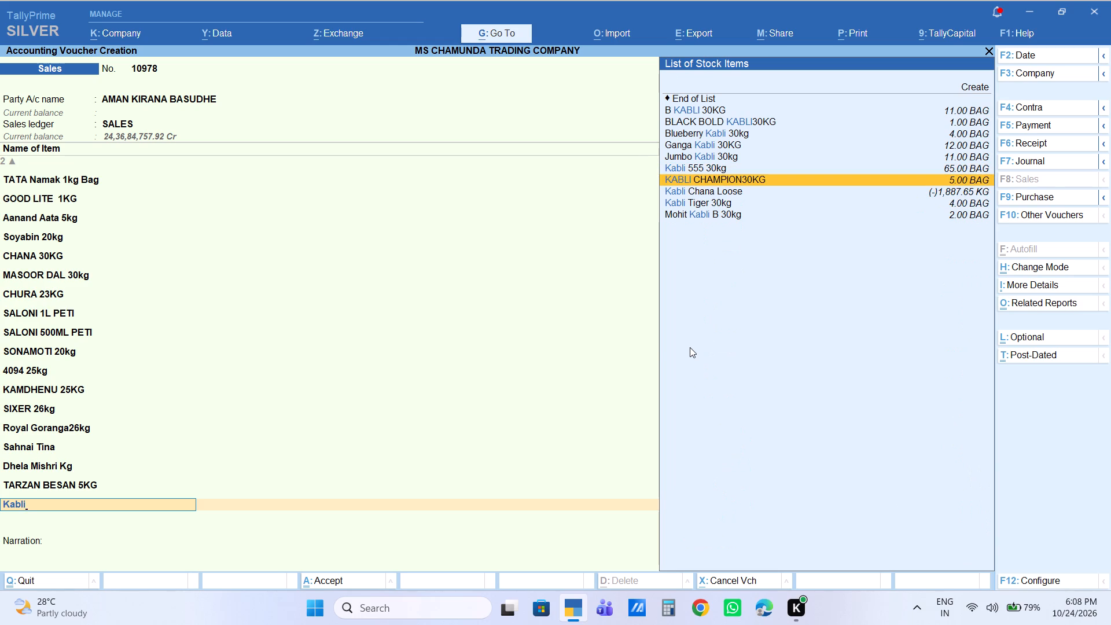
key(Down)
key(Down)
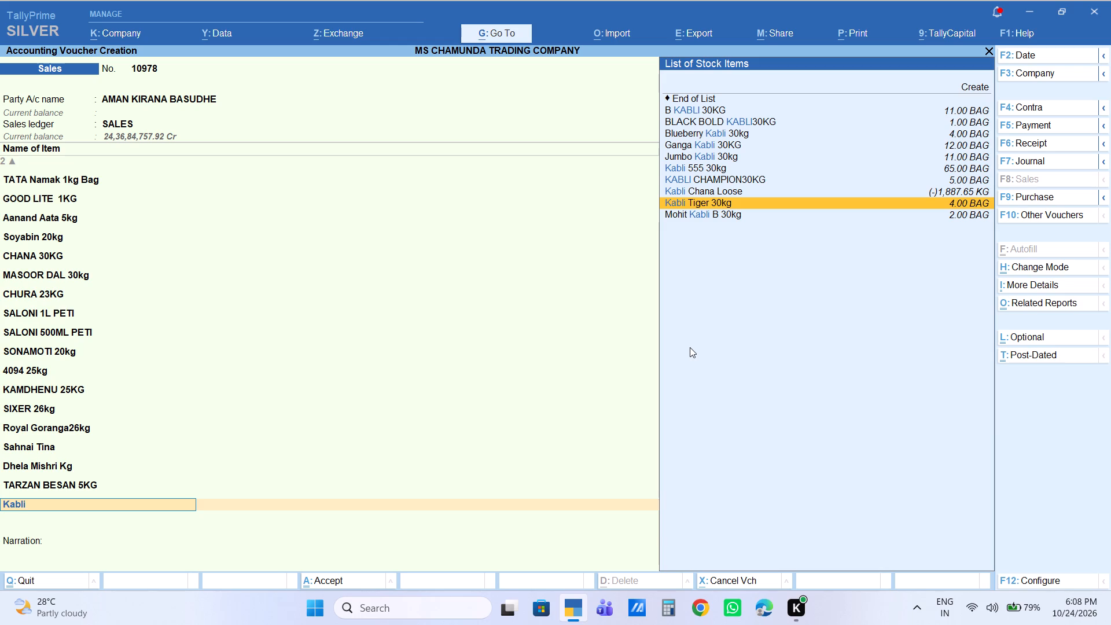
key(Up)
key(Return)
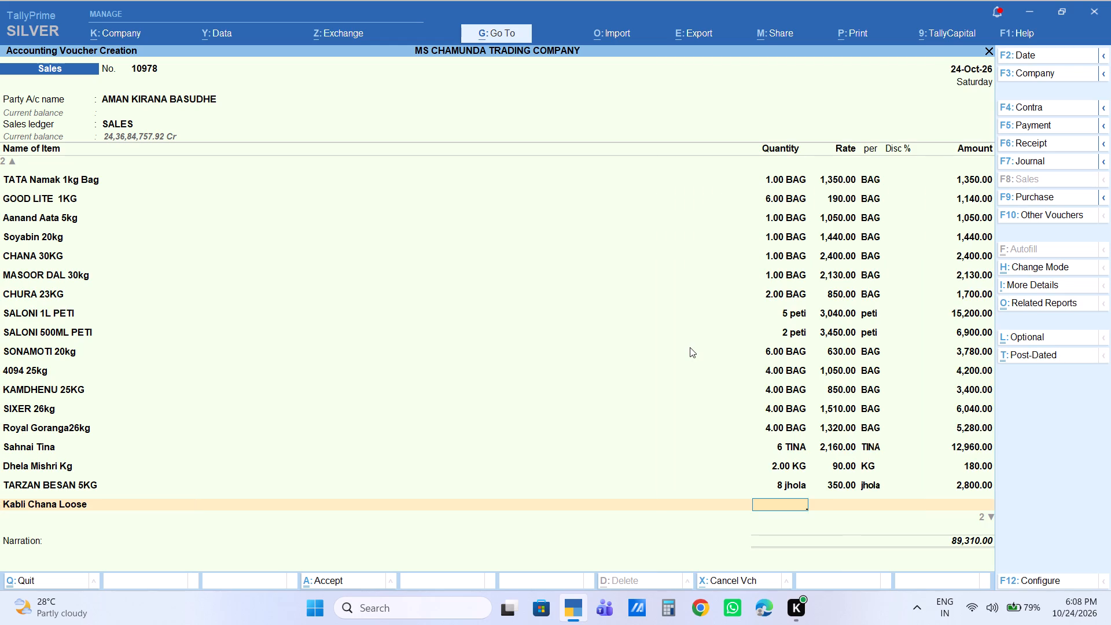
key(5)
key(Return)
key(Return)
key(Return)
key(Return)
key(Return)
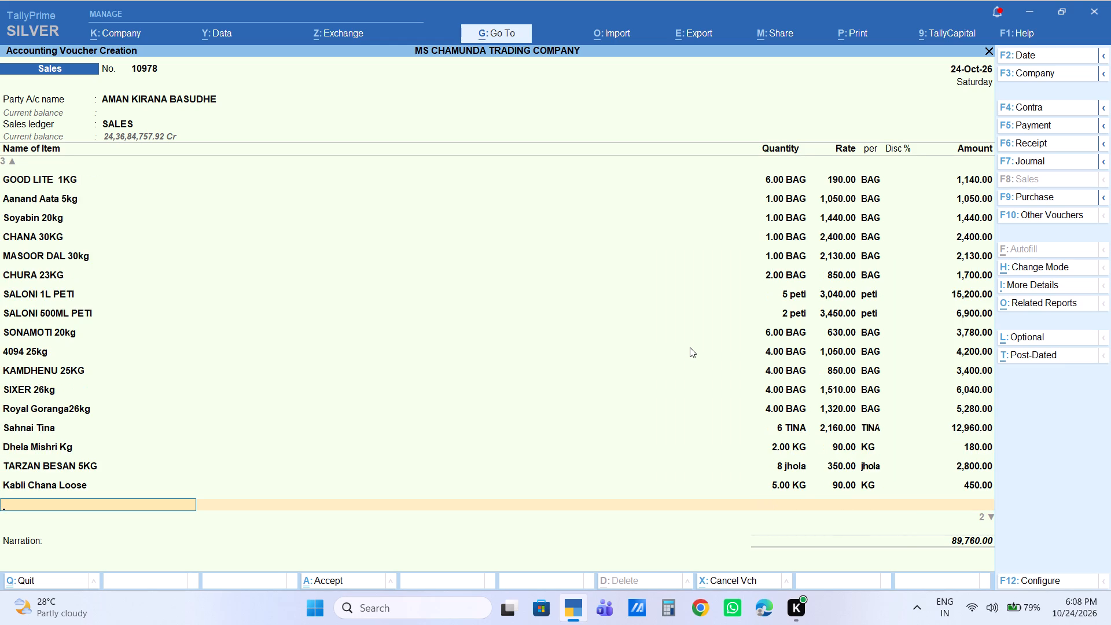
Add the item NOBEL KG with a quantity of 5 kg at the rate of 80.
text(nobe)
key(Down)
key(Return)
key(5)
key(Return)
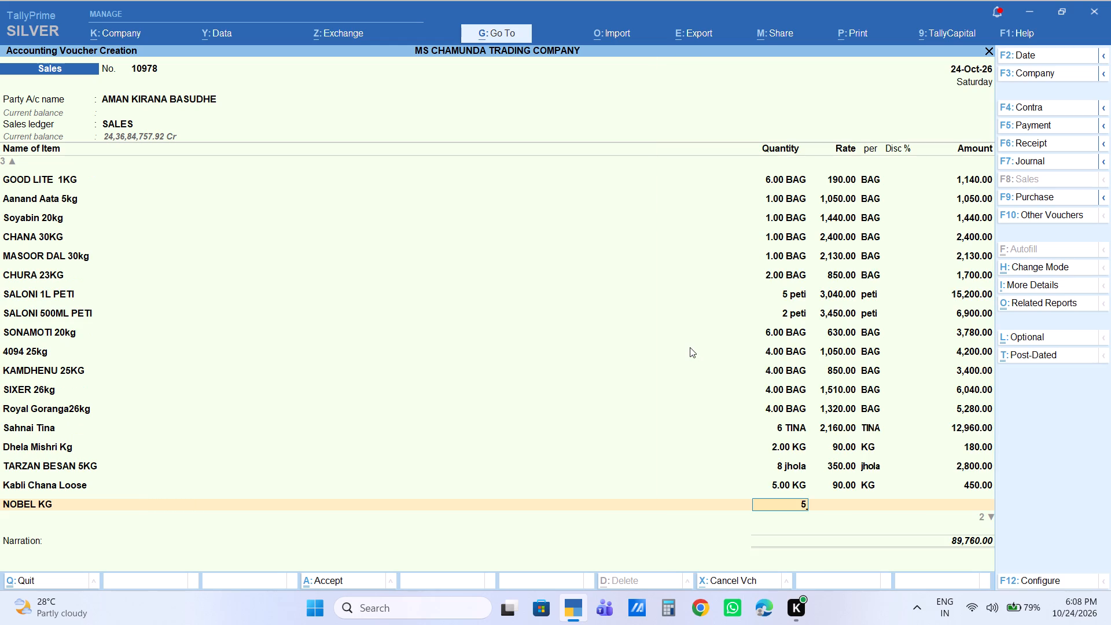
key(Return)
key(Return)
key(Return)
key(Return)
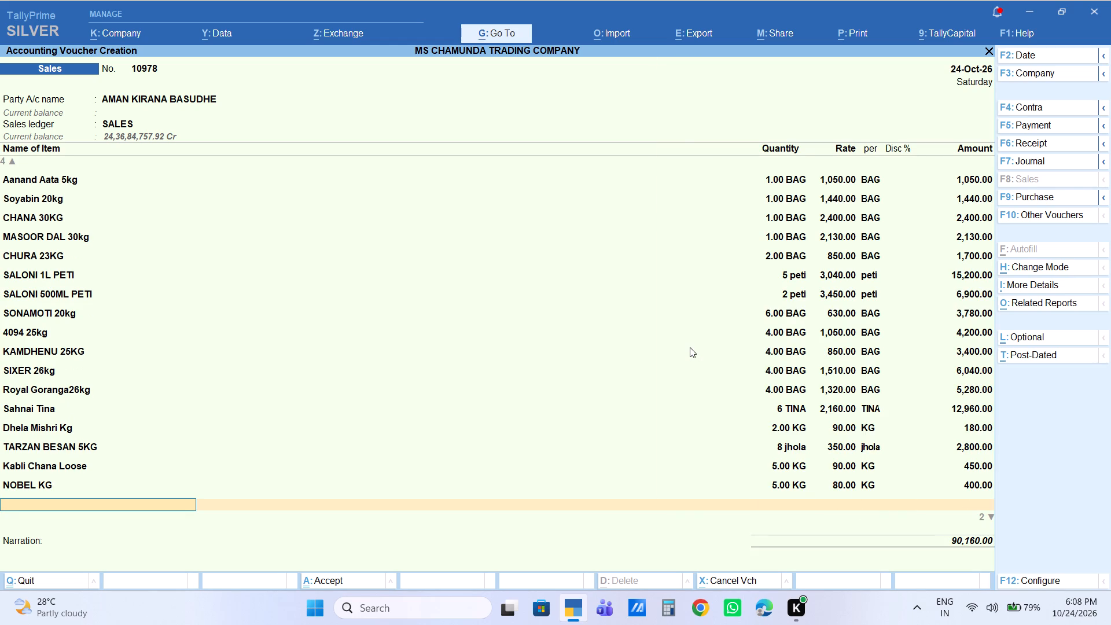
Add the item PANCHFORAN KG with a quantity of 1 kg at the rate of 160.
text(panch)
key(Down)
key(Right)
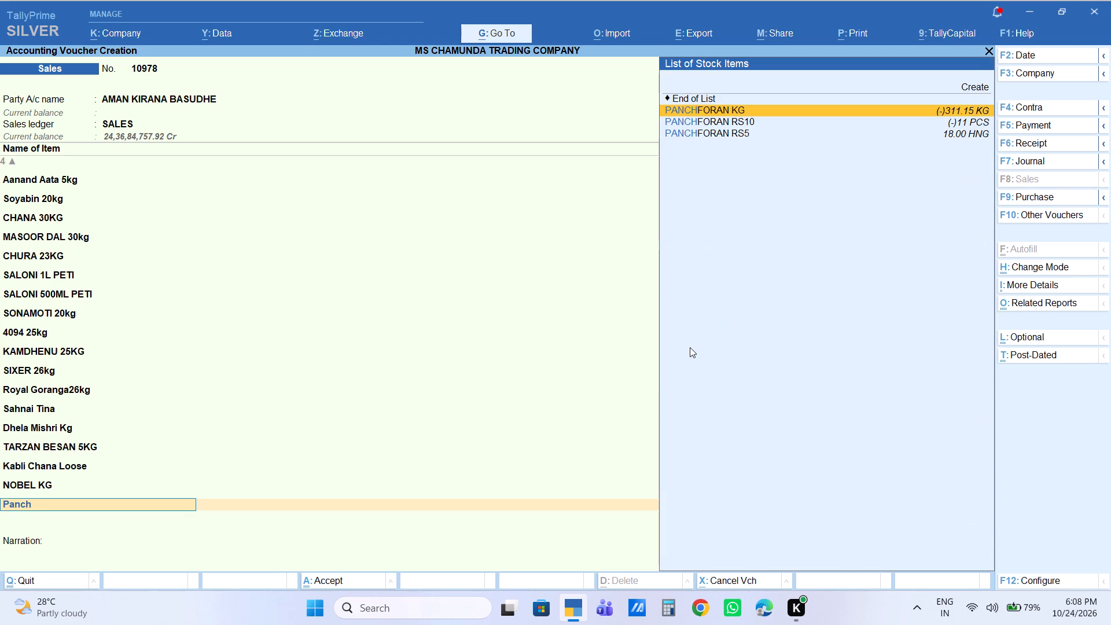
key(Return)
key(1)
key(Return)
key(Return)
key(Return)
key(Return)
key(Return)
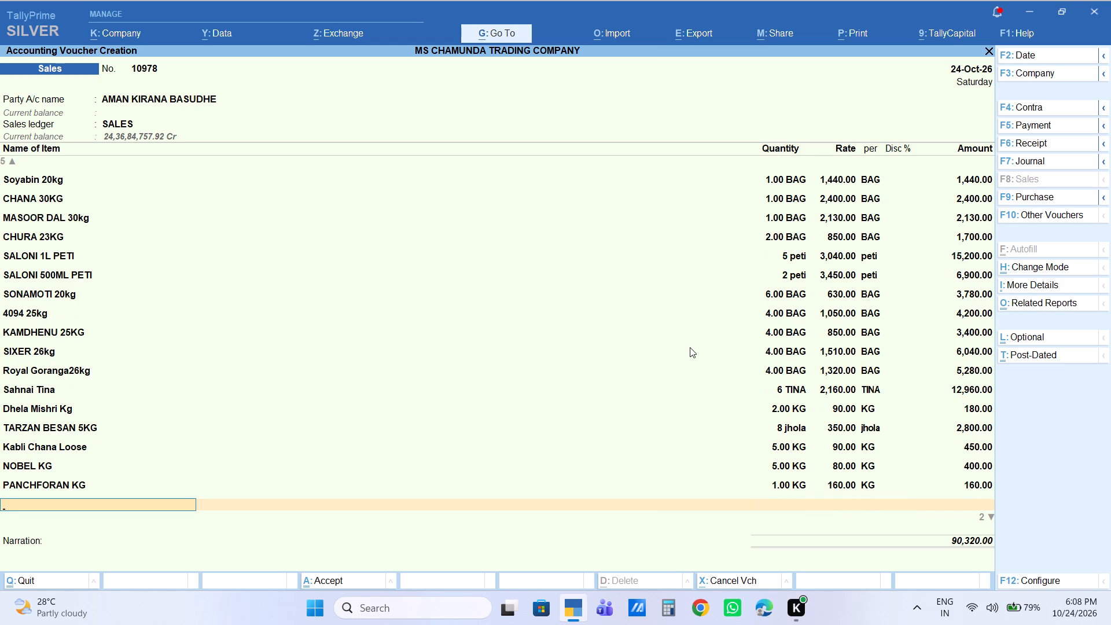
Add the item Jmain KG with a quantity of 2 kg at the rate of 240.
text(jhmai)
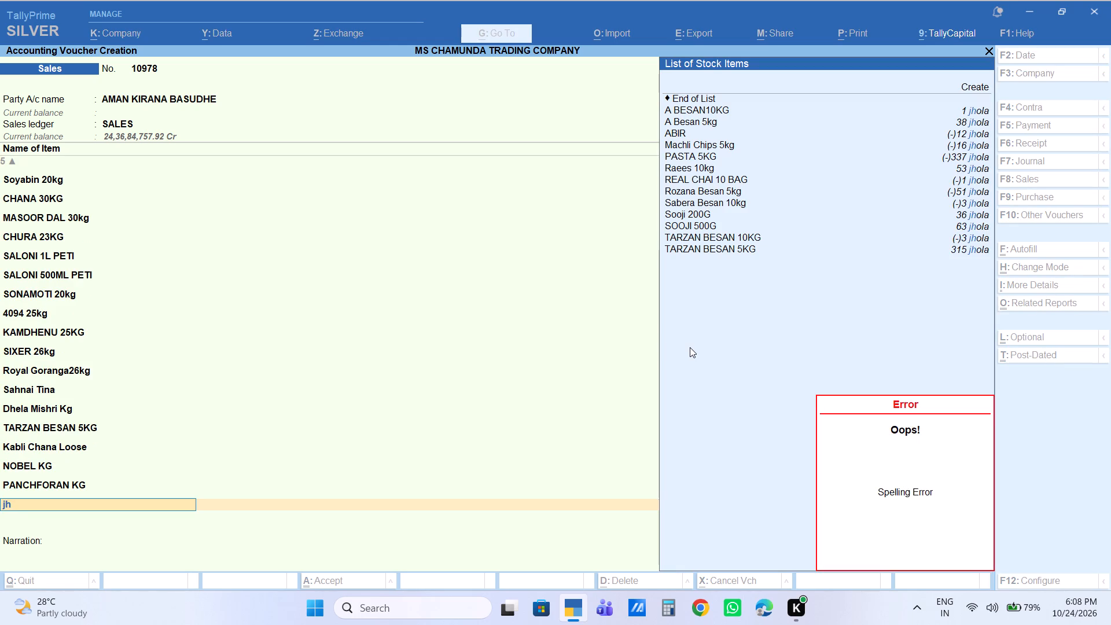
key(BackSpace)
key(BackSpace)
text(maiu)
key(Down)
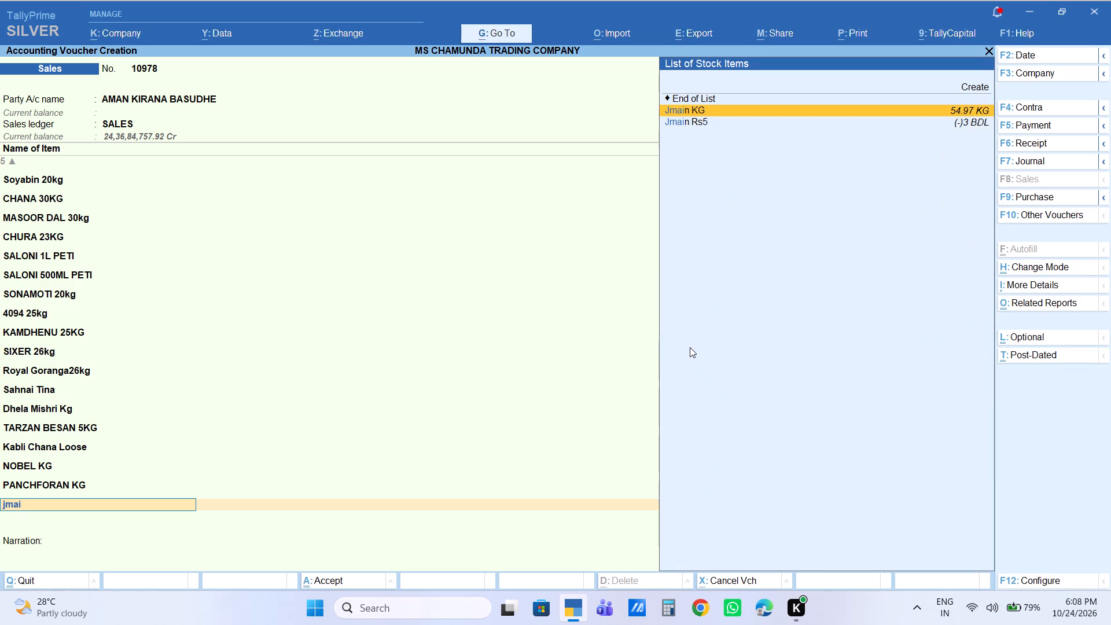
key(Return)
text(45)
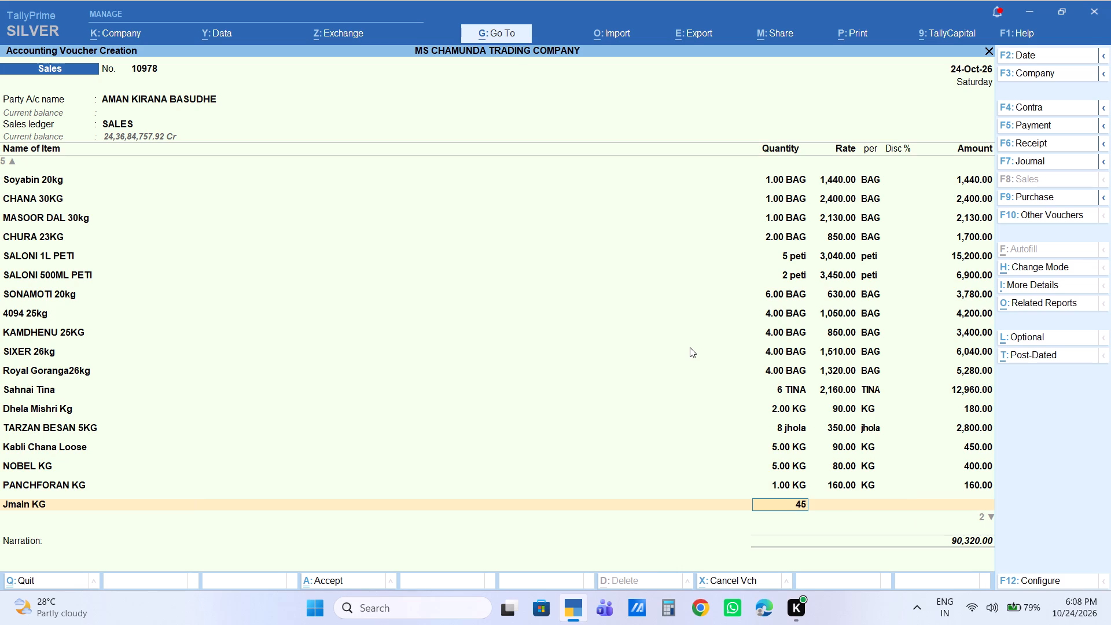
key(BackSpace)
key(BackSpace)
key(2)
key(Return)
key(Return)
key(Return)
key(Return)
key(Return)
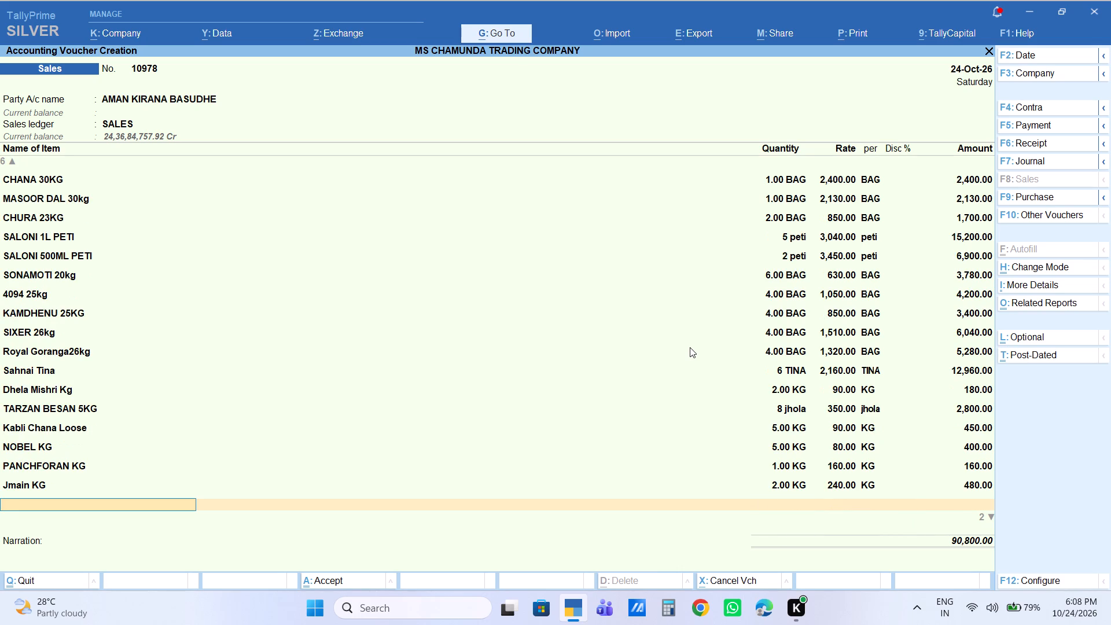
Add the item R GARAM RS10 with a quantity of 30 PCS at the rate of 7.
text(r gara)
key(Down)
key(Down)
key(Down)
key(Down)
key(Return)
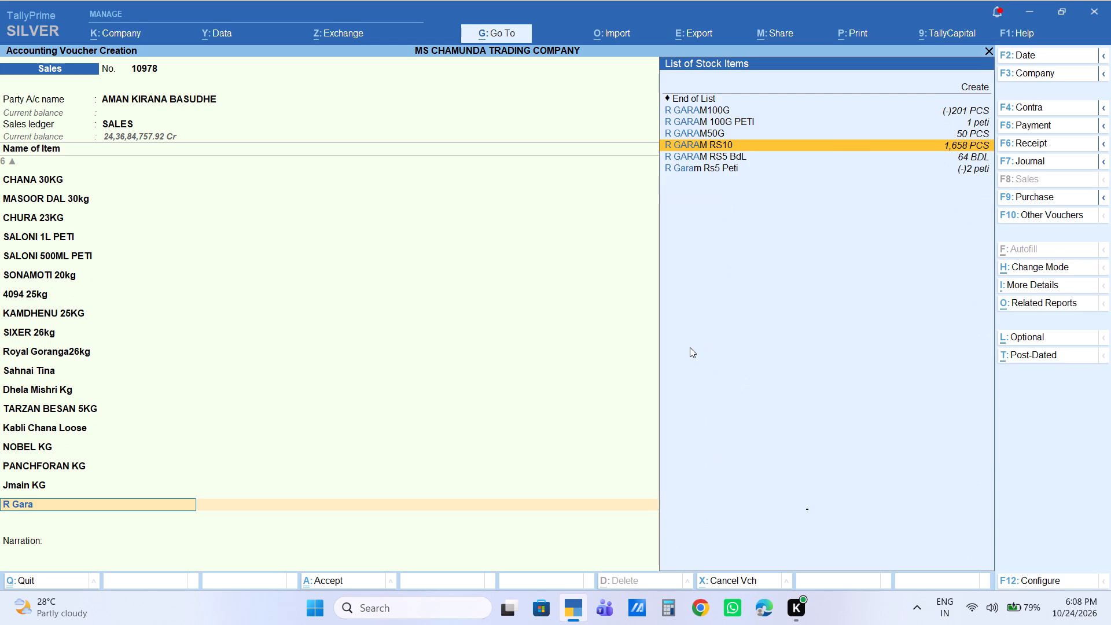
text(30)
key(Return)
key(Return)
key(Return)
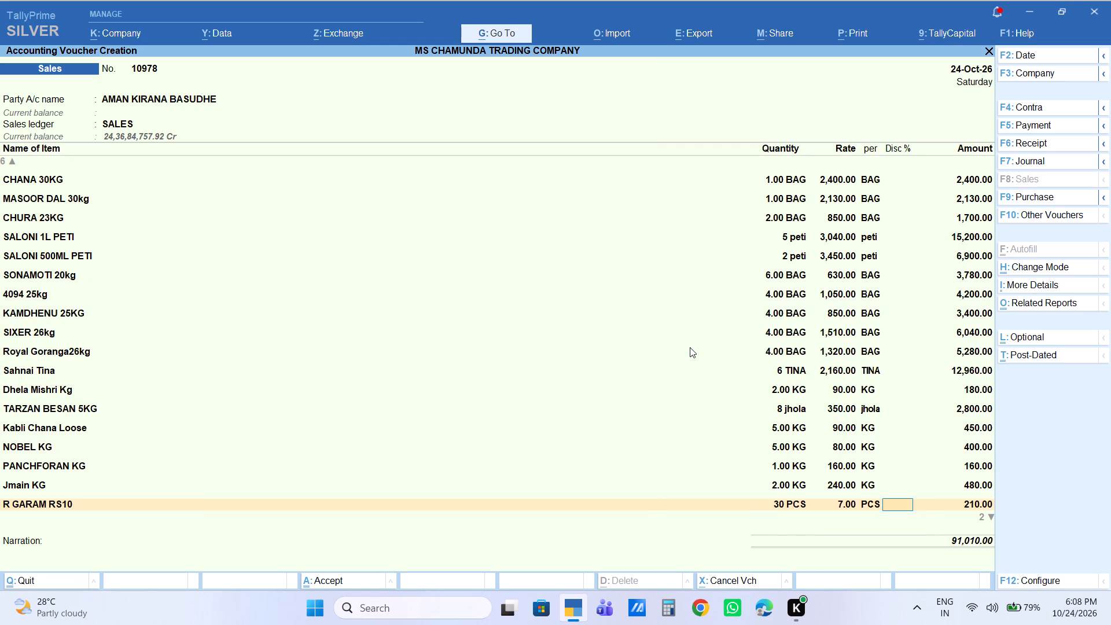
key(Return)
key(Return)
Add the item R MEAT RS10 with a quantity of 30 PCS at the rate of 7.
text(r mea)
key(Down)
key(Down)
key(Down)
key(Down)
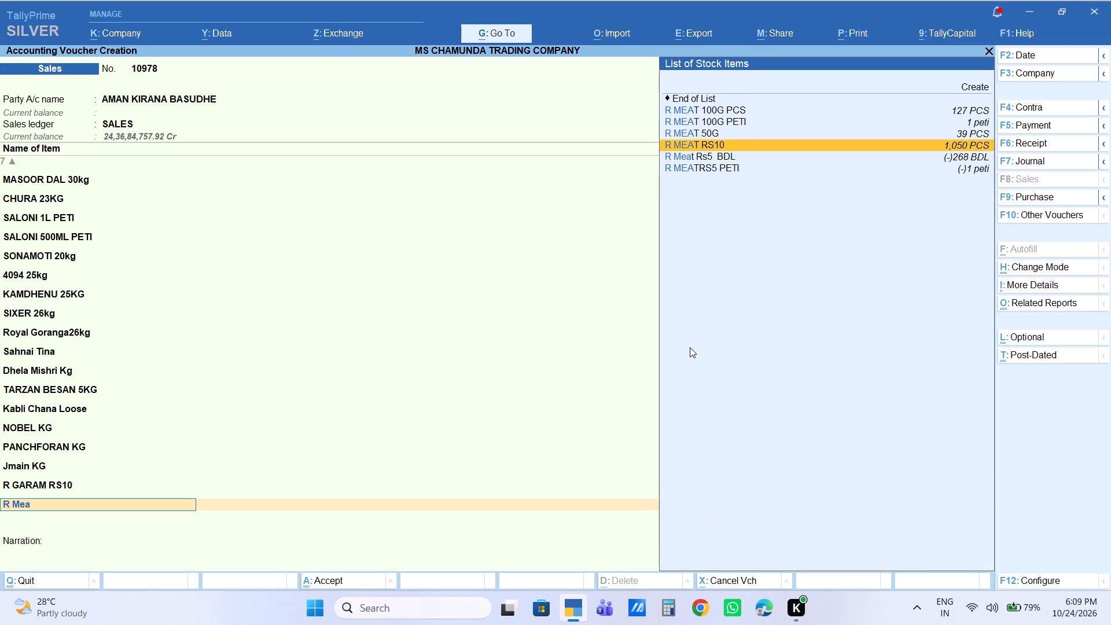
text(30)
key(Down)
key(Down)
key(Down)
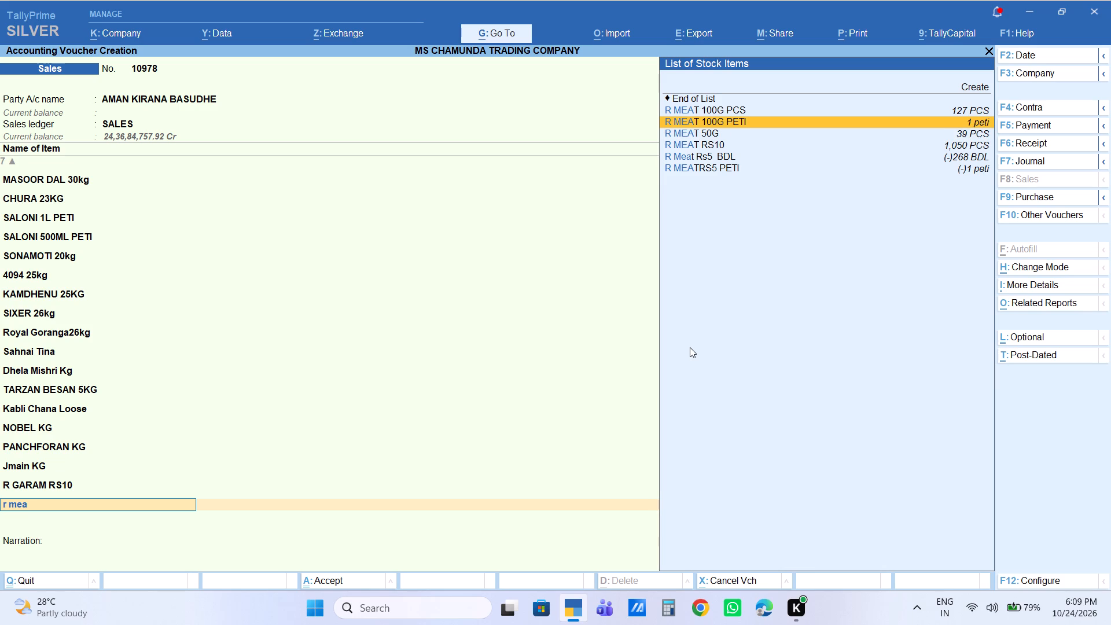
key(Down)
key(Down)
key(Up)
key(Return)
text(30)
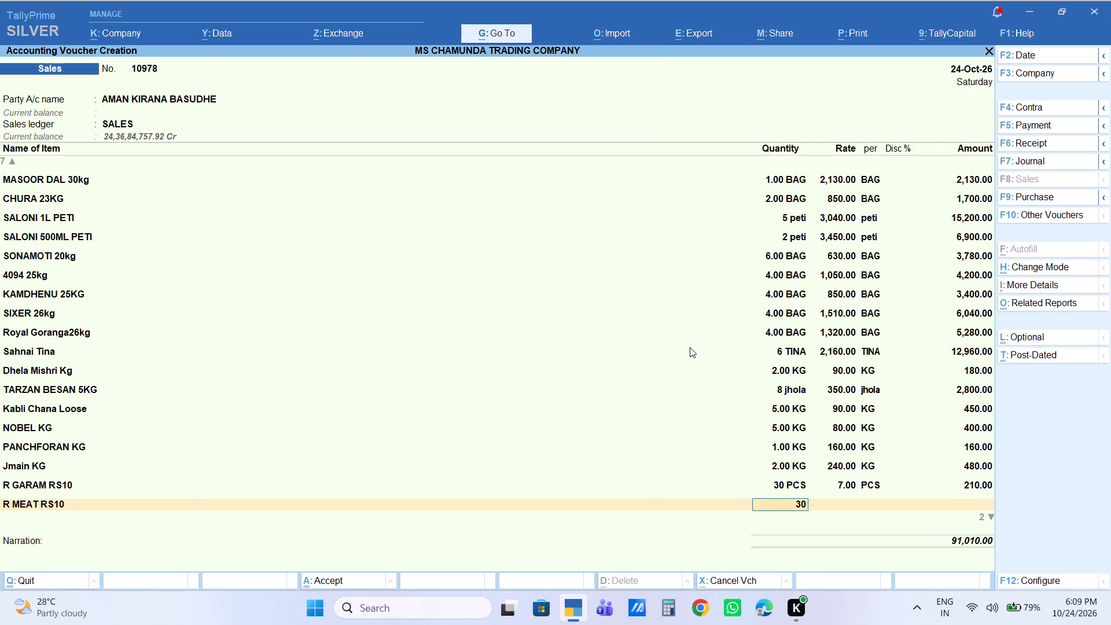
key(Return)
key(Return)
key(Return)
key(Return)
key(Return)
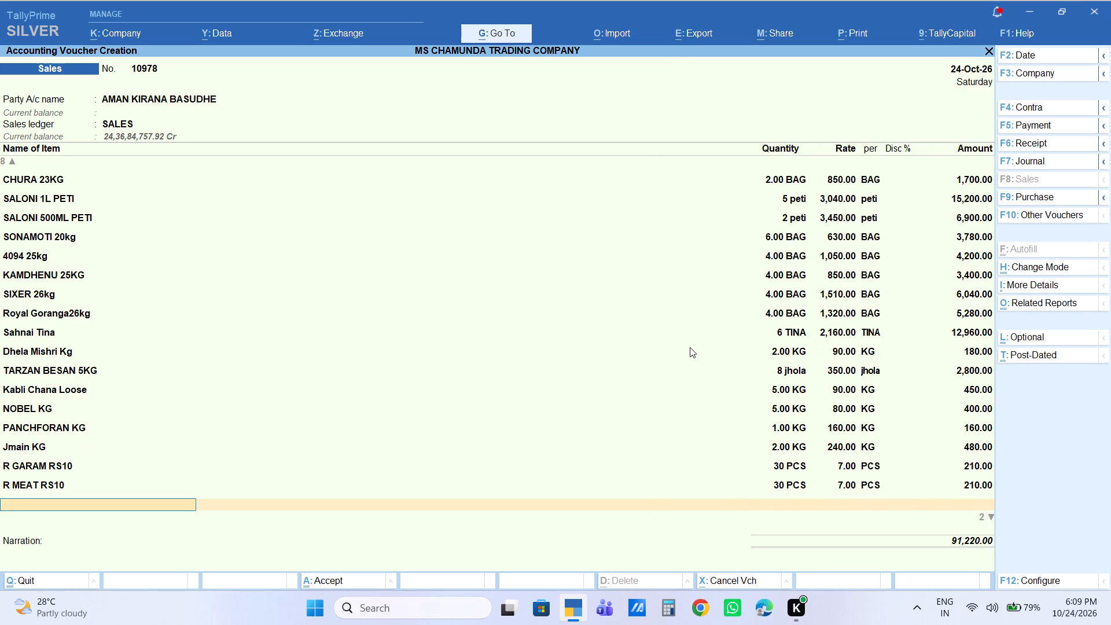
Add the item Horlicks Rs 5 with a quantity of 6 HNG at the rate of 55.
text(horli)
key(Down)
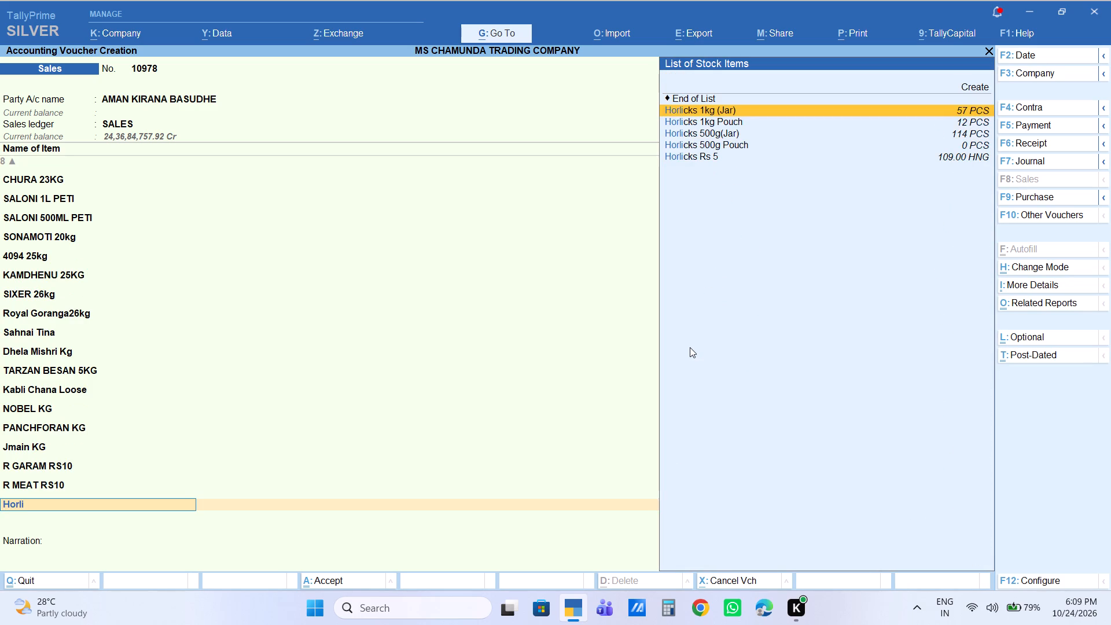
key(Down)
key(Down)
key(Down)
key(Down)
key(Return)
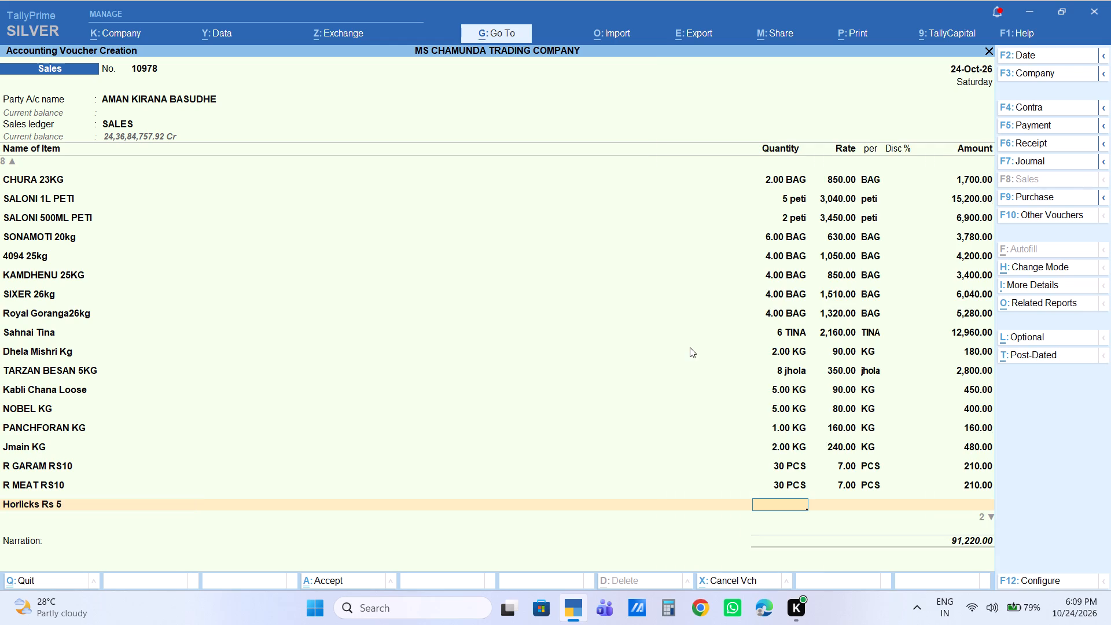
key(6)
key(Return)
key(Return)
key(Return)
key(Return)
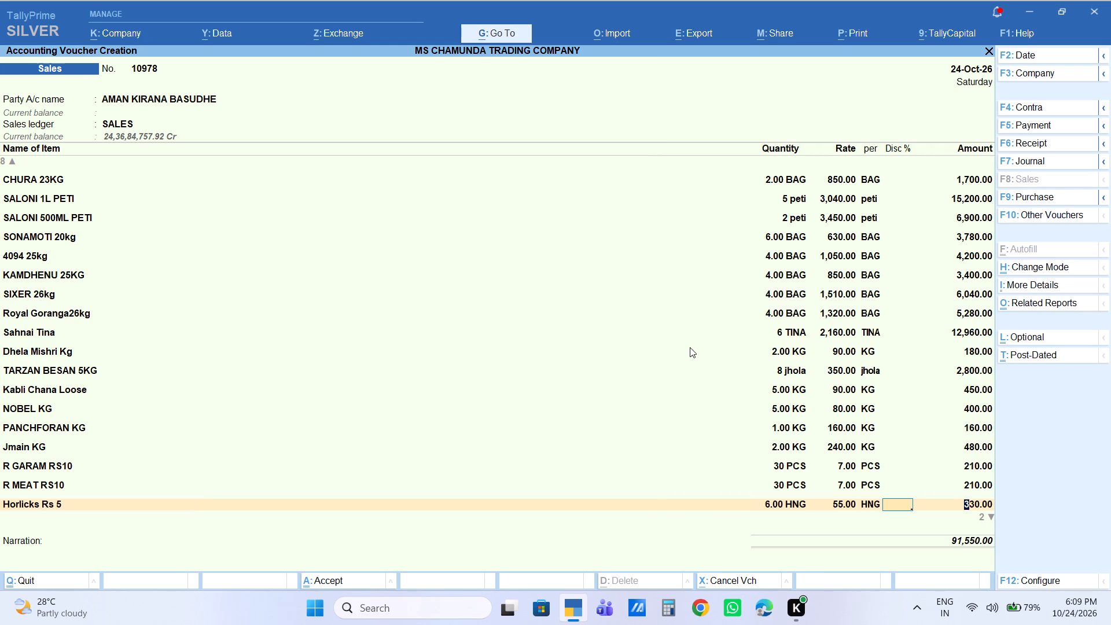
key(Return)
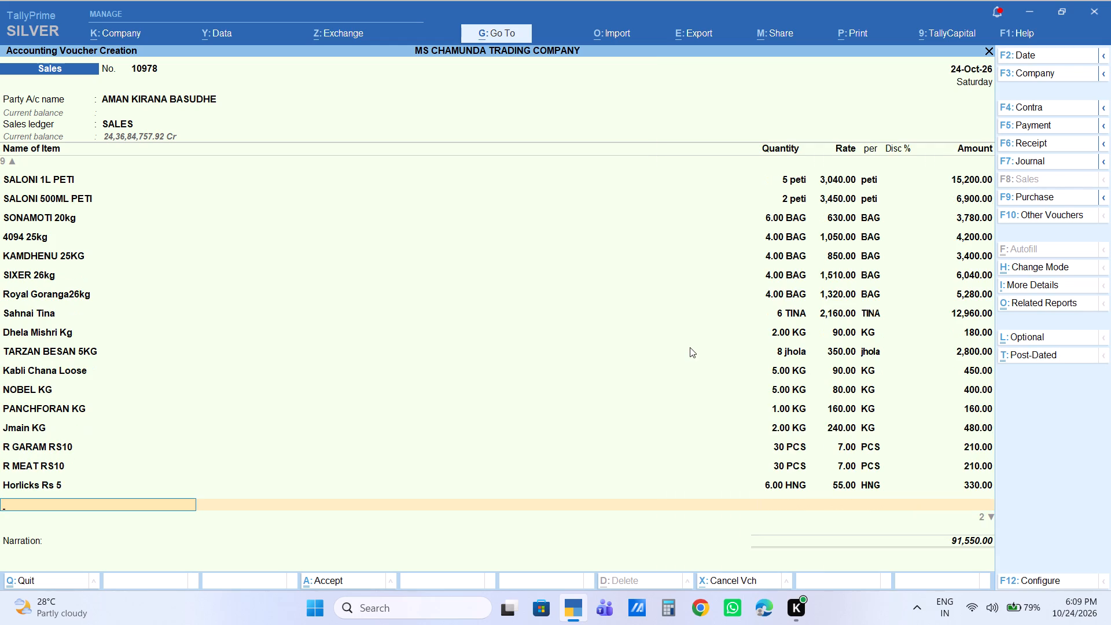
Add the item Daliya 500g with a quantity of 0.5 kg at the rate of 70 per kg.
text(daliya)
key(Return)
text(.5)
key(Return)
key(Return)
key(Return)
key(Return)
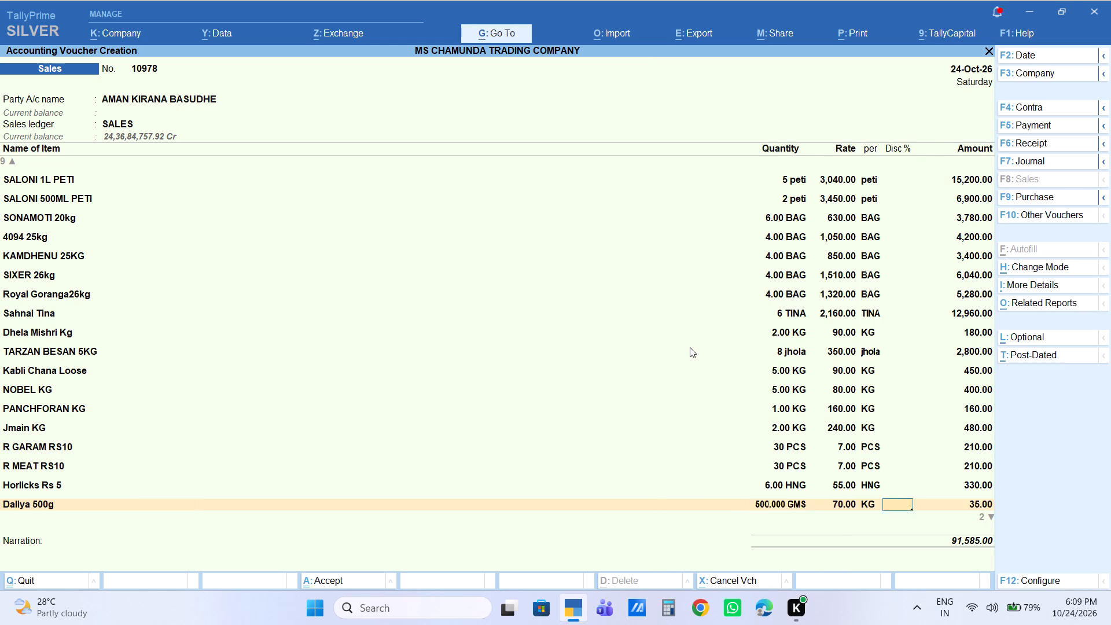
key(Return)
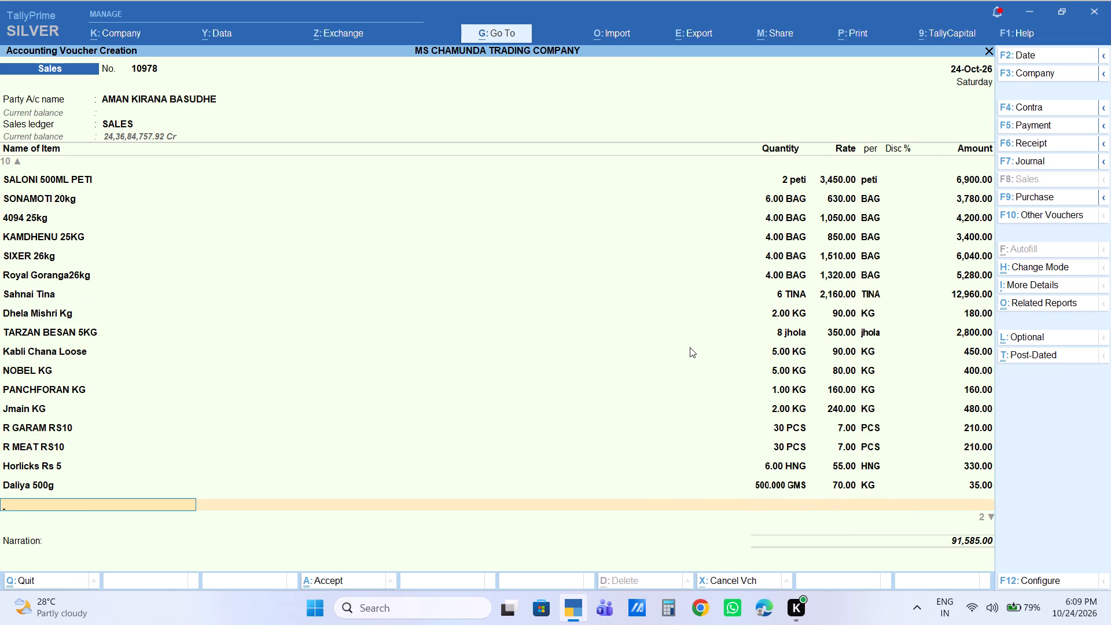
Add the item Badam Gulli 250g with a quantity of 0.5 kg at the rate of 850.
text(bada)
key(Down)
key(Down)
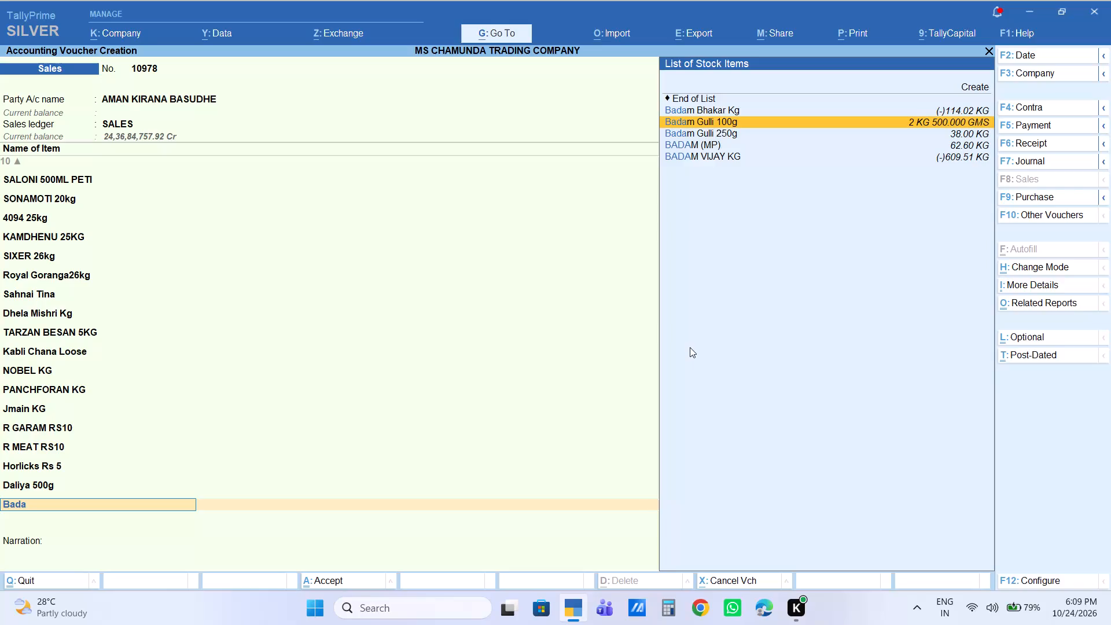
key(Down)
key(Down)
key(Down)
key(Up)
key(Up)
key(Return)
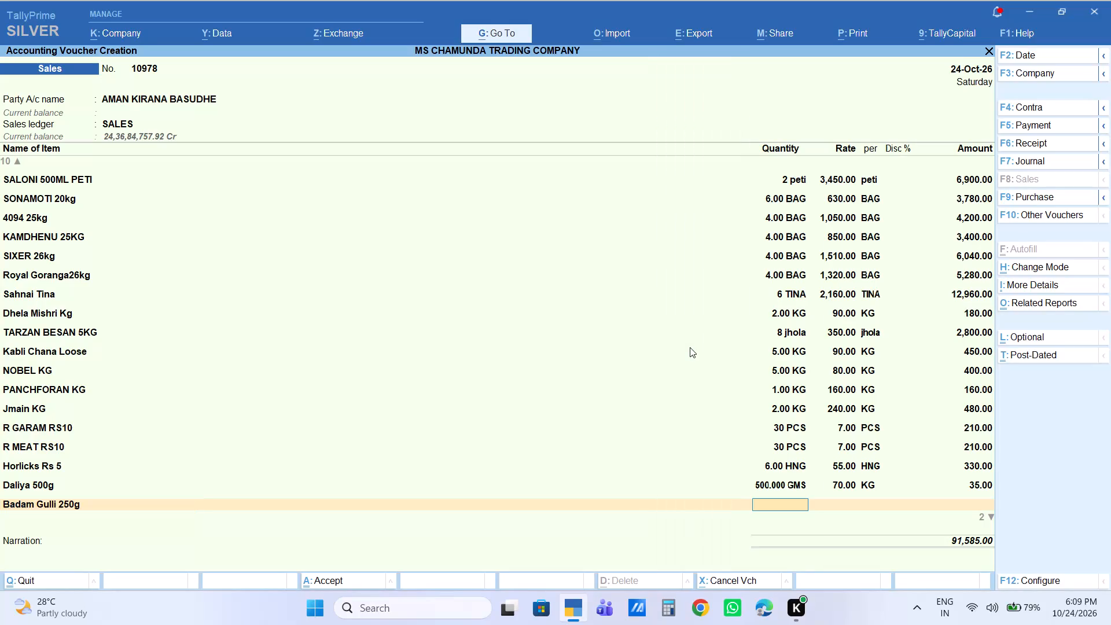
text(.5)
key(Return)
key(Return)
key(Return)
key(Return)
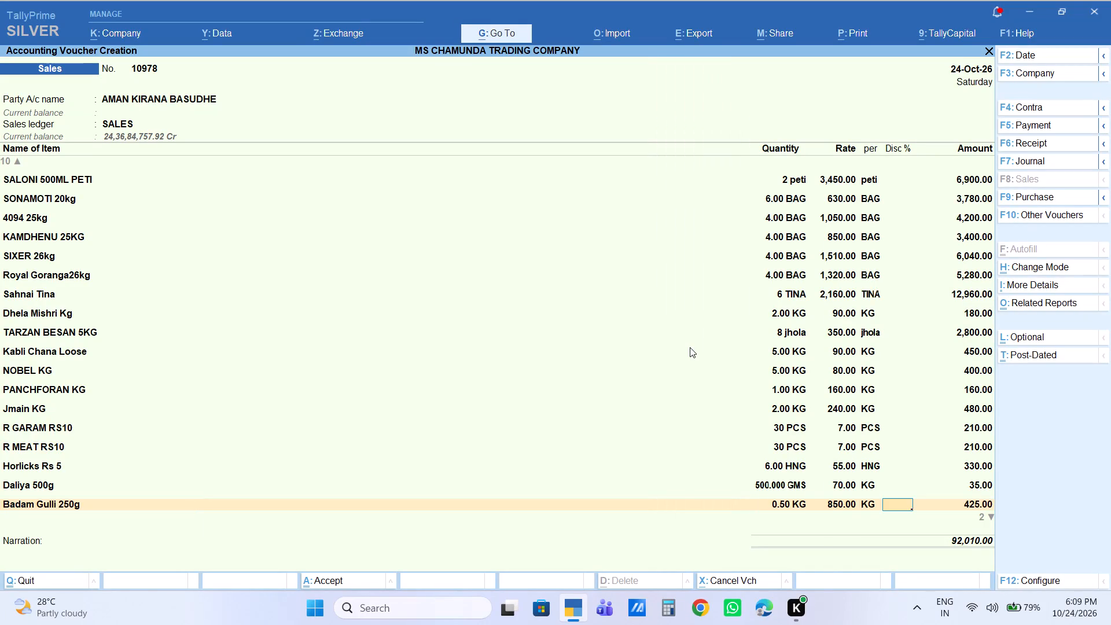
key(Return)
Add the item Gulab Jamun500g with a quantity of 5 PKT at the rate of 170.
text(gulab)
key(Down)
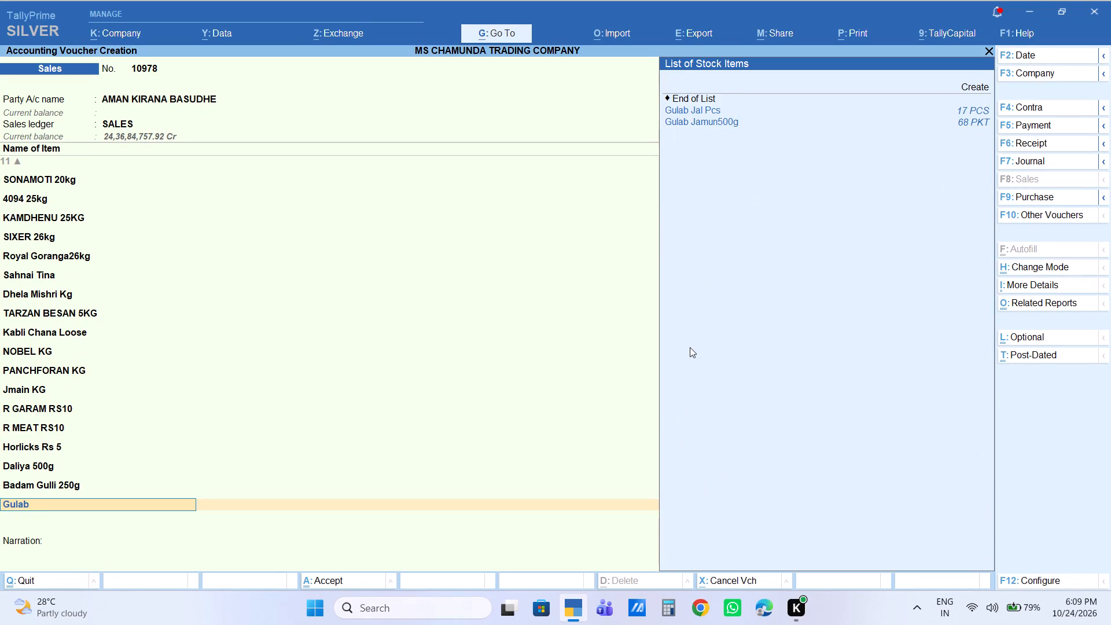
key(Down)
key(Return)
key(5)
key(Return)
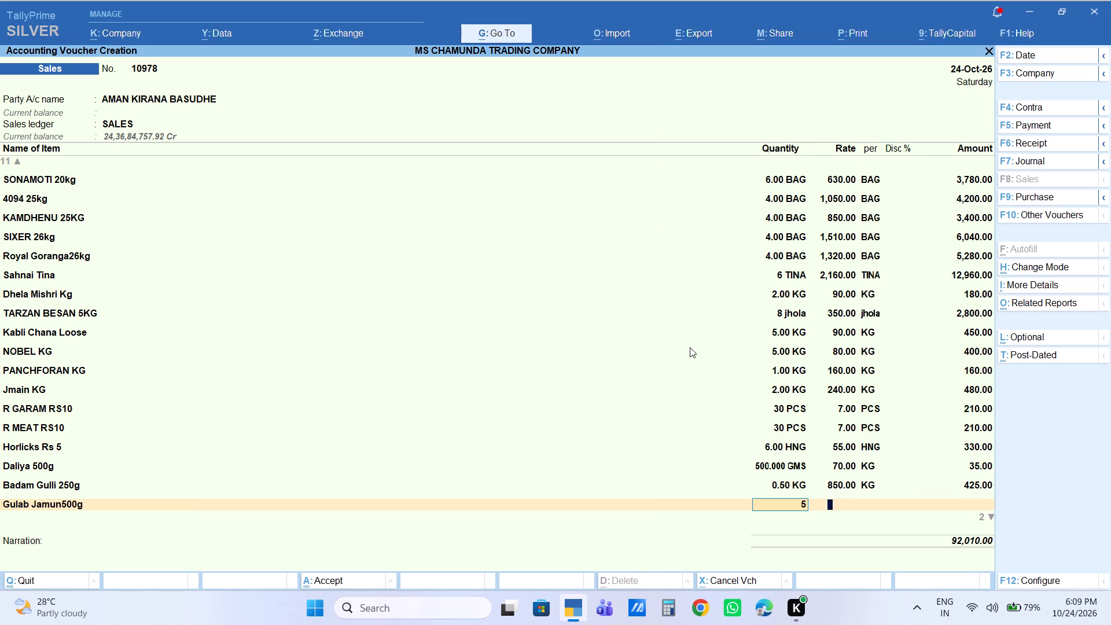
key(Return)
key(Return)
key(Return)
key(Return)
End the item list and add the Labour Charge ledger line below the items.
key(Return)
text(la)
key(Return)
key(Return)
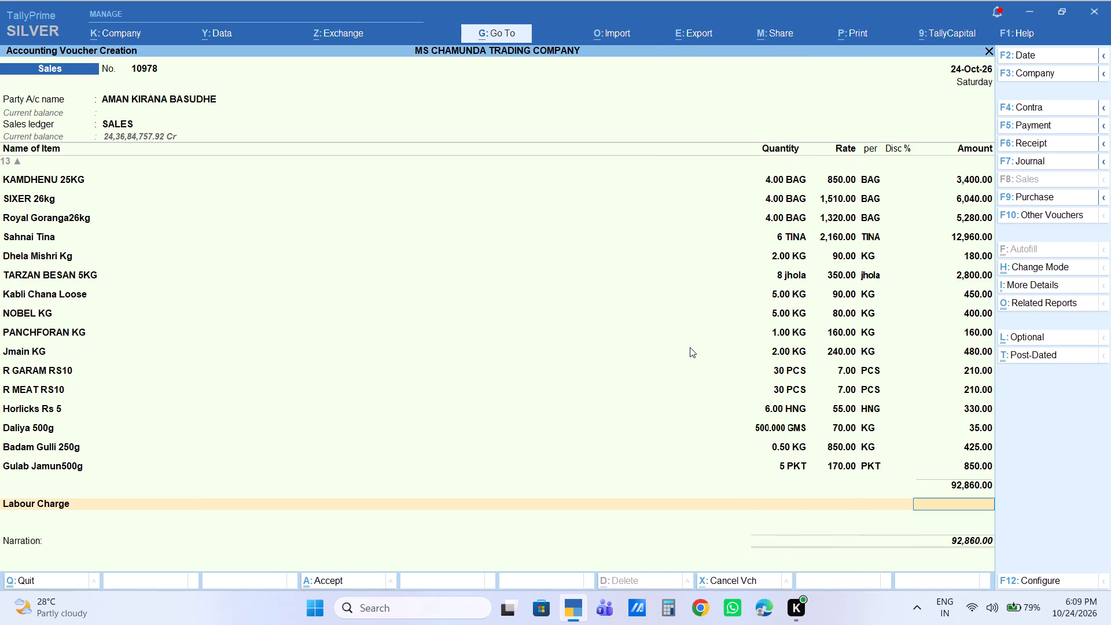
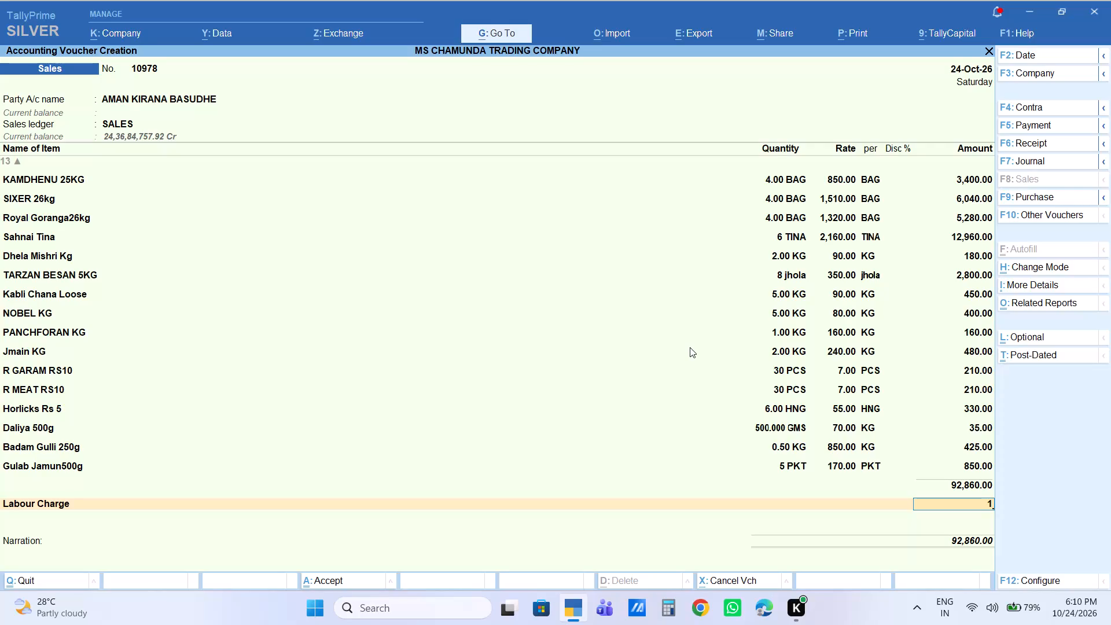
Enter a Labour Charge of 130, allocate the bill to New Ref 10978, and save the sales voucher without a narration.
key(Return)
key(Return)
key(Return)
key(Return)
key(Return)
key(Return)
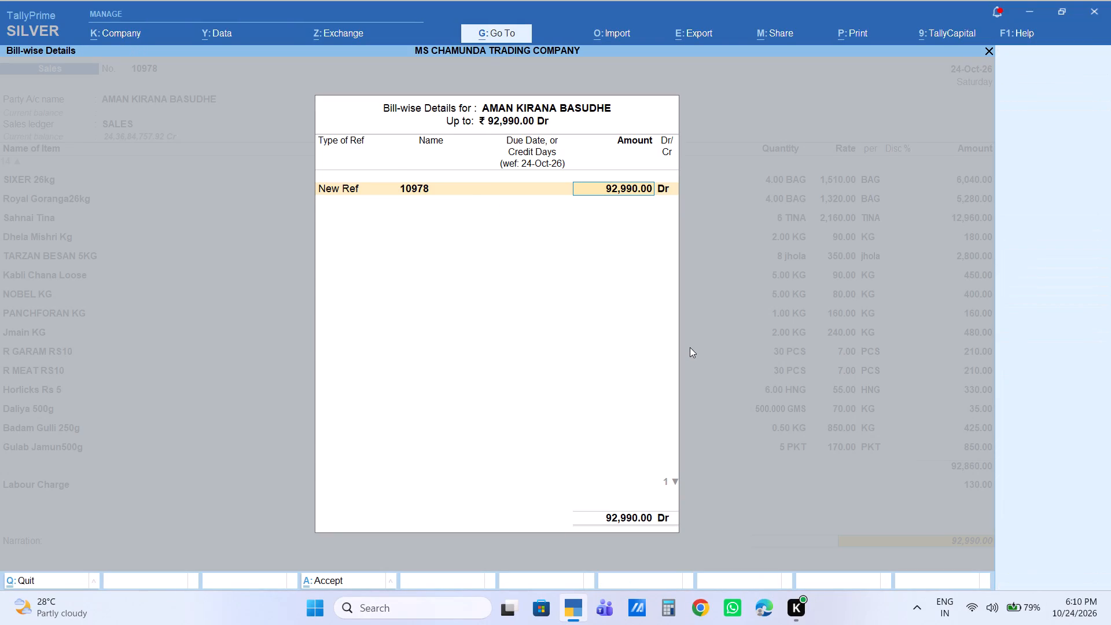
key(Return)
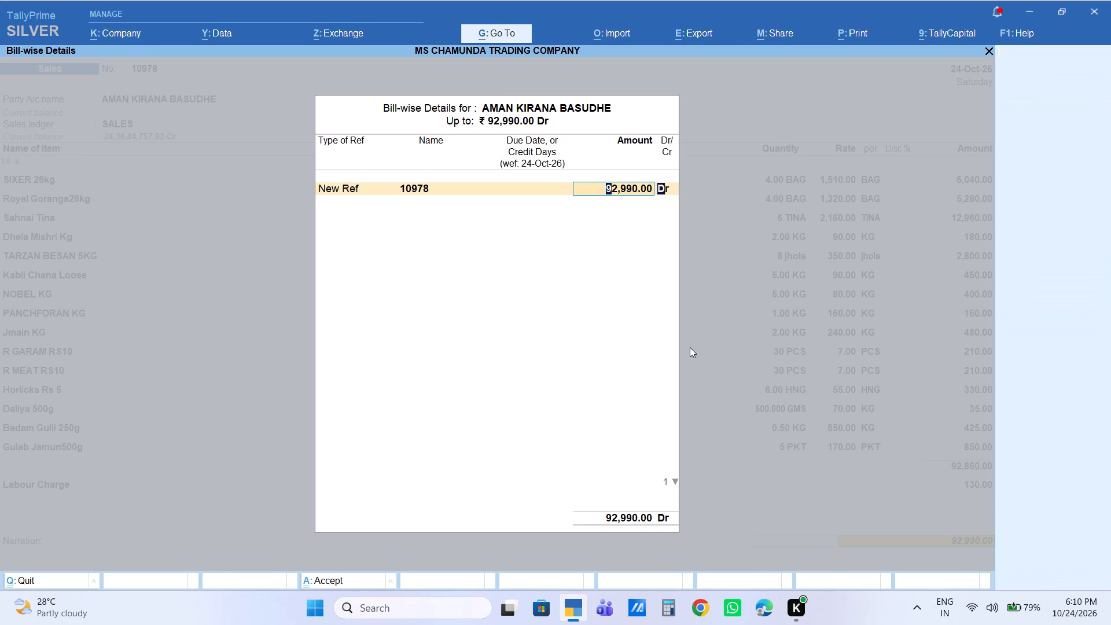
key(Return)
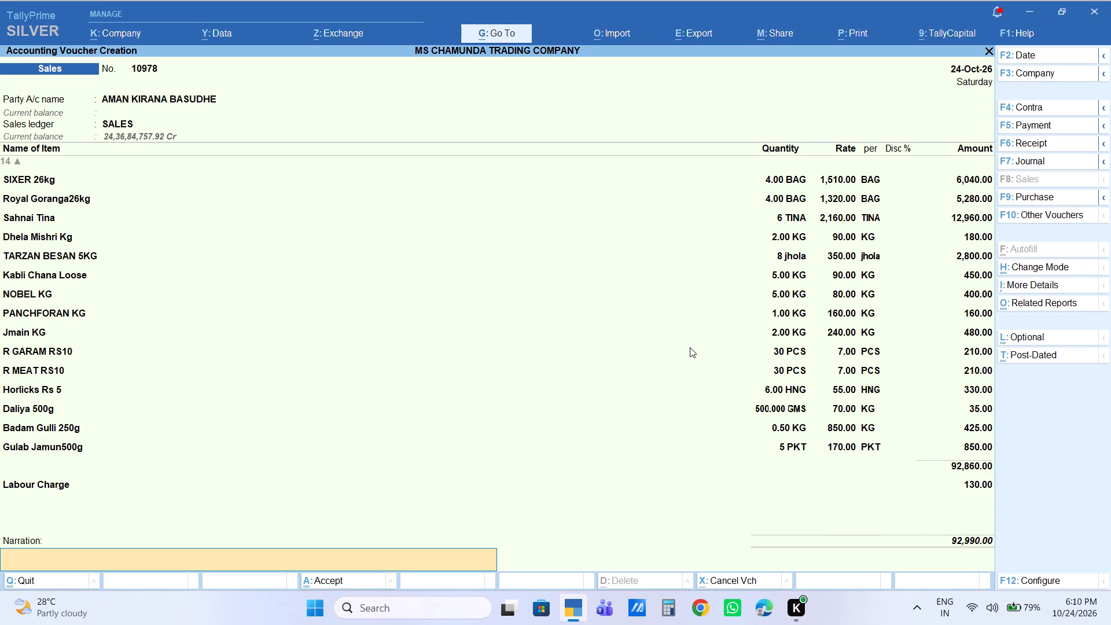
key(Return)
key(Return)
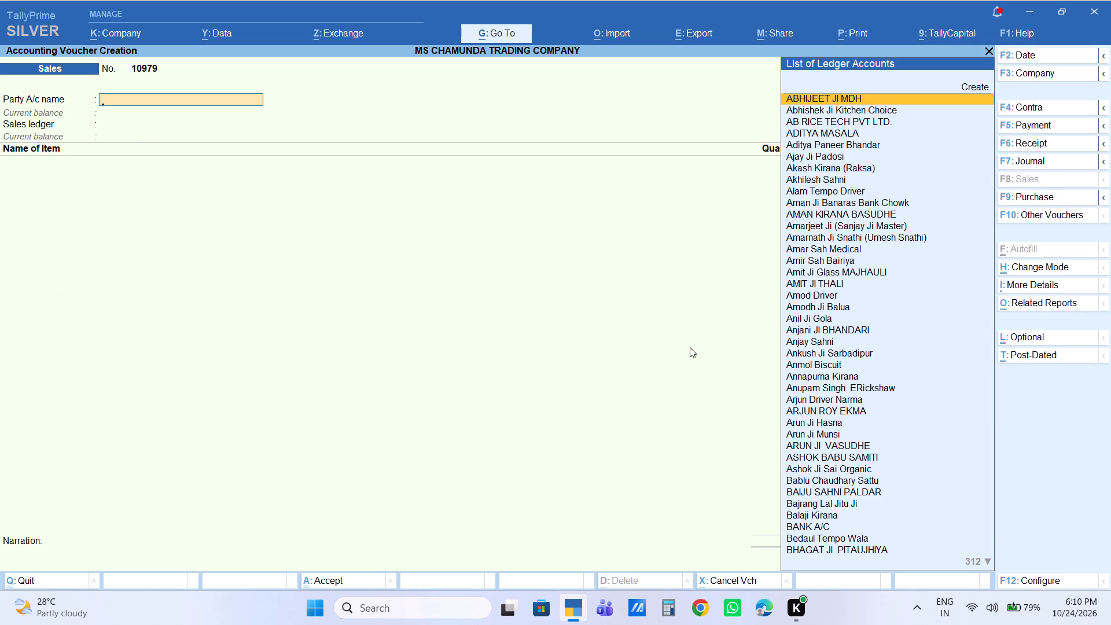
Look through the October voucher entries in the account-book ledger of the party Laxmikant Ji, found by searching for laxmi.
key(Escape)
key(Escape)
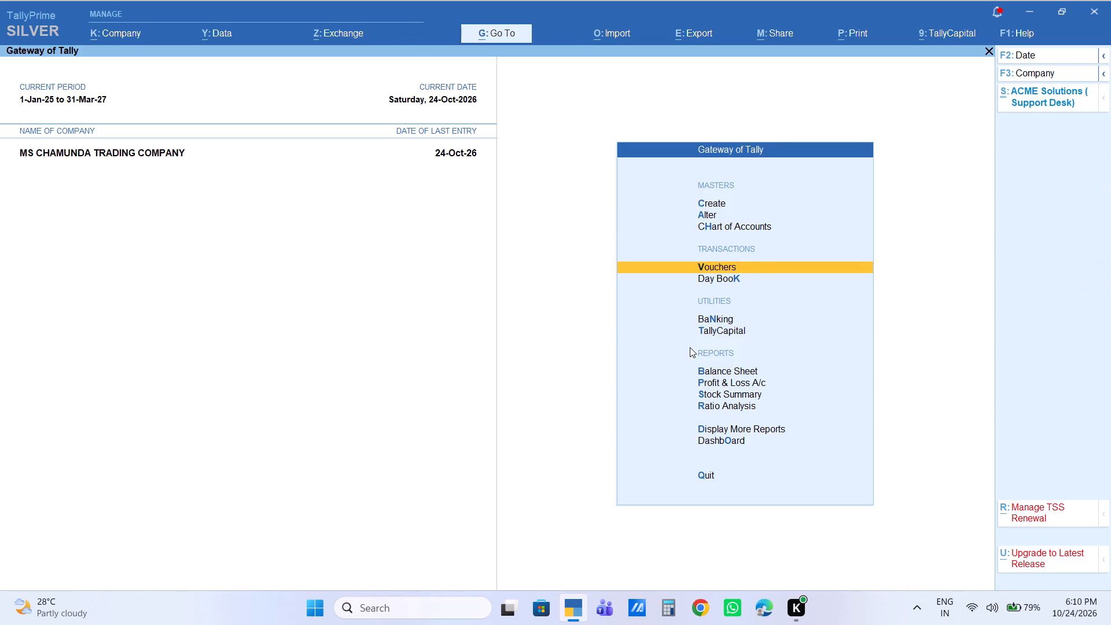
key(d)
key(a)
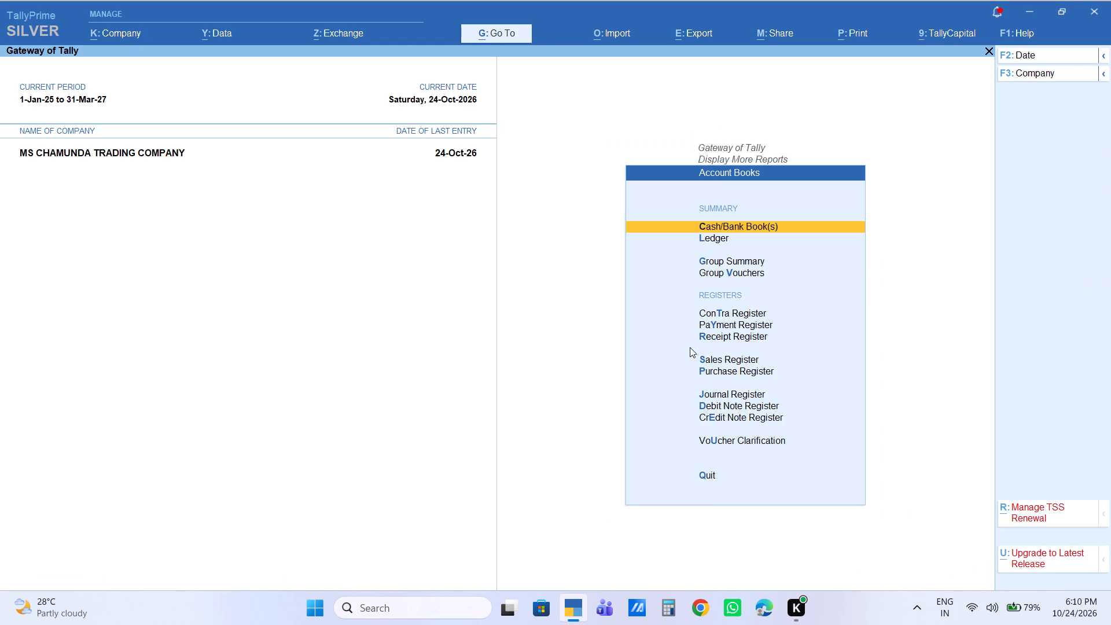
key(l)
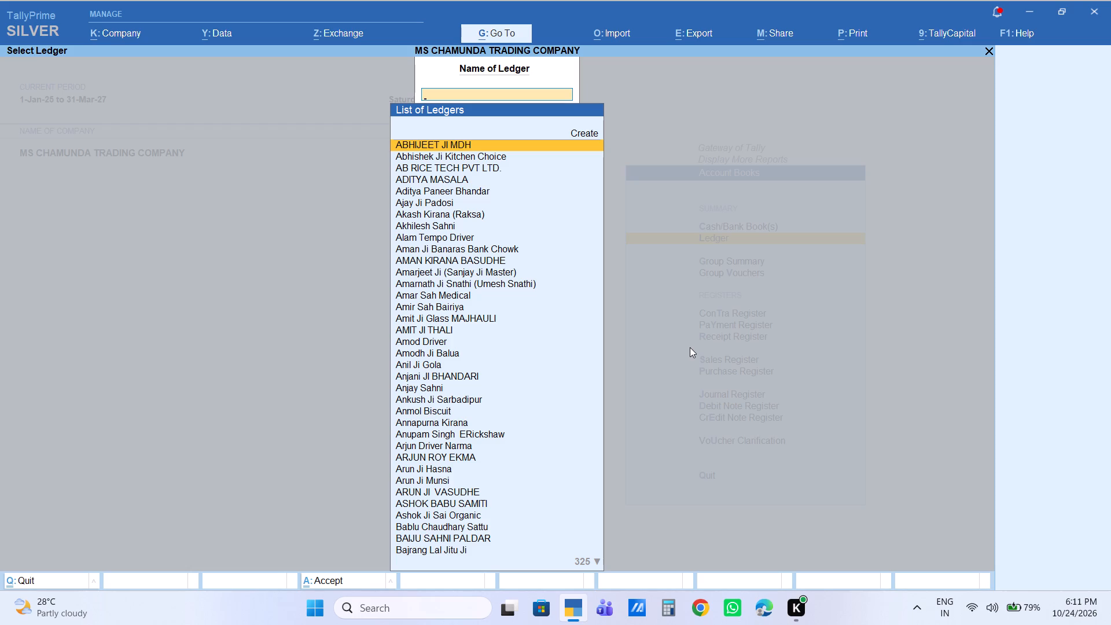
text(laxmi)
key(Down)
key(Down)
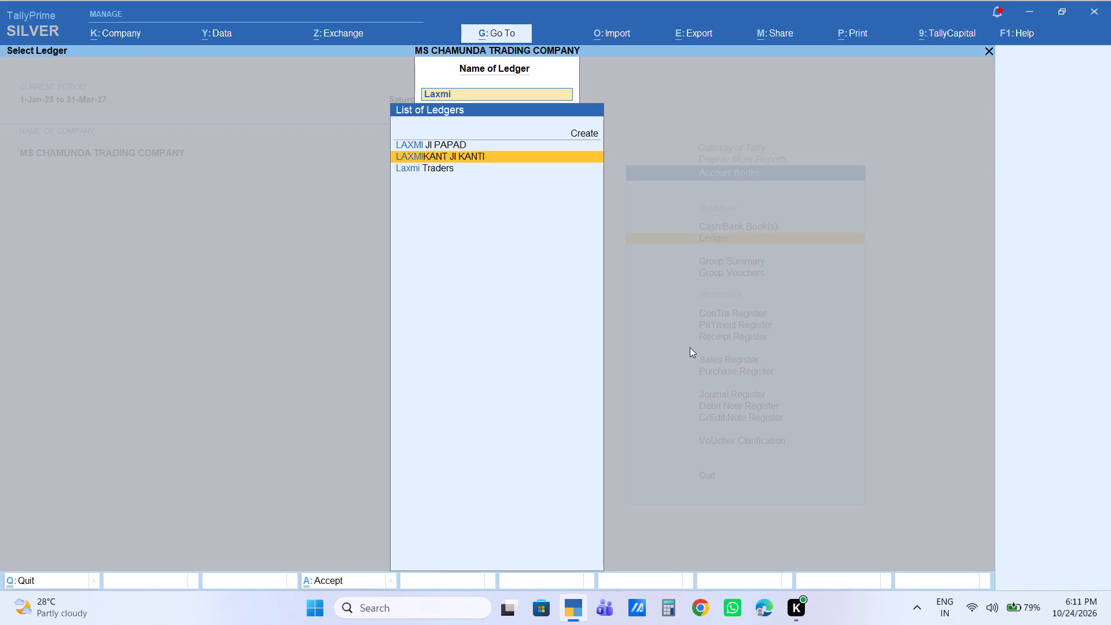
key(Return)
key(Down)
key(Down)
key(Down)
key(Down)
key(Down)
key(Down)
key(Down)
key(Down)
key(Down)
key(Down)
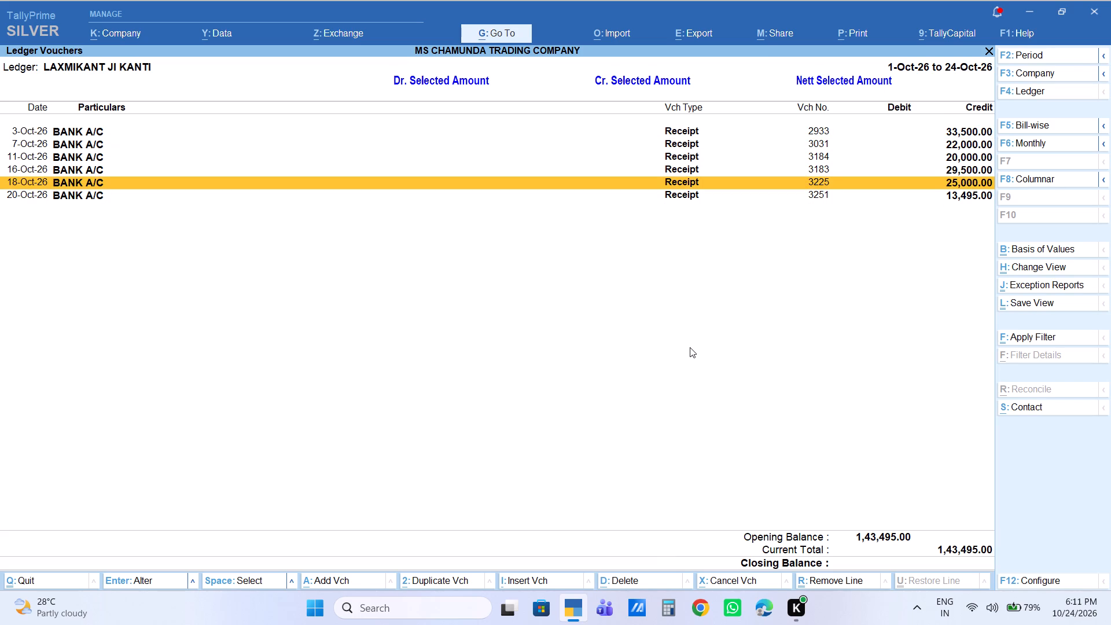
key(Escape)
key(Escape)
key(Escape)
key(Escape)
key(Escape)
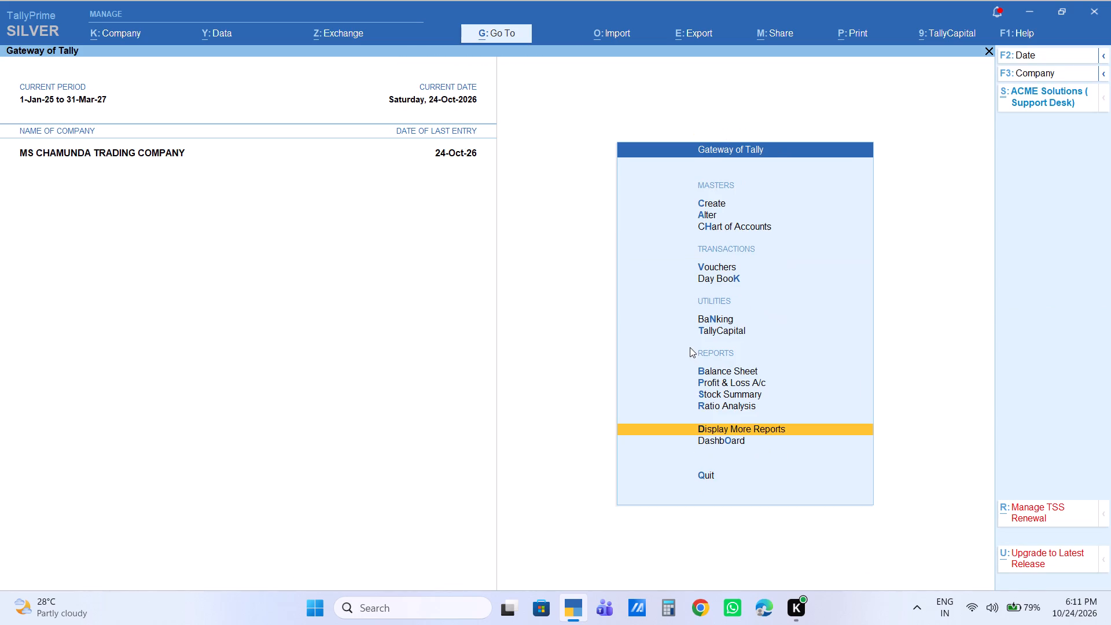
Start a new sales voucher and search the party accounts for laxmi.
key(Up)
key(Up)
key(Up)
key(Up)
key(Up)
key(Up)
key(Up)
key(Up)
key(Return)
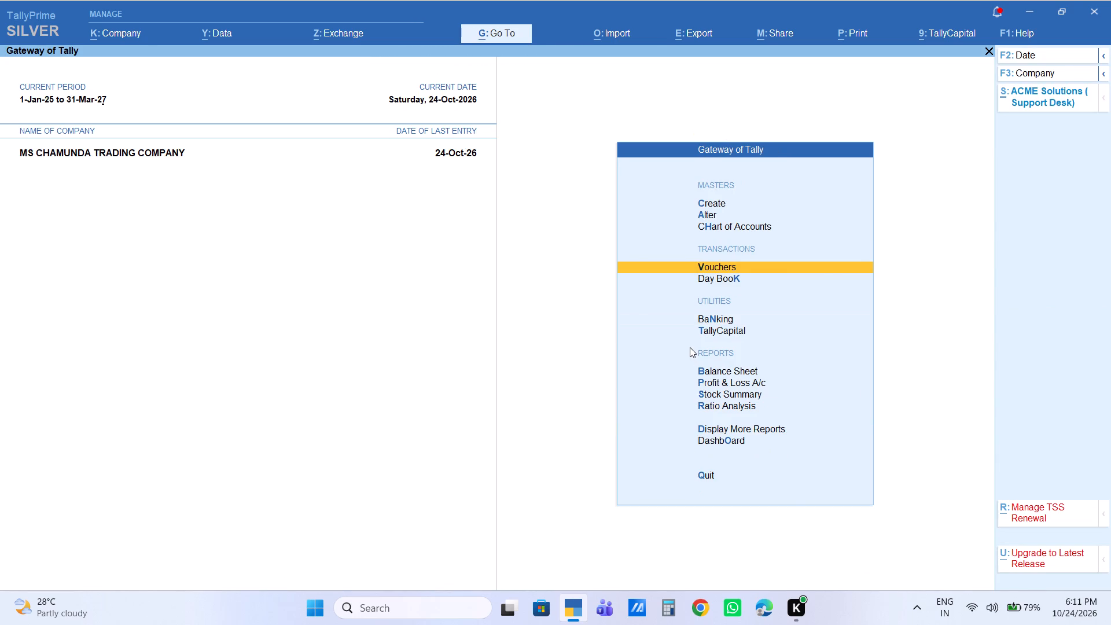
text(lax)
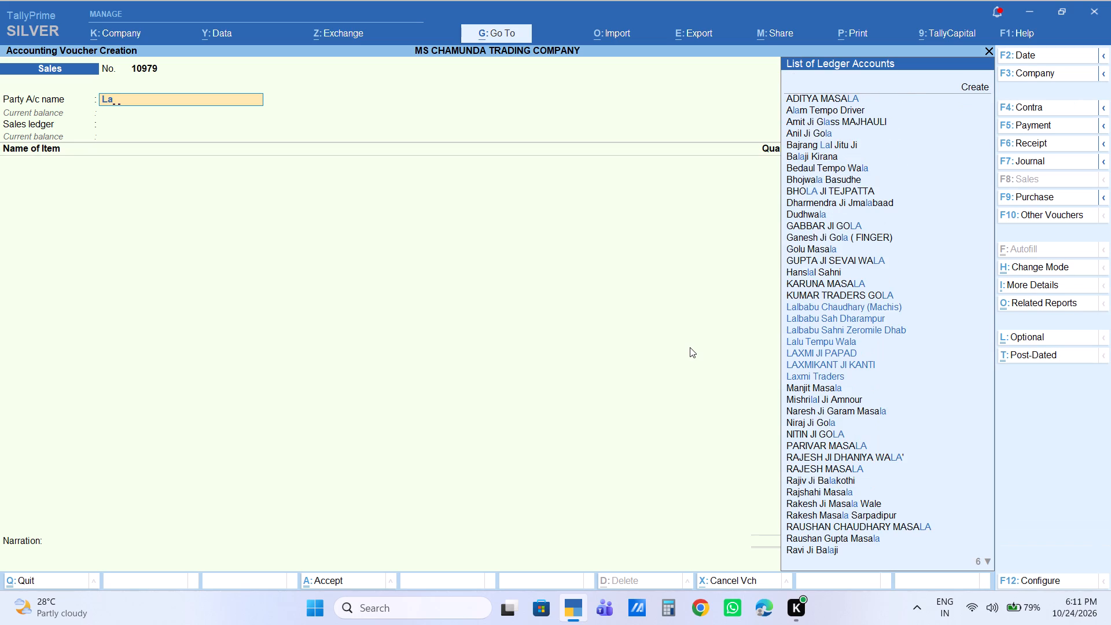
text(mi)
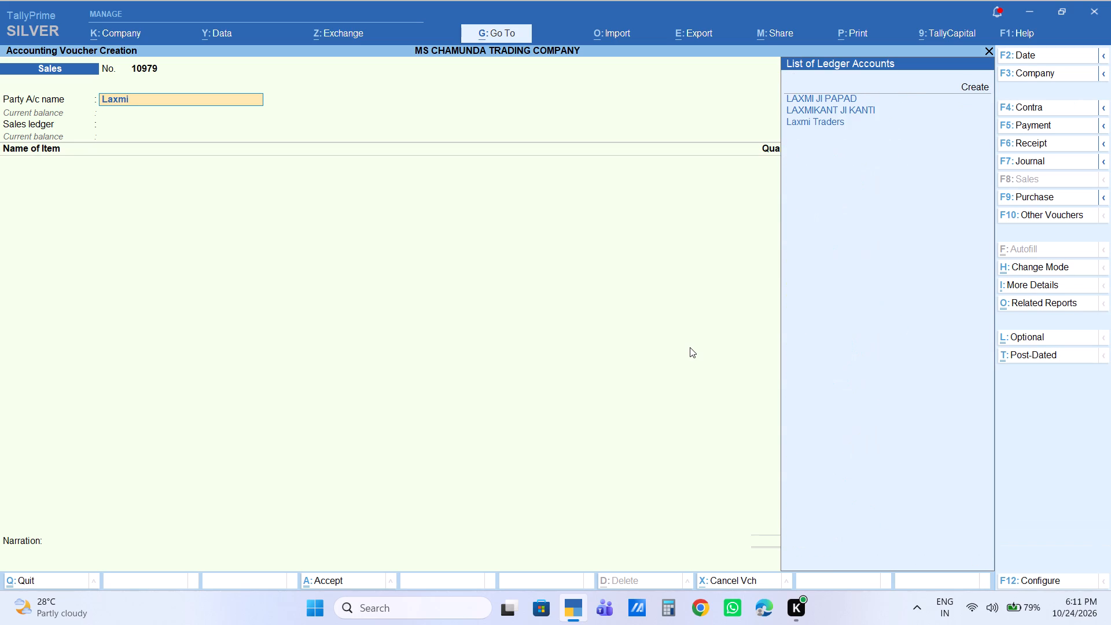
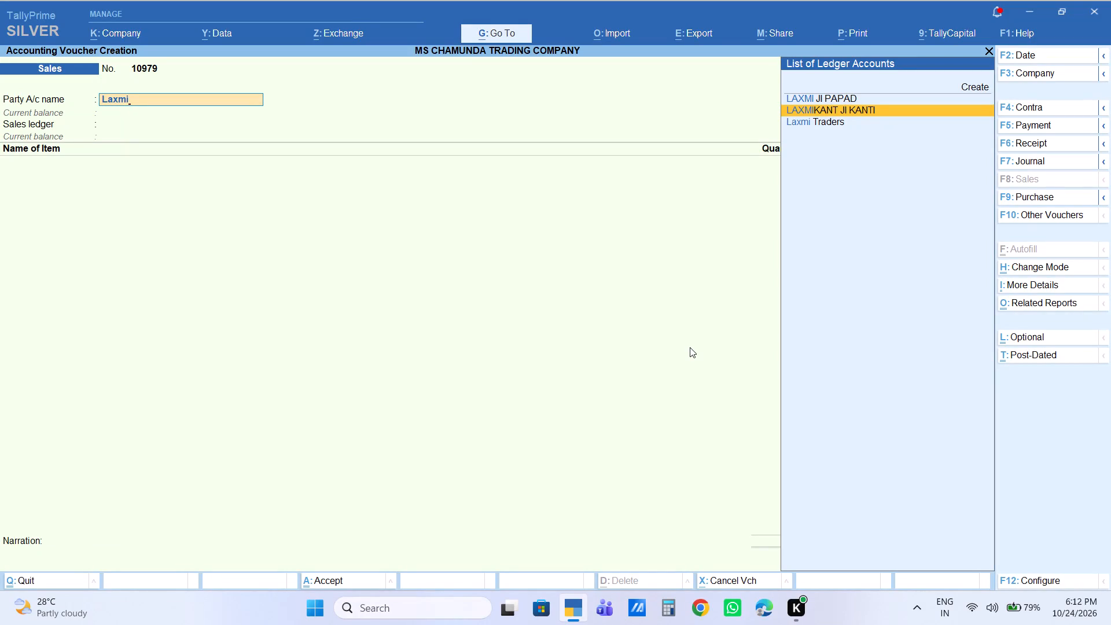
Set the Laxmikant Ji account as the party and SALES as the sales ledger, keeping the default party details.
key(Return)
key(Return)
key(Return)
key(Return)
key(Return)
key(Return)
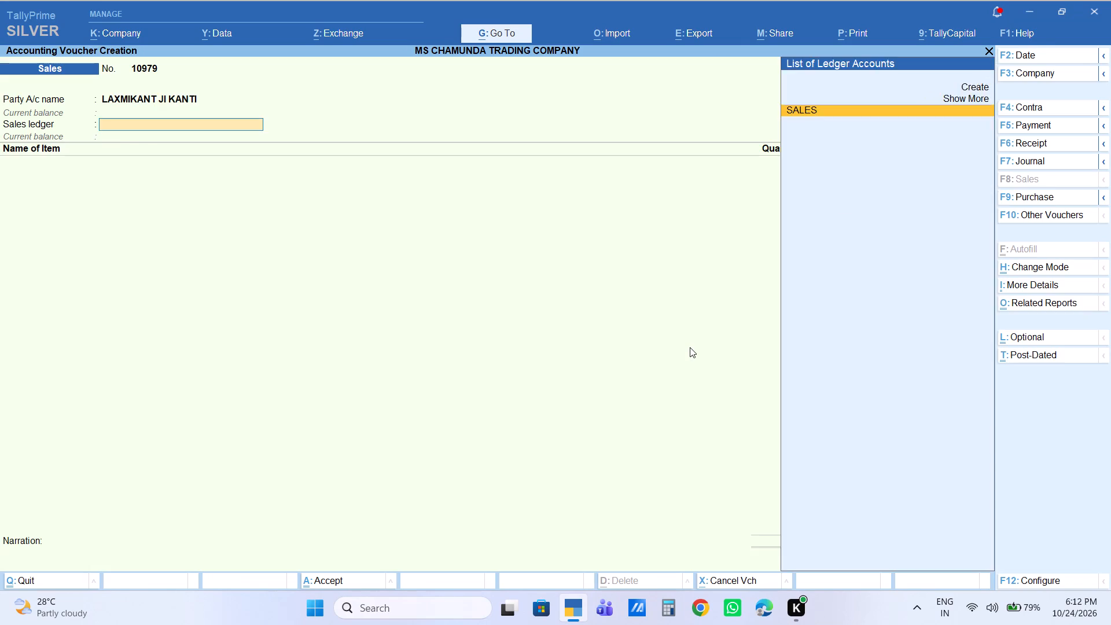
key(Return)
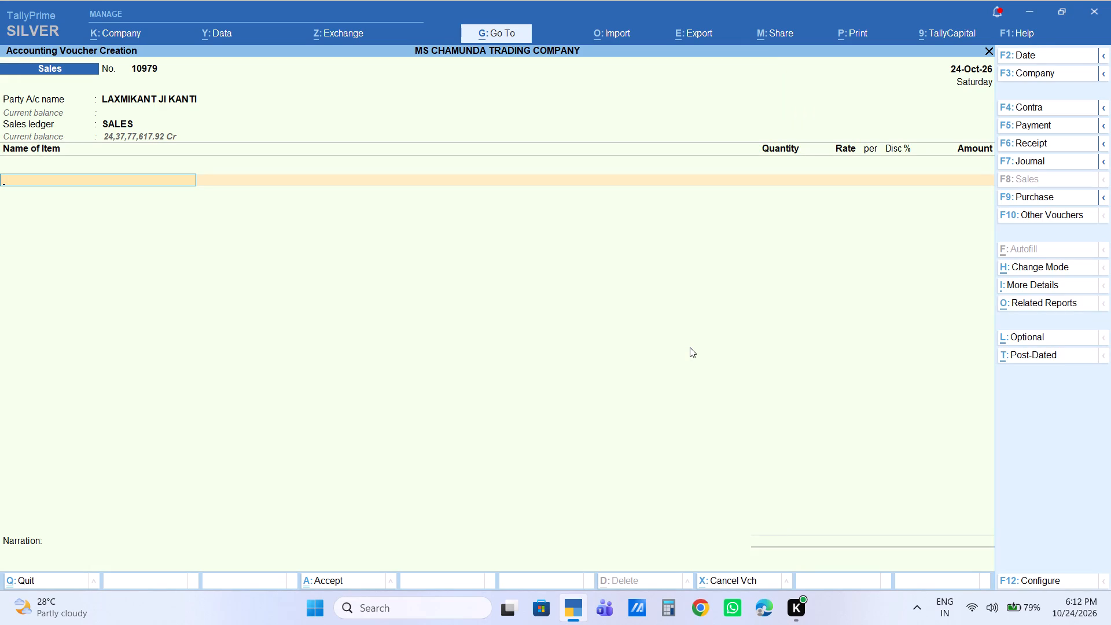
Add the item CHINI SF 50kg with a quantity of 4 bags at the default rate of 2,800.
text(sf)
key(Return)
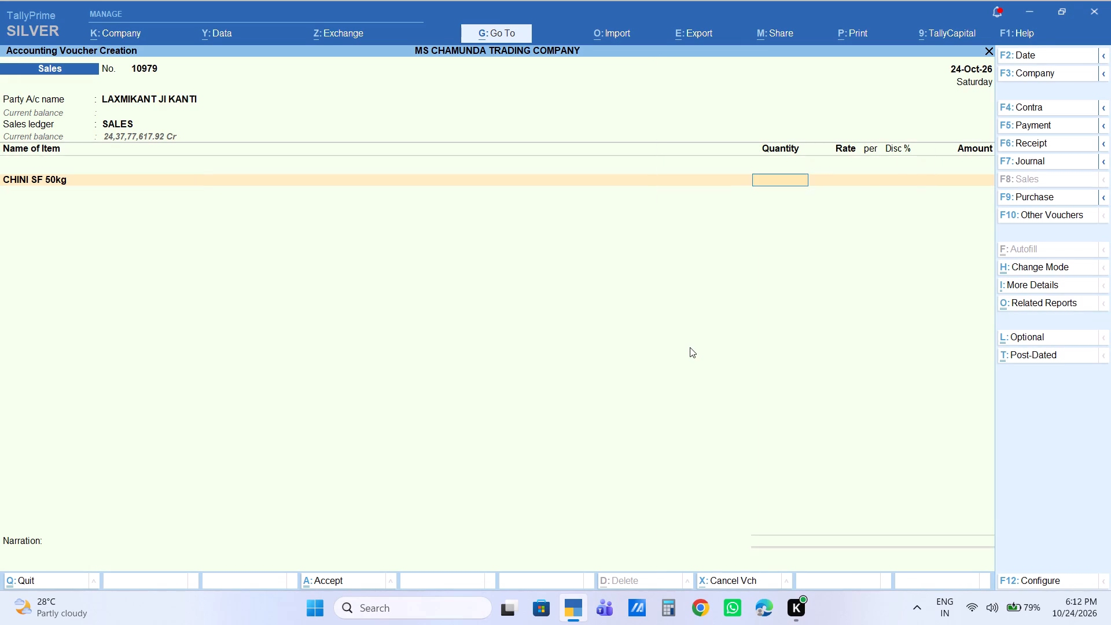
key(4)
key(Return)
key(Return)
key(Return)
key(Return)
key(Return)
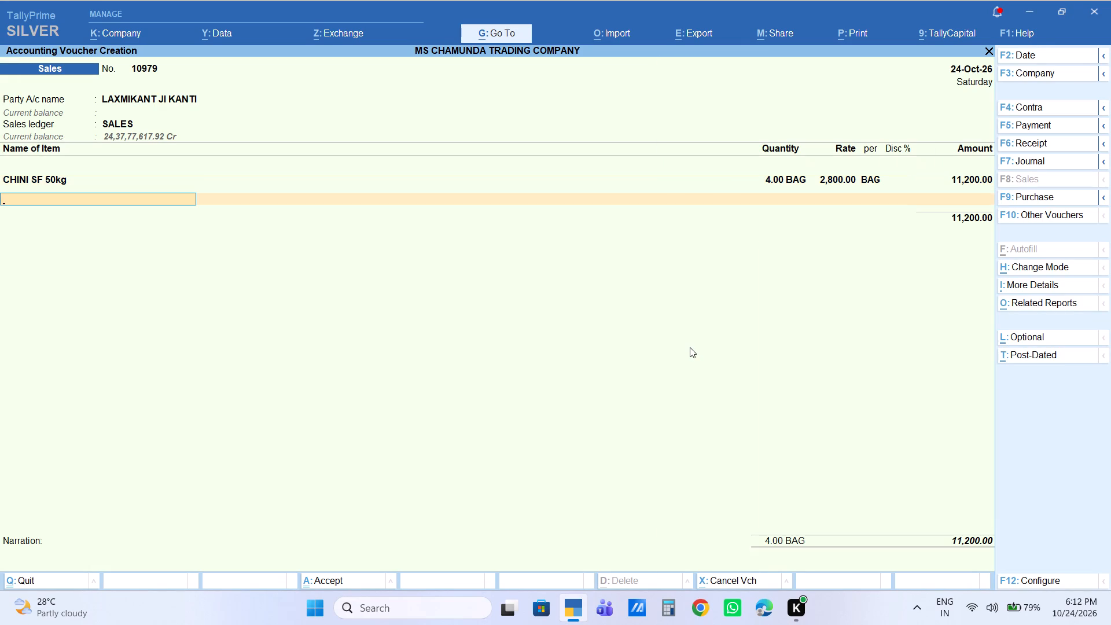
Add the item MASOOR DAL 30kg with a quantity of 6 bags at the default rate of 2,130.
text(maso)
key(Down)
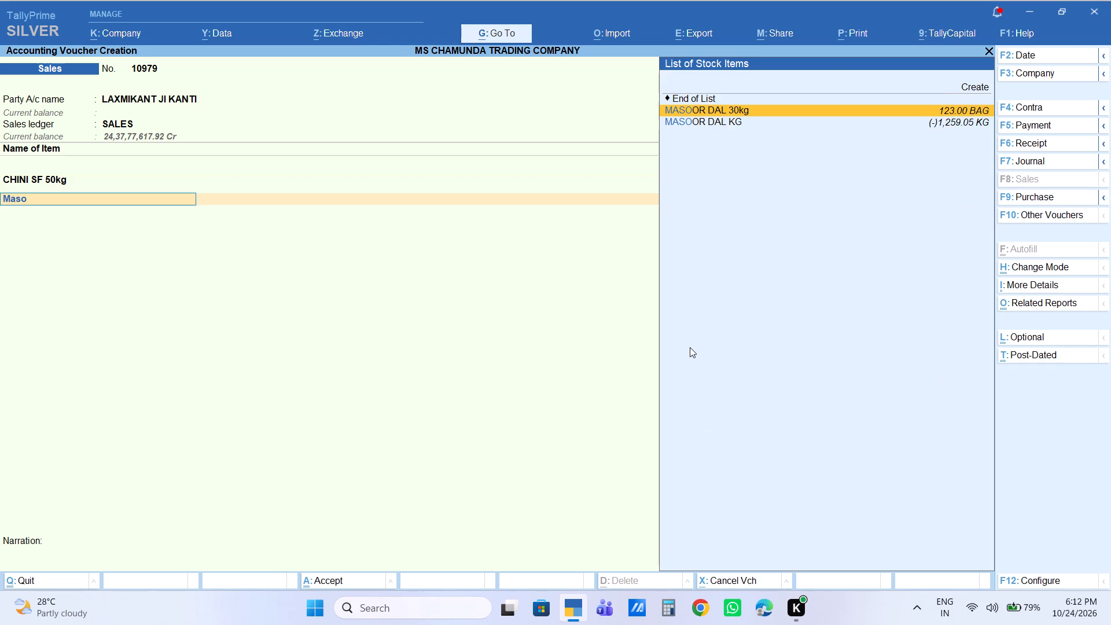
key(Return)
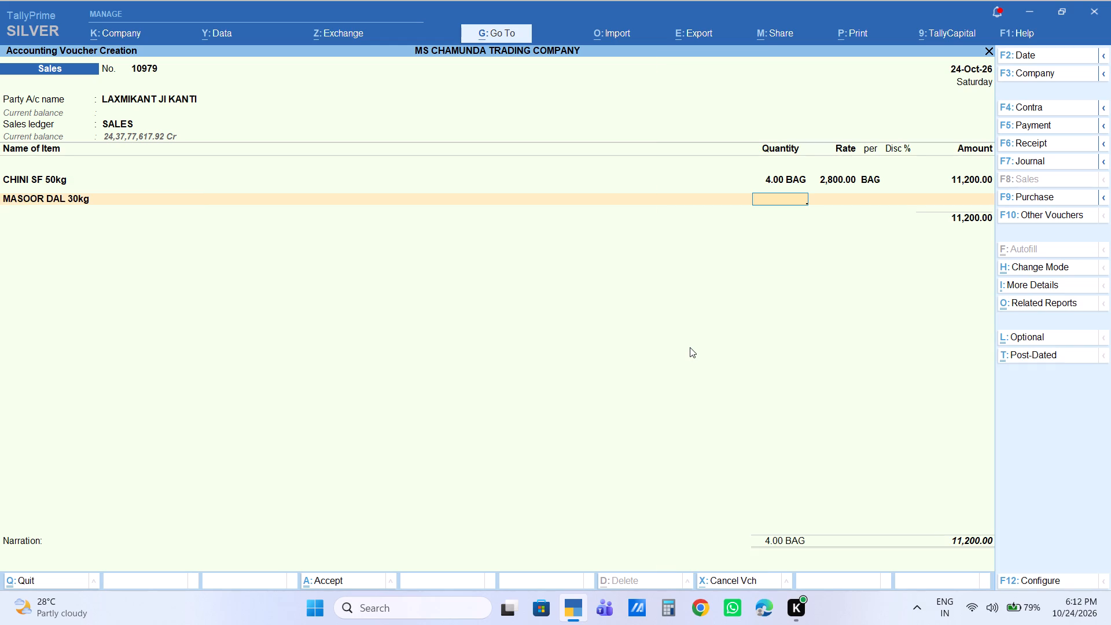
key(6)
key(Return)
key(Return)
key(Return)
key(Return)
key(Return)
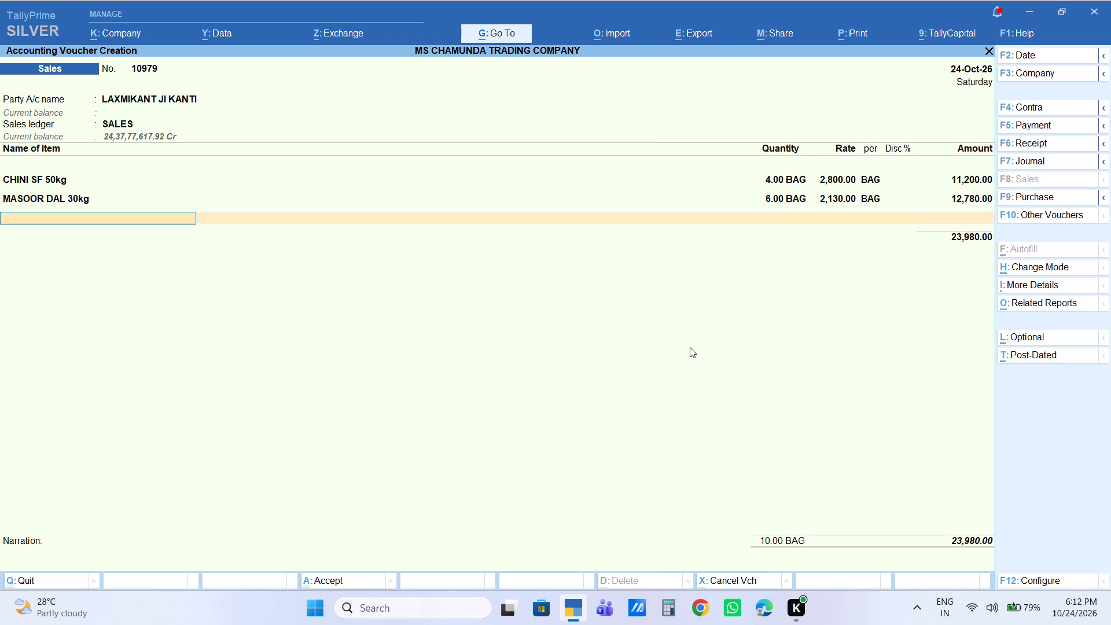
Add the item CHANA 30KG with a quantity of 1 bag at the default rate of 2,400.
text(chana)
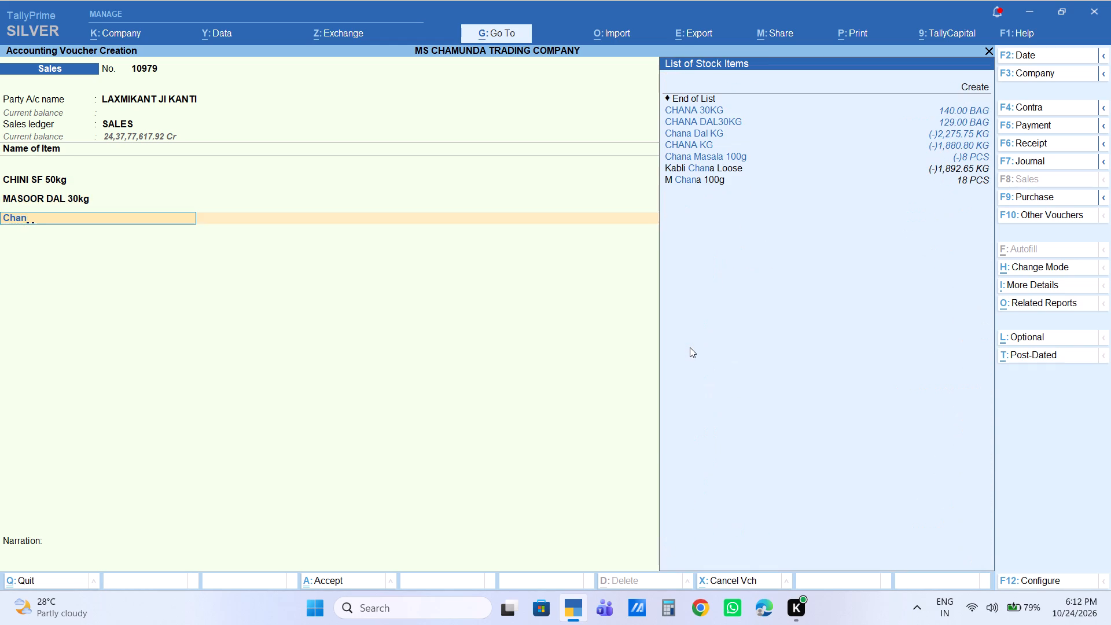
key(Down)
key(Return)
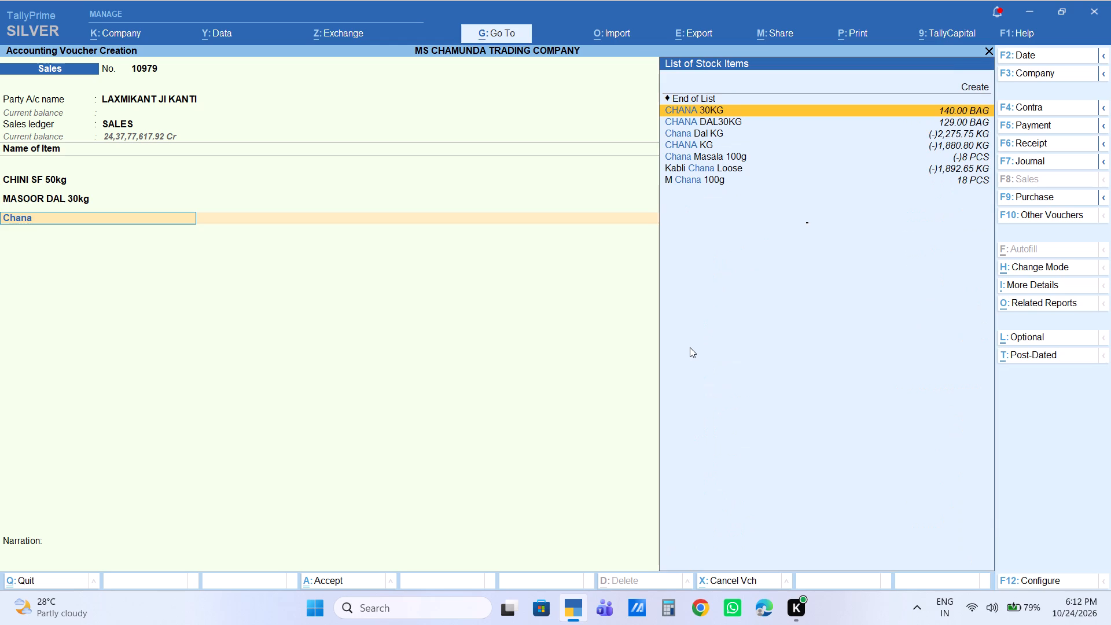
key(1)
key(Return)
key(Return)
key(Return)
key(Return)
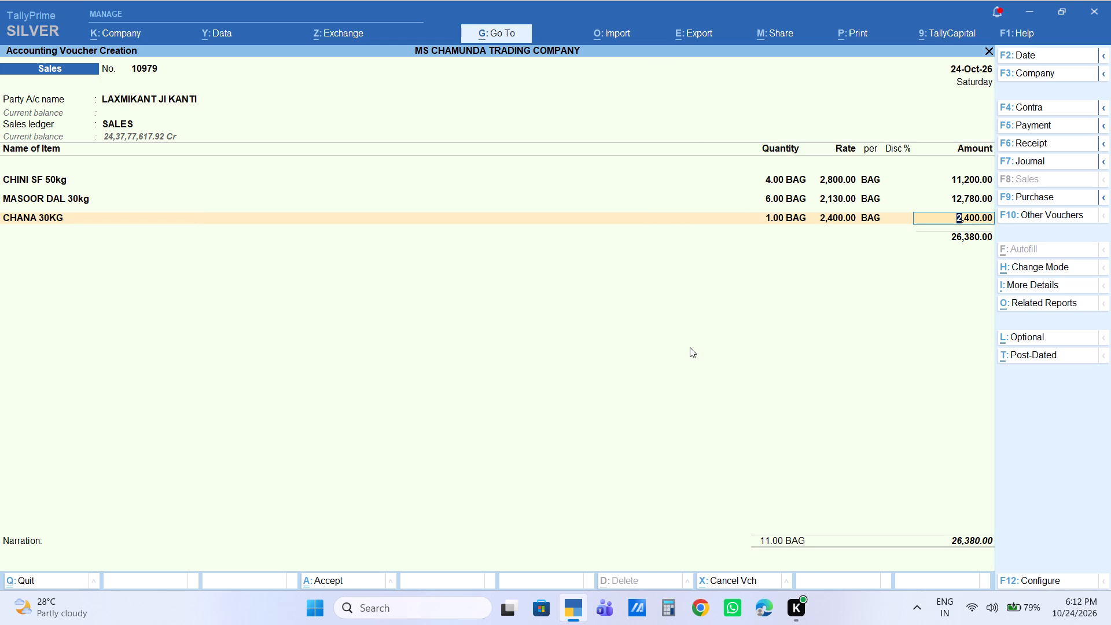
key(Return)
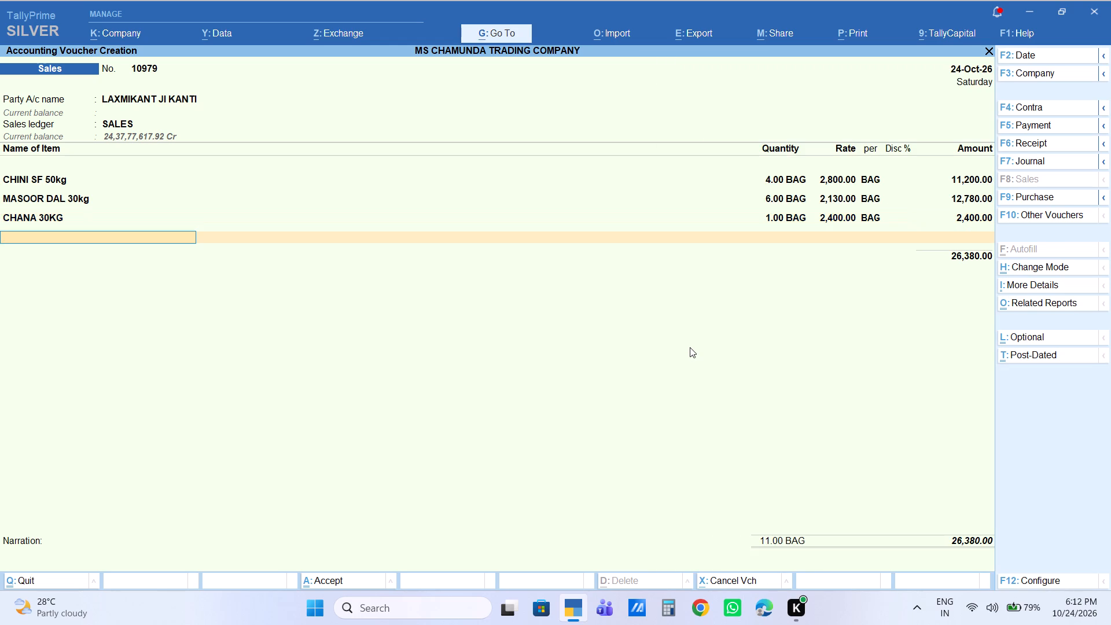
Add the item Kabli Chana Loose with a quantity of 5 kg at the default rate of 90.
text(kabli)
key(Down)
key(Down)
key(Down)
key(Down)
key(Up)
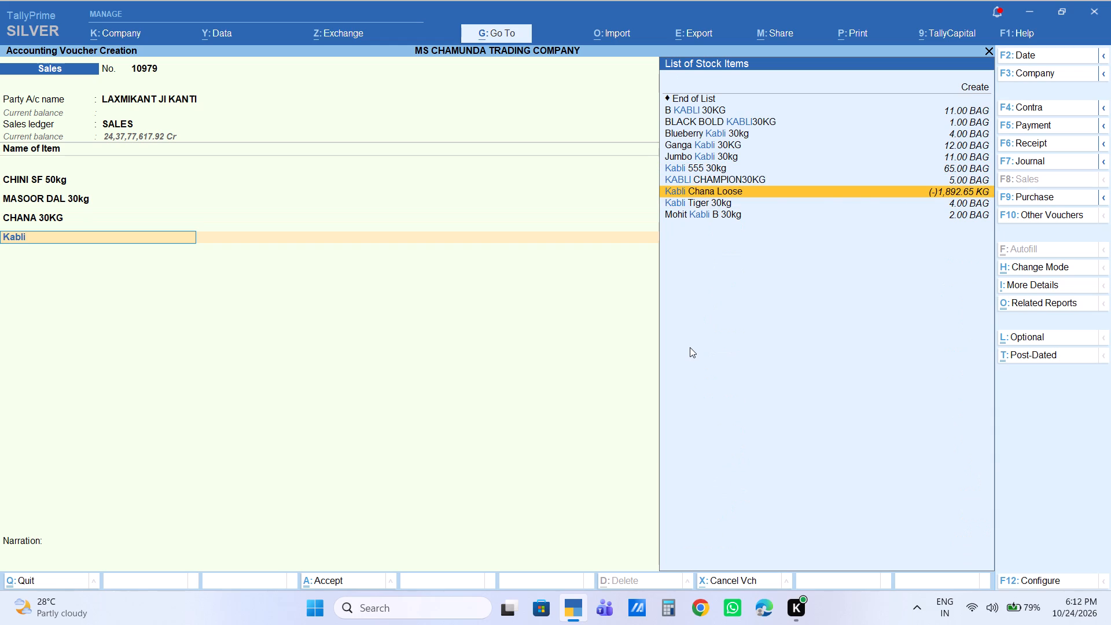
key(Return)
key(5)
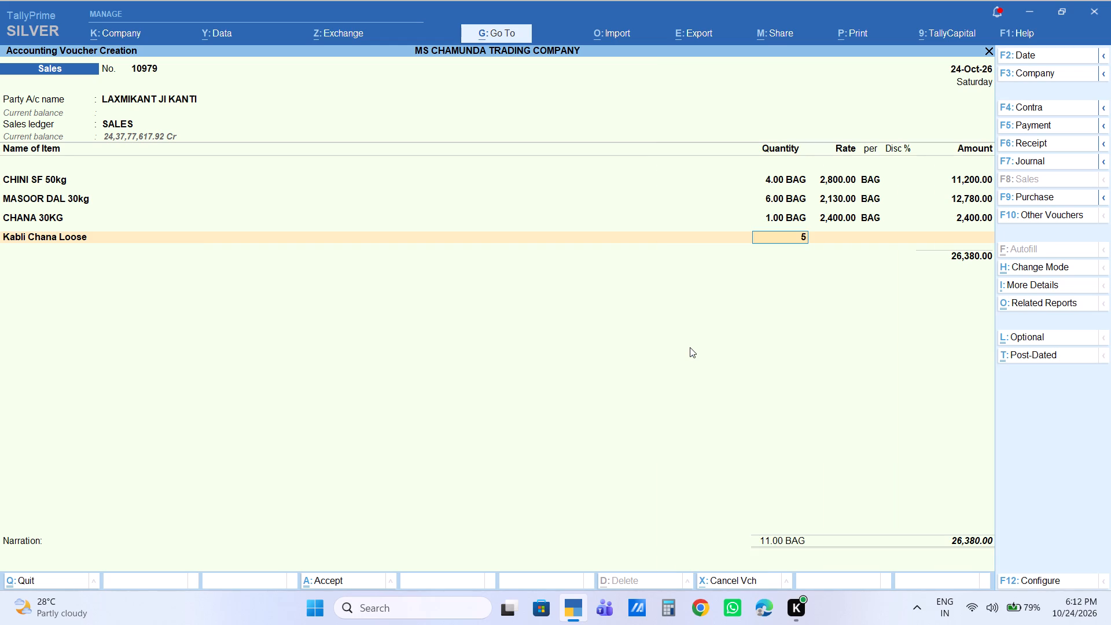
key(Return)
key(Return)
key(Return)
key(Return)
key(Return)
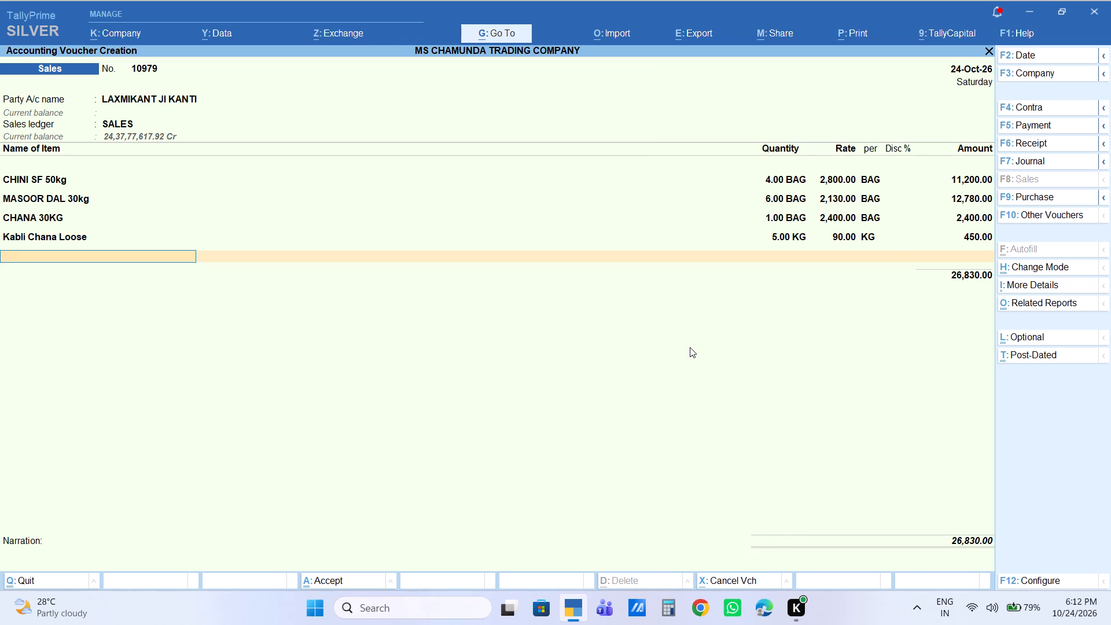
Add the item CHURA 23KG with a quantity of 4 bags at the default rate of 850.
text(chura23)
key(Return)
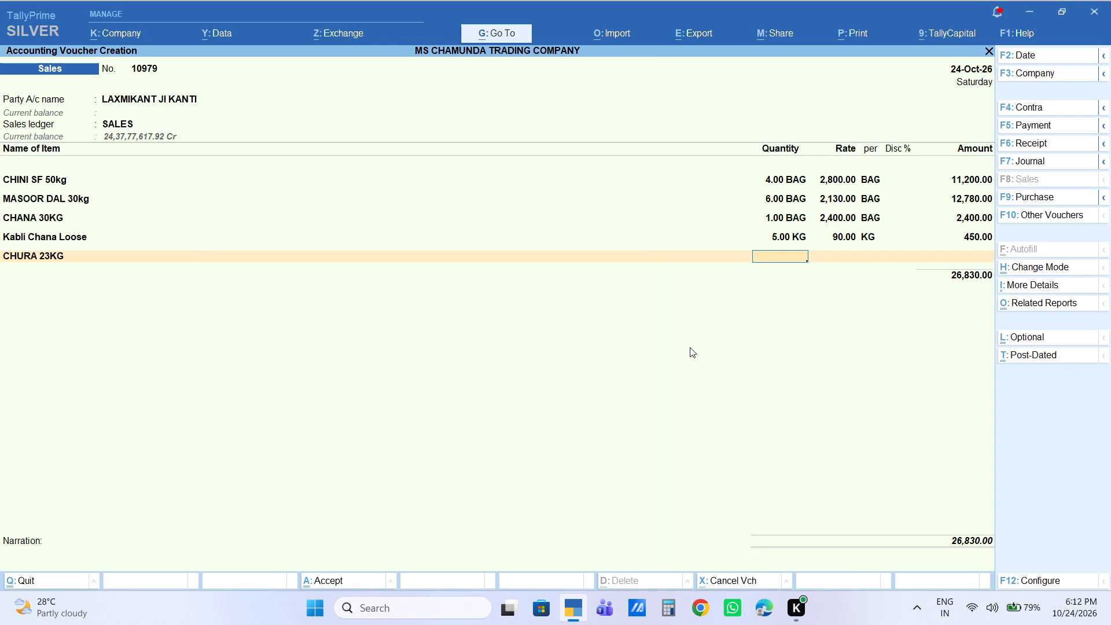
key(Return)
key(BackSpace)
key(4)
key(Return)
key(Return)
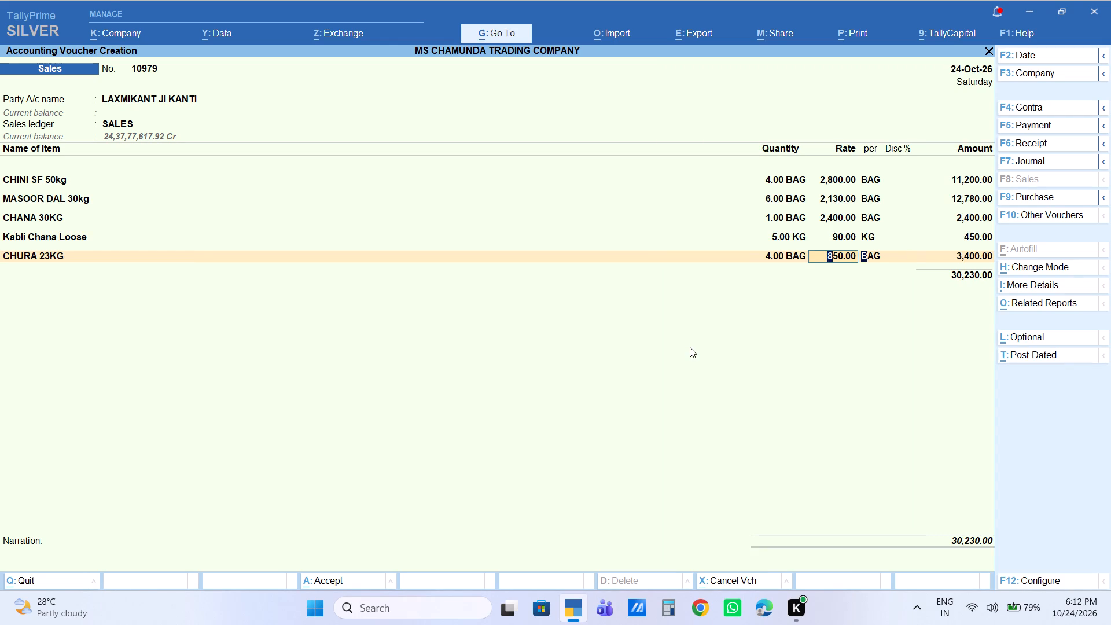
key(Return)
key(Return)
key(Return)
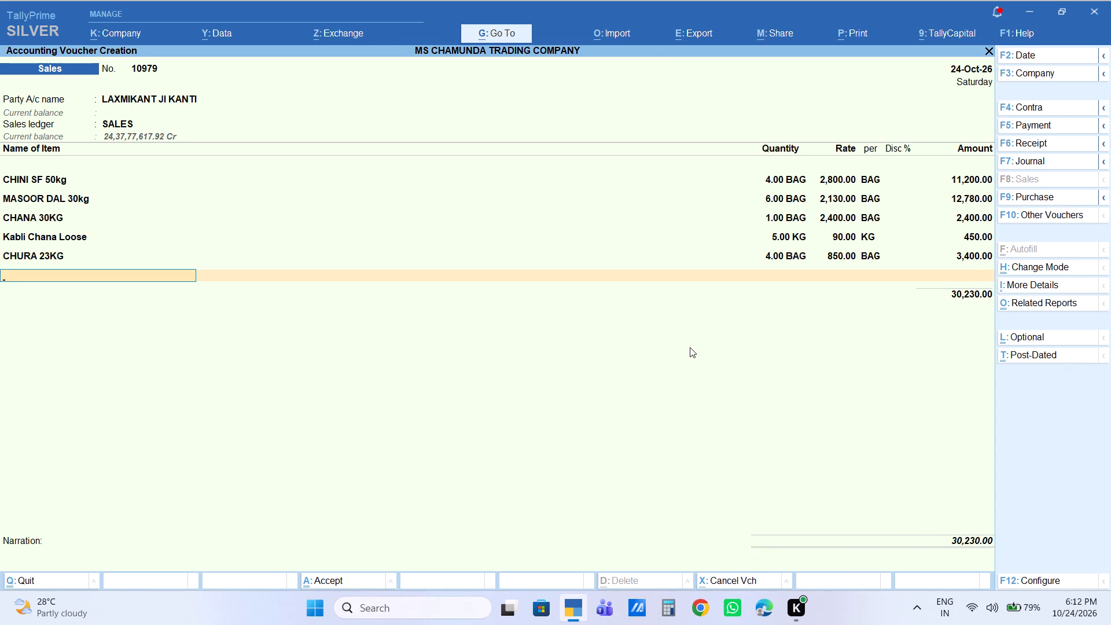
Add the item RATNA MUSKAN 26kg with a quantity of 6 bags at the default rate of 965.
text(muska)
key(Return)
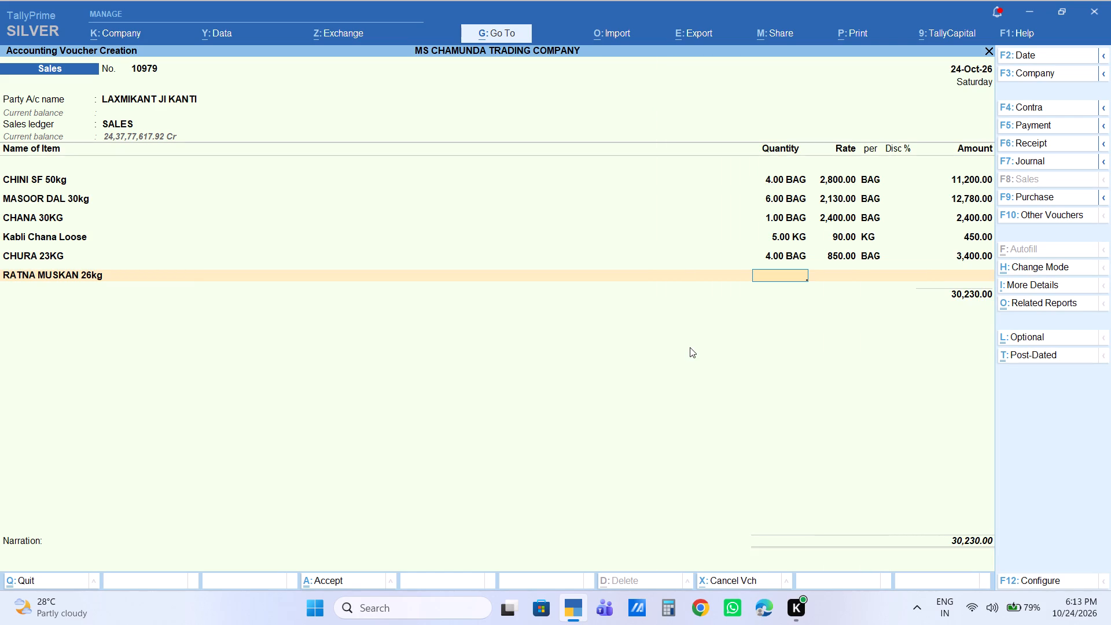
key(6)
key(Return)
key(Return)
key(Return)
key(Return)
key(Return)
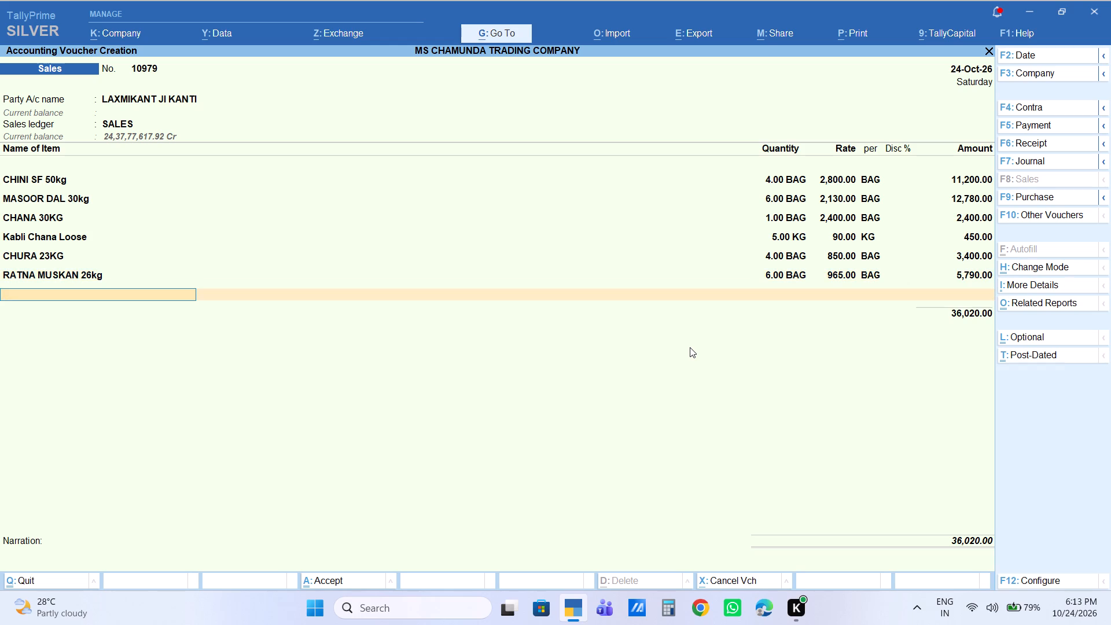
Add the item Ratna Miniket25kg with a quantity of 8 bags and set its rate to 1,225.
text(ratna)
key(Down)
key(Down)
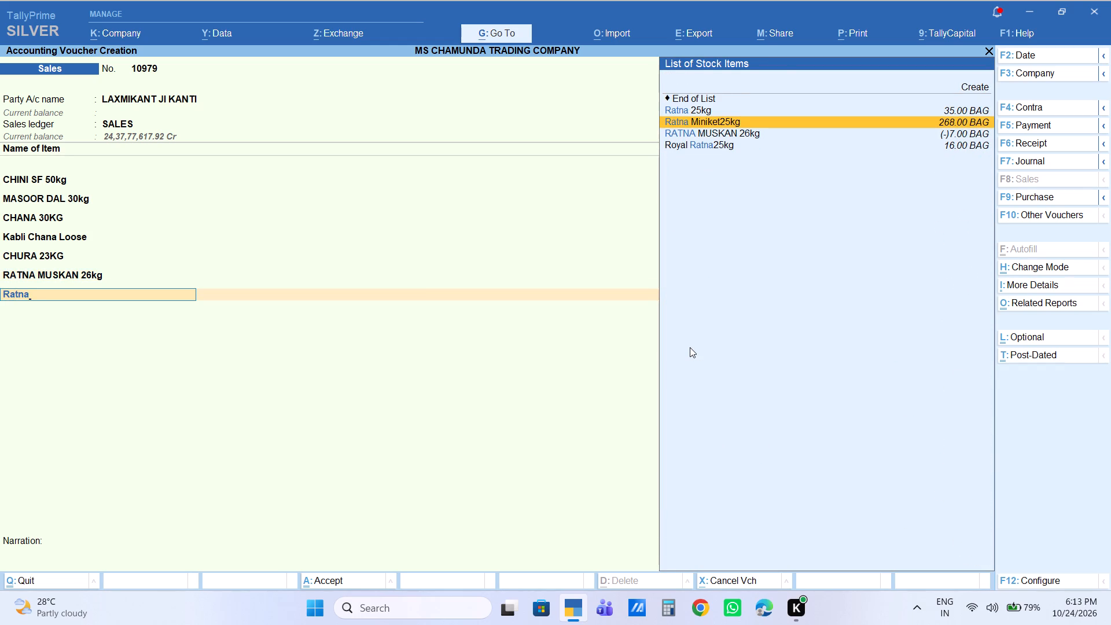
key(Return)
key(8)
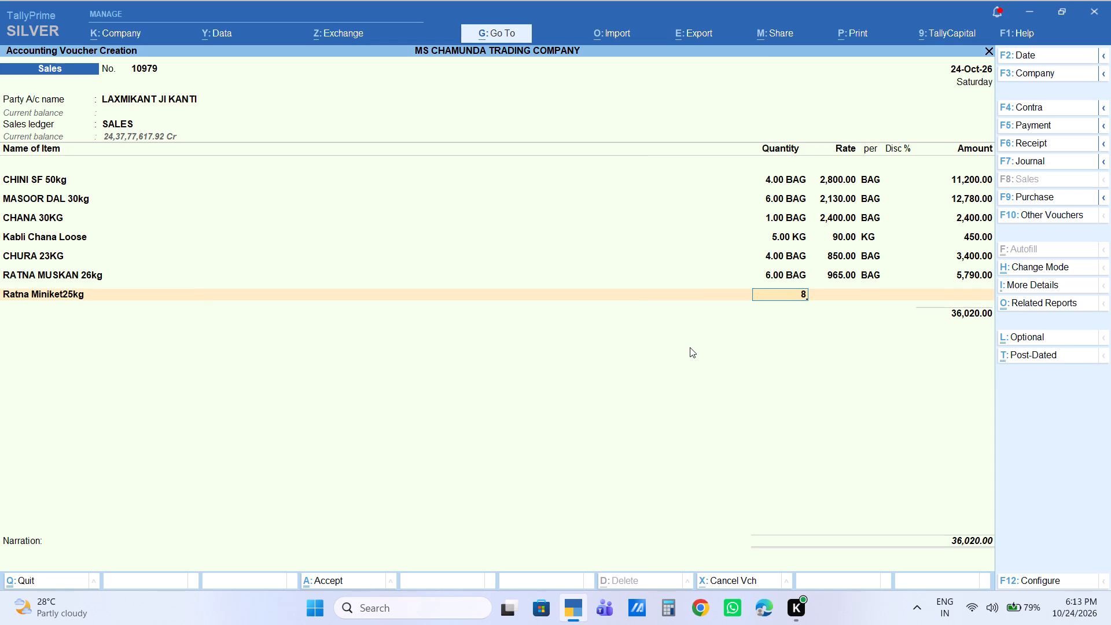
key(Return)
text(1225)
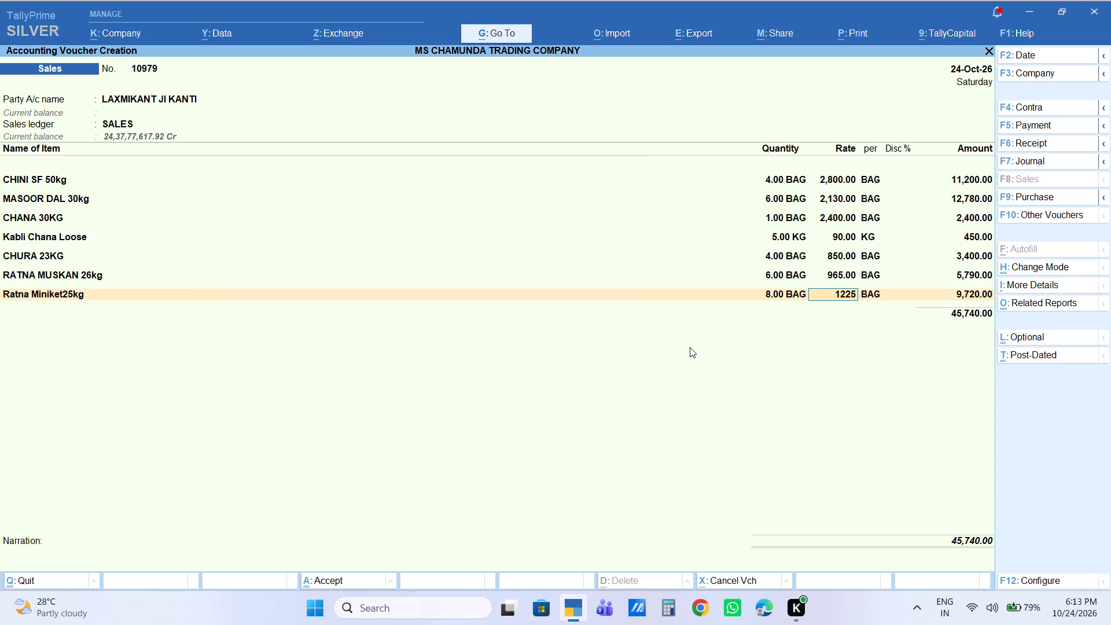
key(Return)
key(Return)
key(Return)
key(Return)
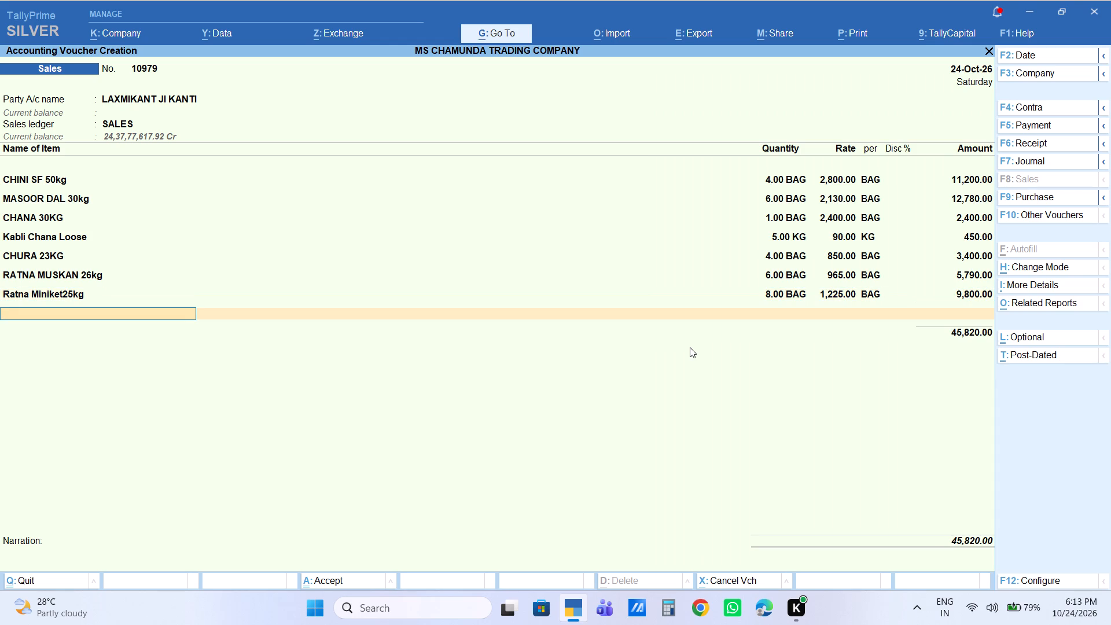
Add the item BUDHA BHOG 25KG with a quantity of 10 bags and set its rate to 860.
key(n)
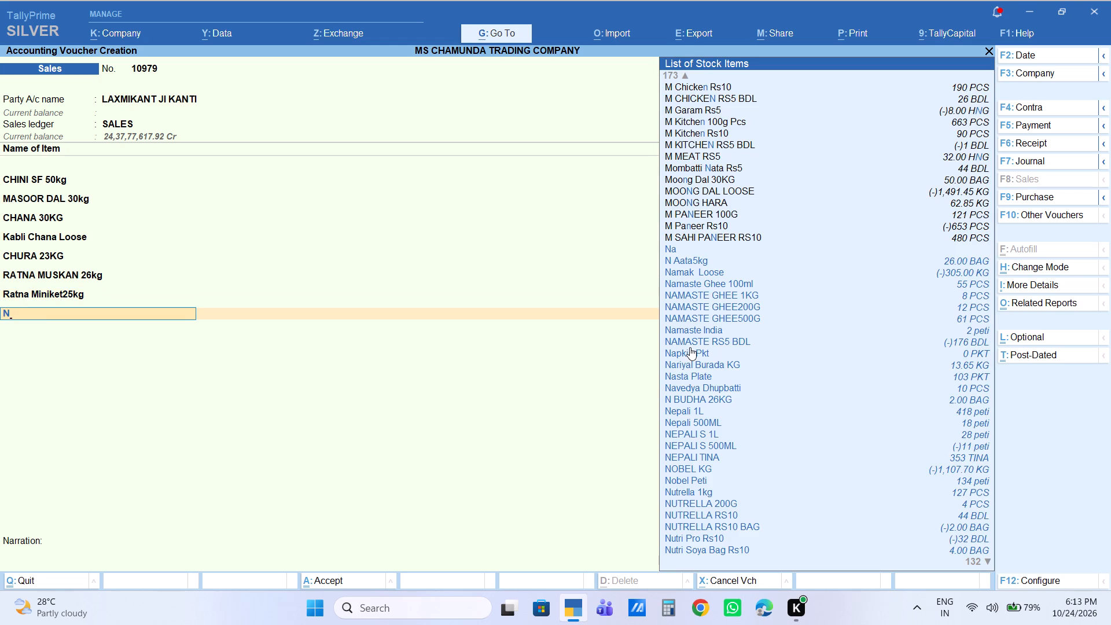
key(BackSpace)
text(byu)
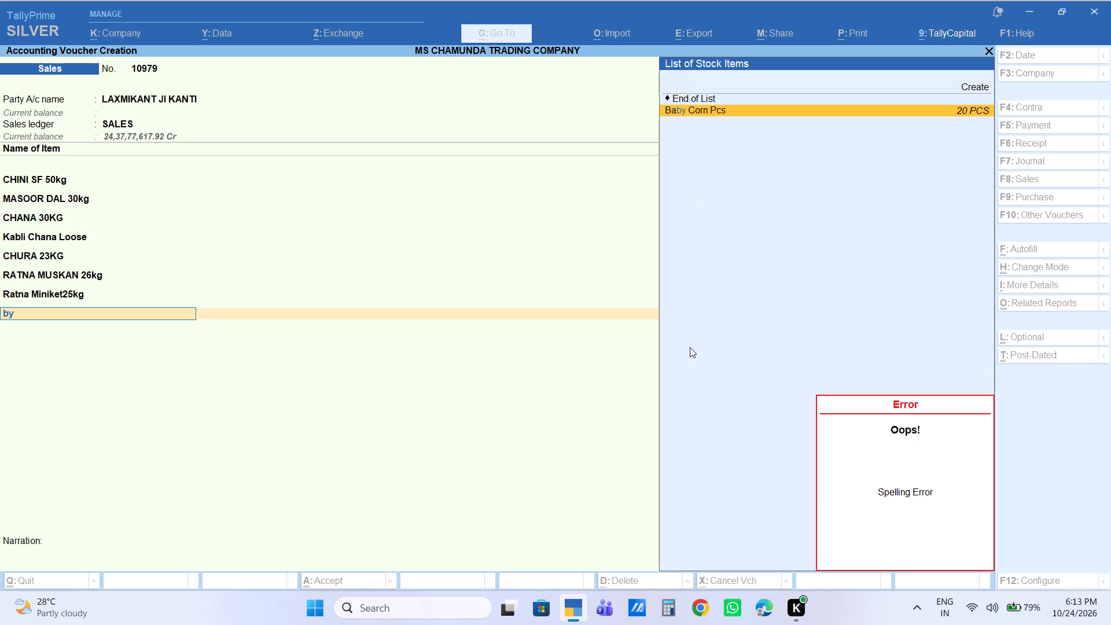
key(BackSpace)
key(BackSpace)
text(udha)
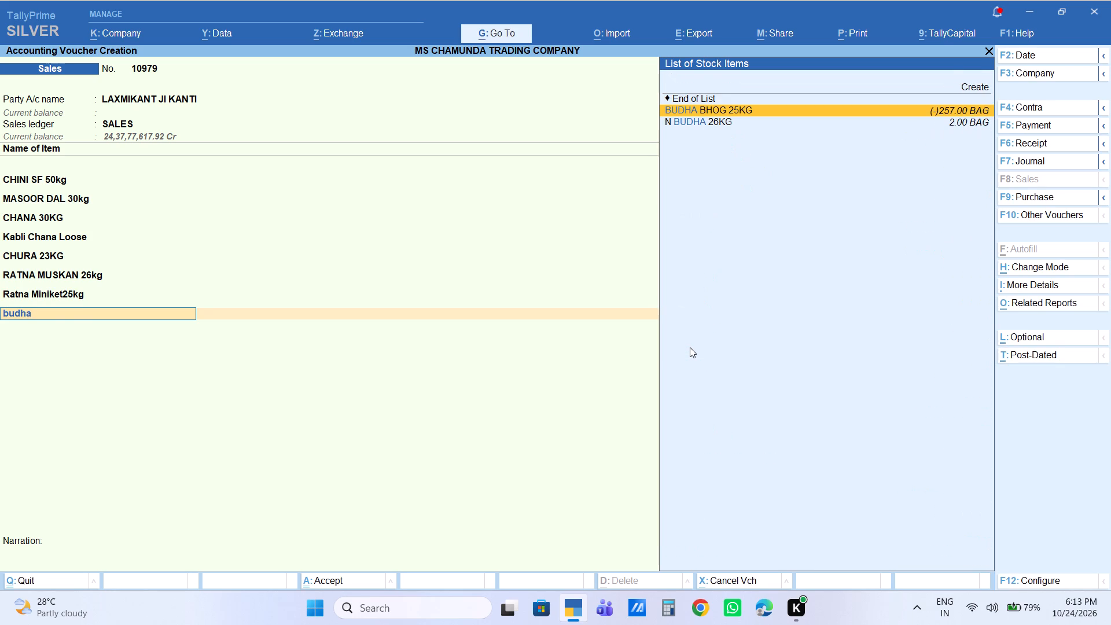
key(Return)
text(10)
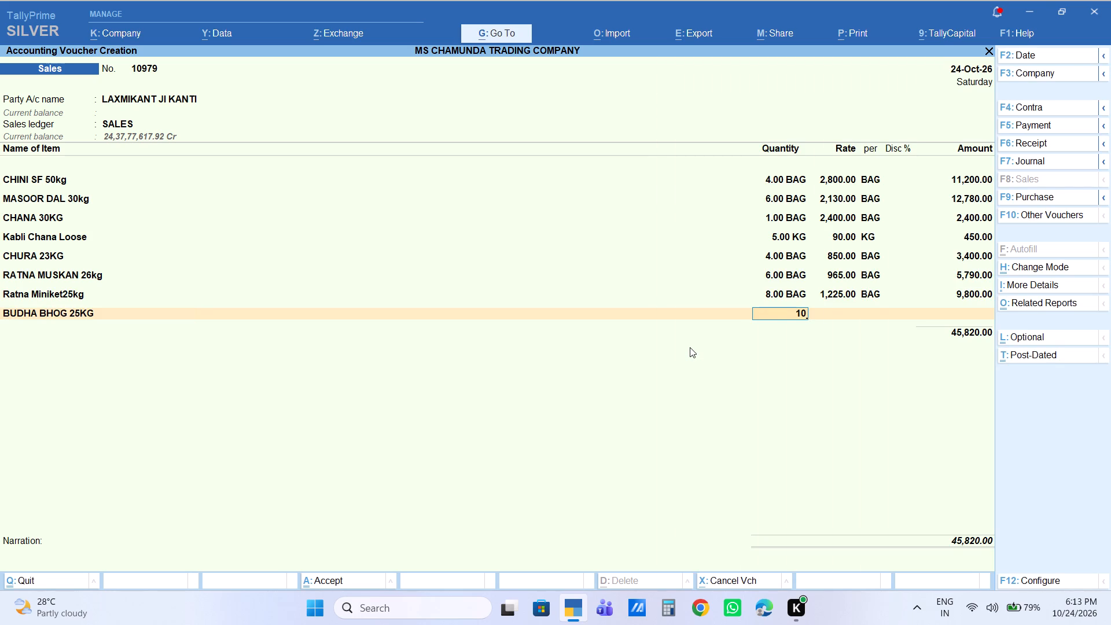
key(Return)
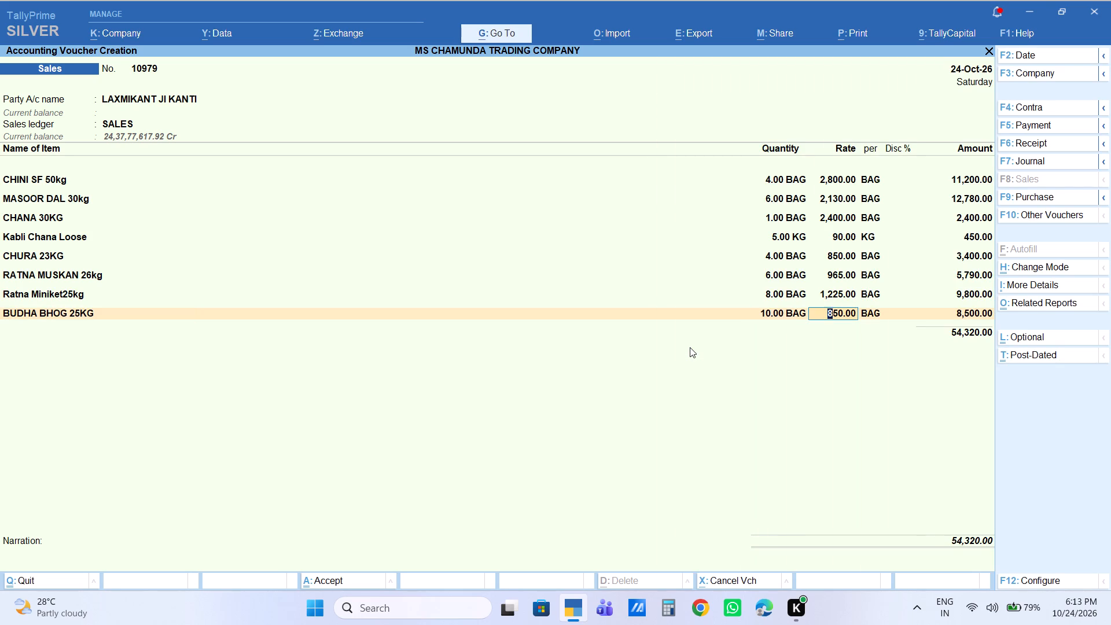
text(860)
key(Return)
key(Return)
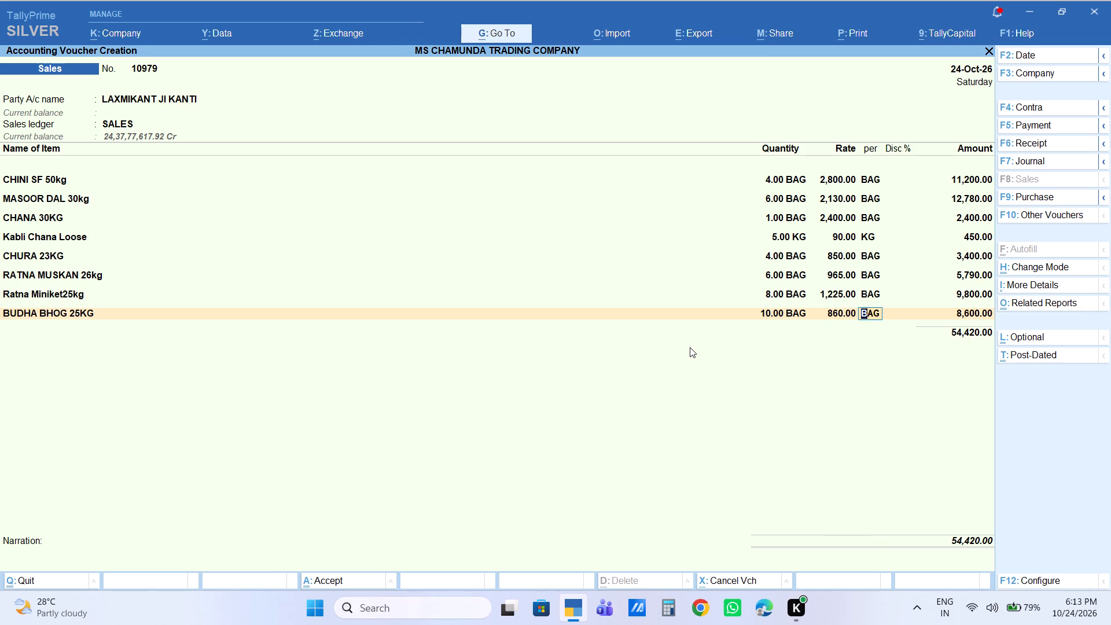
key(Return)
key(Return)
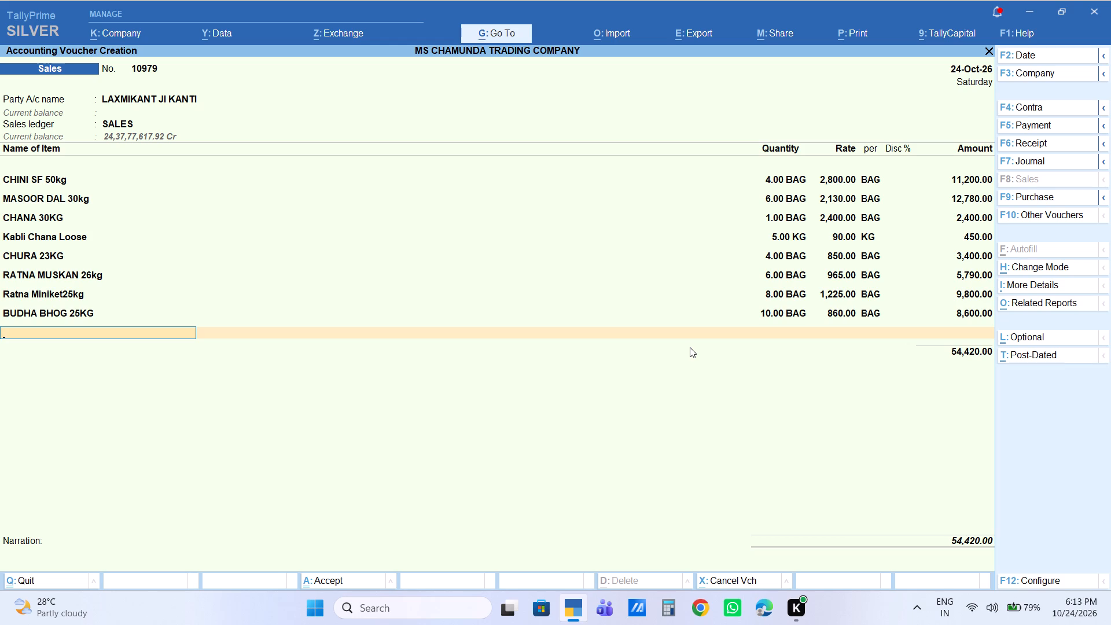
Add the item GORANGA GOLD 26kg with a quantity of 5 bags at the default rate of 1,260.
key(h)
key(BackSpace)
text(gold)
key(Down)
key(Down)
key(Down)
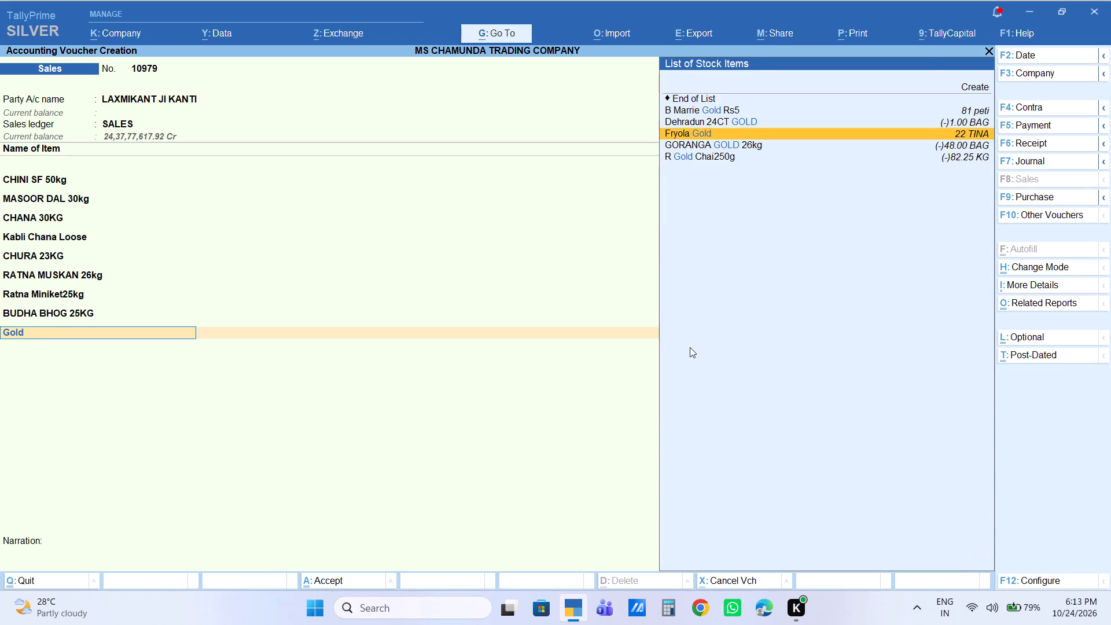
key(Down)
key(Return)
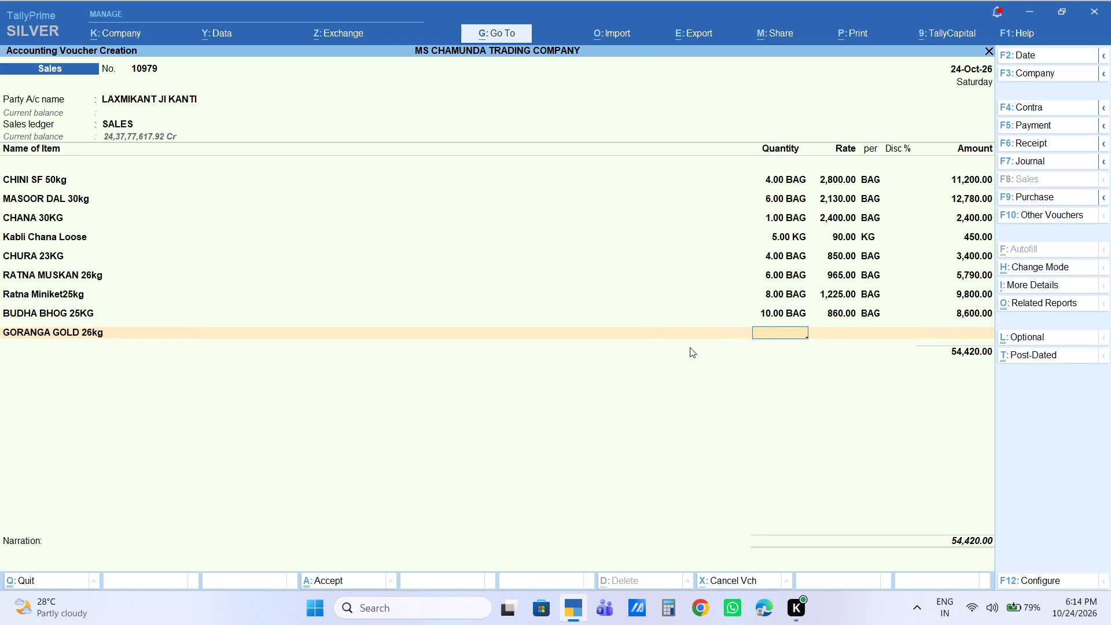
key(5)
key(Return)
key(Return)
key(Return)
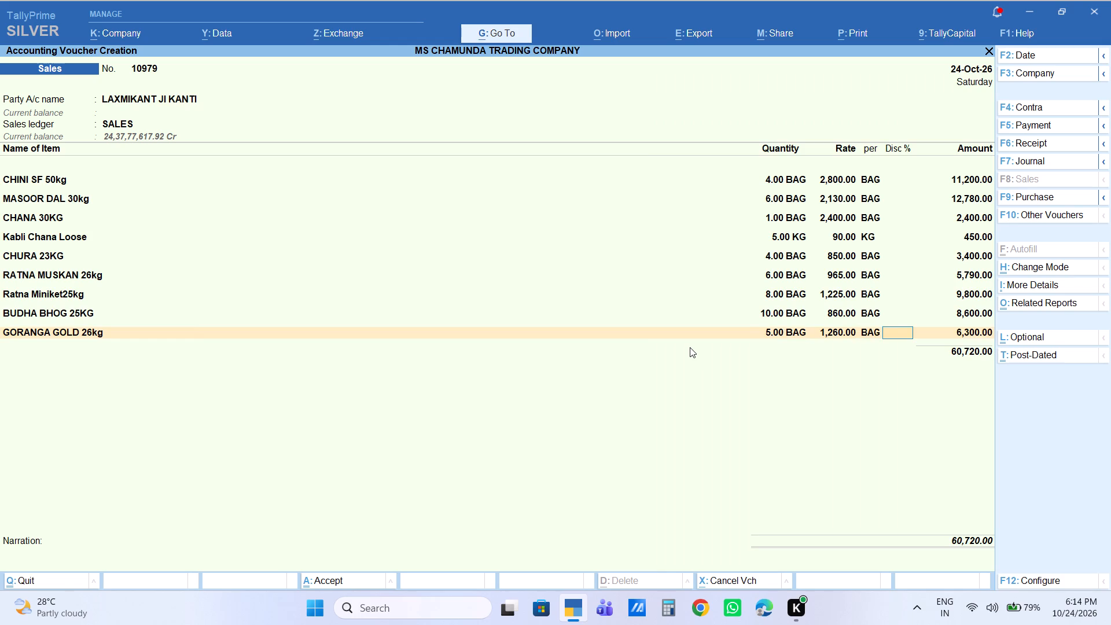
key(Return)
key(Return)
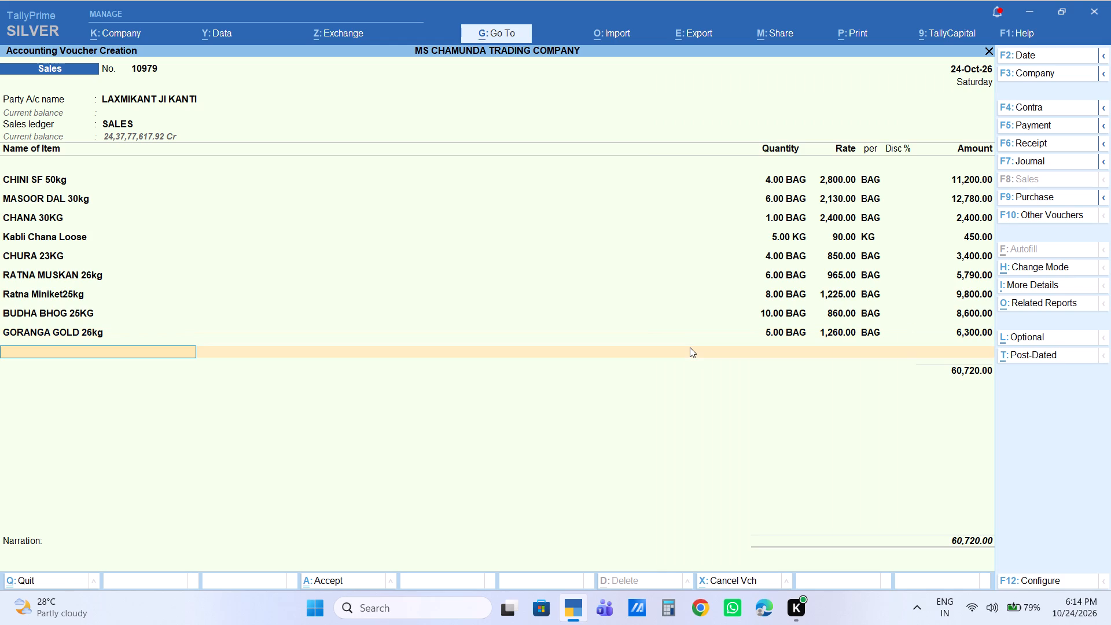
Add the item Royal Goranga26kg with a quantity of 5 bags at the default rate of 1,320.
text(roya)
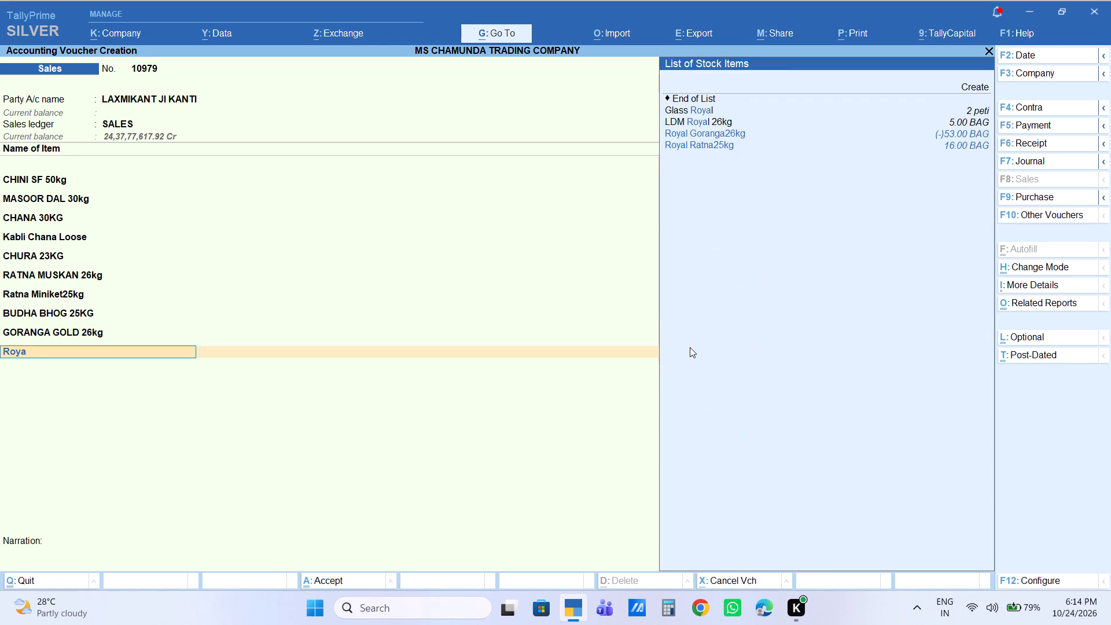
key(Down)
key(Down)
key(Up)
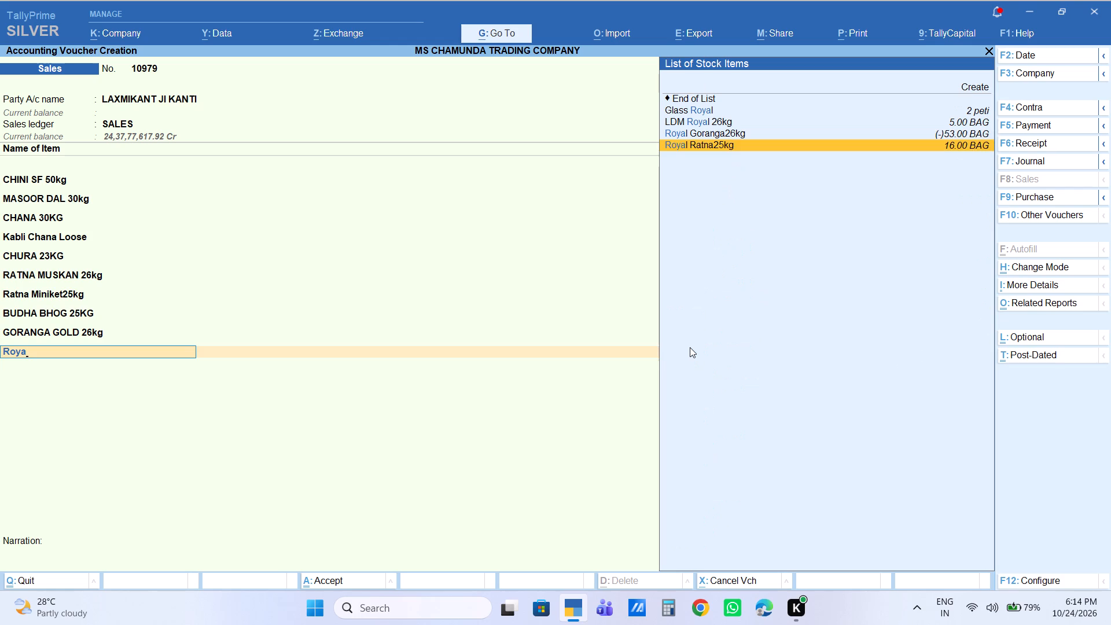
key(Return)
key(5)
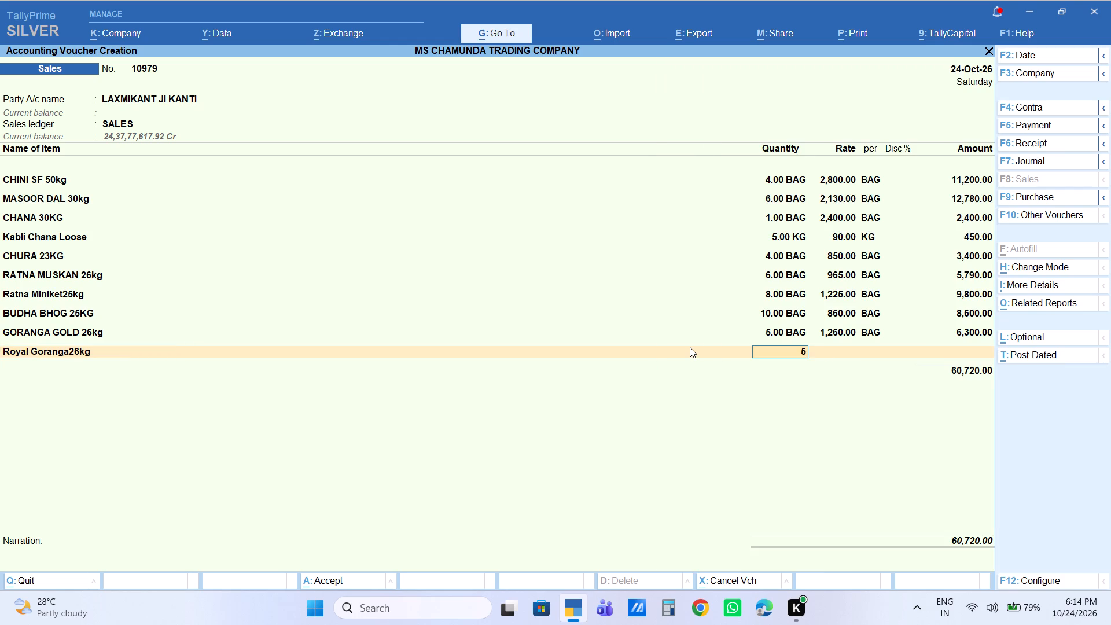
key(Return)
key(Return)
key(Return)
key(Return)
key(Return)
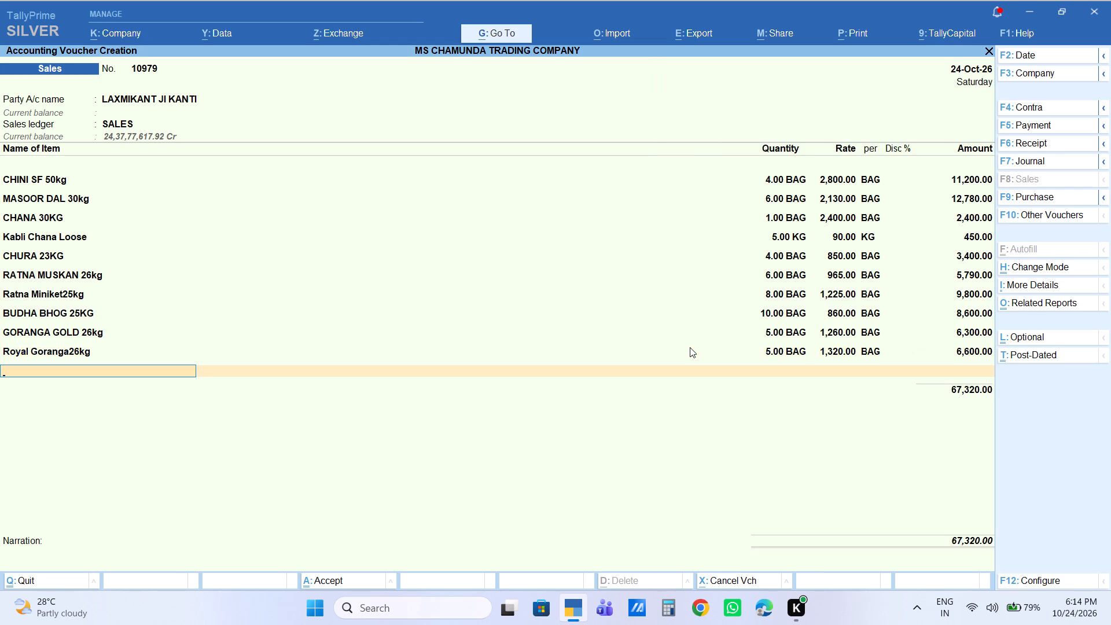
Add the item Aanand Aata 5kg with a quantity of 6 bags at the default rate of 1,050.
text(aatta)
key(5)
key(Down)
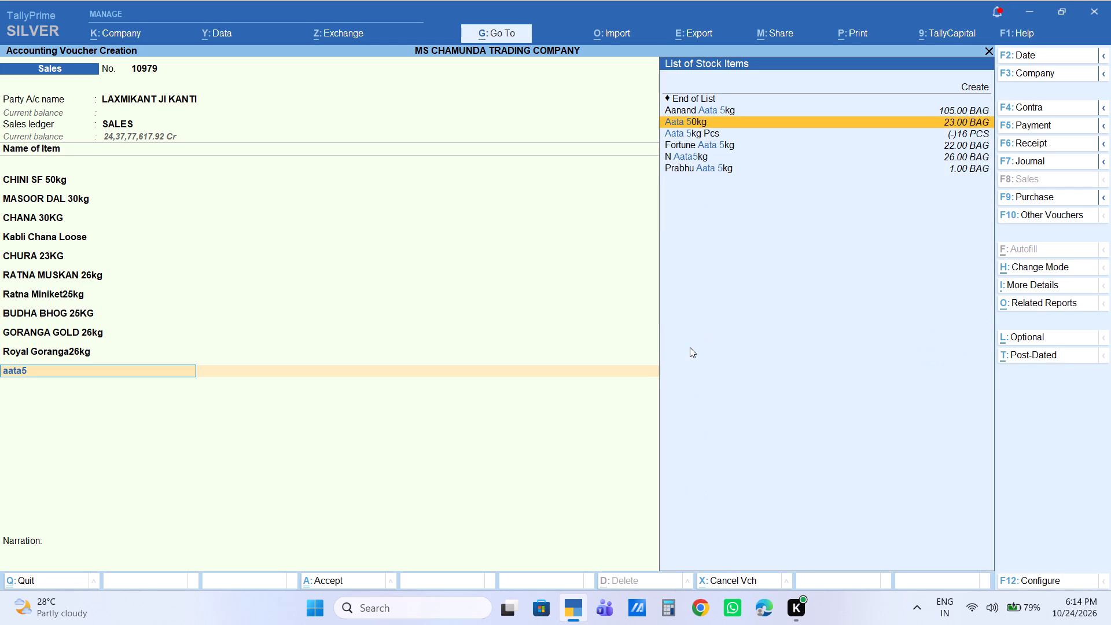
key(Up)
key(Return)
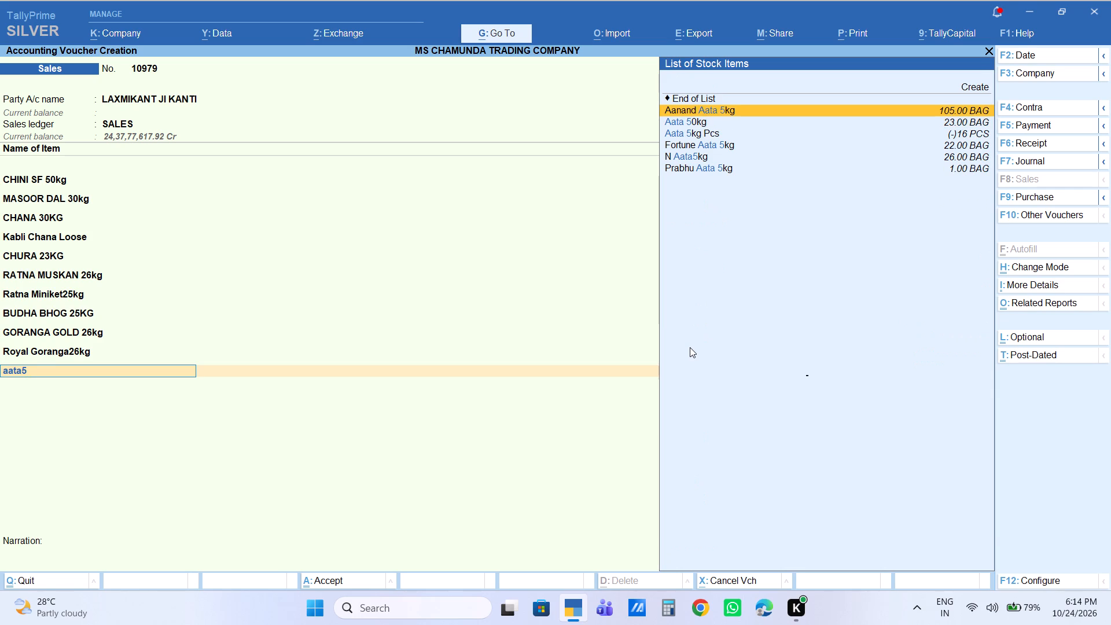
key(6)
key(Return)
key(Return)
key(Return)
key(Return)
key(Return)
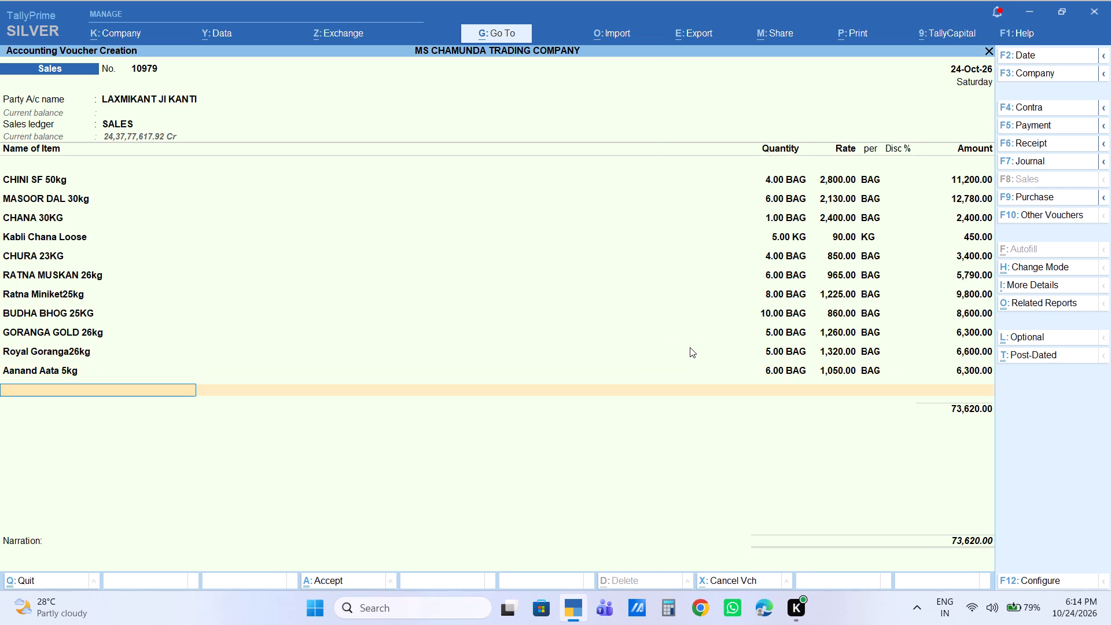
key(Return)
key(BackSpace)
key(Return)
Add the item Gulnar Rahar30kg with a quantity of 1 bag and set its amount to 3,600.
text(gulnar)
key(Return)
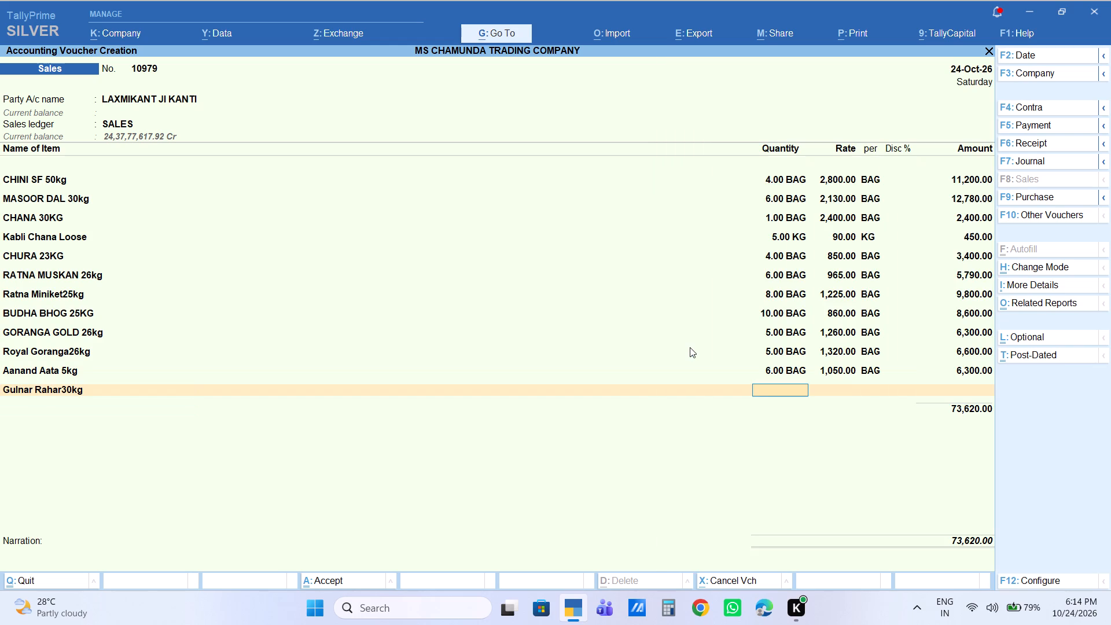
key(1)
key(Return)
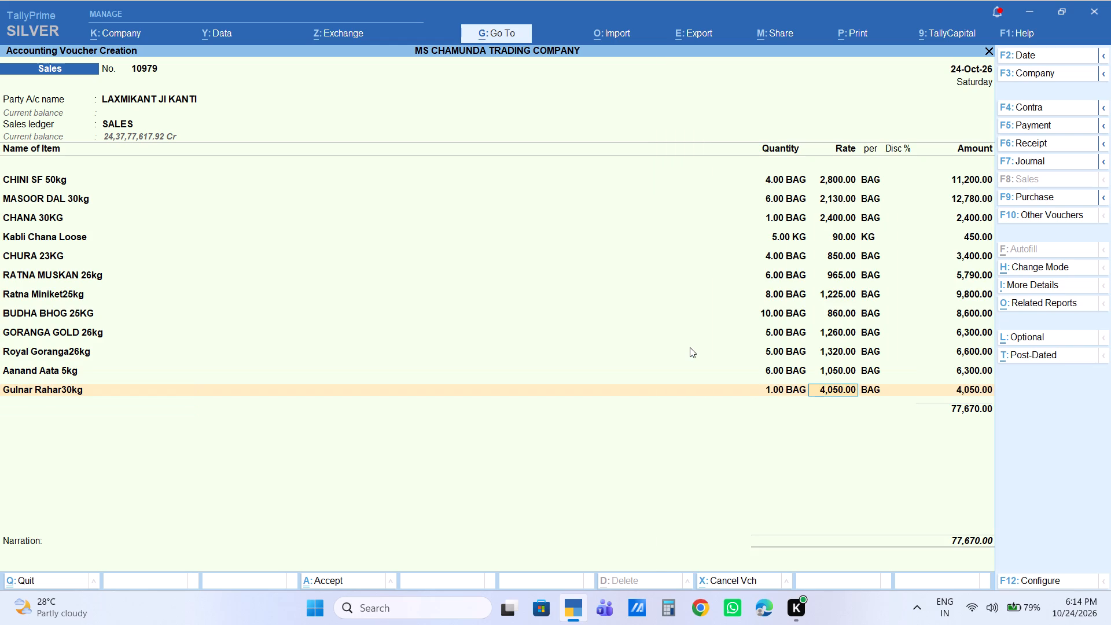
key(Return)
key(Return)
key(Return)
text(3600)
key(Return)
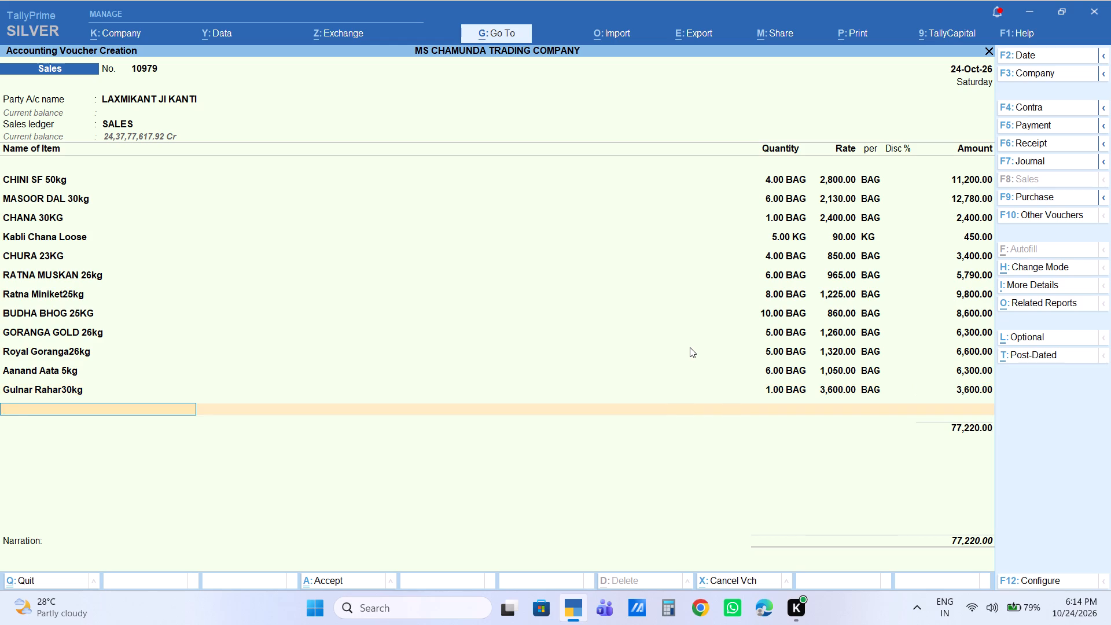
Add the item SALONI 1L PETI with a quantity of 5 peti at the default rate of 3,040.
text(saloni)
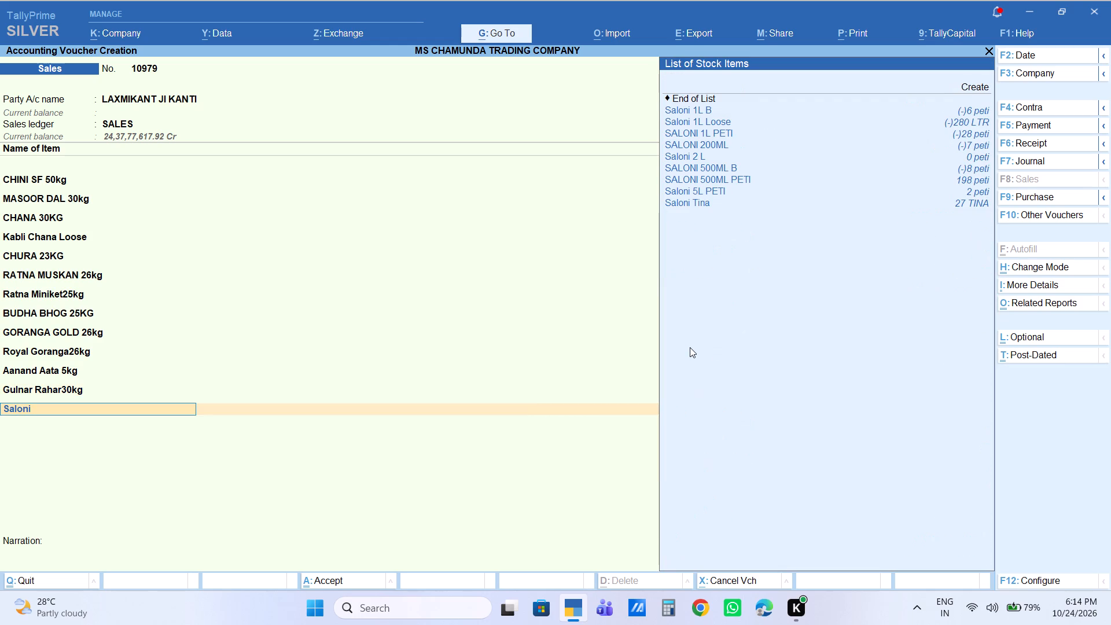
key(Down)
key(Down)
key(Down)
key(Return)
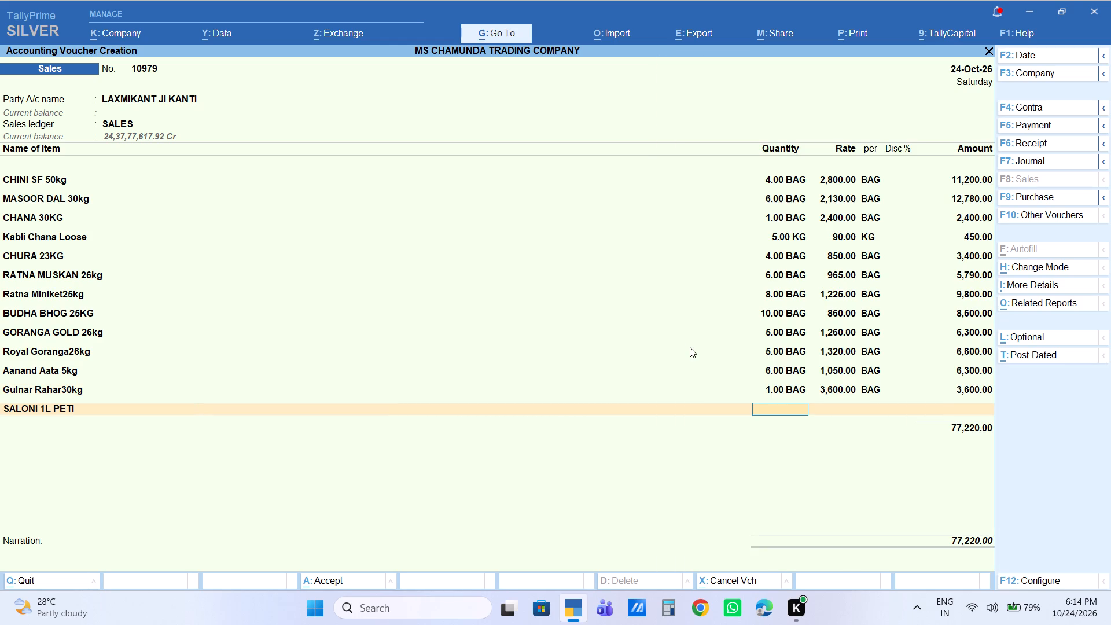
key(5)
key(Return)
key(Return)
key(Return)
key(Return)
key(Return)
key(backslash)
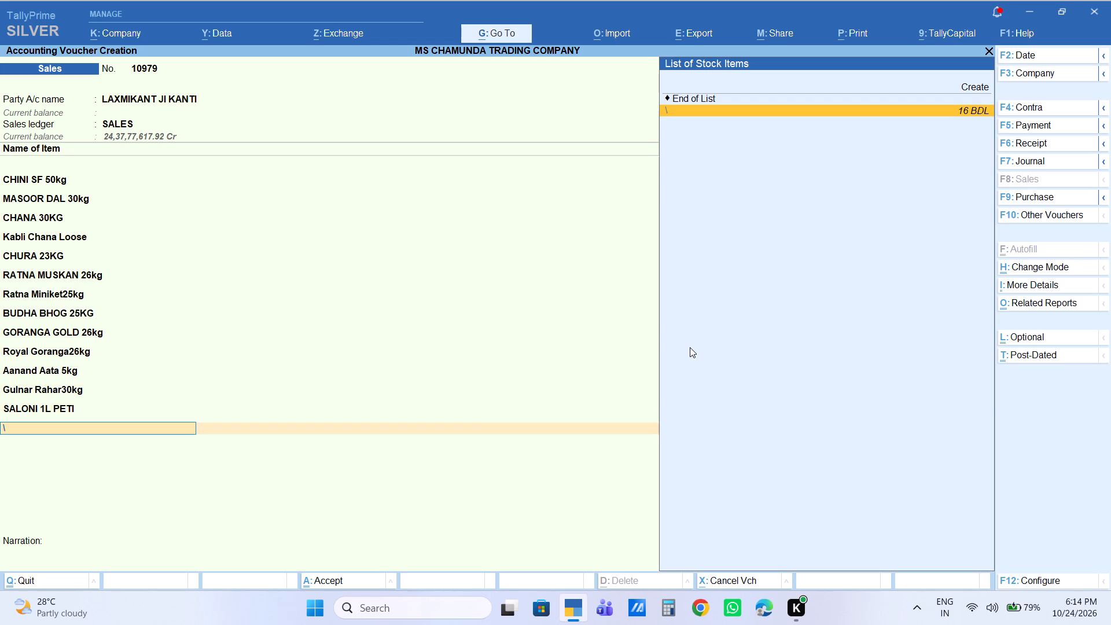
key(BackSpace)
key(BackSpace)
key(Return)
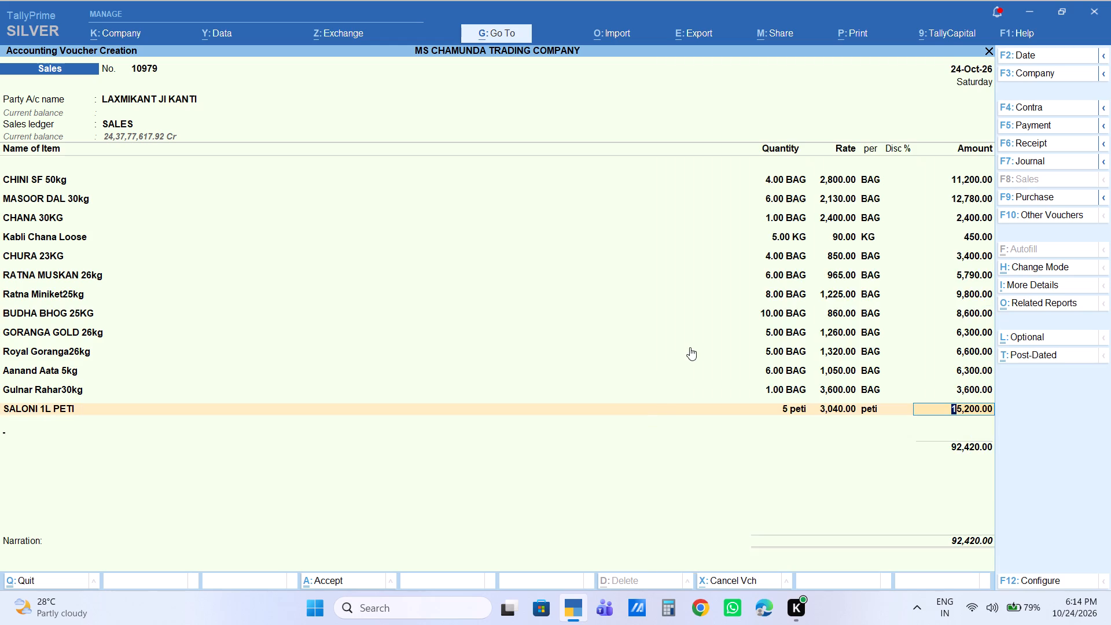
Add the item SALONI 500ML PETI with a quantity of 5 peti at the default rate of 3,450.
text(saloni500)
key(Down)
key(Down)
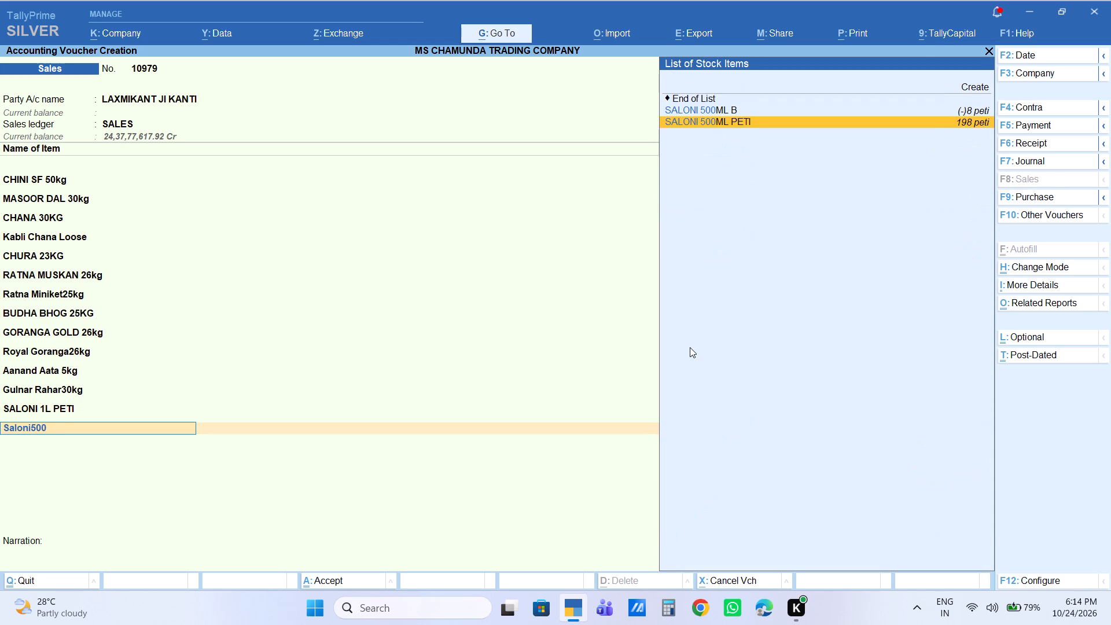
key(Return)
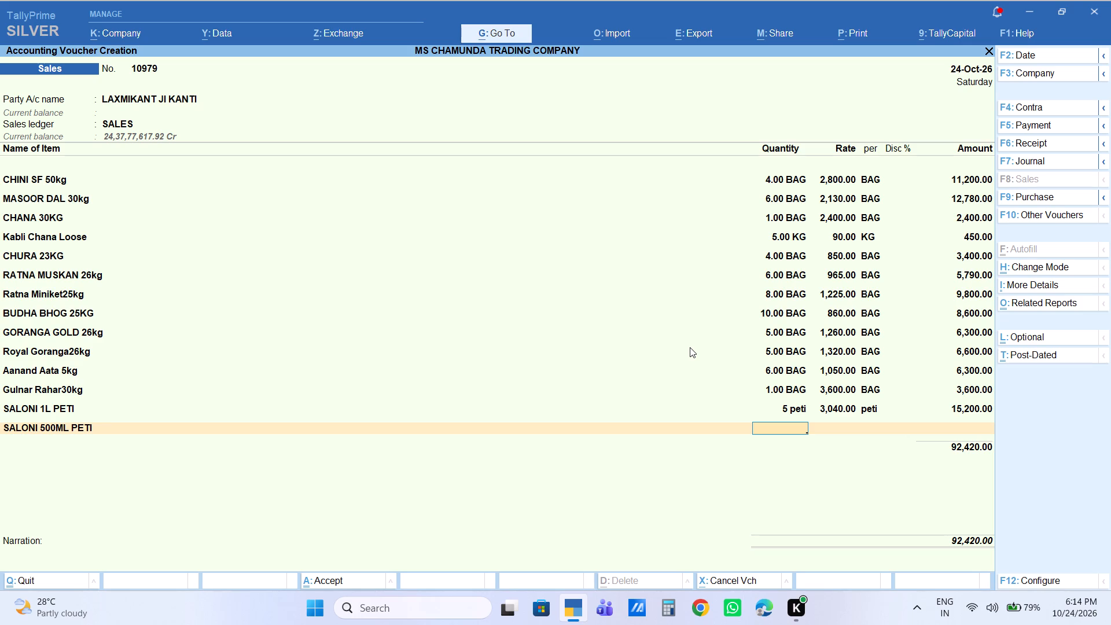
key(5)
key(Return)
key(Return)
key(Return)
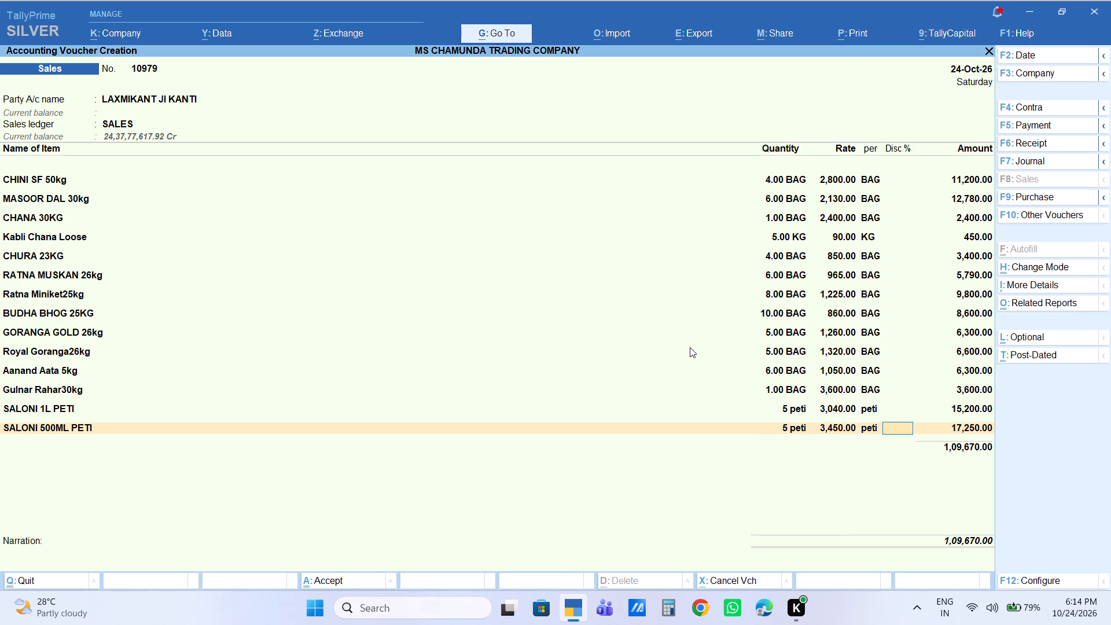
key(Return)
key(Return)
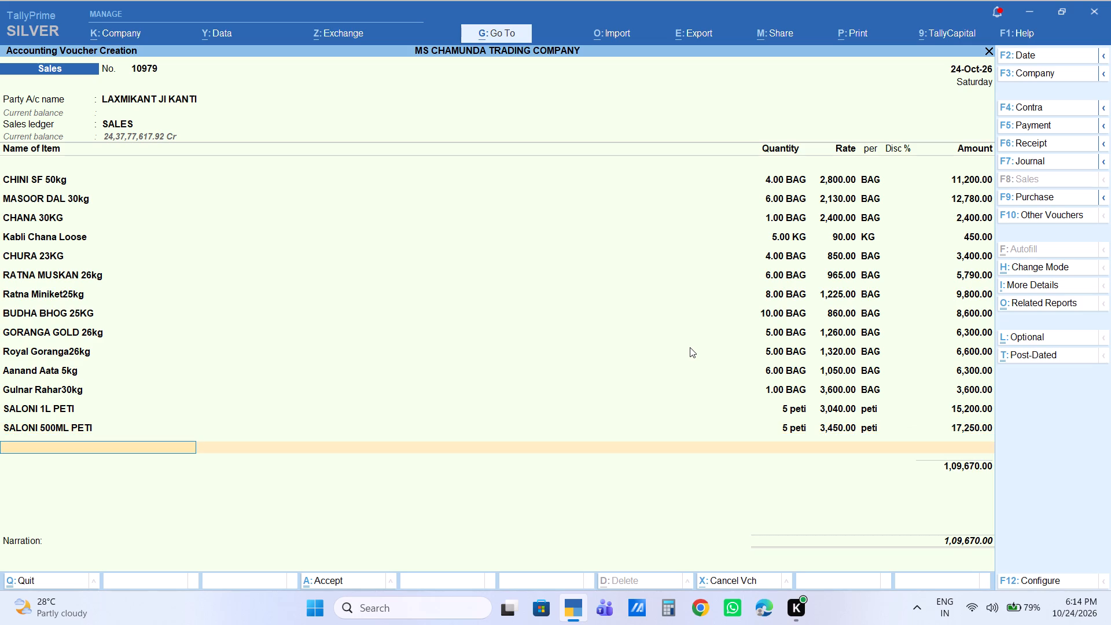
Add the item FORTUNE 1L PETI with a quantity of 3 peti at the default rate of 2,630.
text(fort)
key(Down)
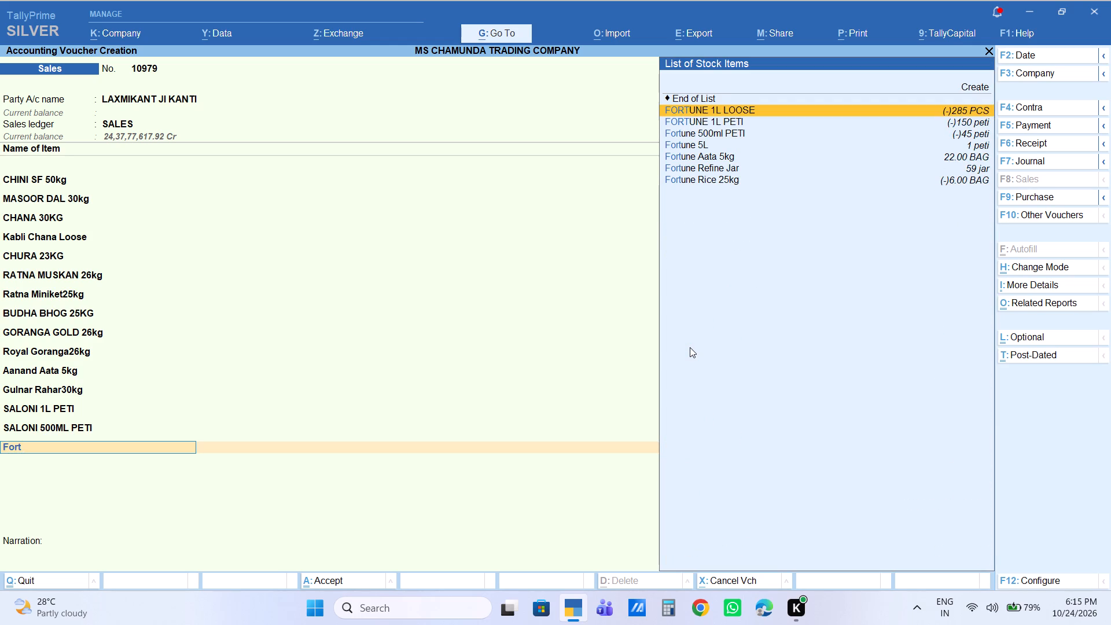
key(Down)
key(Return)
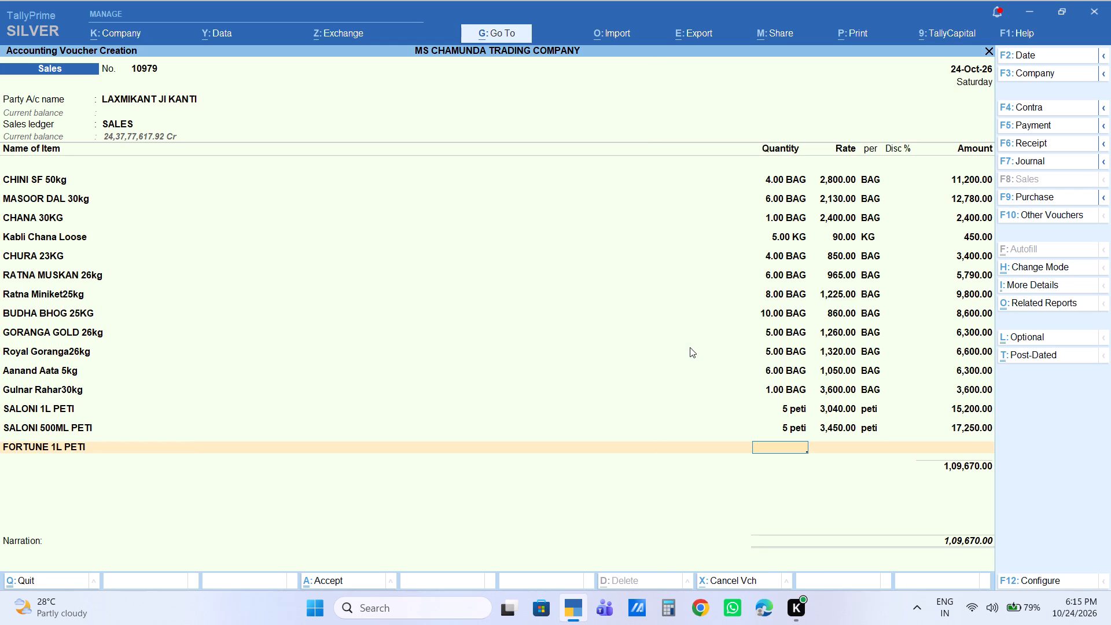
key(3)
key(Return)
key(Return)
key(Return)
key(Return)
key(Return)
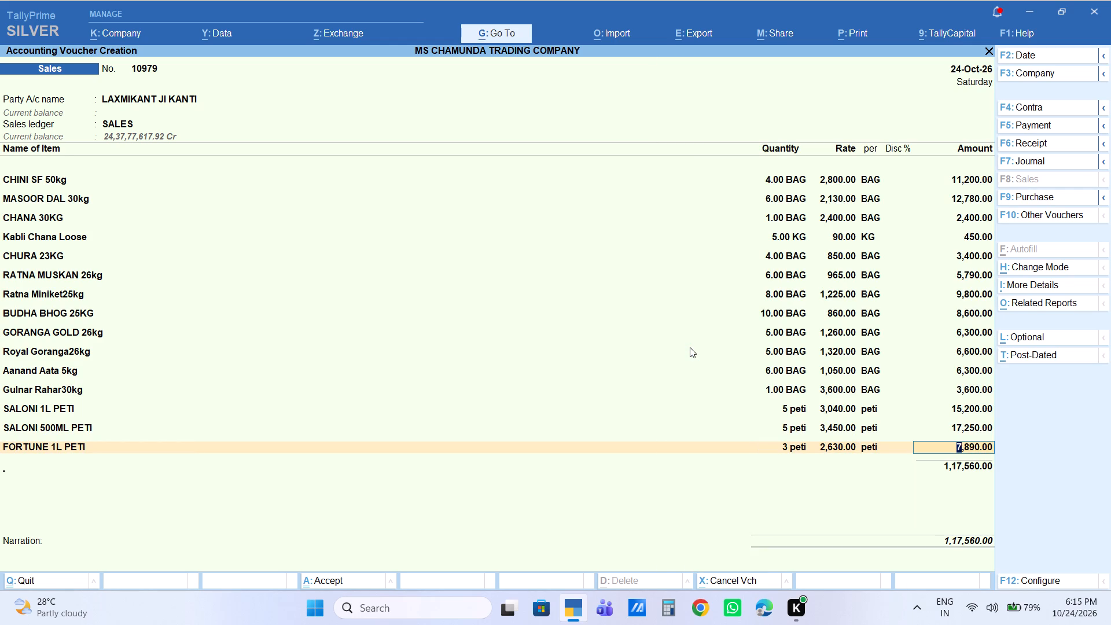
Add the item Fortune 500ml PETI with a quantity of 3 peti at the default rate of 2,020.
text(fort)
key(Down)
key(Down)
key(Down)
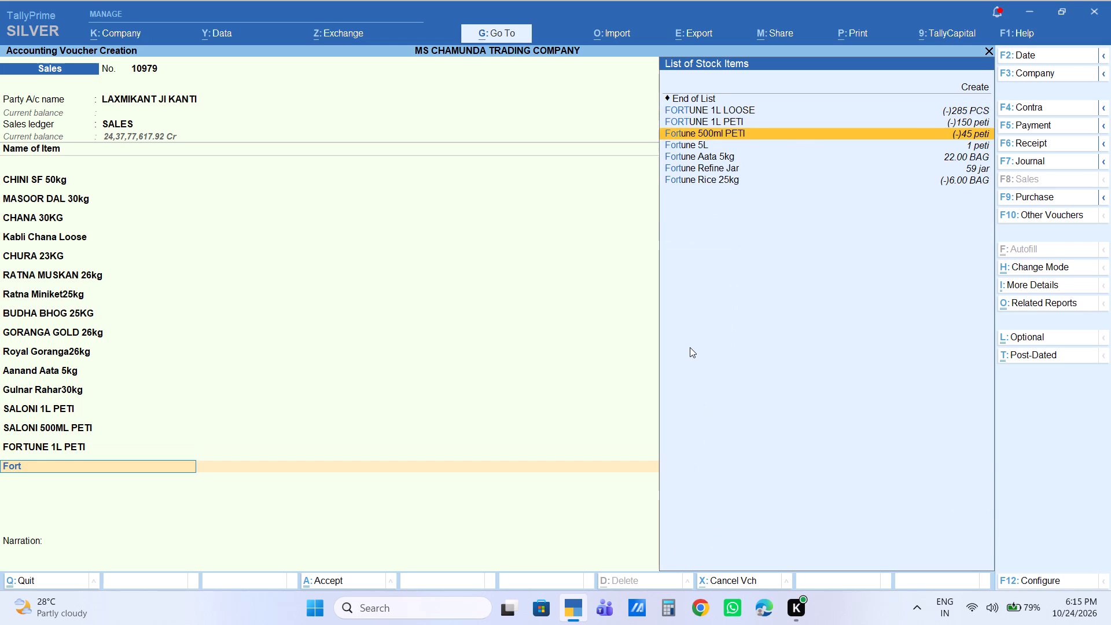
key(Return)
key(3)
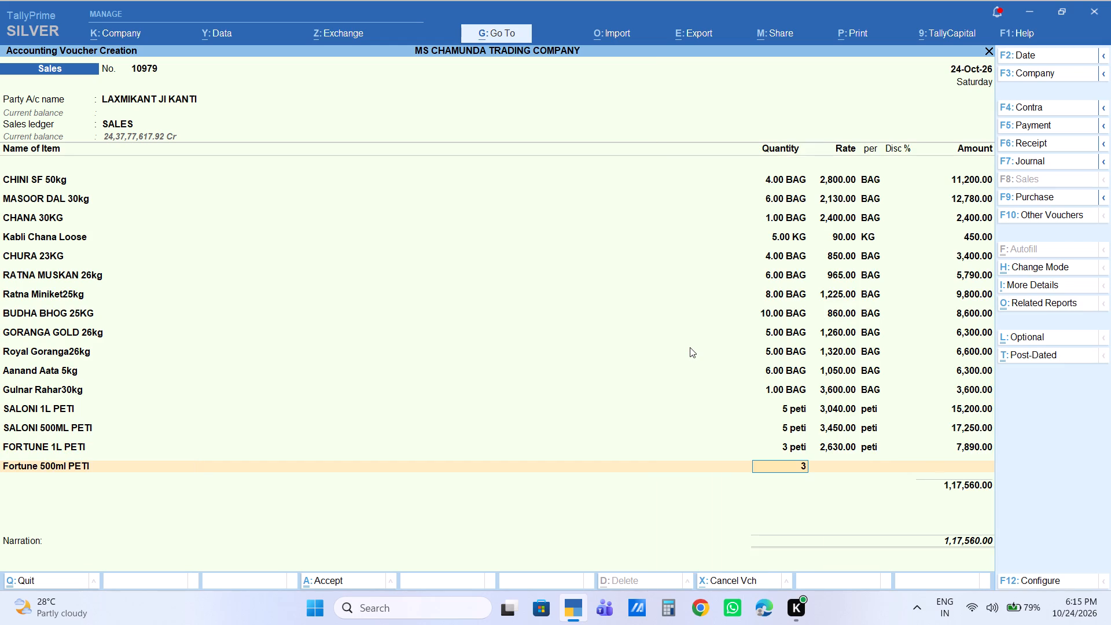
key(Return)
key(Return)
key(Return)
key(Return)
key(Return)
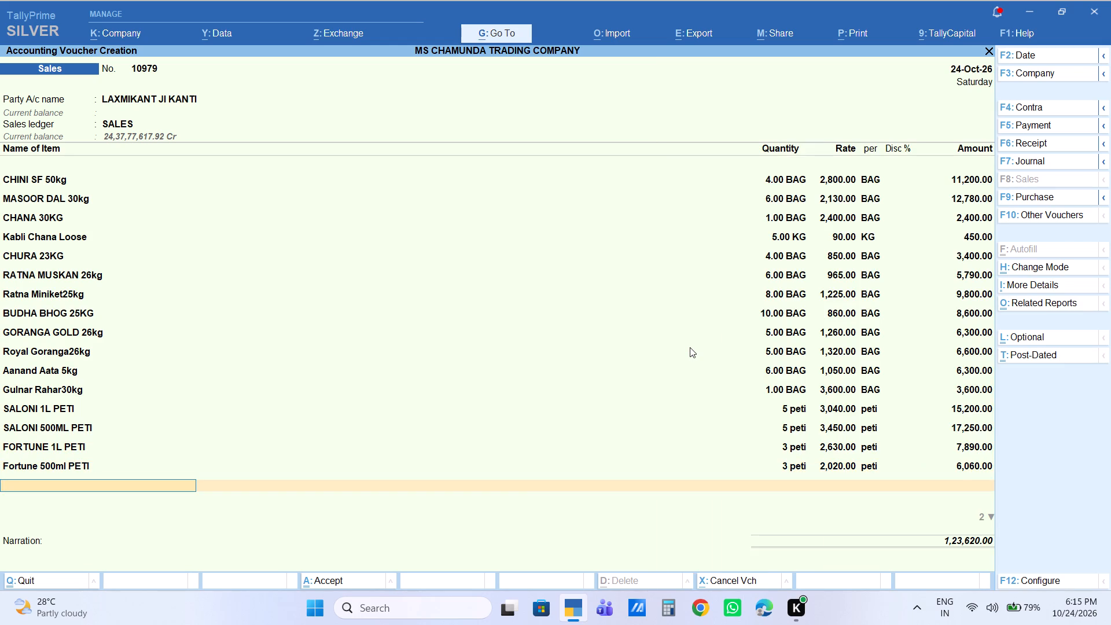
Add the item BESAN KHESARI26KG with a quantity of 1 bag at the default rate of 1,250.
text(khesar)
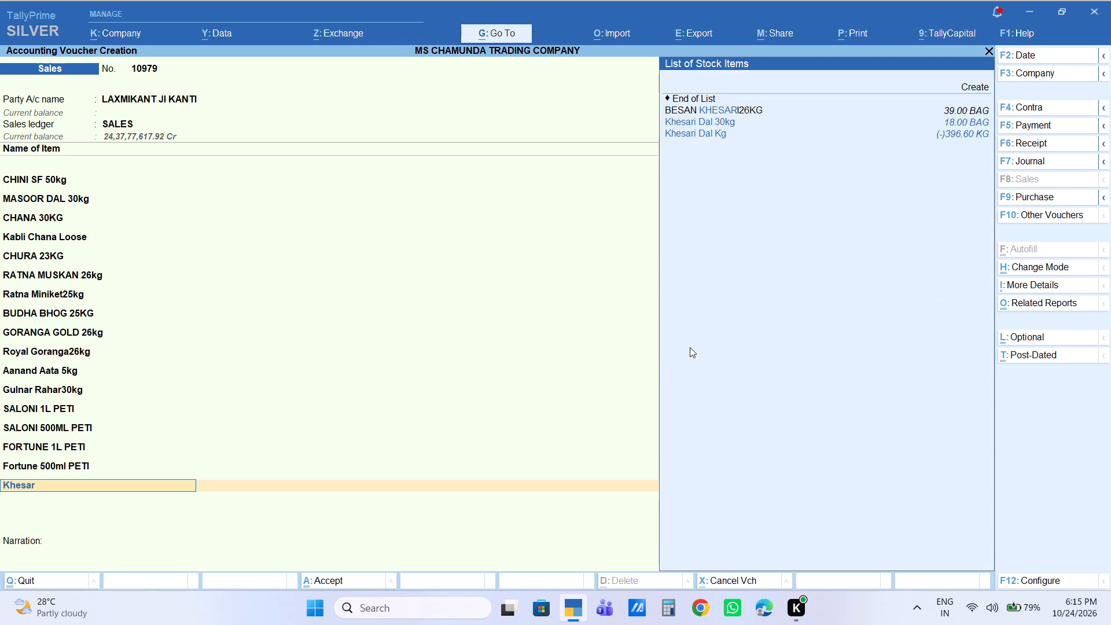
key(Down)
key(Up)
key(Return)
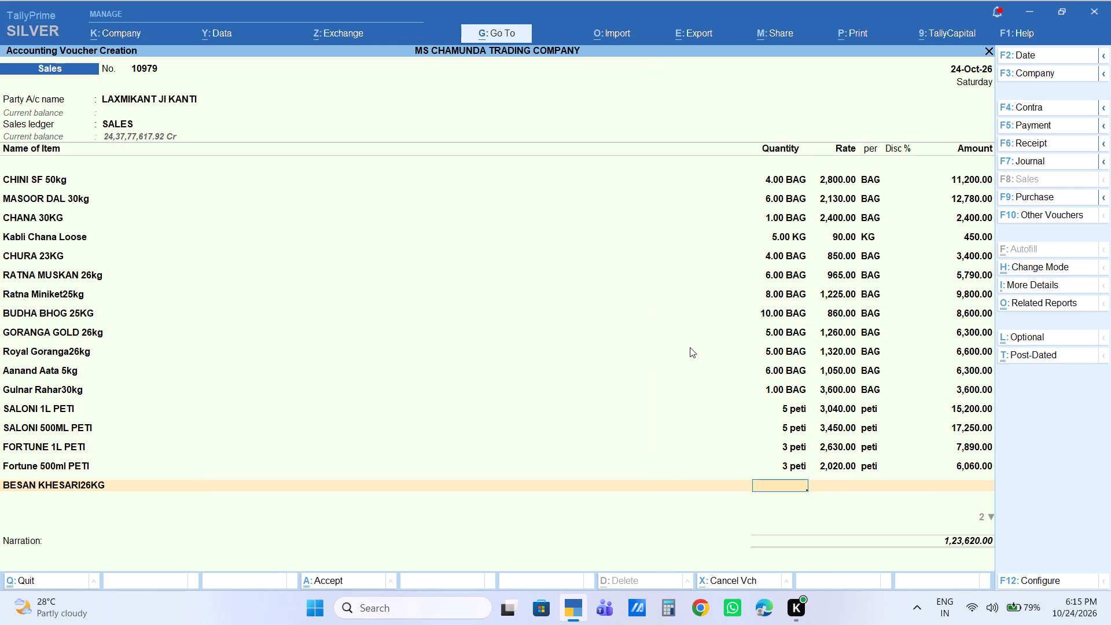
key(1)
key(Return)
key(Return)
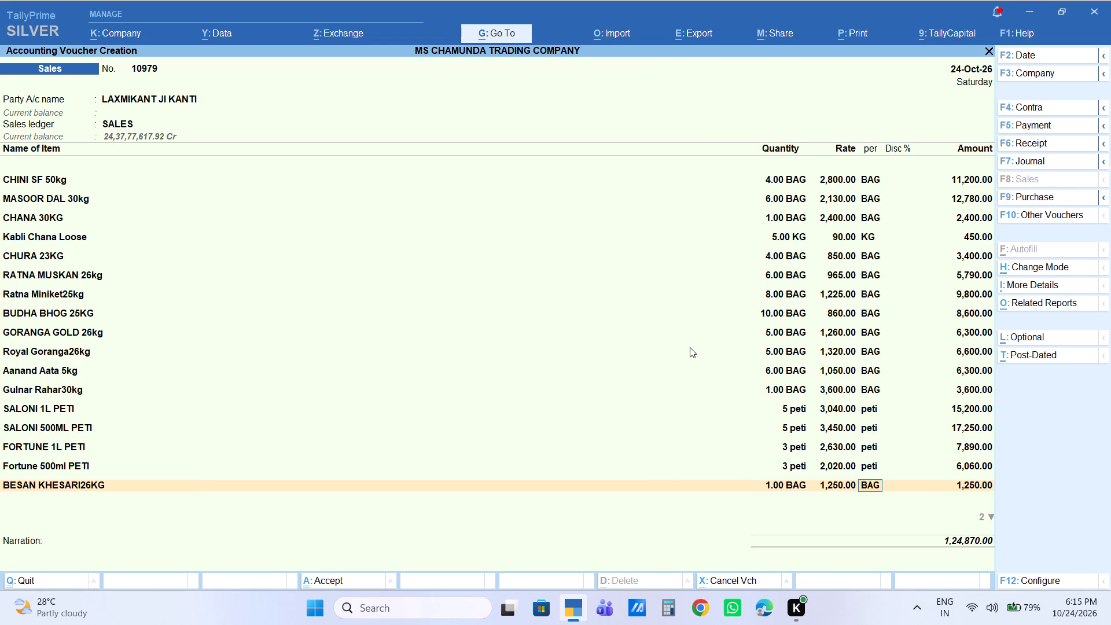
key(Return)
key(Return)
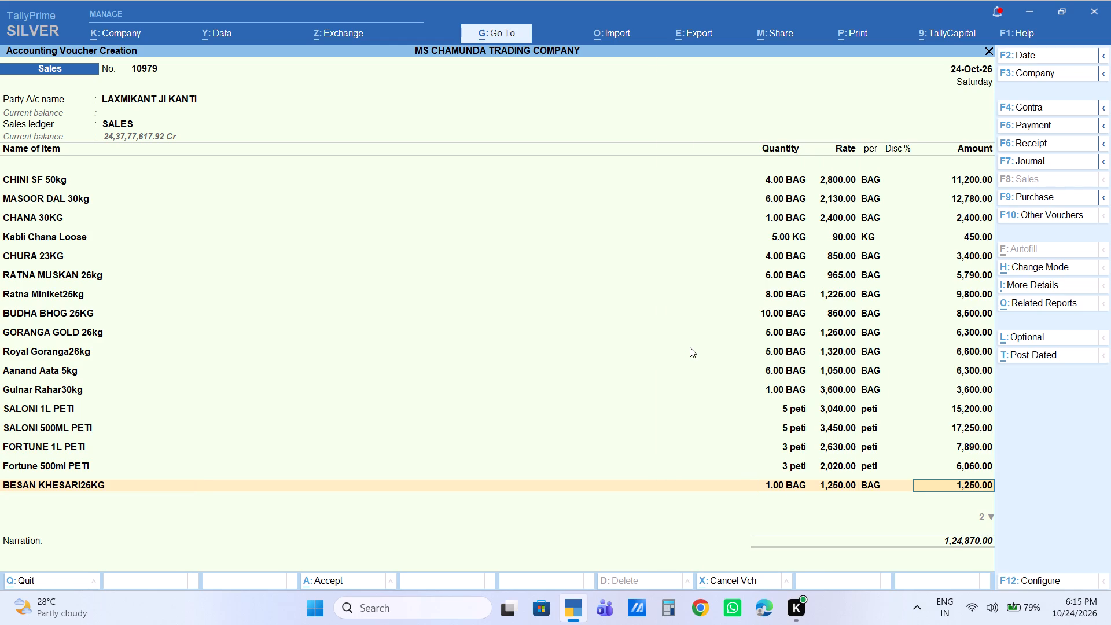
key(Return)
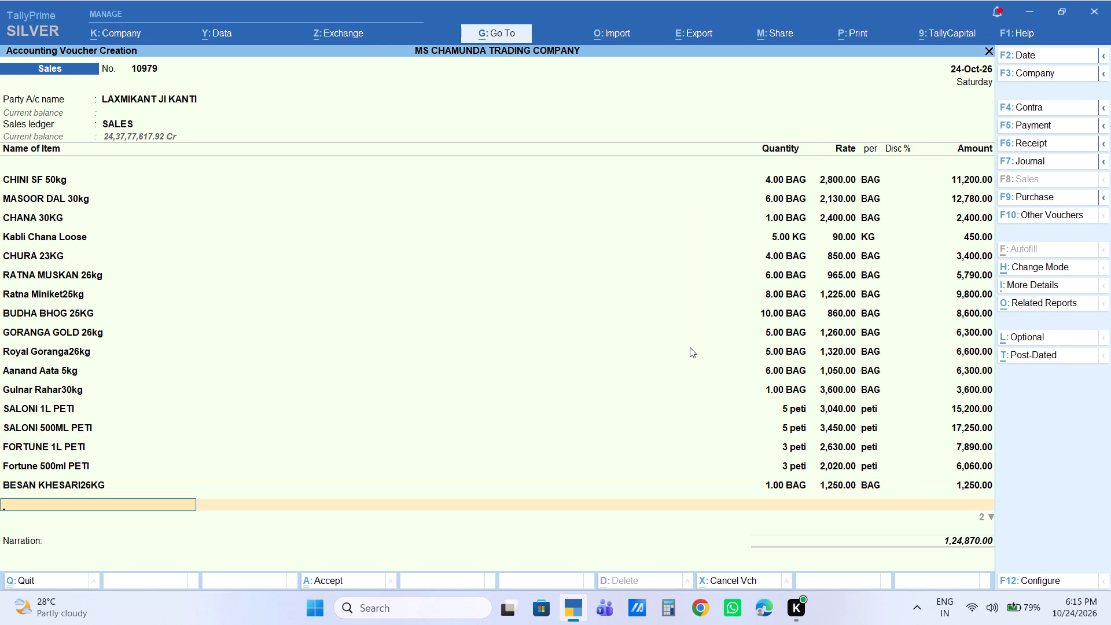
Add the item Mircha 10kg with a quantity of 1 bag at the default rate of 2,300.
text(mircha)
key(Down)
key(Down)
key(Up)
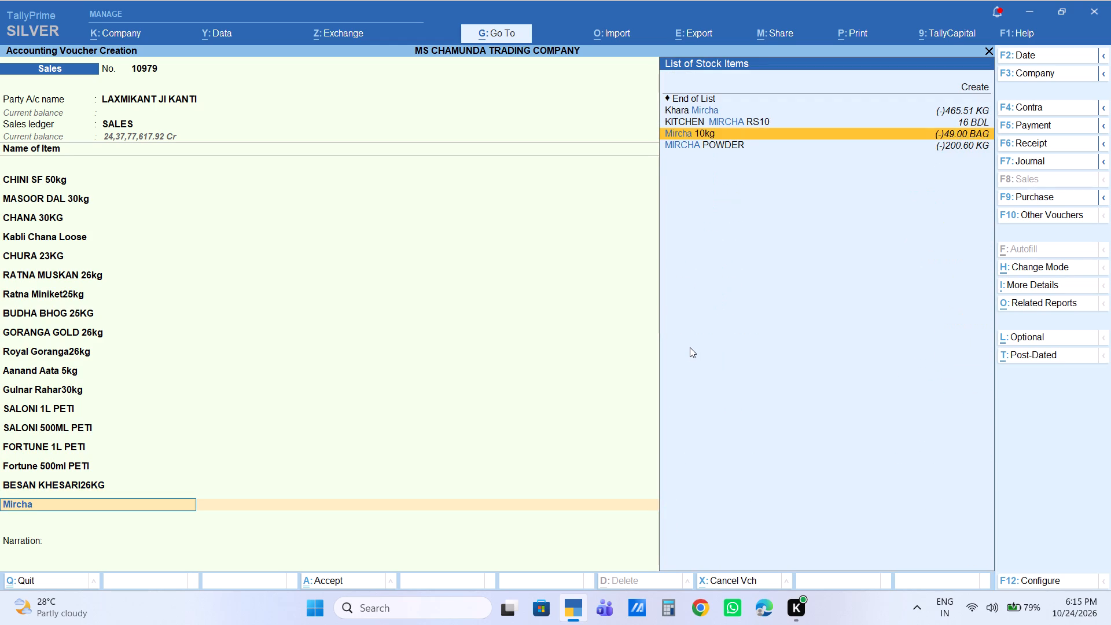
key(Return)
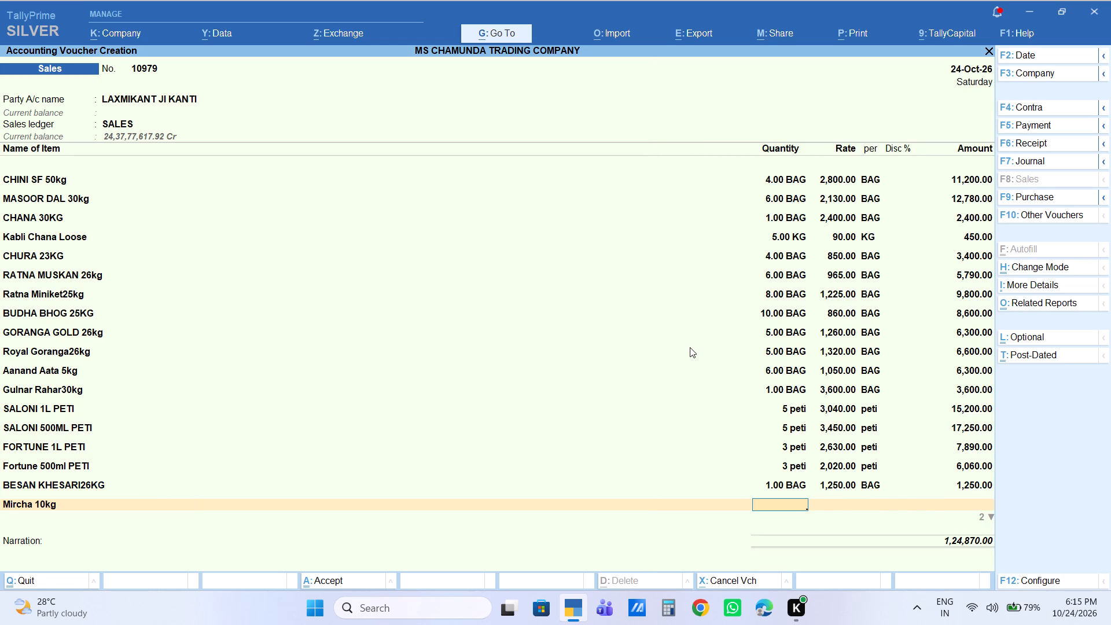
key(1)
key(Return)
key(Return)
key(Return)
key(Return)
key(Return)
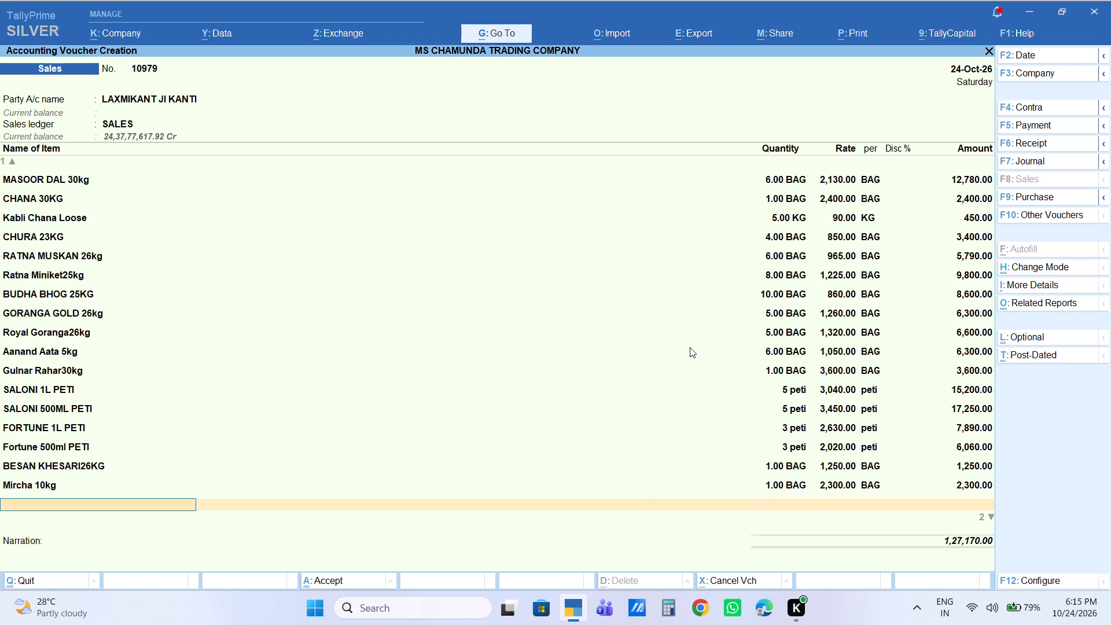
Add the item Wheel 500Gm with a quantity of 2 bags at the default rate of 1,620.
text(whe)
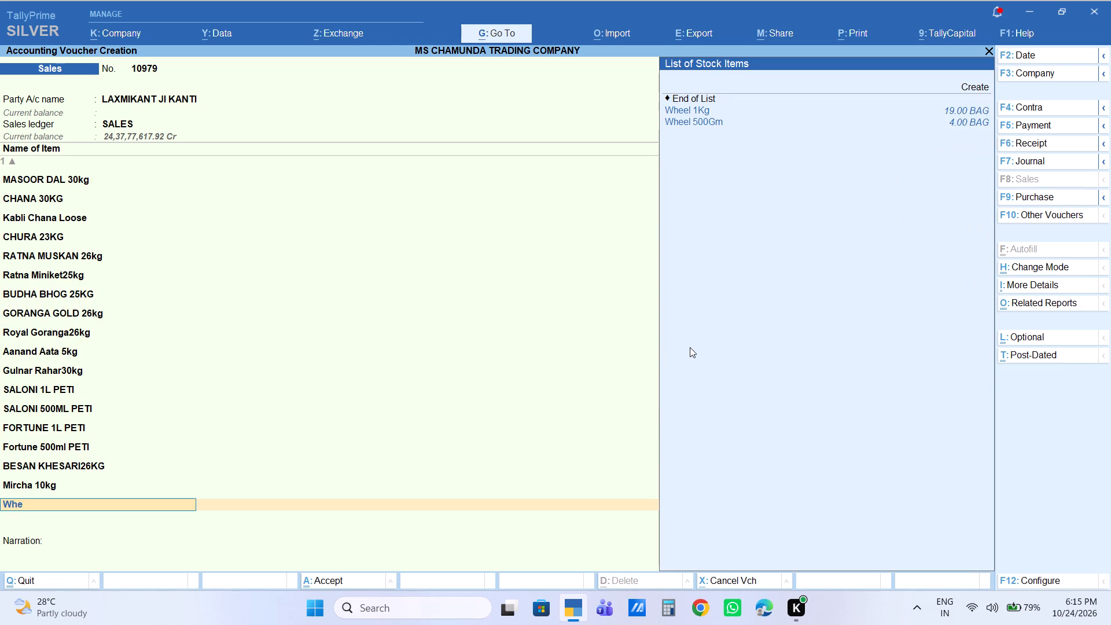
key(Down)
key(Down)
key(Return)
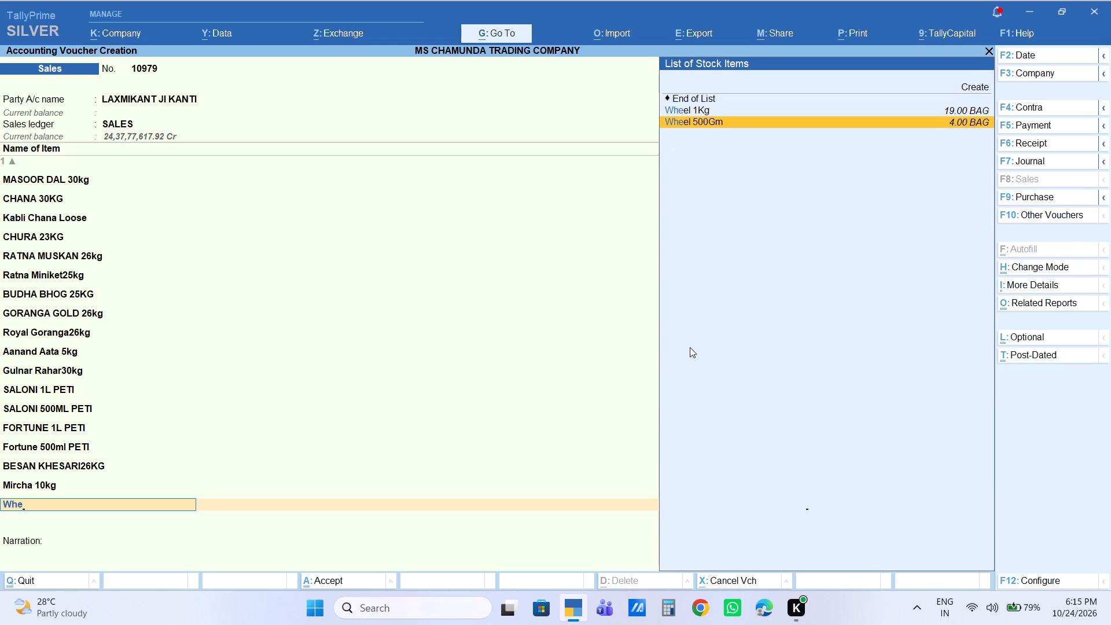
key(2)
key(Return)
key(Return)
key(Return)
key(Return)
key(Return)
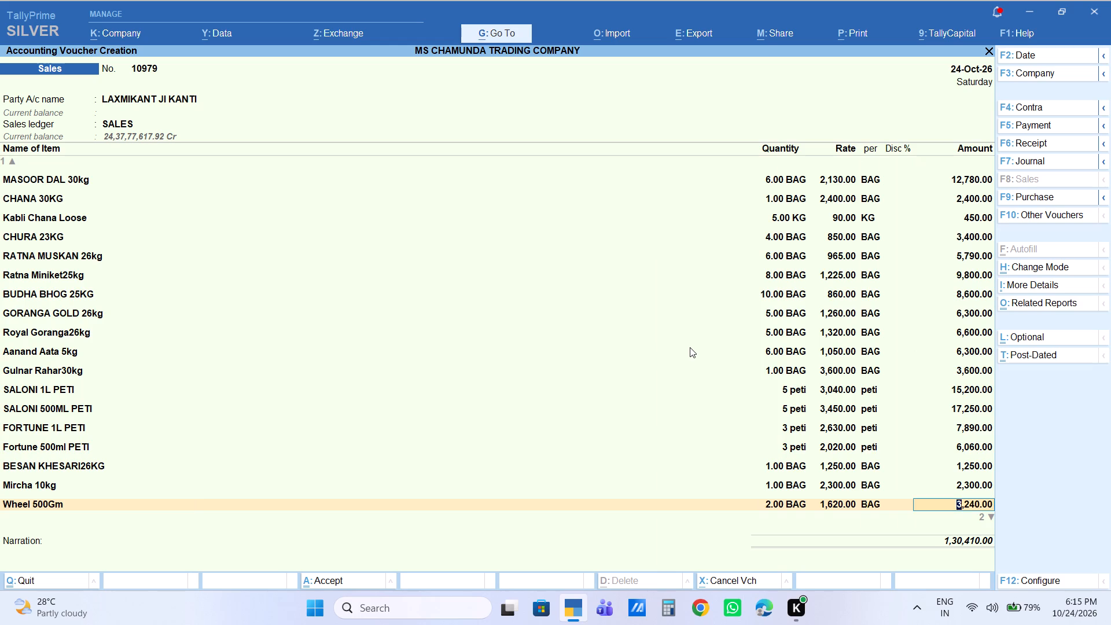
Add the item Surf Excel 500g with a quantity of 1 bag at the default rate of 1,580.
text(surf)
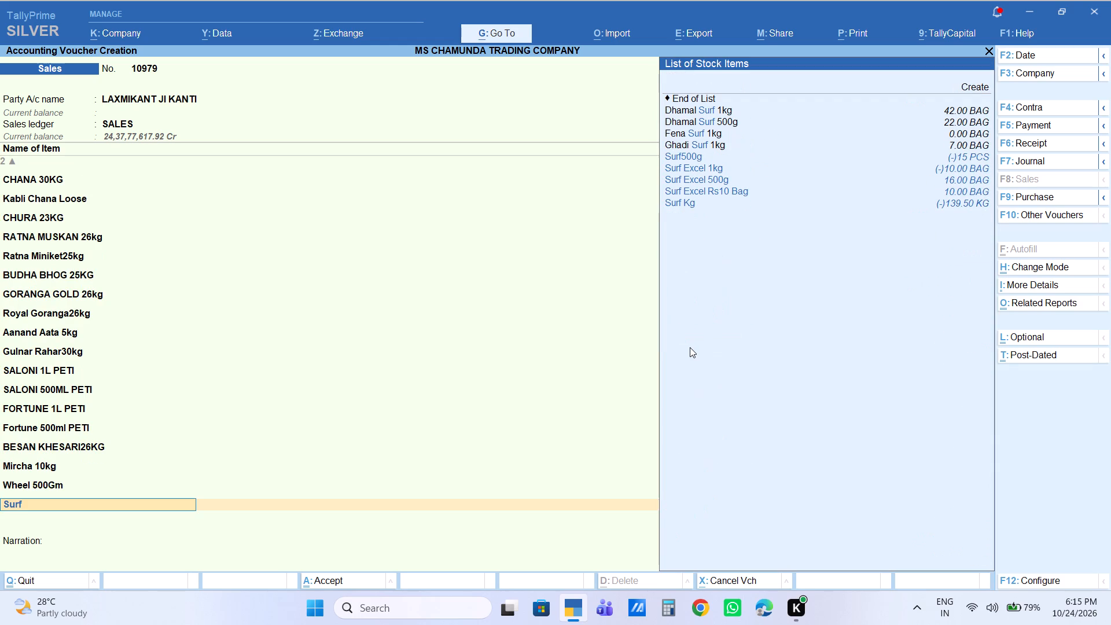
key(Down)
key(Down)
key(Down)
key(Return)
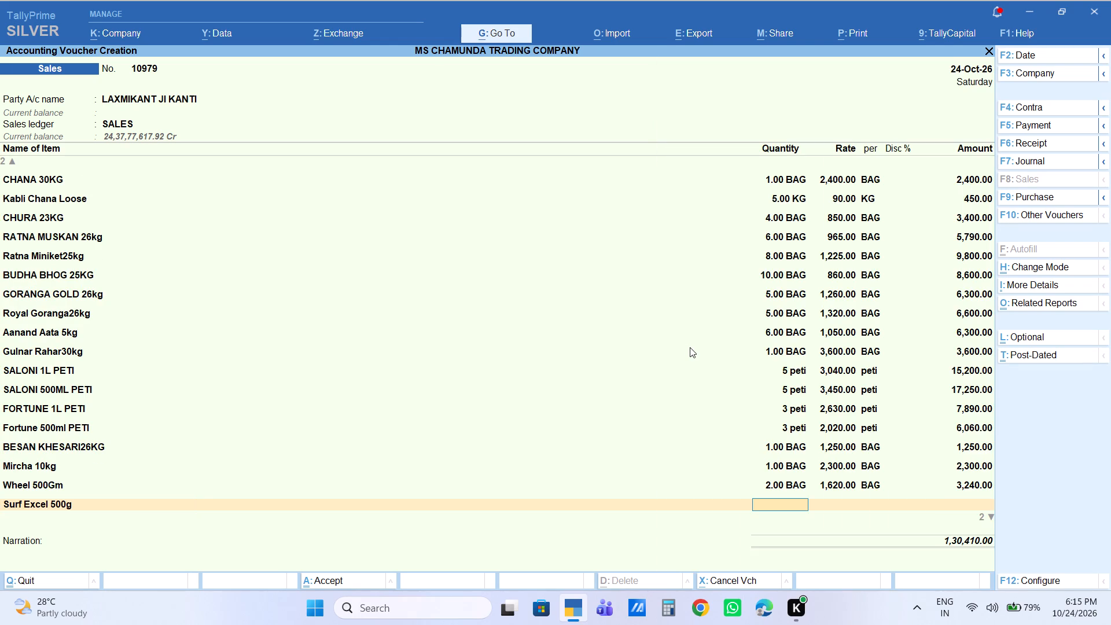
key(1)
key(Return)
key(Return)
key(Return)
key(Return)
key(Return)
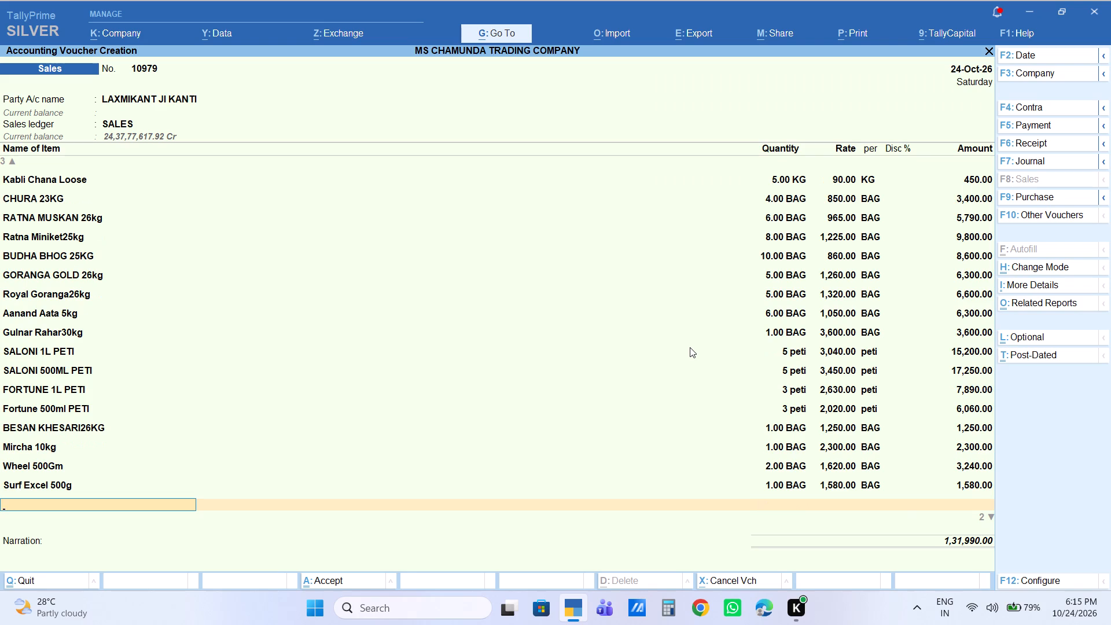
Add the item Kerao with a quantity of 5 kg at the default rate of 60.
text(kera)
key(Down)
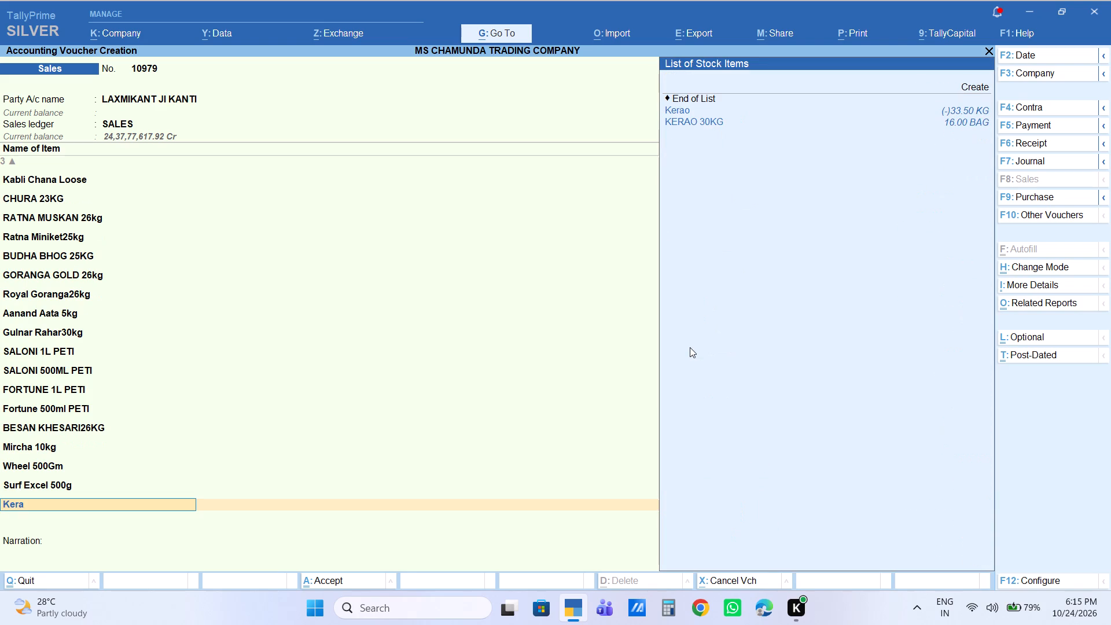
key(Return)
key(5)
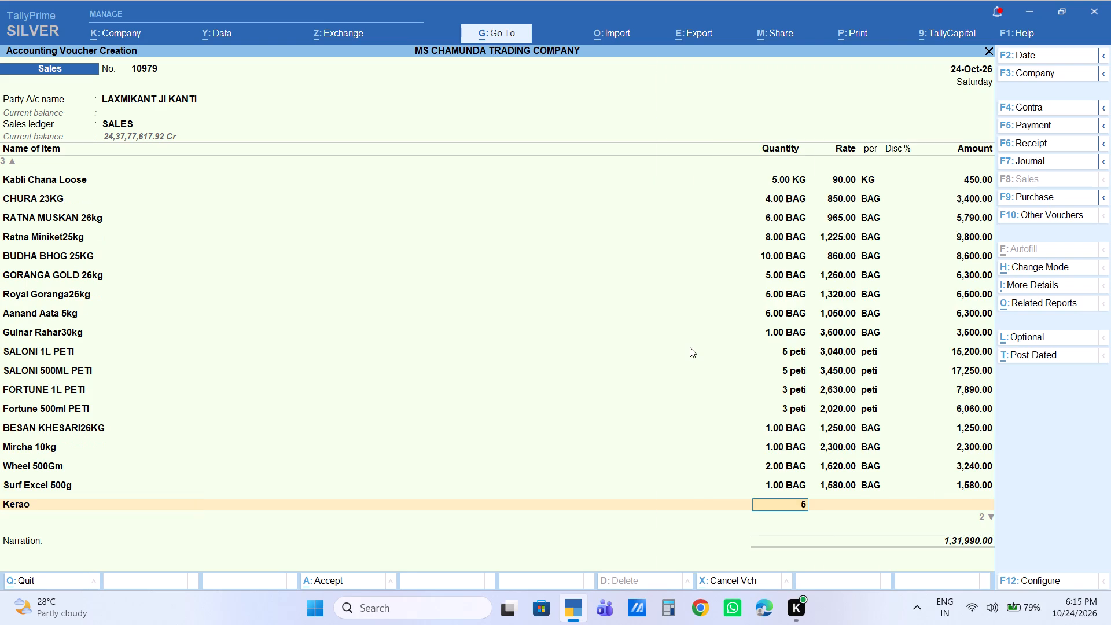
key(Return)
key(Return)
key(Return)
key(Return)
key(Return)
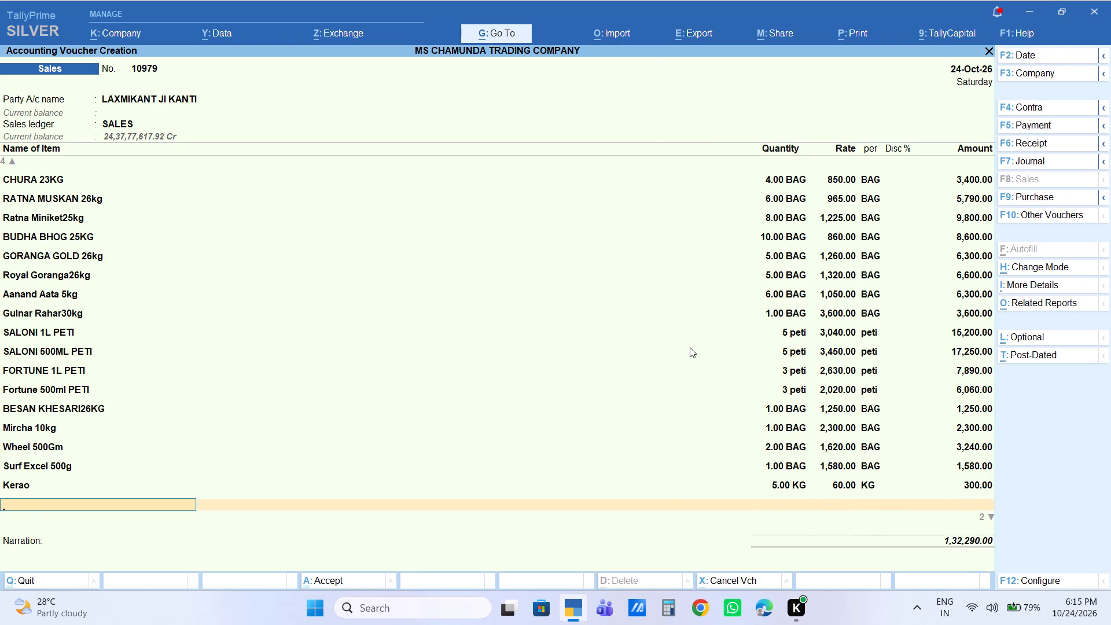
Add the item SAFED MATAR30KG with a quantity of 1 bag at the default rate of 1,650.
text(matar)
key(Down)
key(Down)
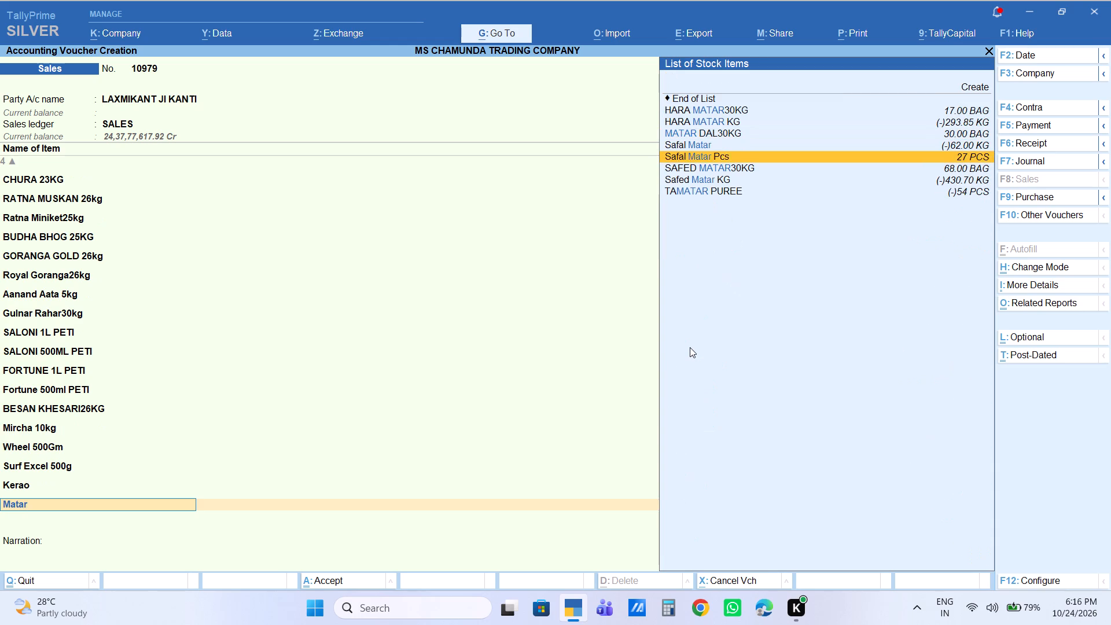
key(Down)
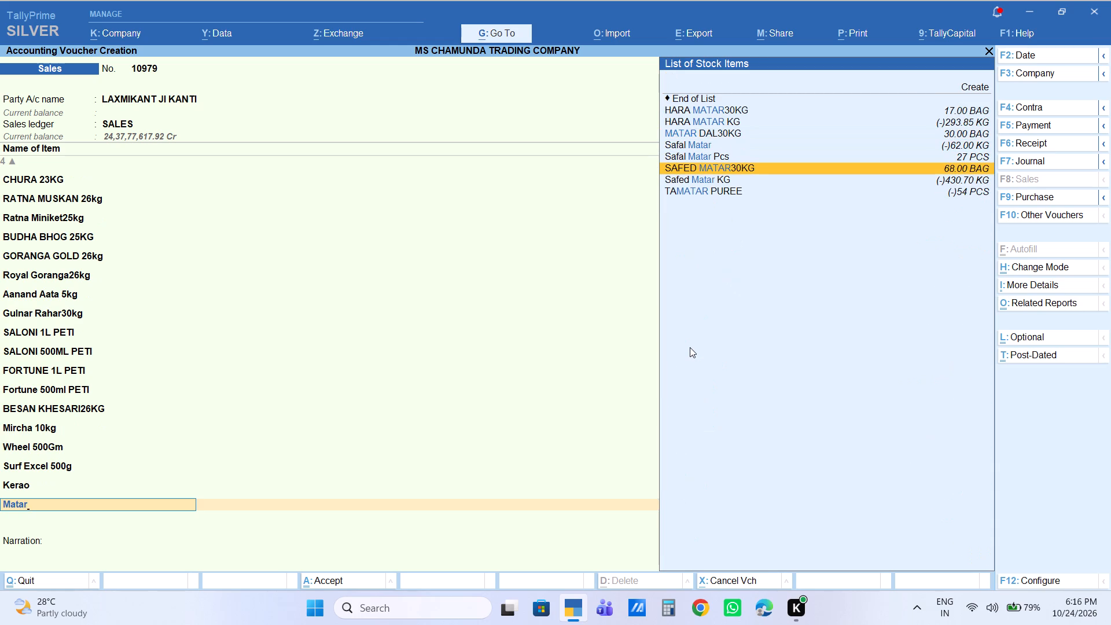
key(Return)
key(1)
key(Return)
key(Return)
key(Return)
key(Return)
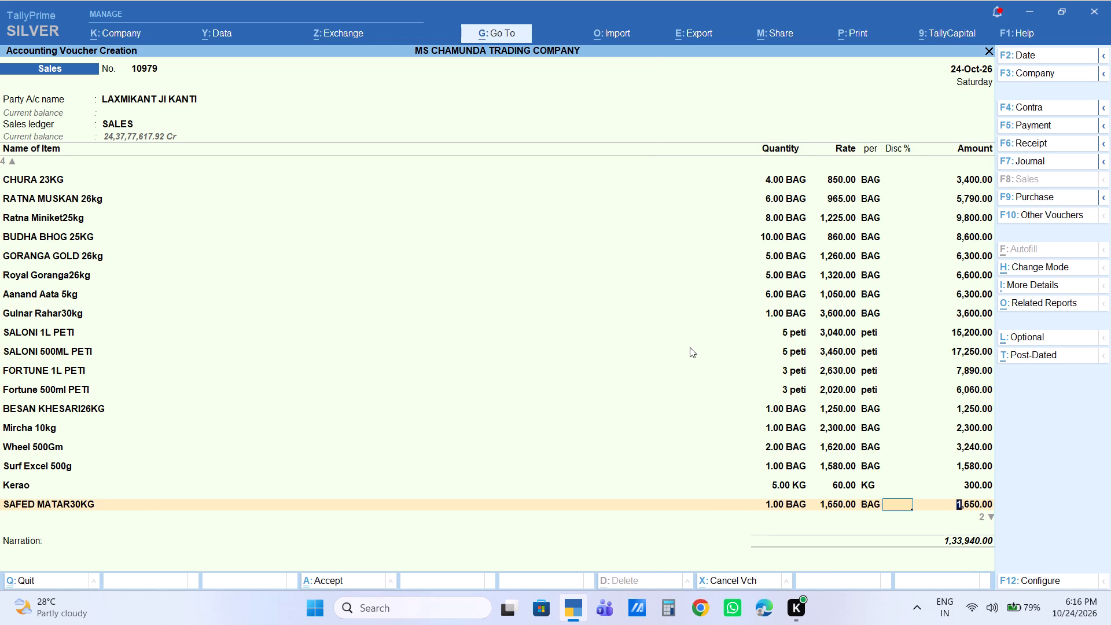
key(Return)
Add the item Nobel Peti with a quantity of 1 peti at the default rate of 1,480.
text(nobe)
key(Down)
key(Down)
key(Down)
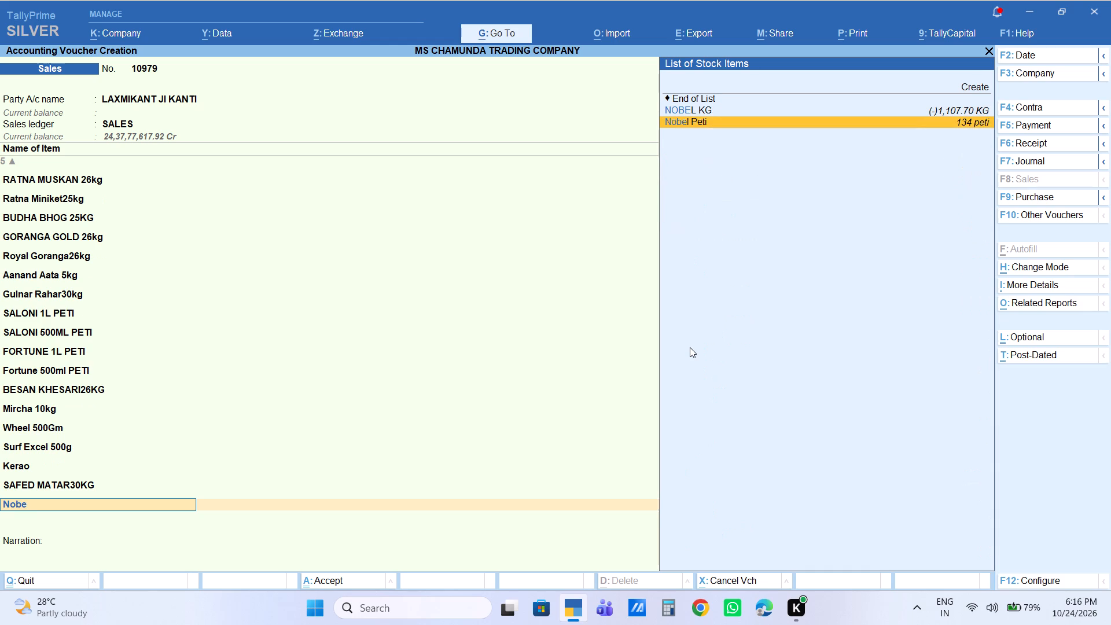
key(Return)
key(1)
key(Return)
key(Return)
key(Return)
key(Return)
key(Return)
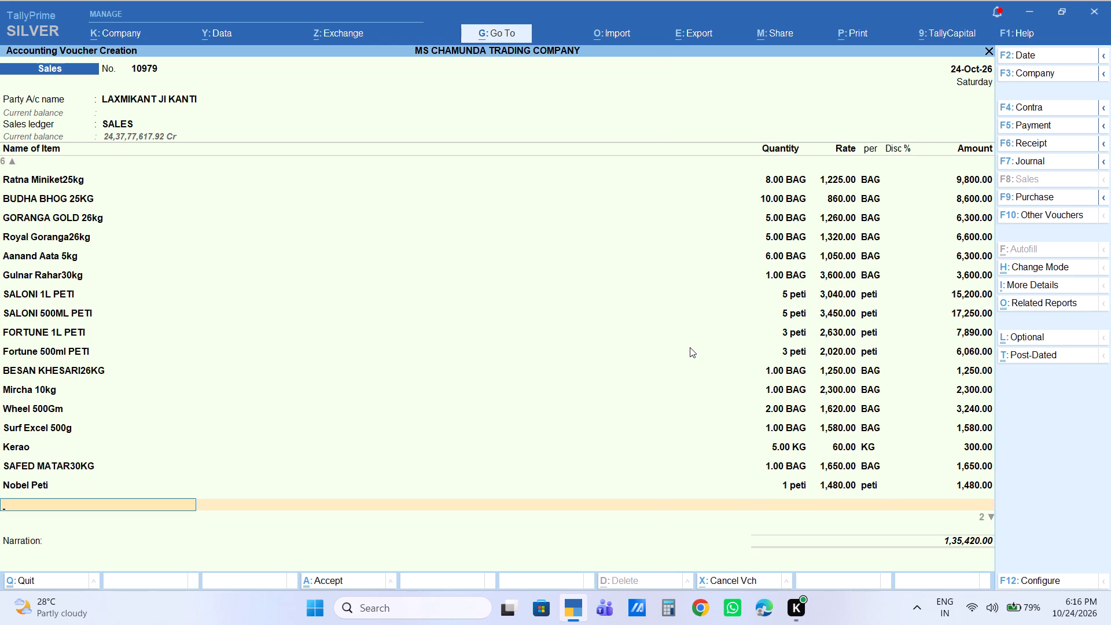
Add the item PARIVAR PAPAD PCS with a quantity of 30 pcs at the default rate of 23.
text(parivar)
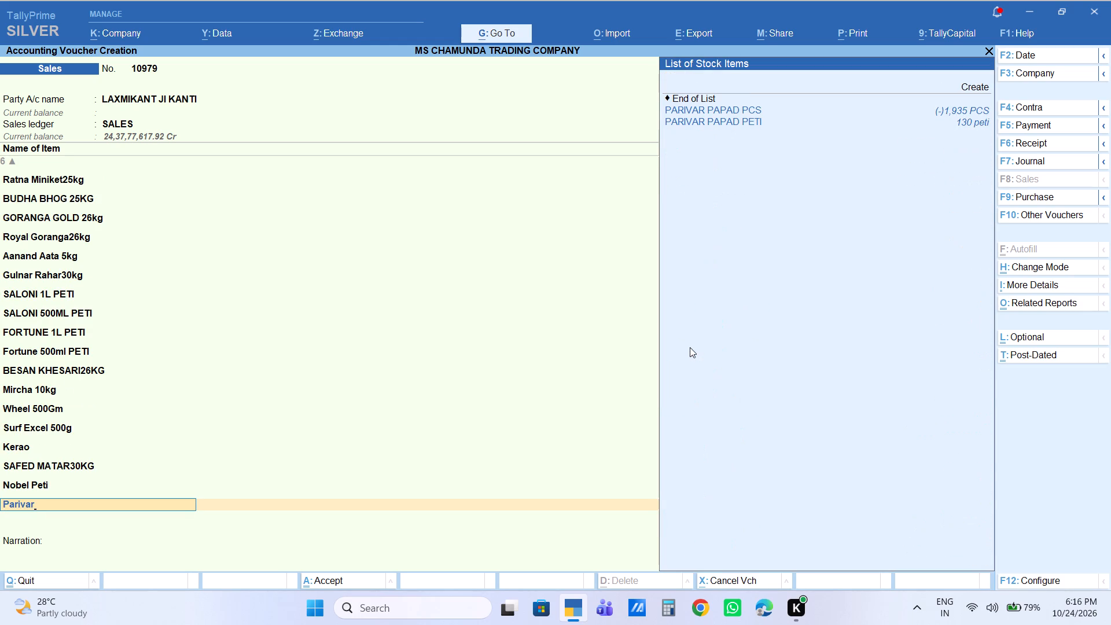
key(Down)
key(Return)
text(30)
key(Return)
key(Return)
key(Return)
key(Return)
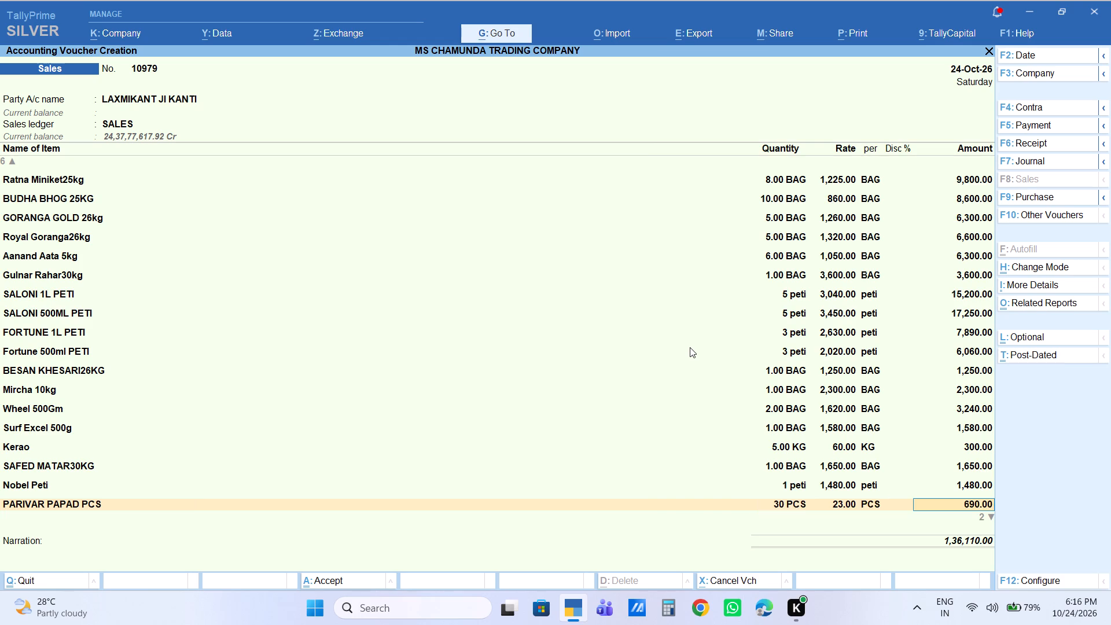
key(Return)
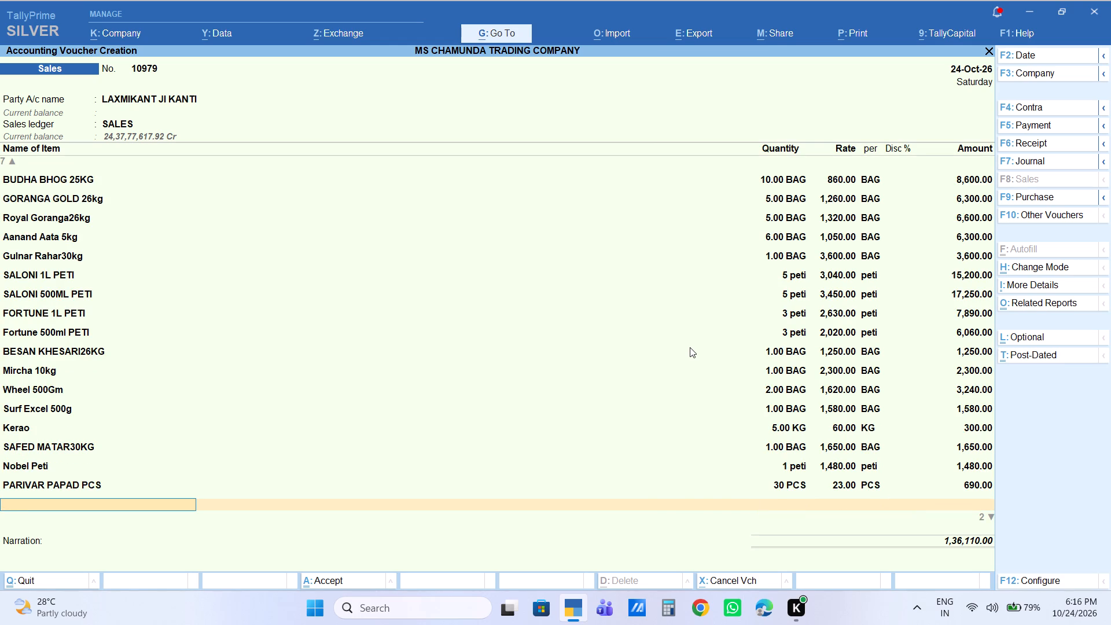
Add the item MAIDA LV with a quantity of 2 bags at the default rate of 1,530.
text(maida)
key(Down)
key(Down)
key(Down)
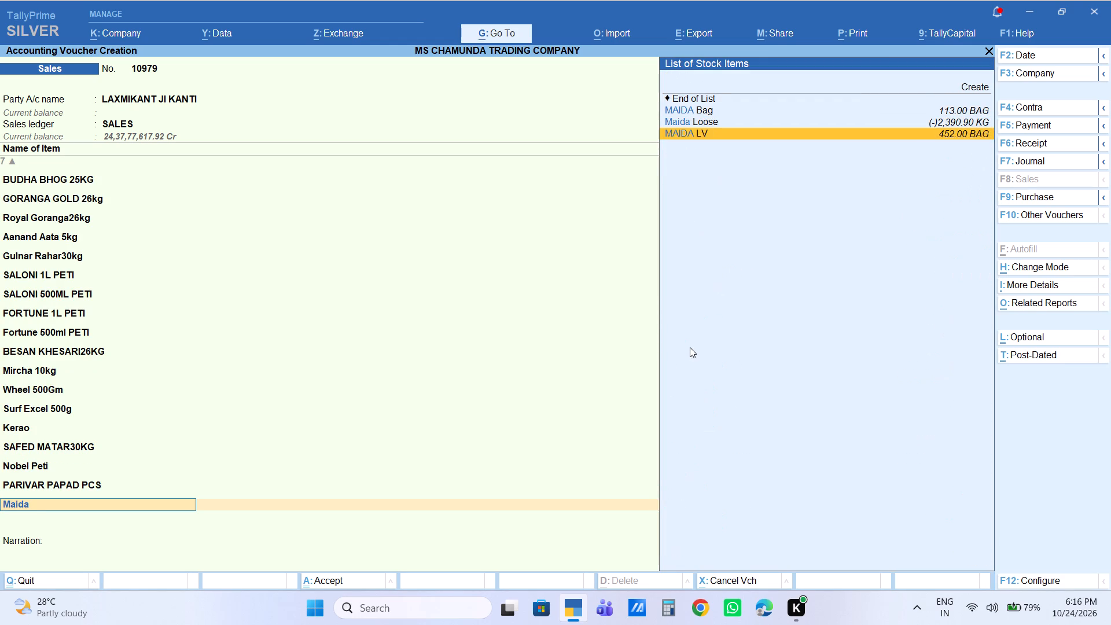
key(Return)
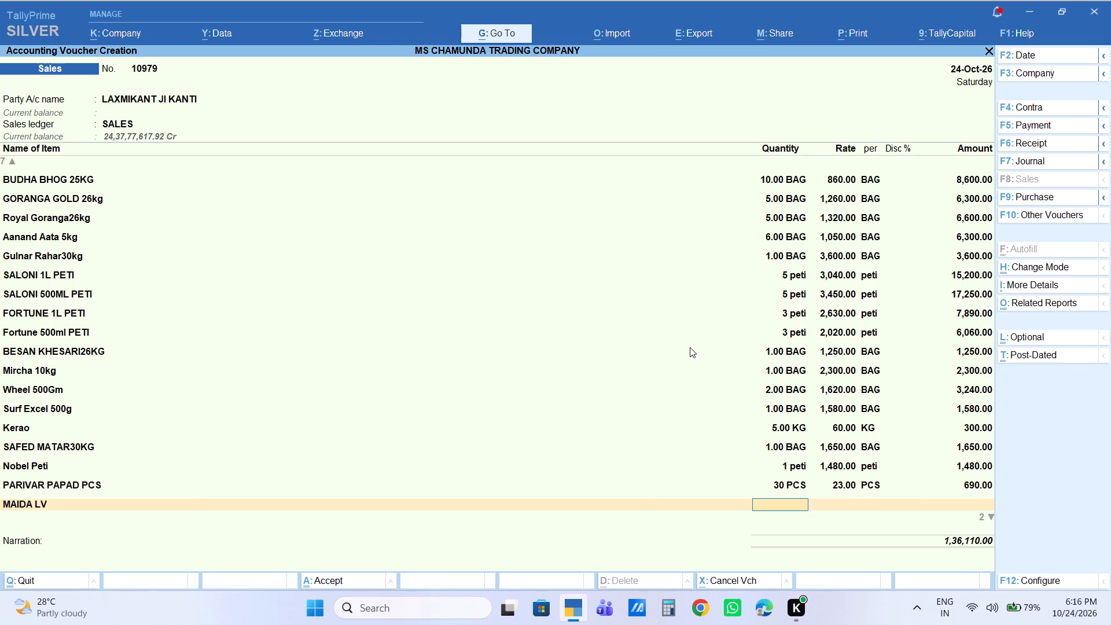
text(12)
key(BackSpace)
key(BackSpace)
key(2)
key(Return)
key(Return)
key(Return)
key(Return)
key(Return)
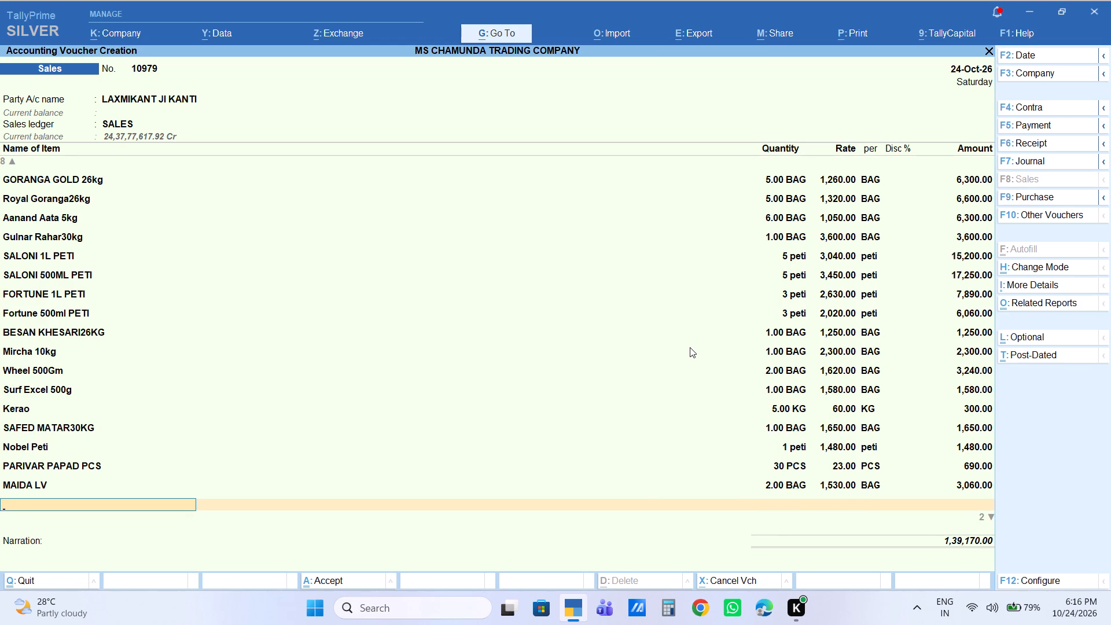
Add the item Soyabin 20kg with a quantity of 1 bag at the default rate of 1,440.
text(soya)
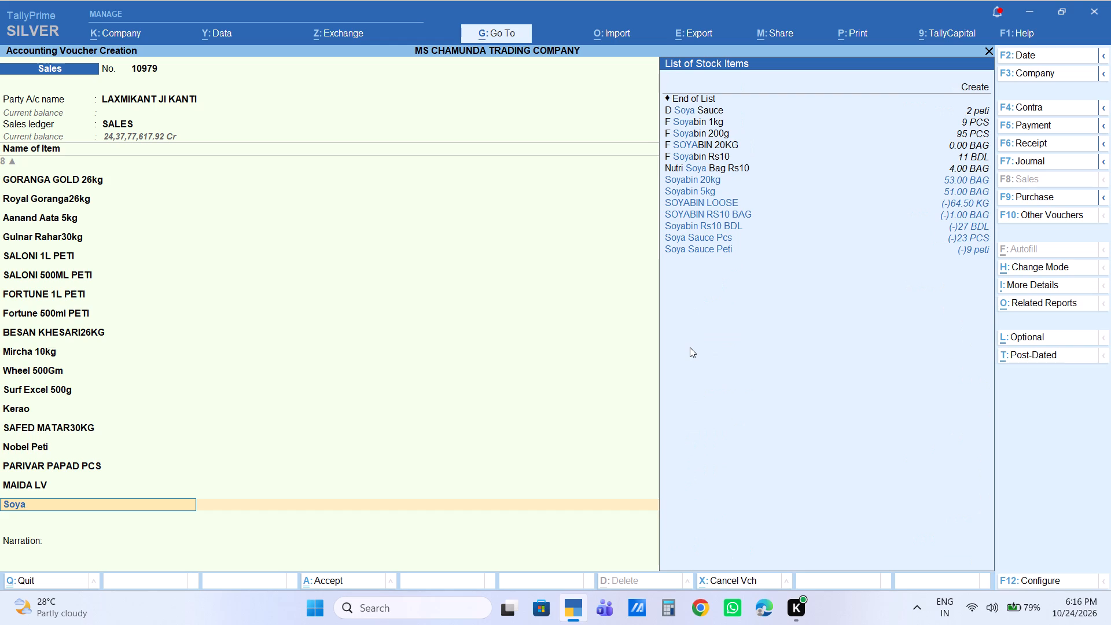
key(Down)
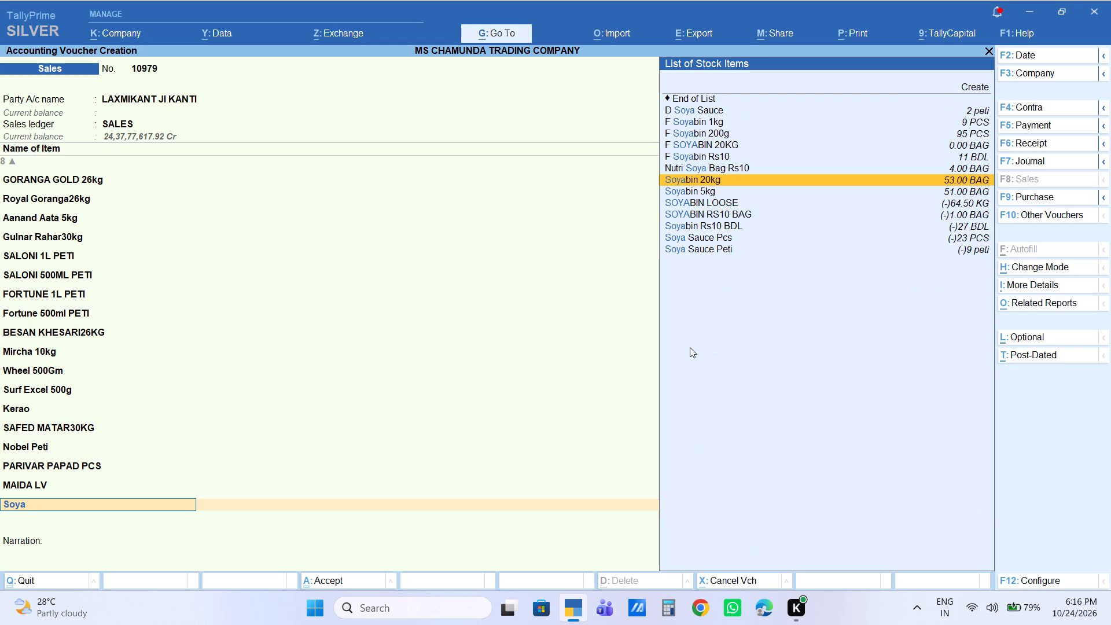
key(Return)
key(1)
key(Return)
key(Return)
key(Return)
key(Return)
key(Return)
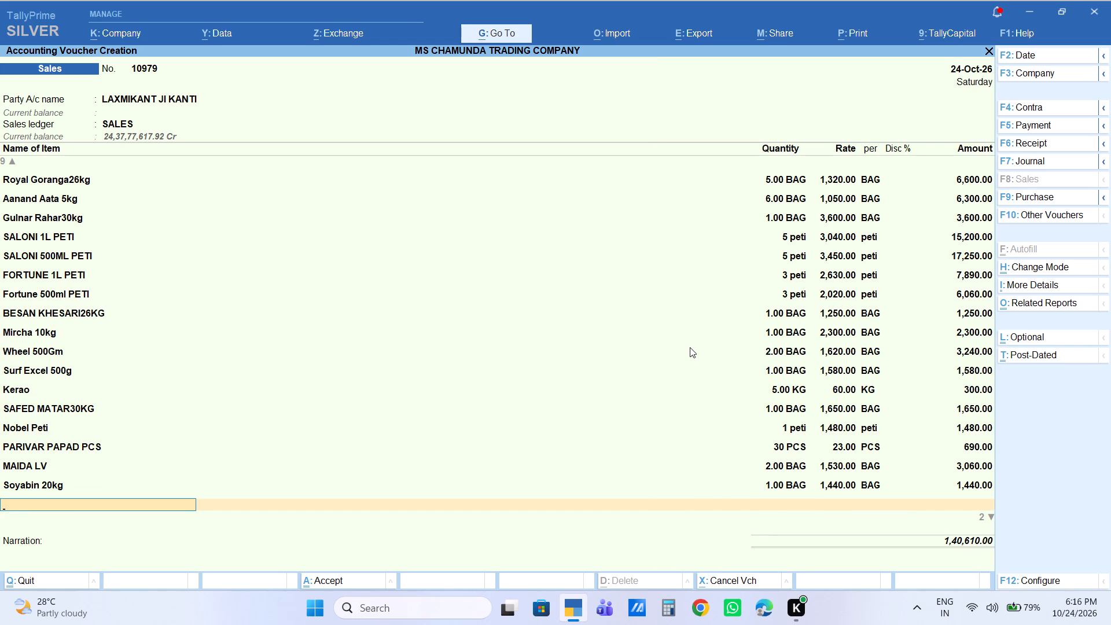
Add the item Jmain KG with a quantity of 2 kg at the default rate of 240.
text(jmai)
key(Down)
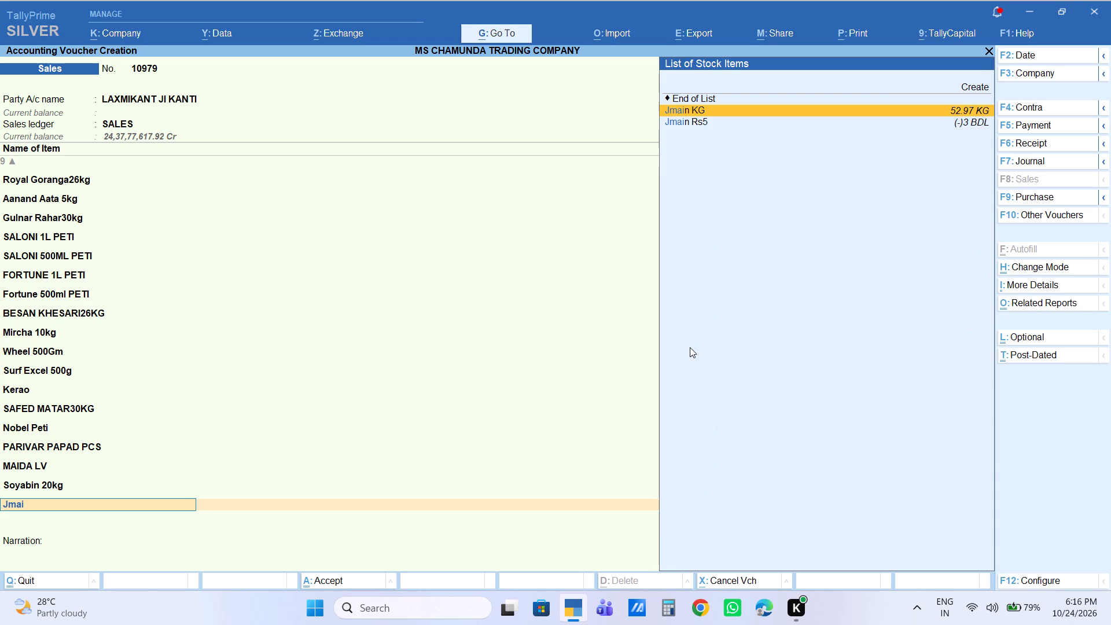
key(Return)
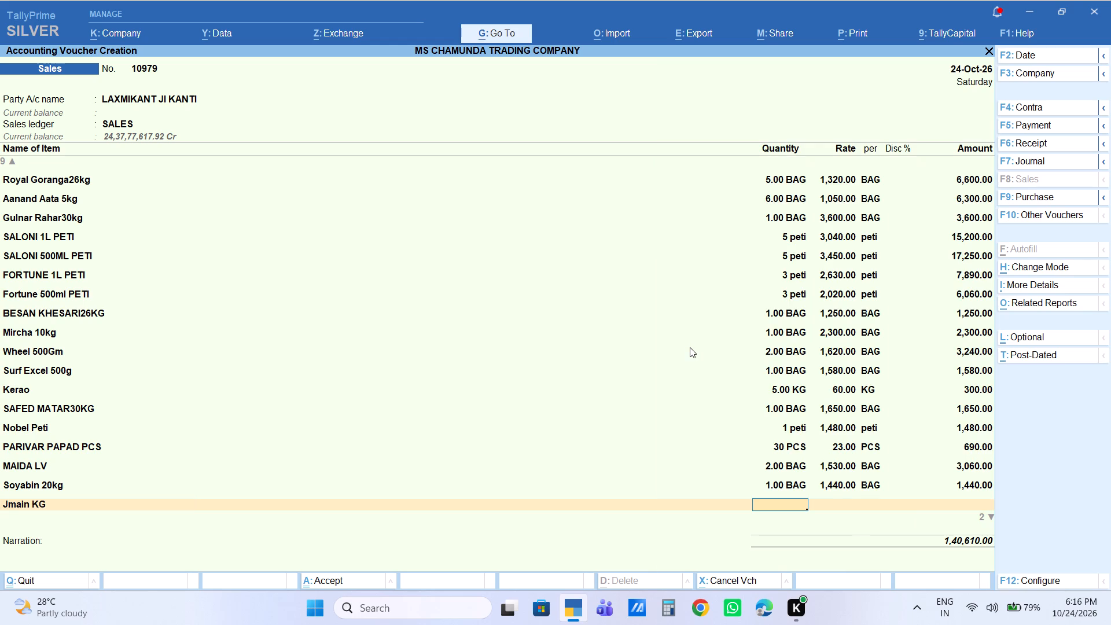
key(2)
key(Return)
key(Return)
key(Return)
key(Return)
key(Return)
key(Return)
key(BackSpace)
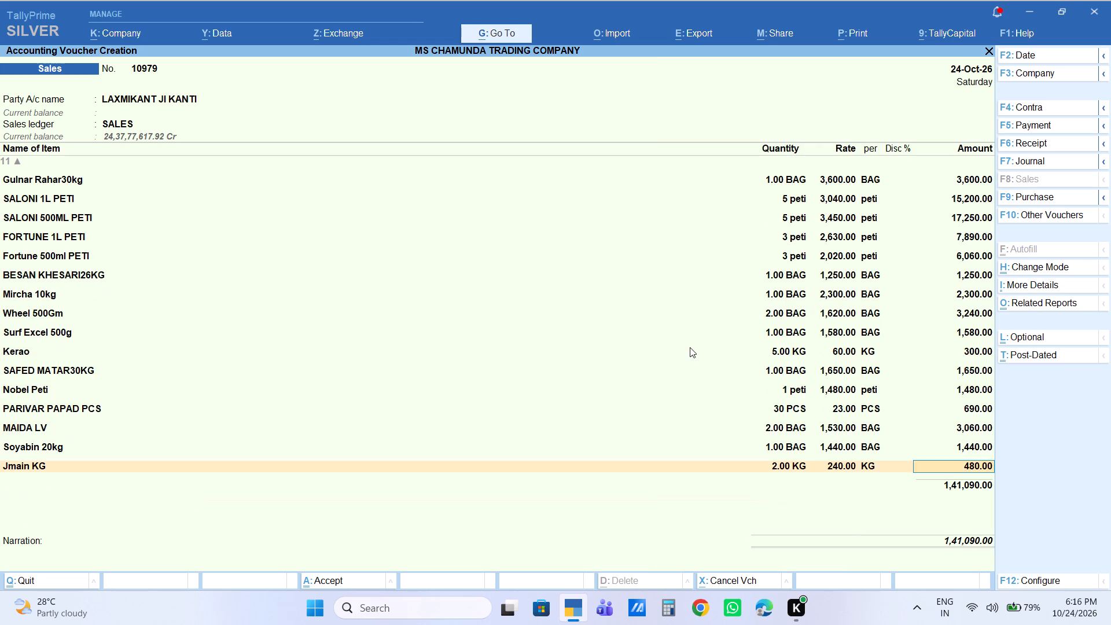
key(Return)
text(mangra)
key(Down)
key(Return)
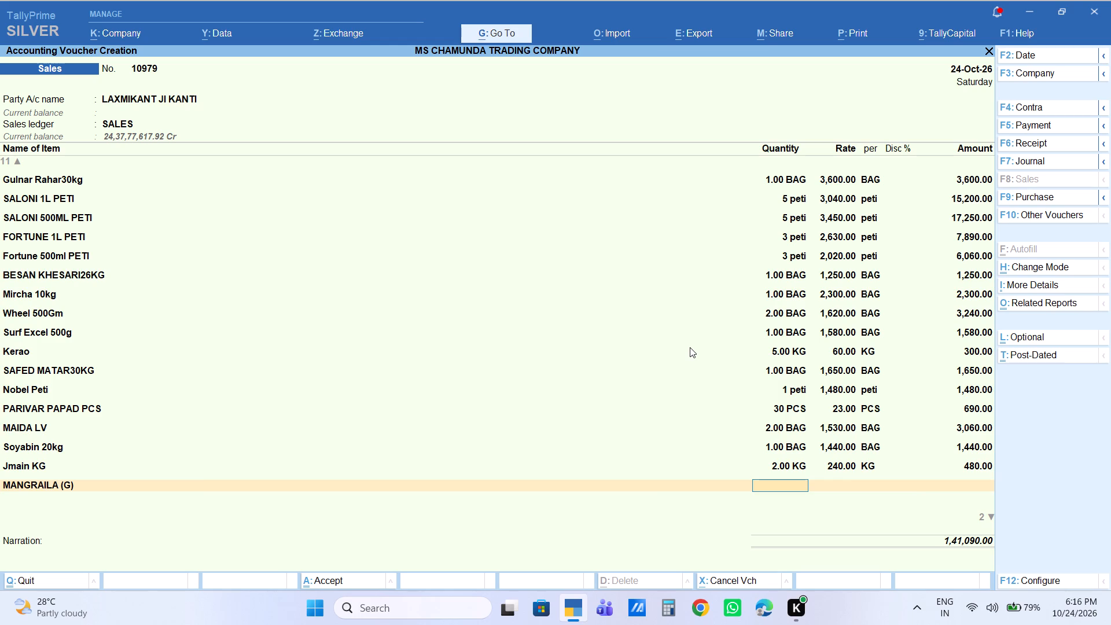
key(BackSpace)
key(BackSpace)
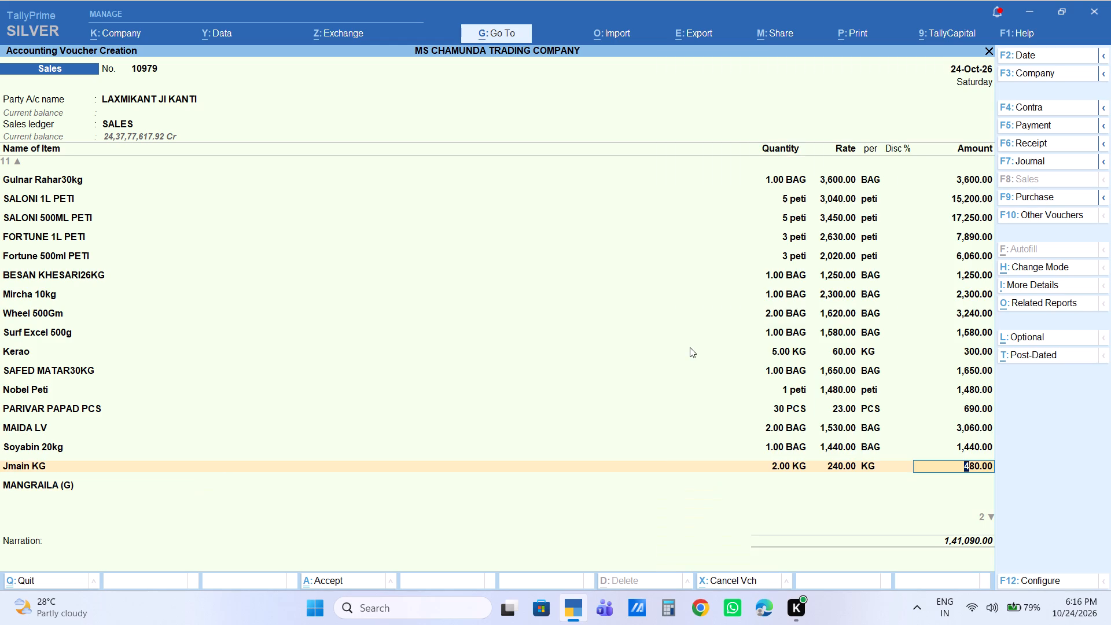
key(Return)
Add the item SODA KG with a quantity of 5 kg at the default rate of 75.
text(soda)
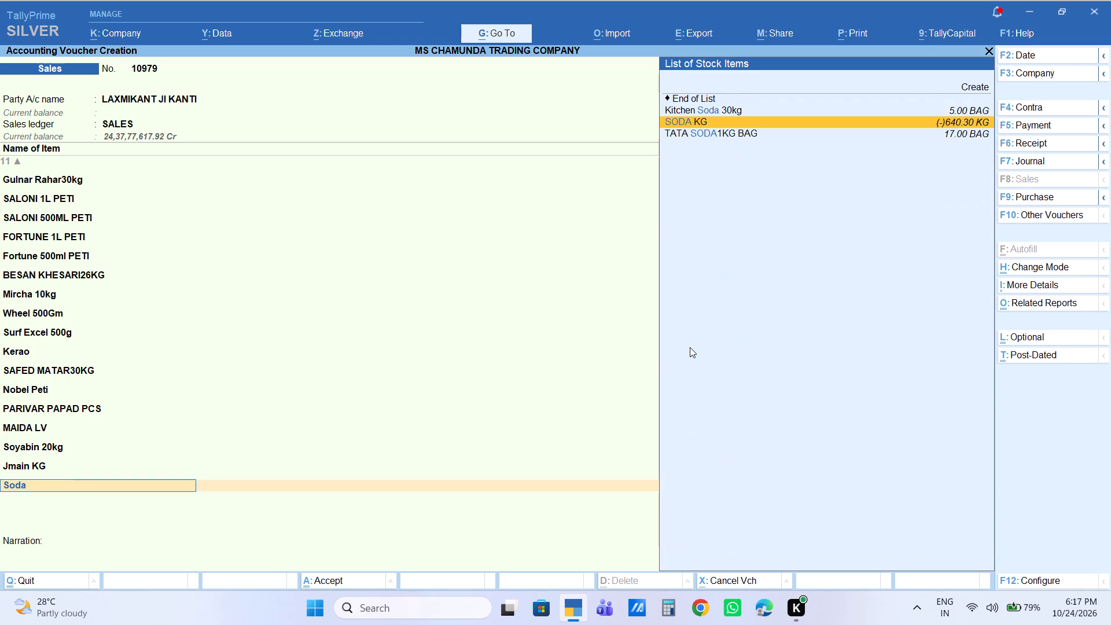
key(Return)
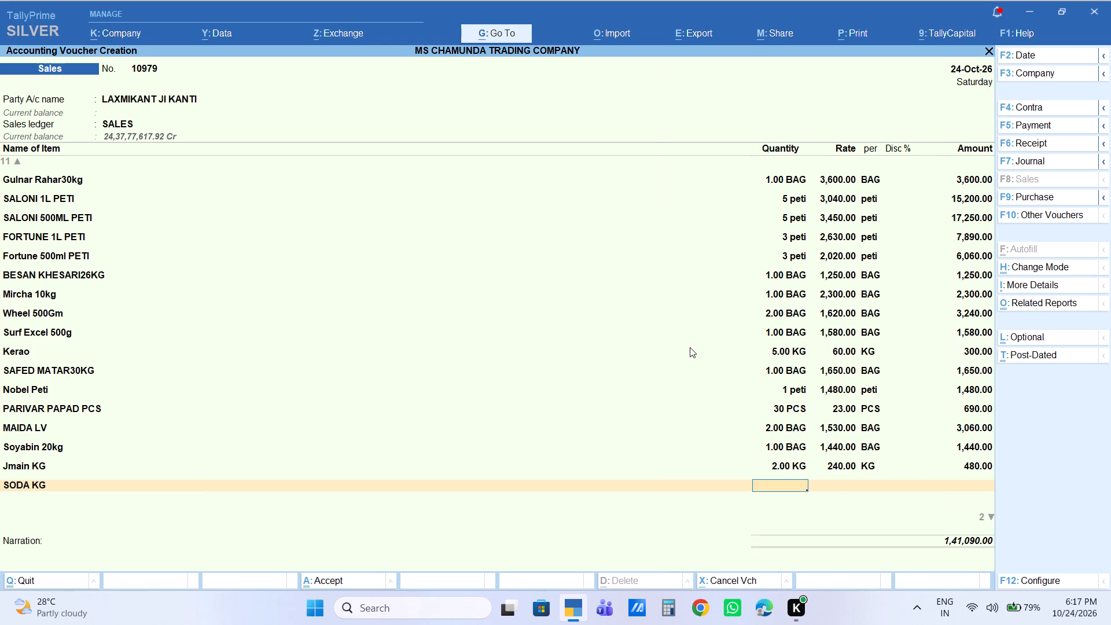
key(5)
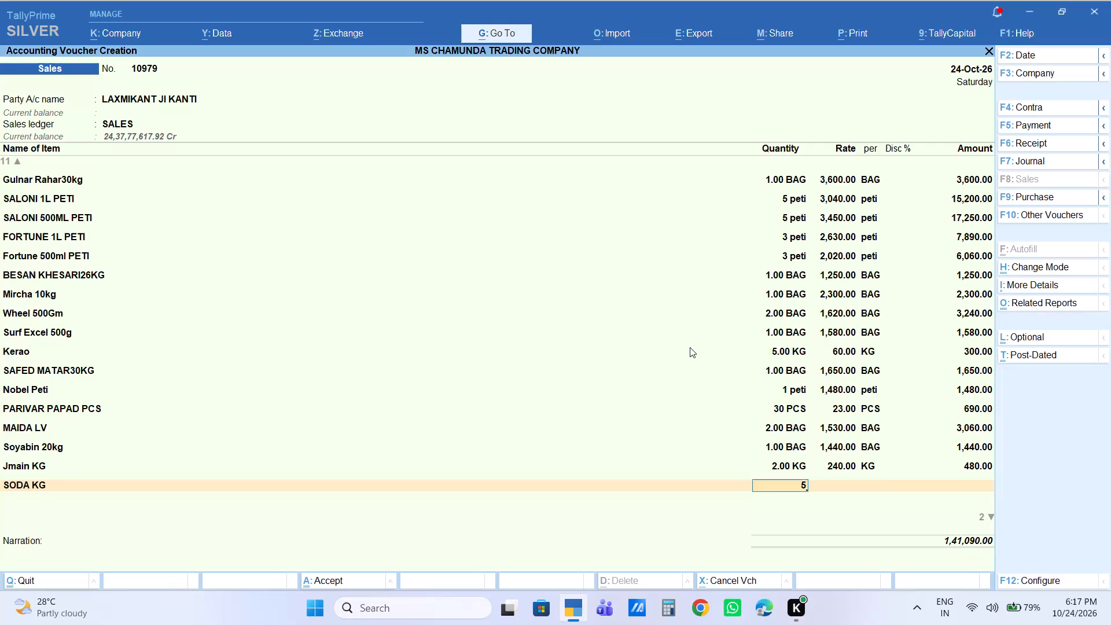
key(Return)
key(Return)
key(Return)
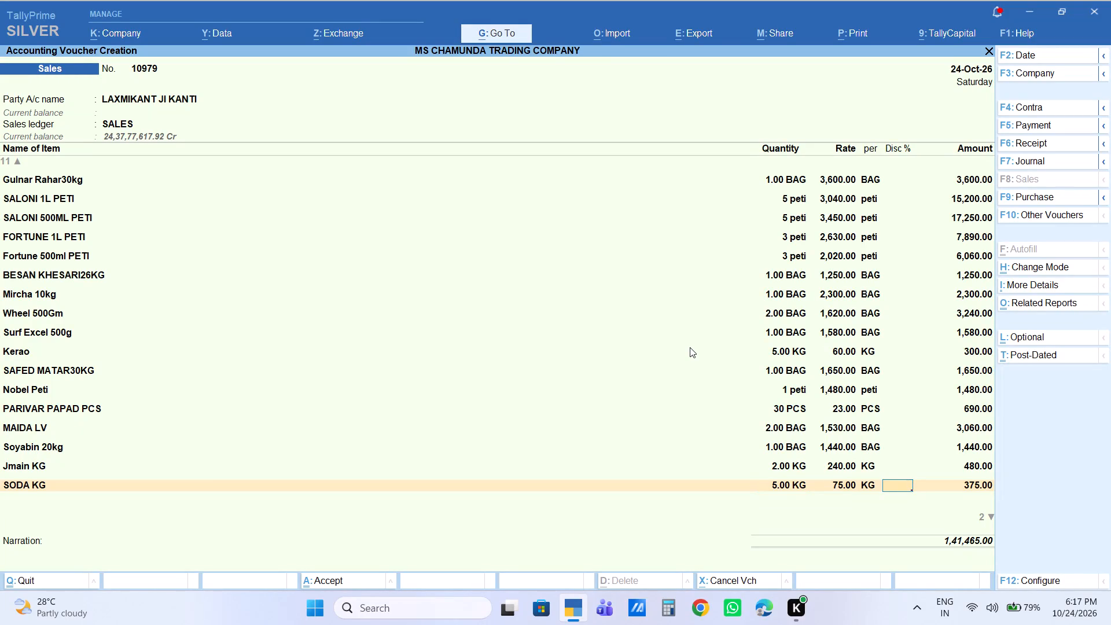
key(Return)
key(Return)
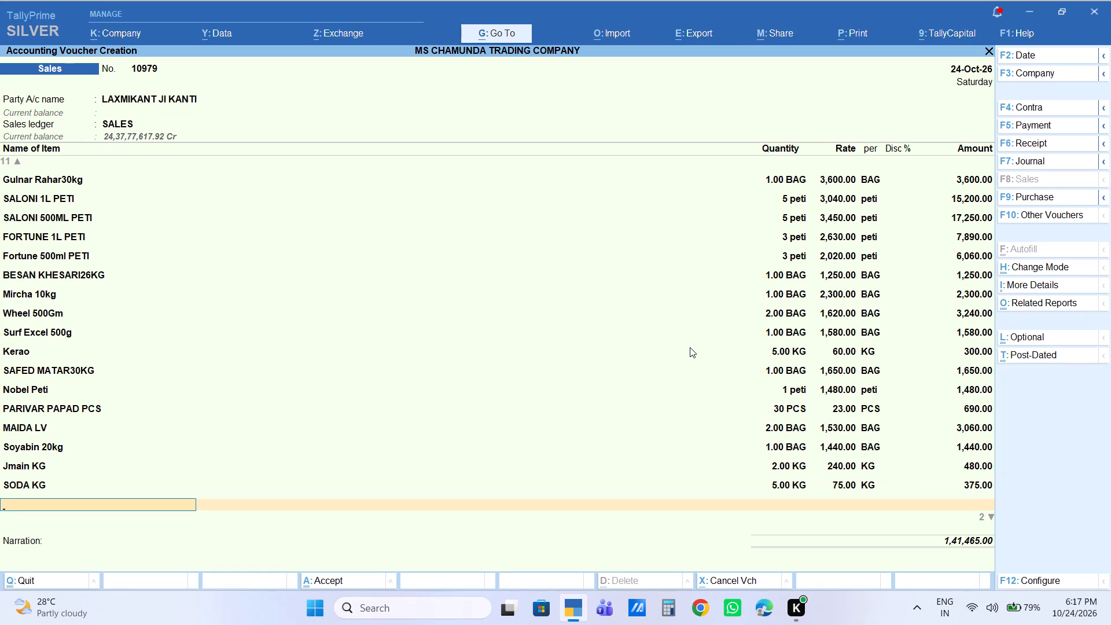
Add the item Taja 100g Pc with a quantity of 30 pcs at the default rate of 22.50.
text(taja)
key(Down)
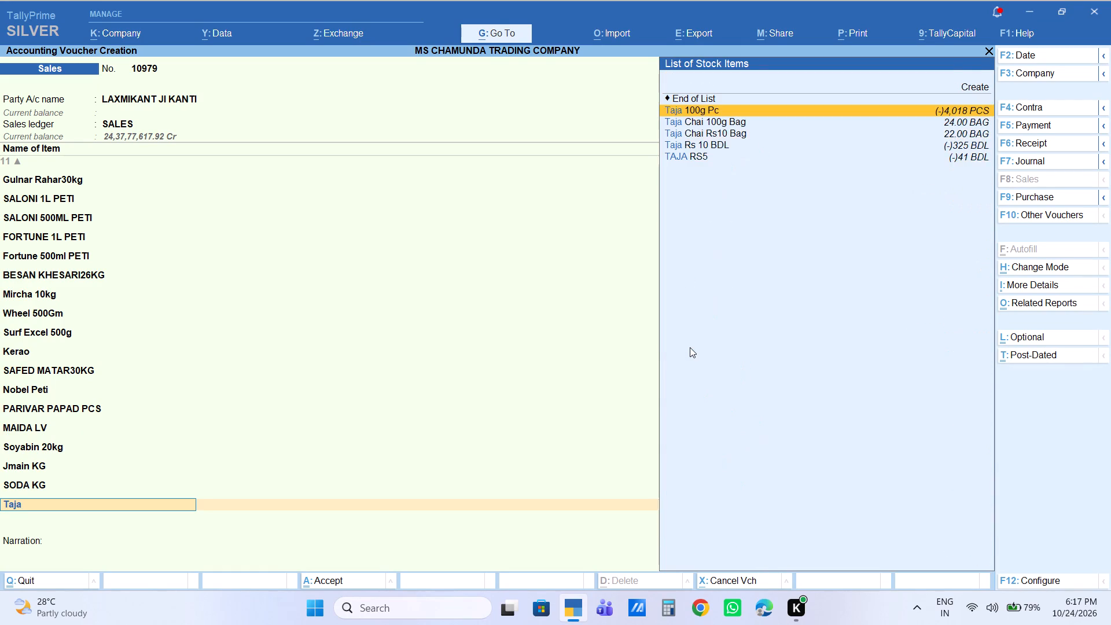
key(Return)
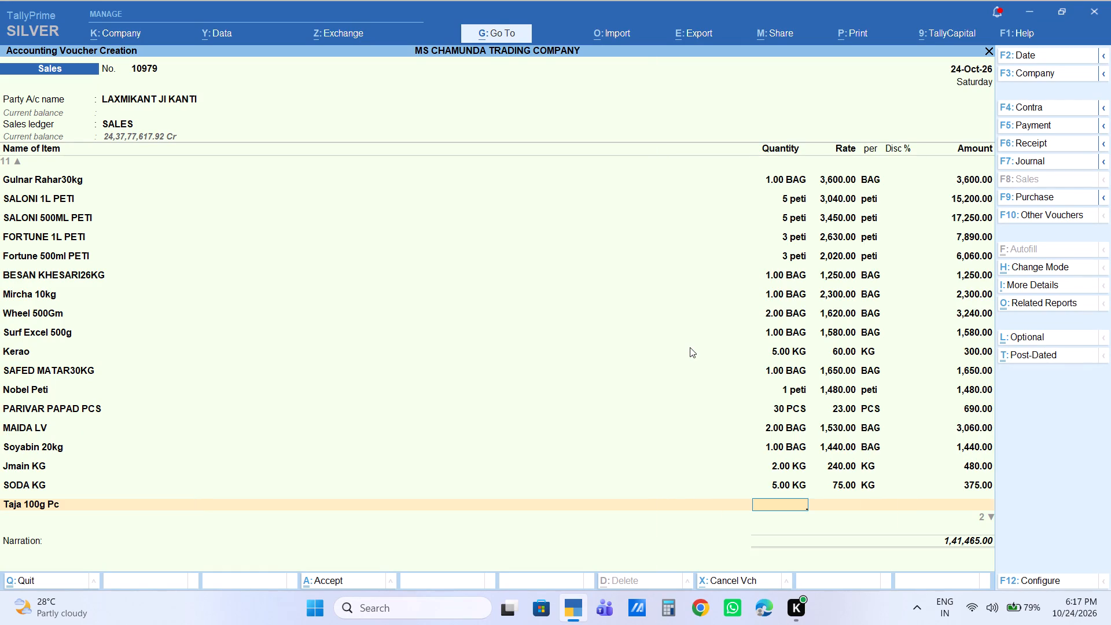
text(30)
key(Return)
key(Return)
key(Return)
key(Return)
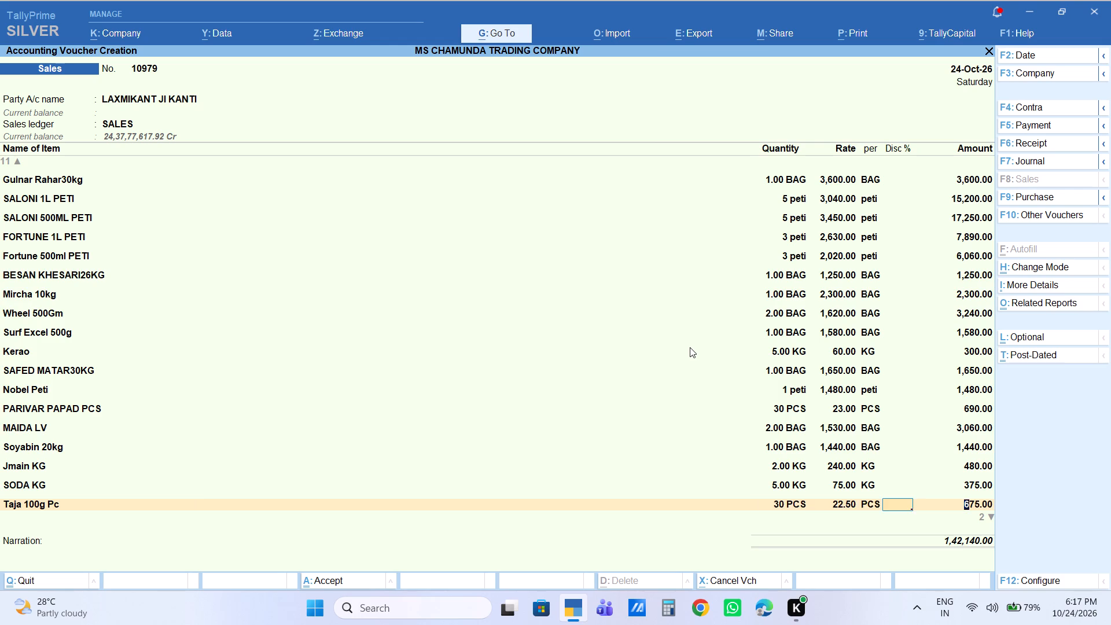
key(Return)
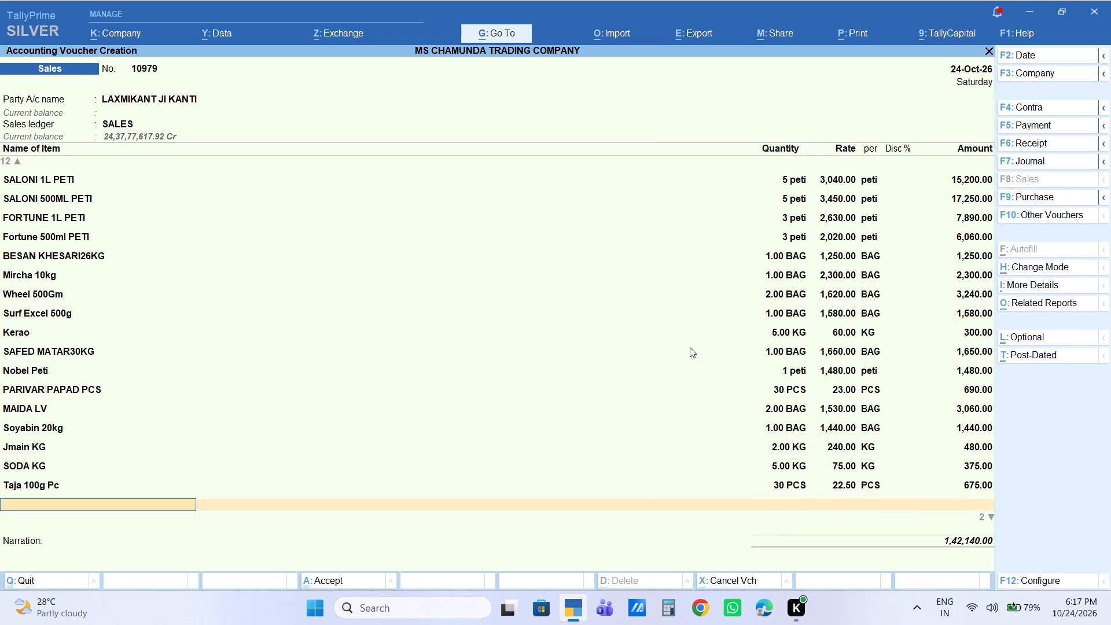
Add the item NAMASTE RS5 BDL with a quantity of 10 BDL at the default rate of 130.
text(namaste)
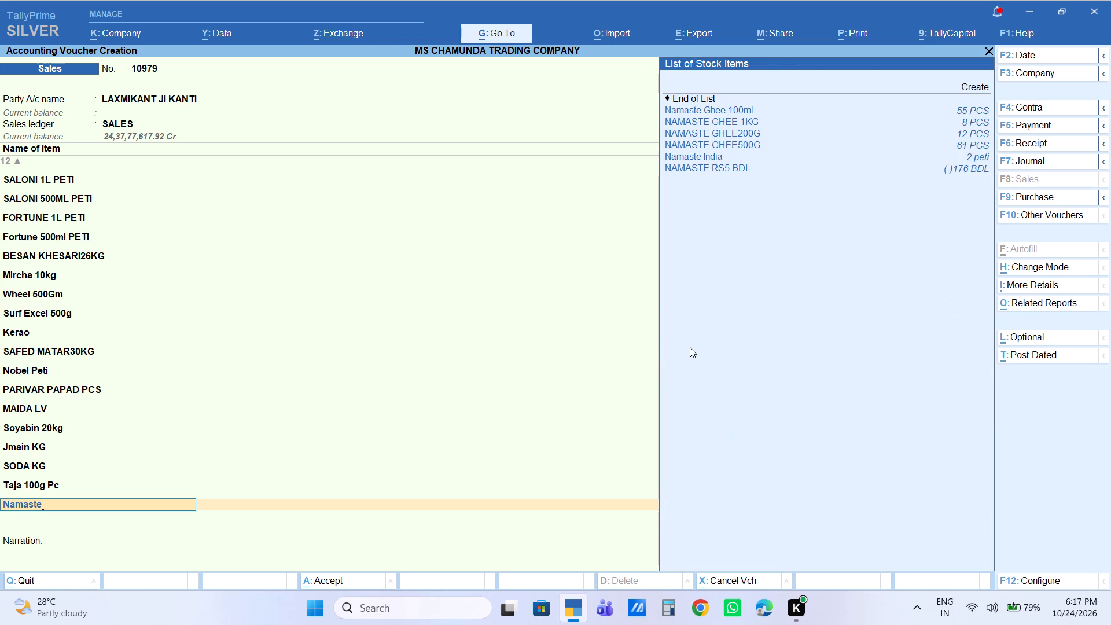
key(Down)
key(Down)
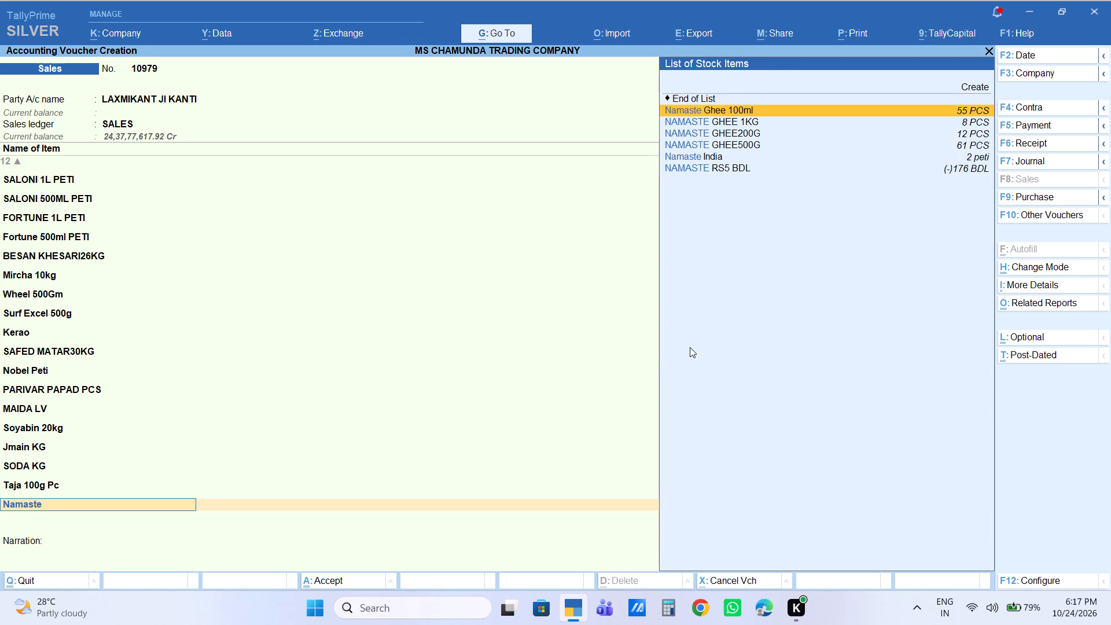
key(Down)
key(Down)
key(Down)
key(Down)
key(Return)
text(10)
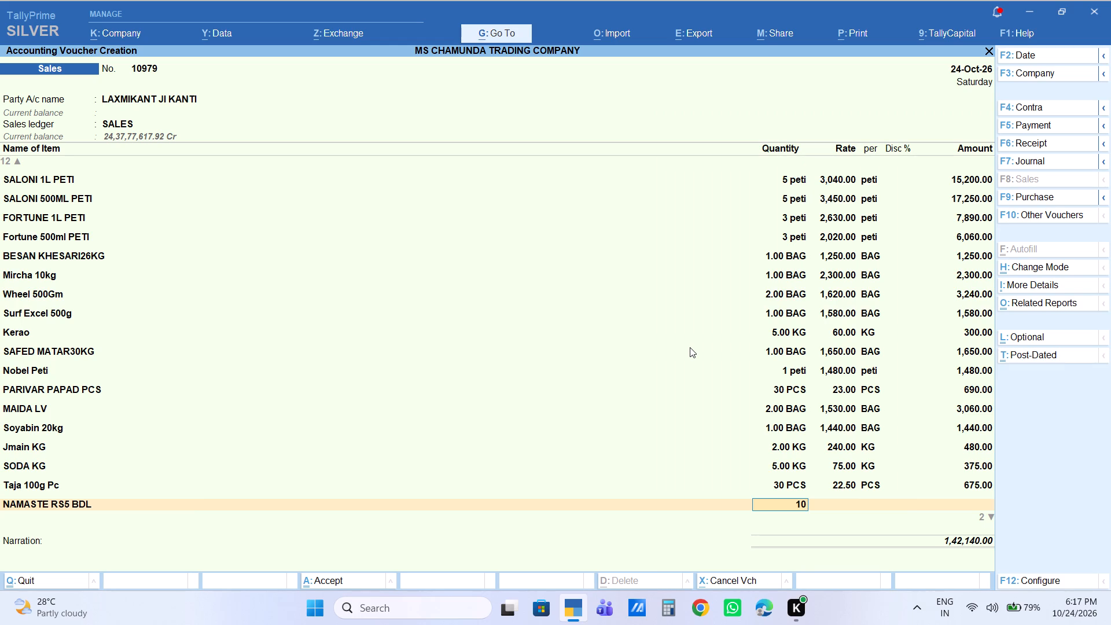
key(Return)
key(Return)
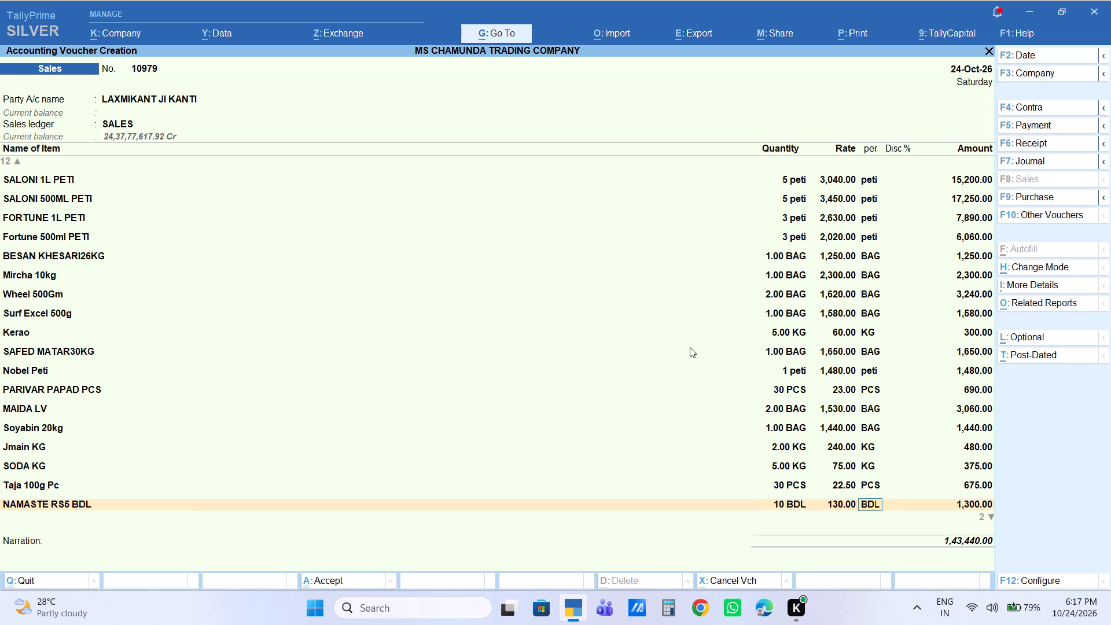
key(Return)
key(Return)
key(Return)
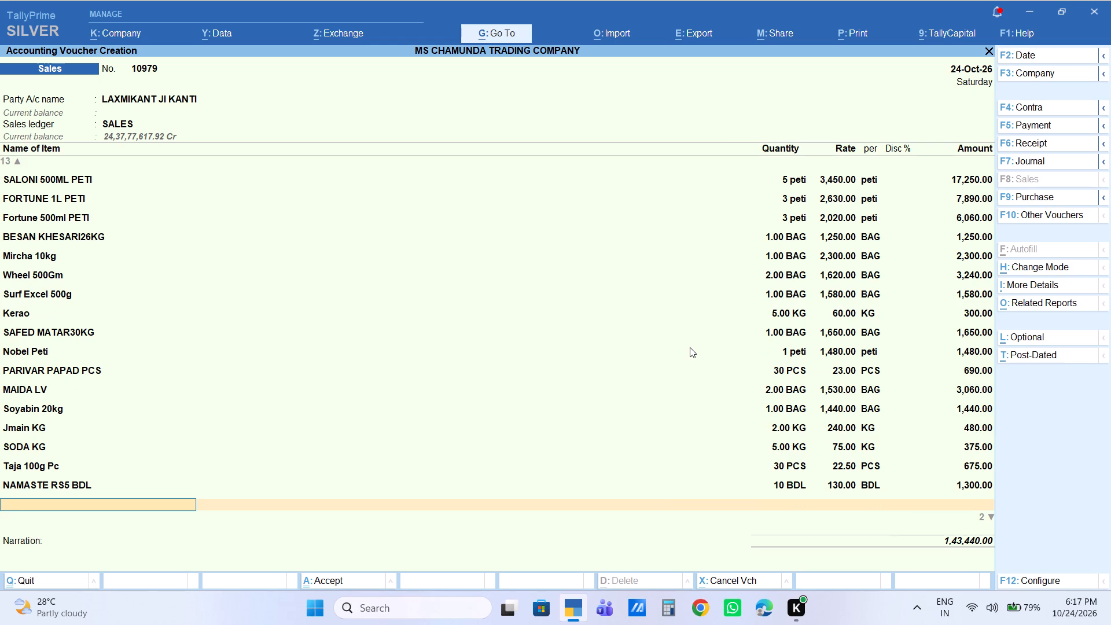
Add the item Kaju 100g with a quantity of 2 kg at the default rate of 850.
text(kaju)
key(Down)
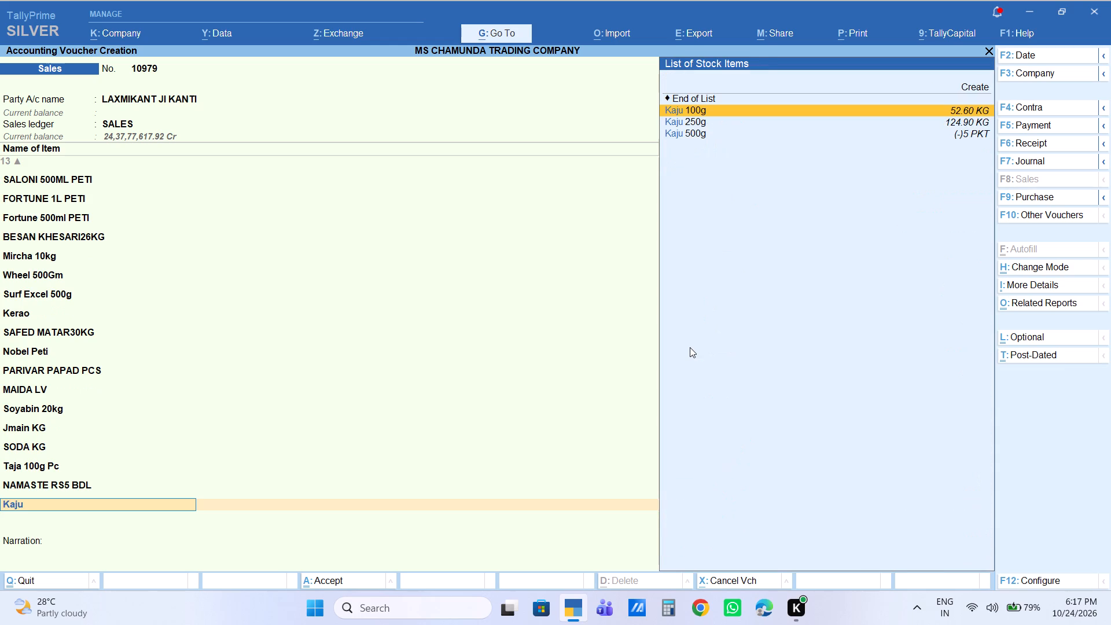
key(Return)
key(2)
key(Return)
key(Return)
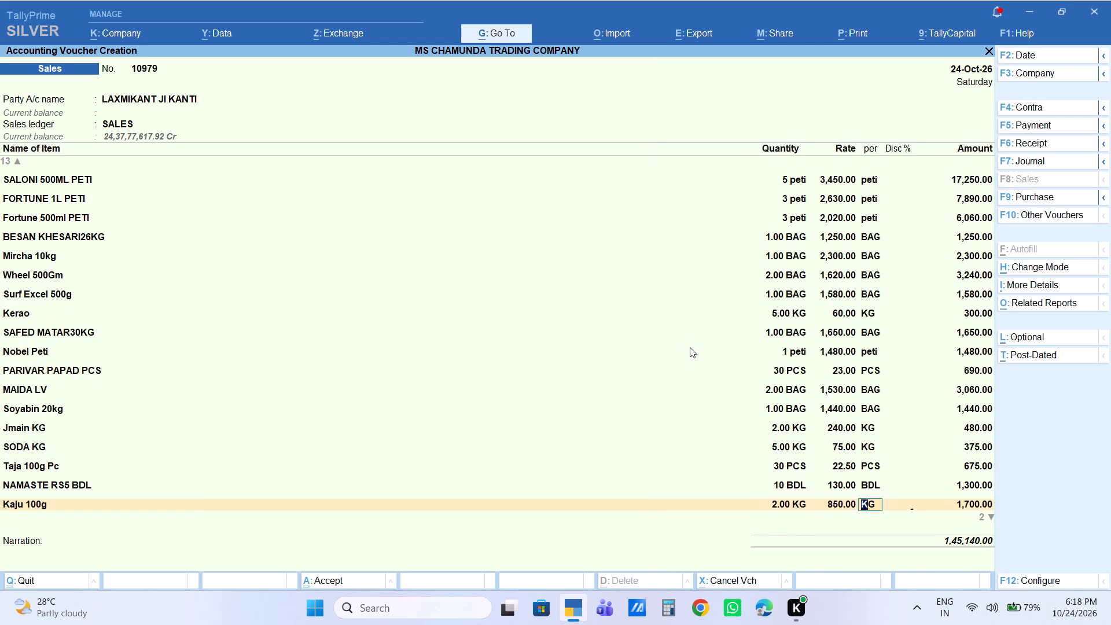
key(Return)
key(Return)
key(Return)
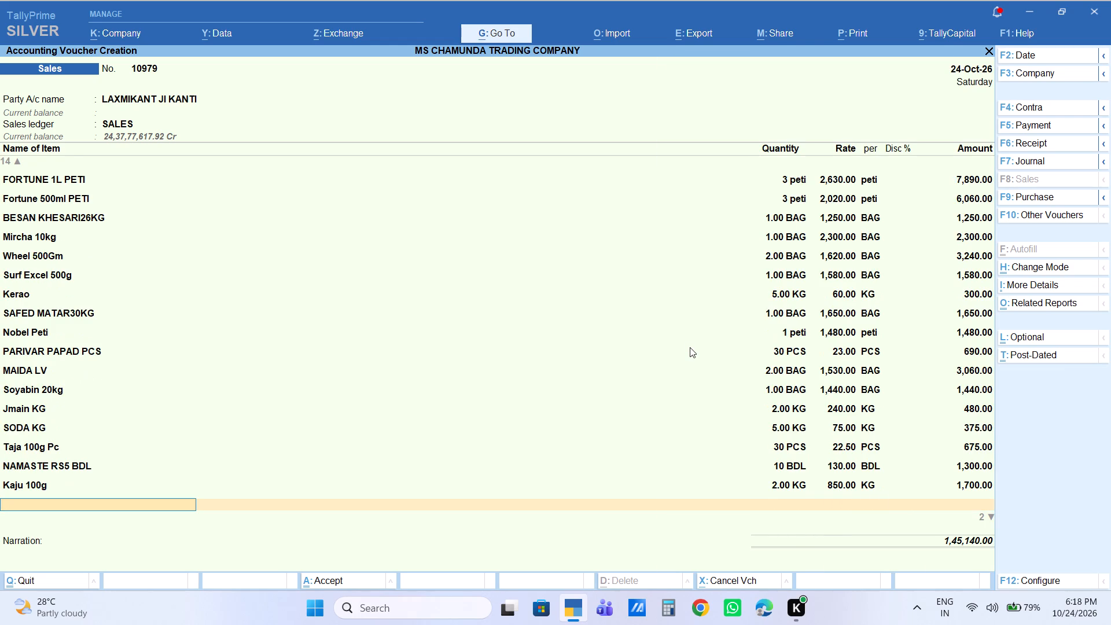
Add the item BARI KG with a quantity of 10 kg at the default rate of 180.
text(bari)
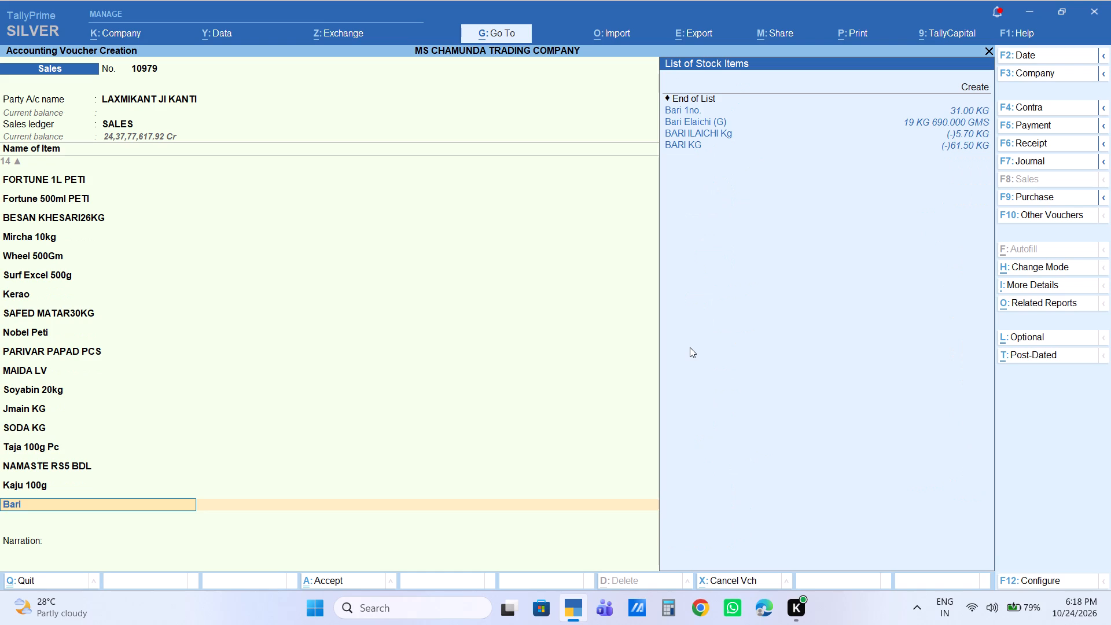
key(Down)
key(Down)
key(Down)
key(Down)
key(Return)
text(10)
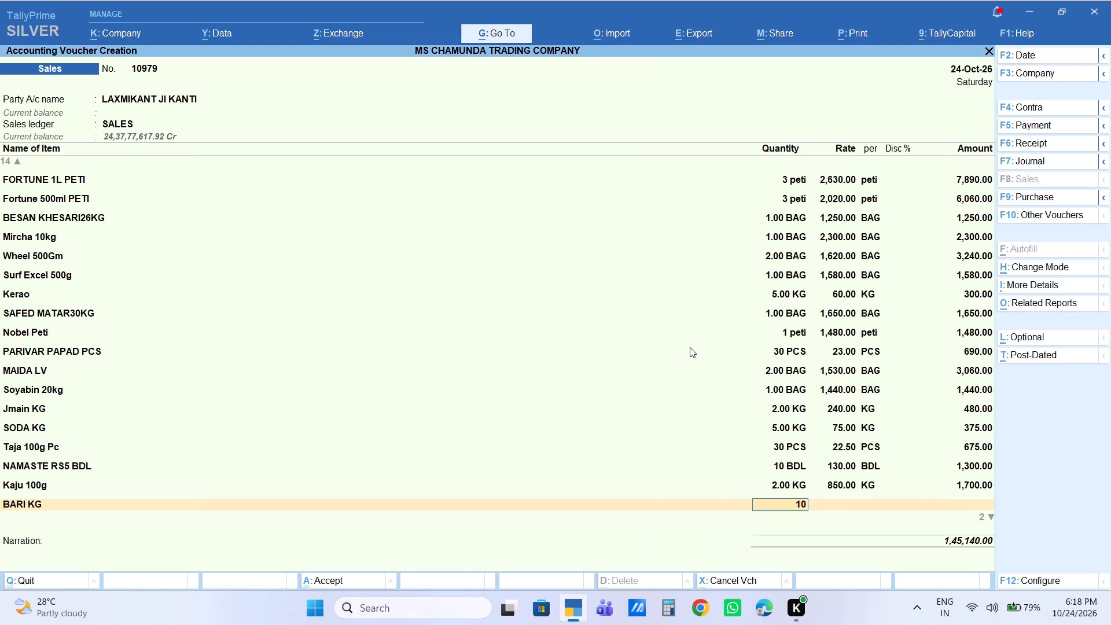
key(Return)
key(Return)
key(Return)
key(Return)
key(Return)
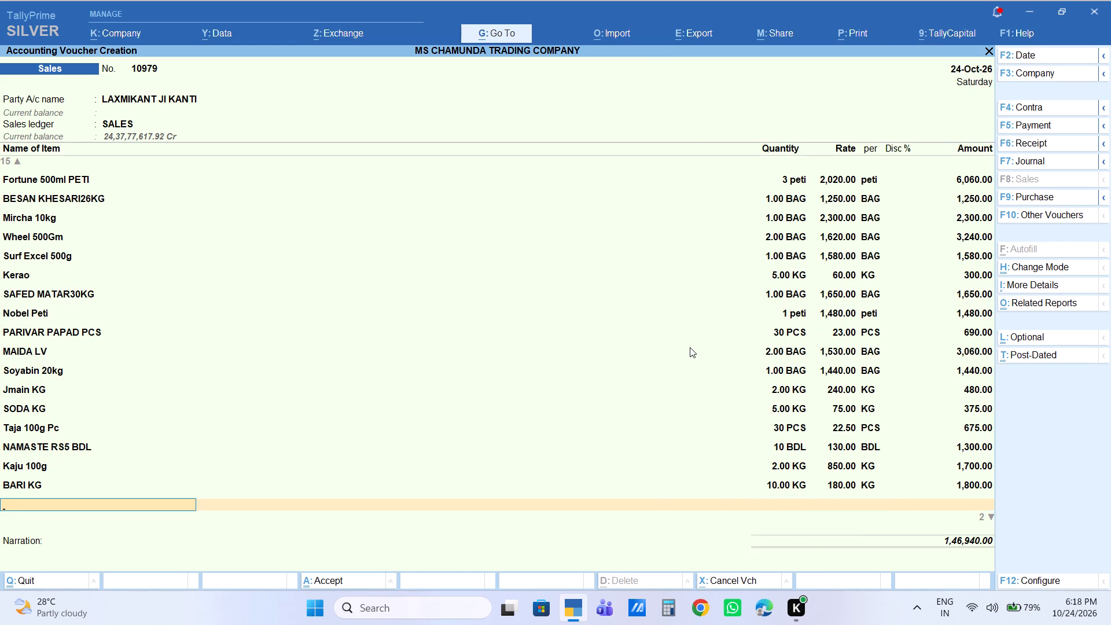
Add the item Surf Excel Rs10 Bag with a quantity of 2 bags at the default rate of 1,030.
text(surf)
key(Down)
key(Down)
key(Down)
key(Down)
key(Return)
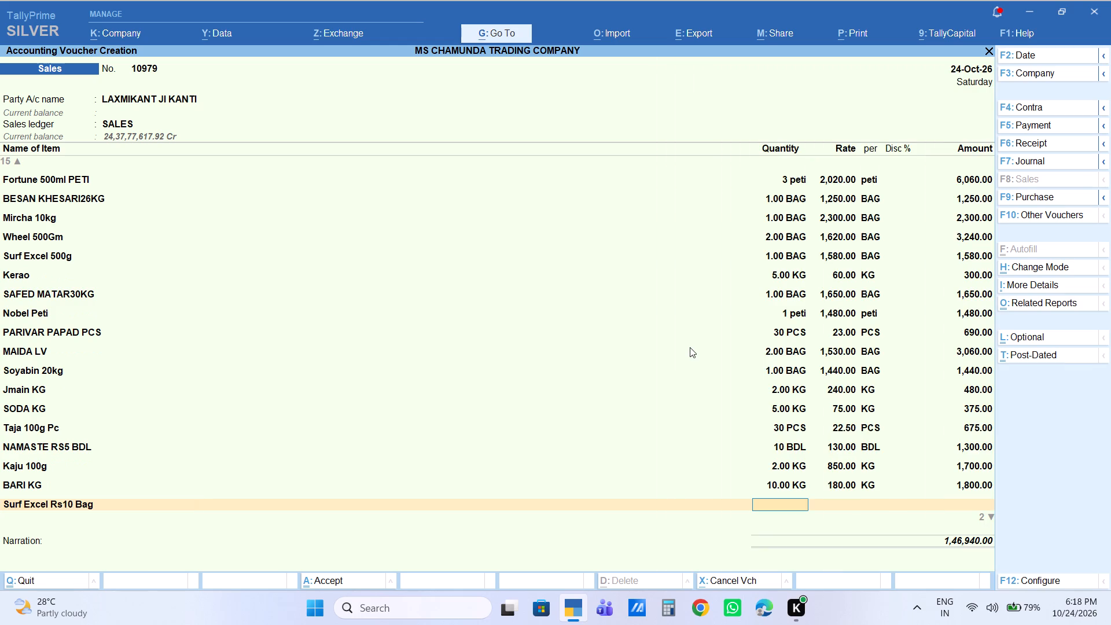
key(2)
key(Return)
key(Return)
key(Return)
key(Return)
key(Return)
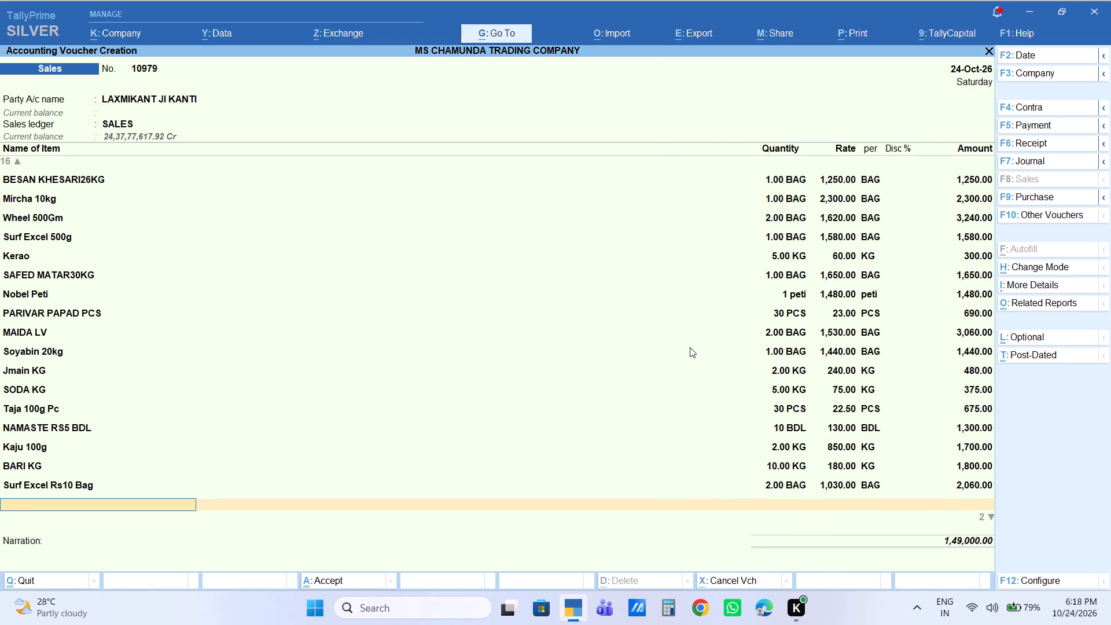
Add the item Harpic 250ml with a quantity of 12 pcs and set its rate to 40.
text(harp)
key(Down)
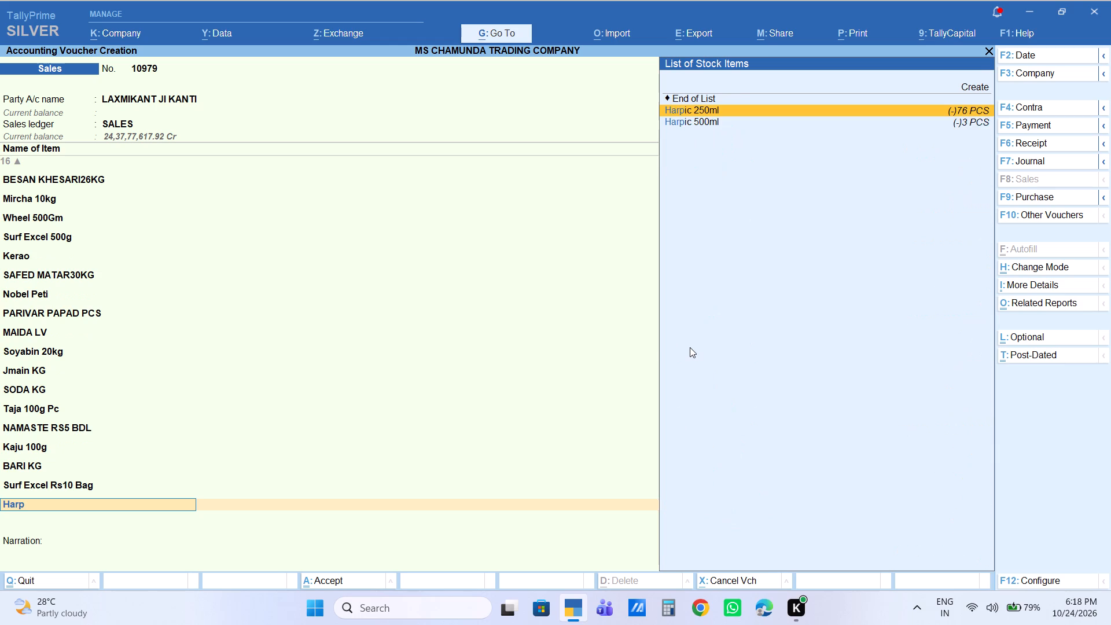
key(Return)
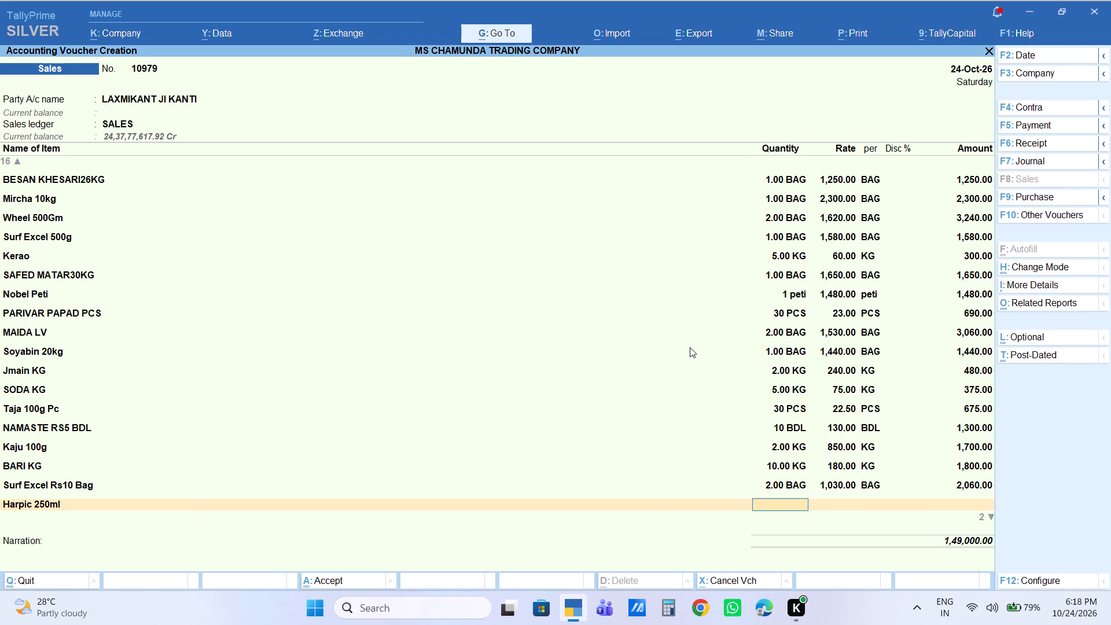
text(12)
key(Return)
text(40)
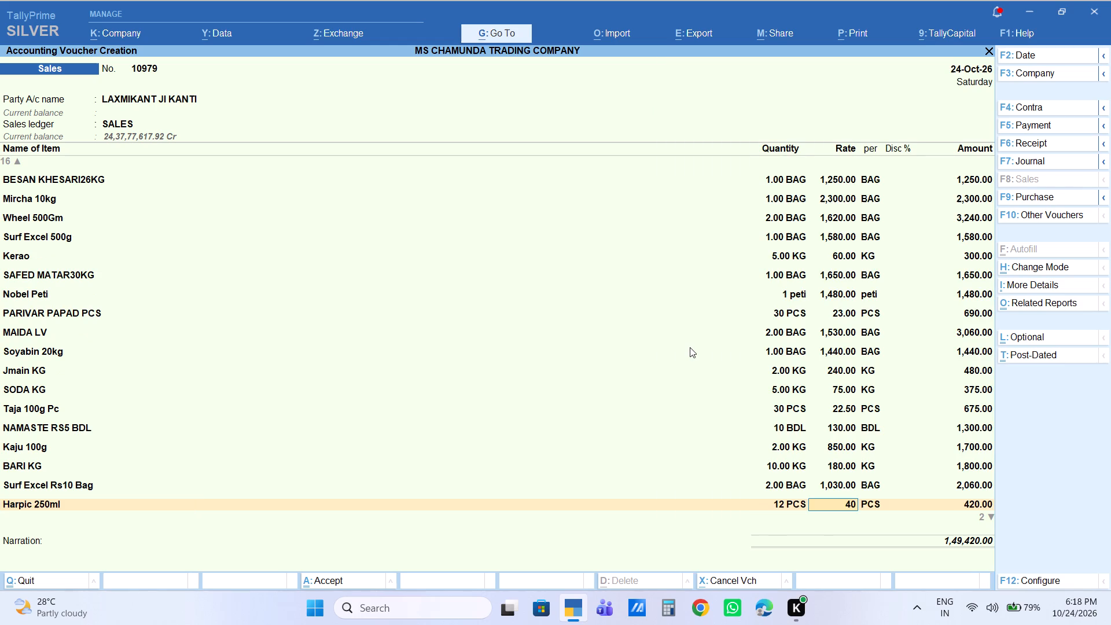
key(Return)
key(Return)
key(Return)
key(Return)
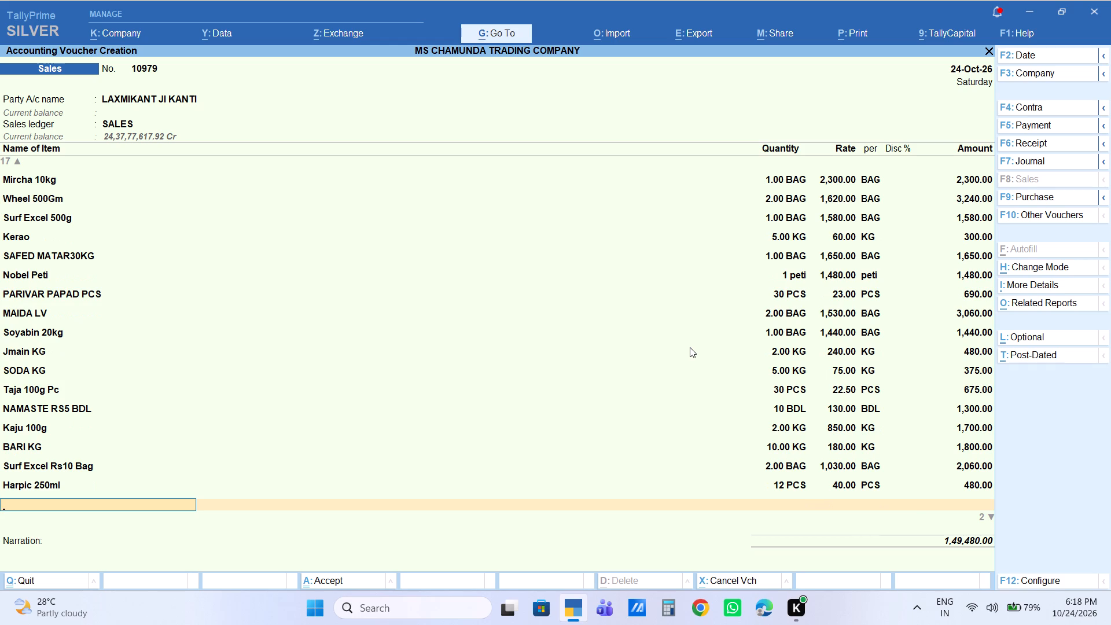
Add the item R Meat Rs5 BDL with a quantity of 5 BDL at the default rate of 180.
text(r mea)
key(Down)
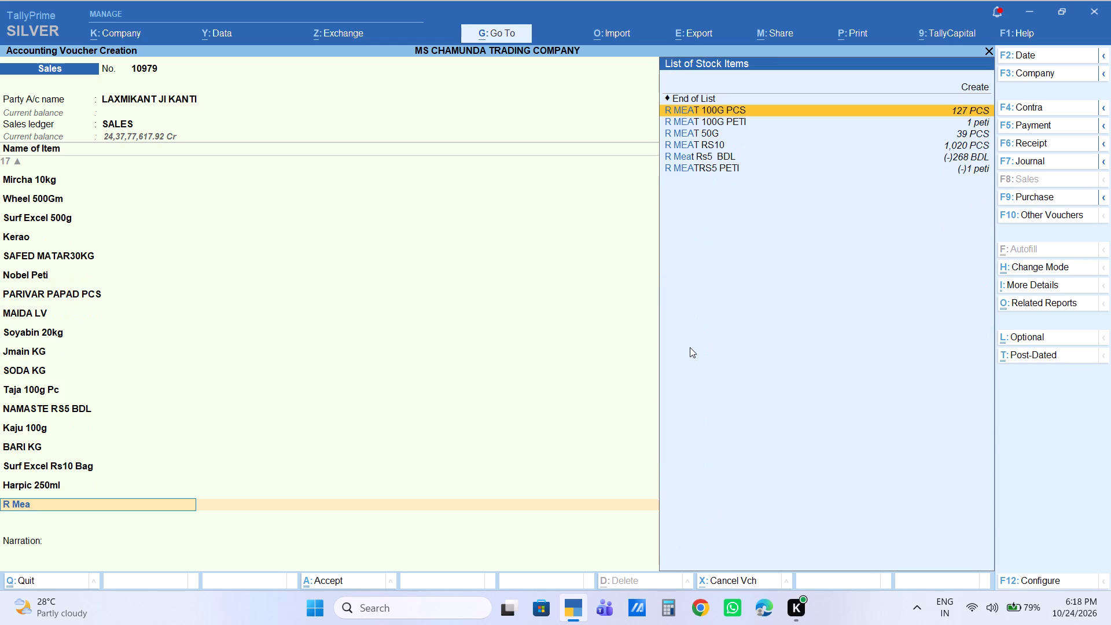
key(Down)
key(Down)
key(Down)
key(Down)
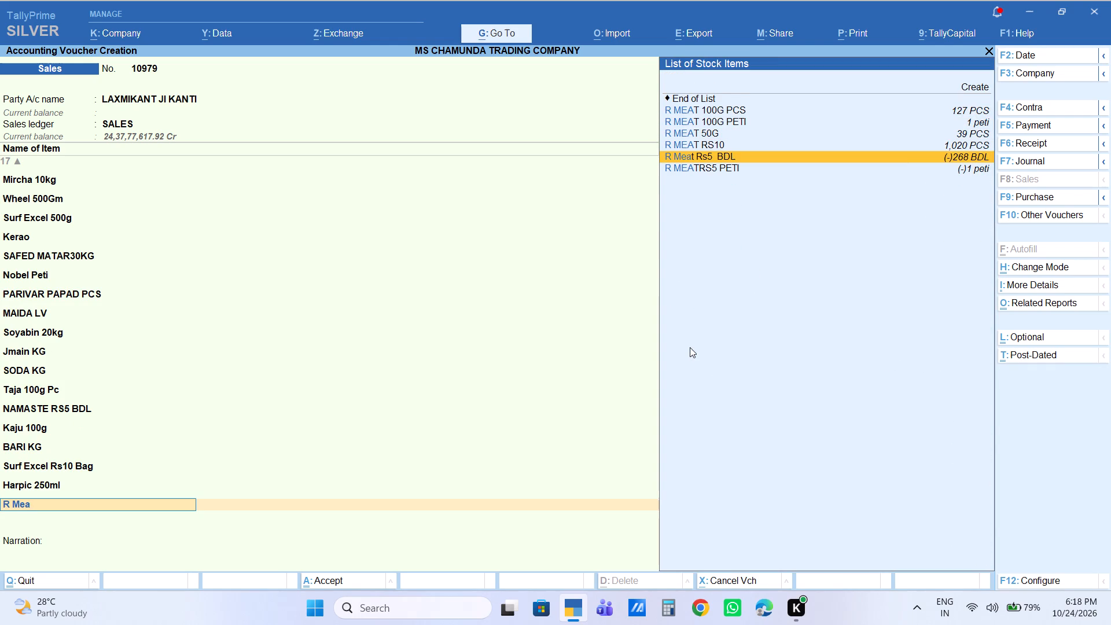
key(Return)
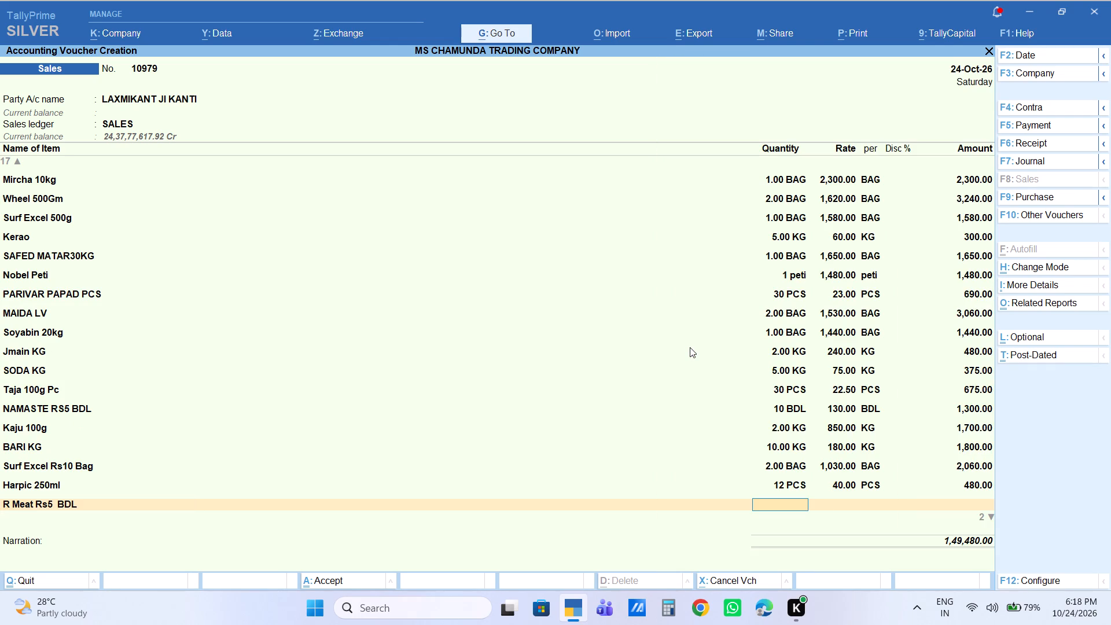
key(5)
key(Return)
key(Return)
key(Return)
key(Return)
key(Return)
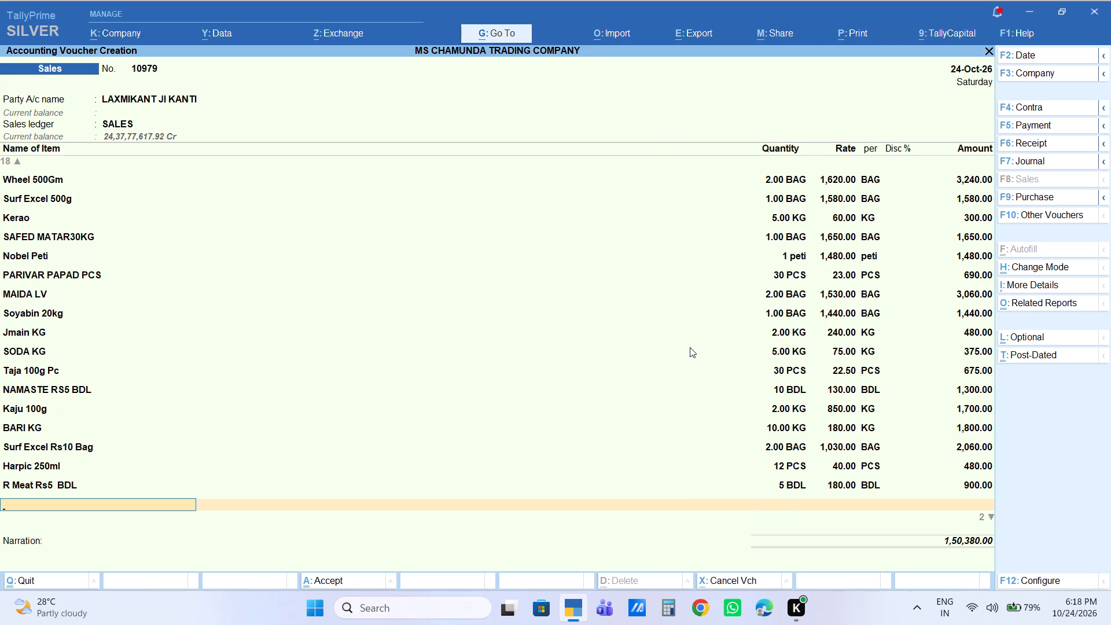
Add the item R GARAM RS5 BdL with a quantity of 3 BDL at the default rate of 180.
text(r)
key(space)
text(gara)
key(Down)
key(Down)
key(Down)
key(Down)
key(Down)
key(Return)
key(5)
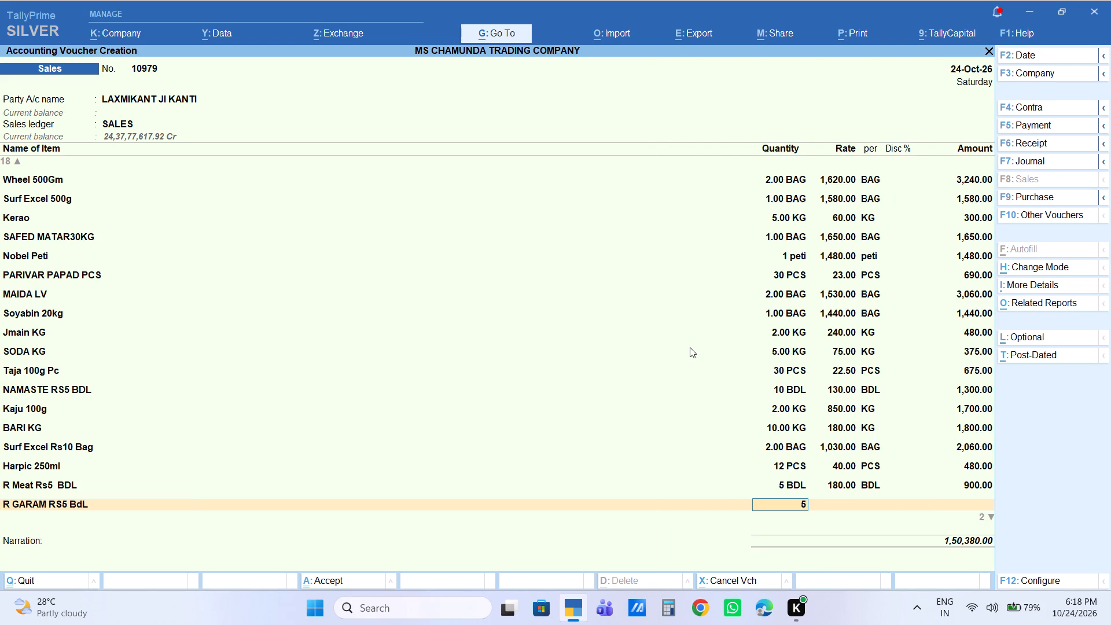
key(BackSpace)
key(3)
key(Return)
key(Return)
key(Return)
key(Return)
key(Return)
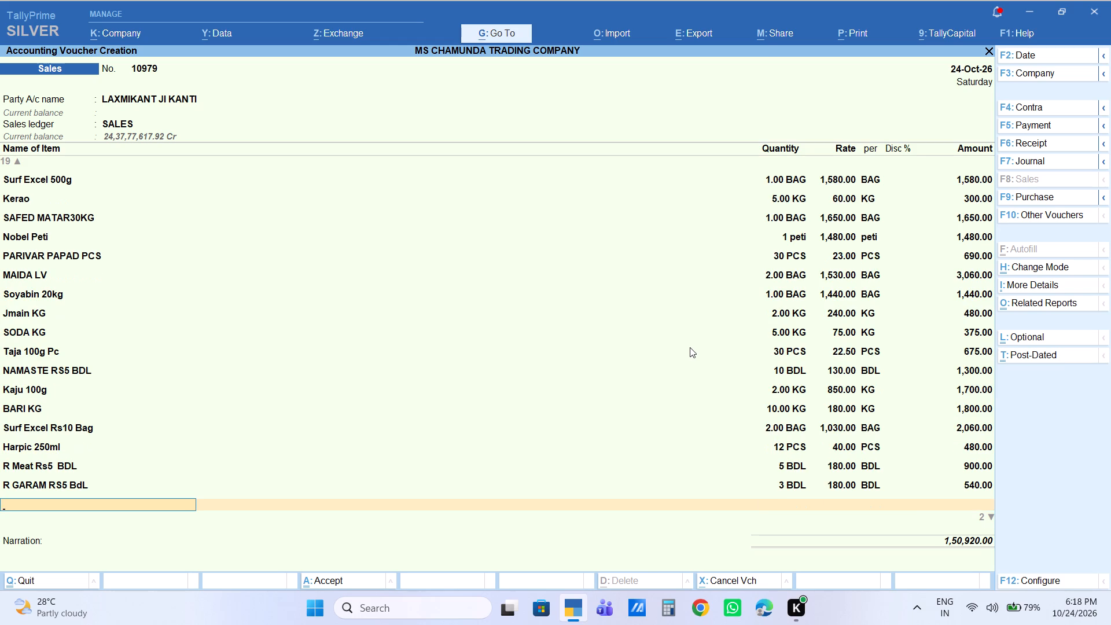
Add the item Machis Rs 2 with a quantity of 2 peti at the default rate of 425.
text(machis)
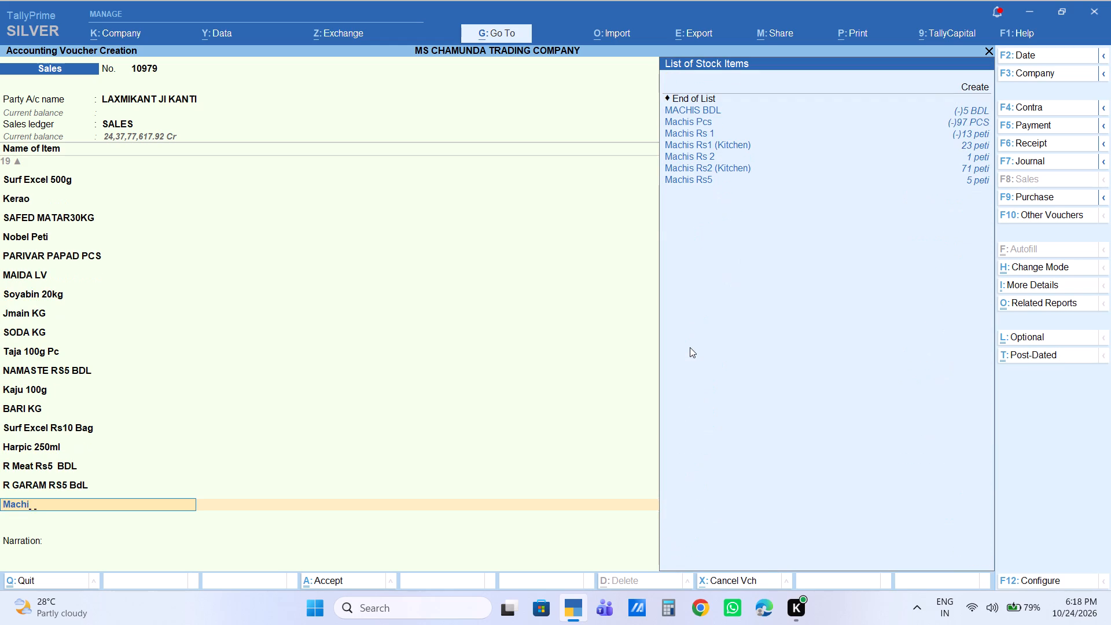
key(Down)
key(Down)
key(Down)
key(Down)
key(Down)
key(Return)
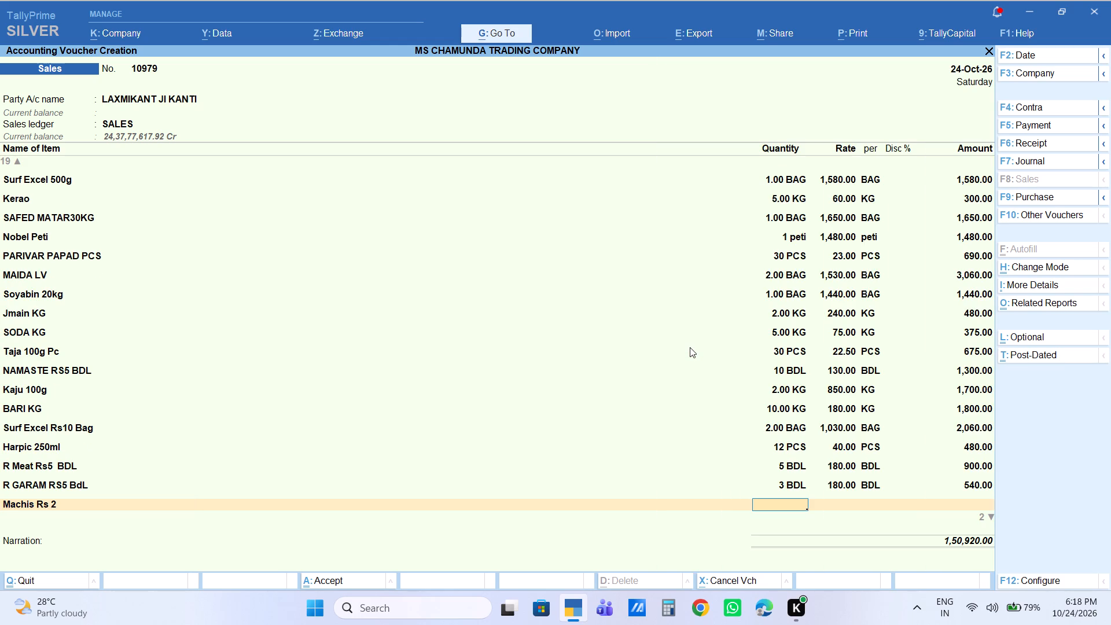
key(2)
key(Return)
key(Return)
key(Return)
key(Return)
key(Return)
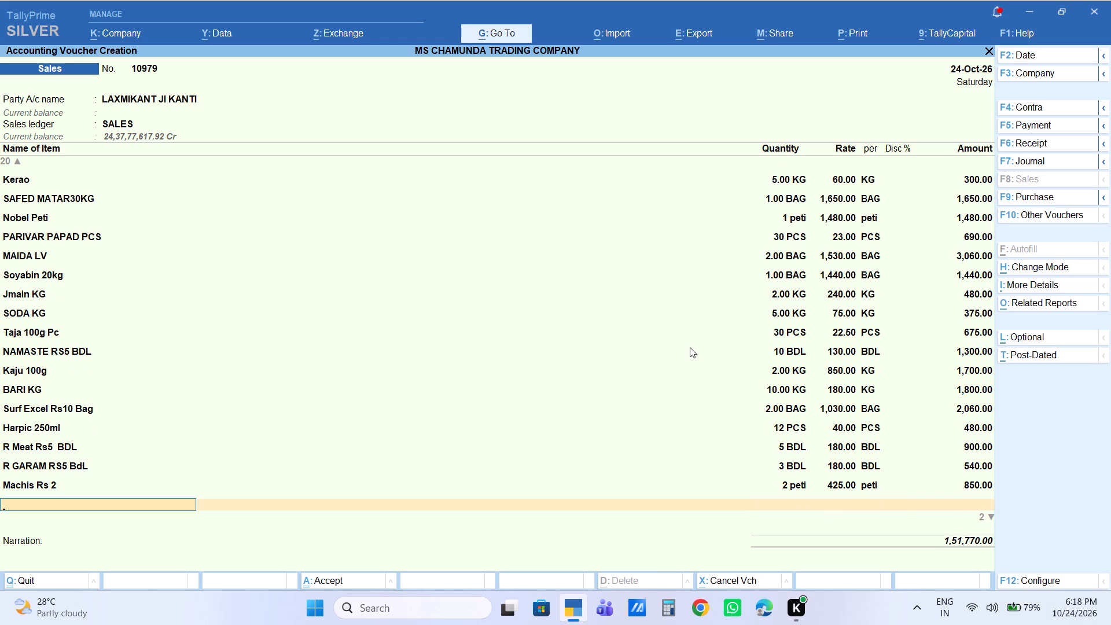
Add the item PASTA Bag with a quantity of 1 BAG and set its amount to 1050.
text(pasta)
key(Down)
key(Down)
key(Down)
key(Up)
key(Return)
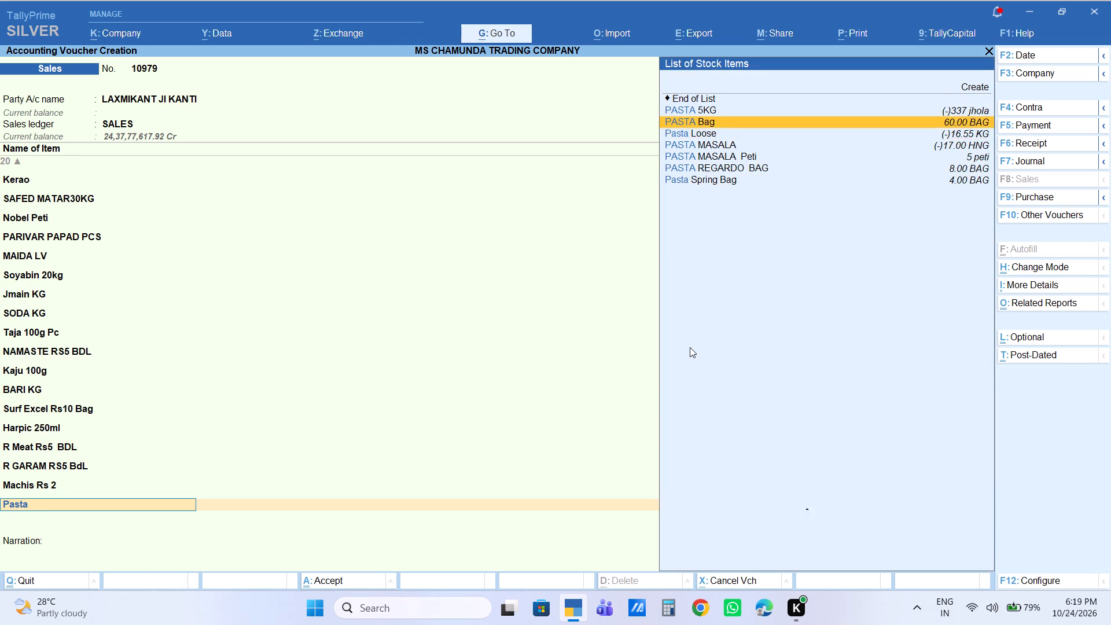
key(2)
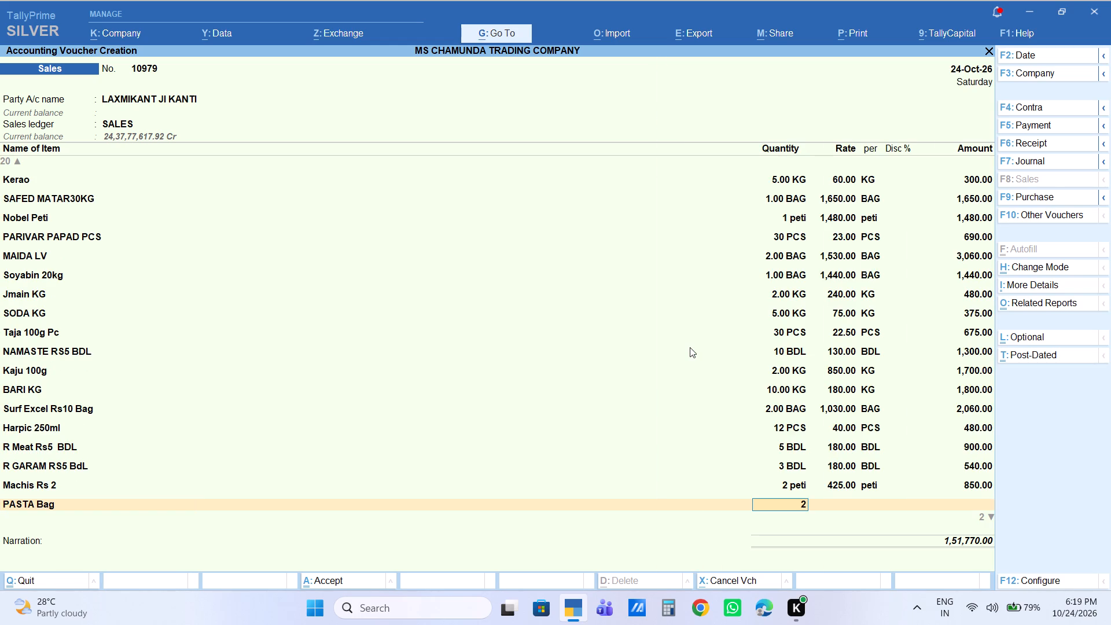
key(BackSpace)
key(1)
key(Return)
key(Return)
key(Return)
key(Return)
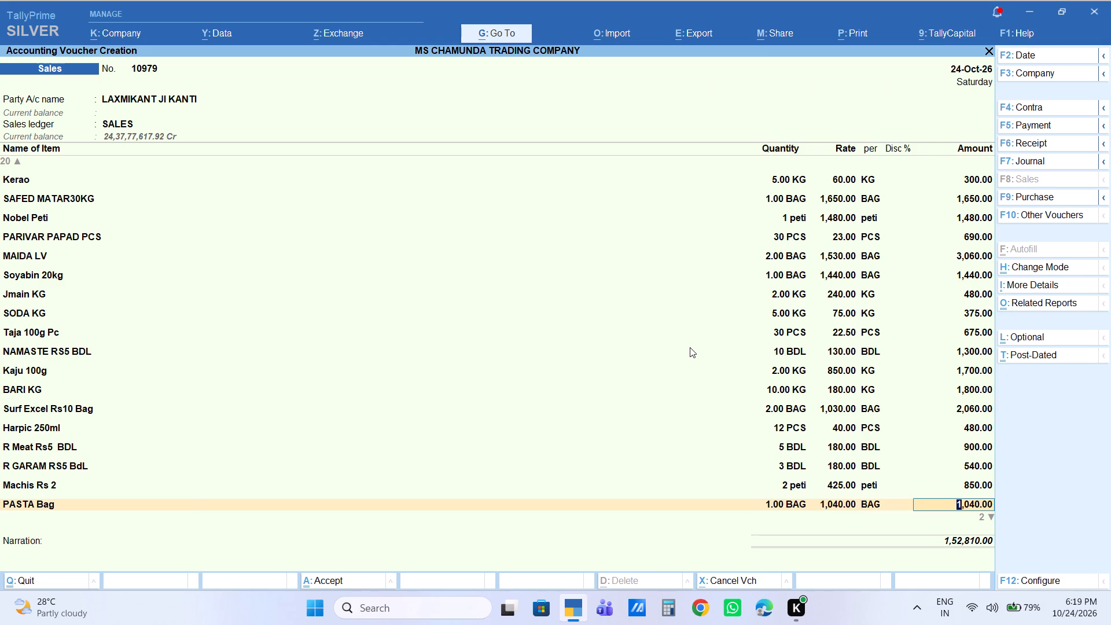
text(1050)
key(Return)
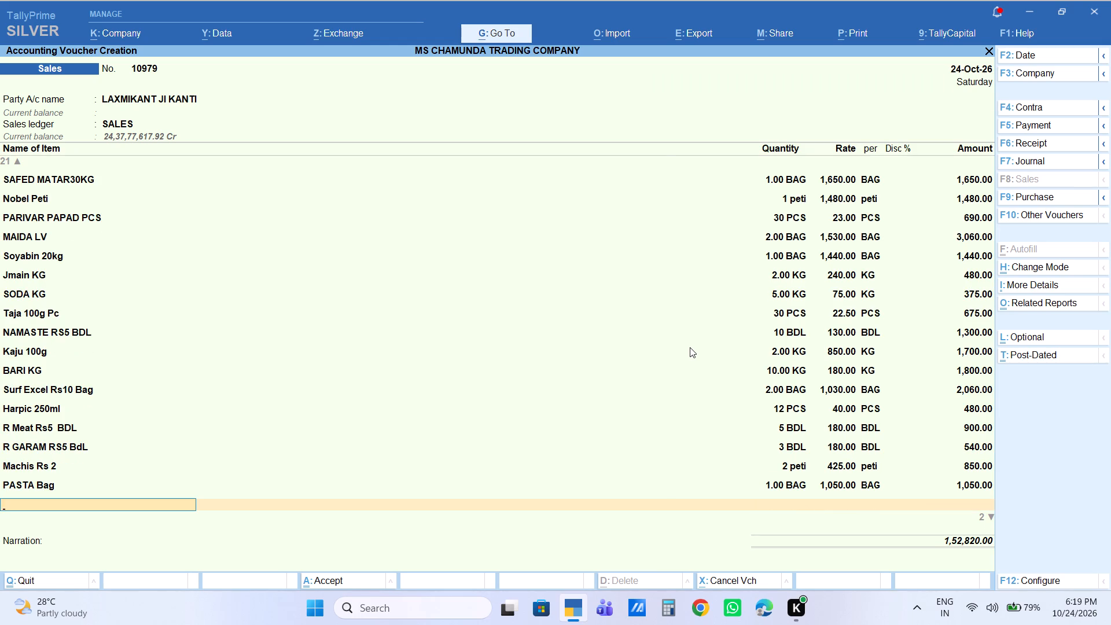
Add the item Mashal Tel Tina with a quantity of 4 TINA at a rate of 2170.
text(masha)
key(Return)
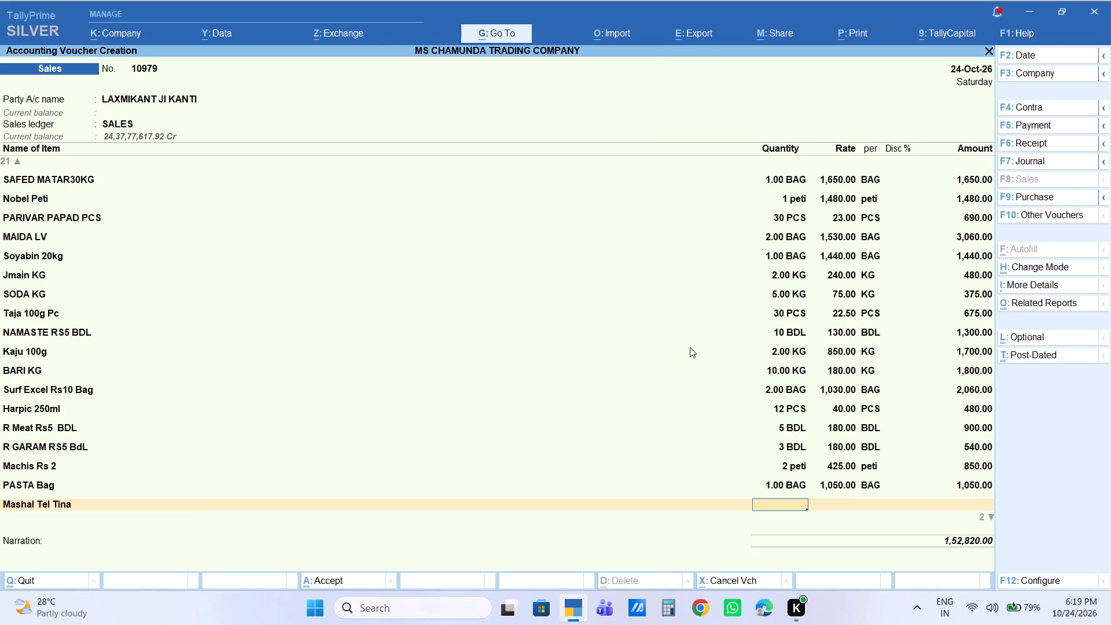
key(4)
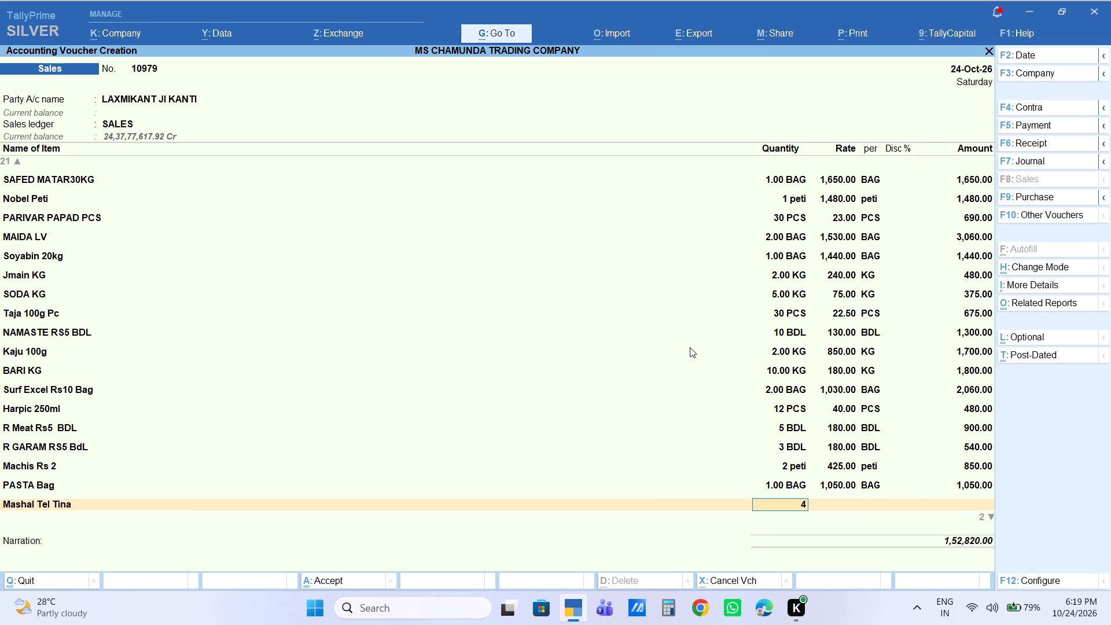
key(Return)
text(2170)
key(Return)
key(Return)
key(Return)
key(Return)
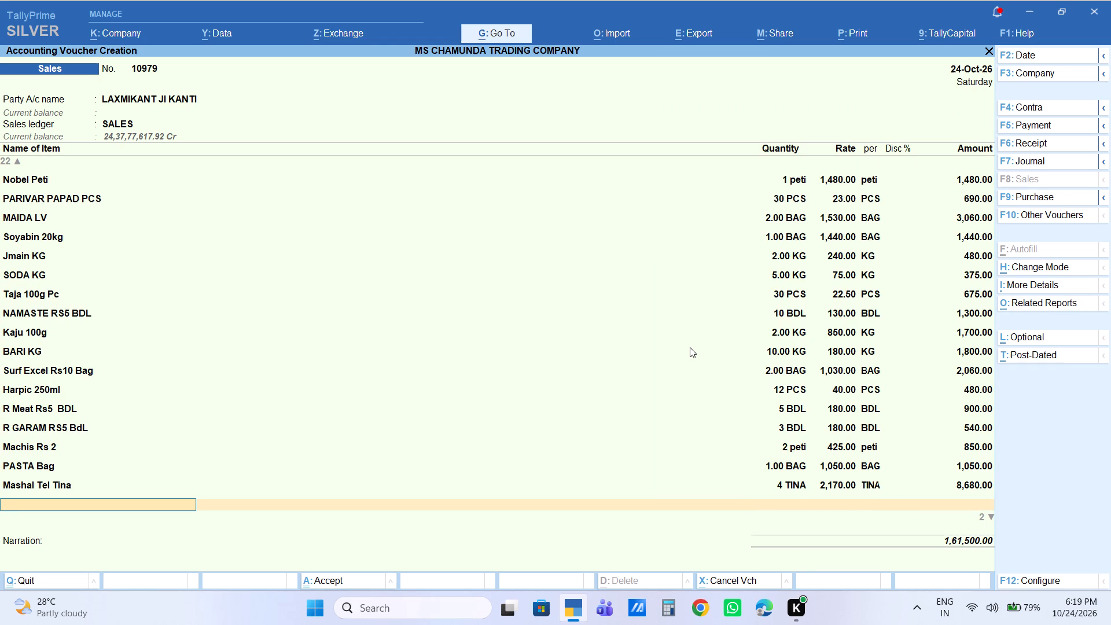
Add another Mashal Tel Tina line with a quantity of 1 TINA and set its amount to 1410.
text(mashg)
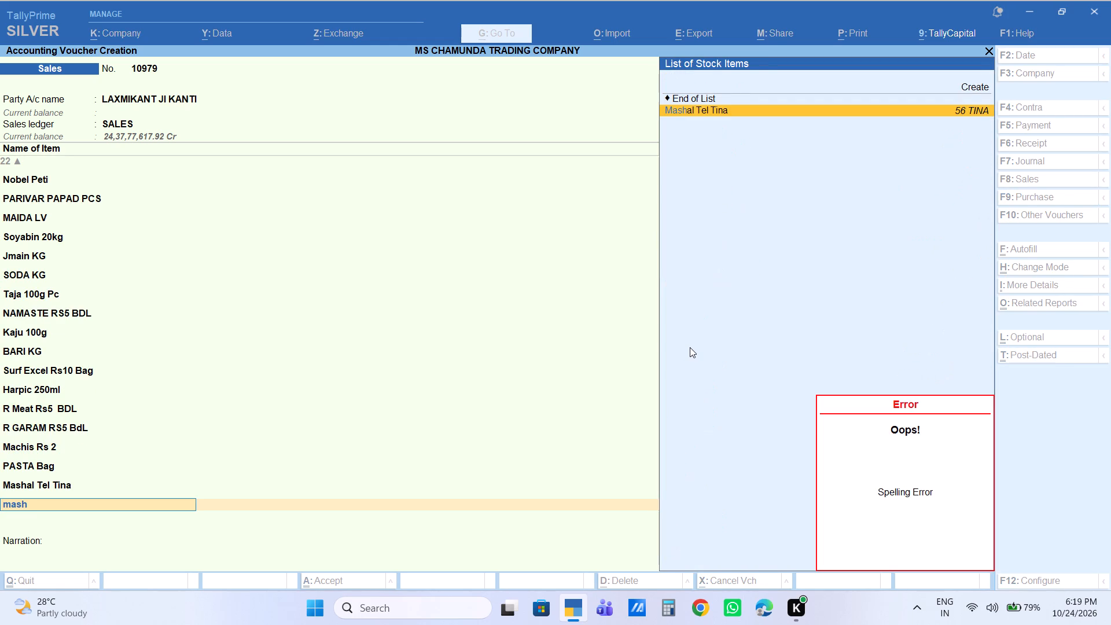
key(Return)
key(Return)
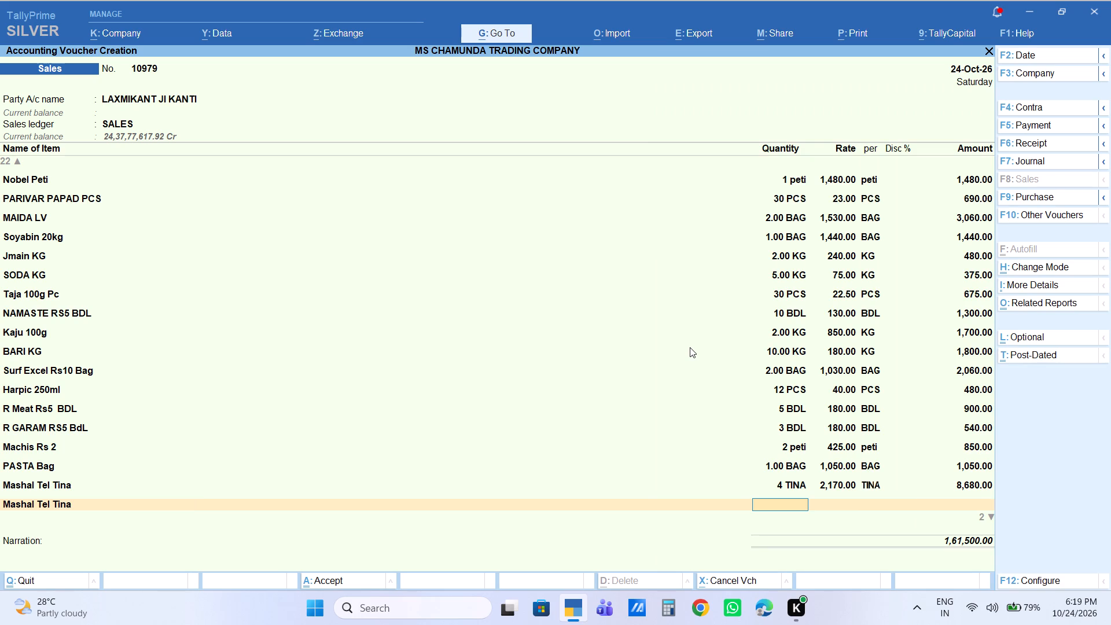
key(1)
key(Return)
key(Return)
key(Return)
key(Return)
text(1410)
key(Return)
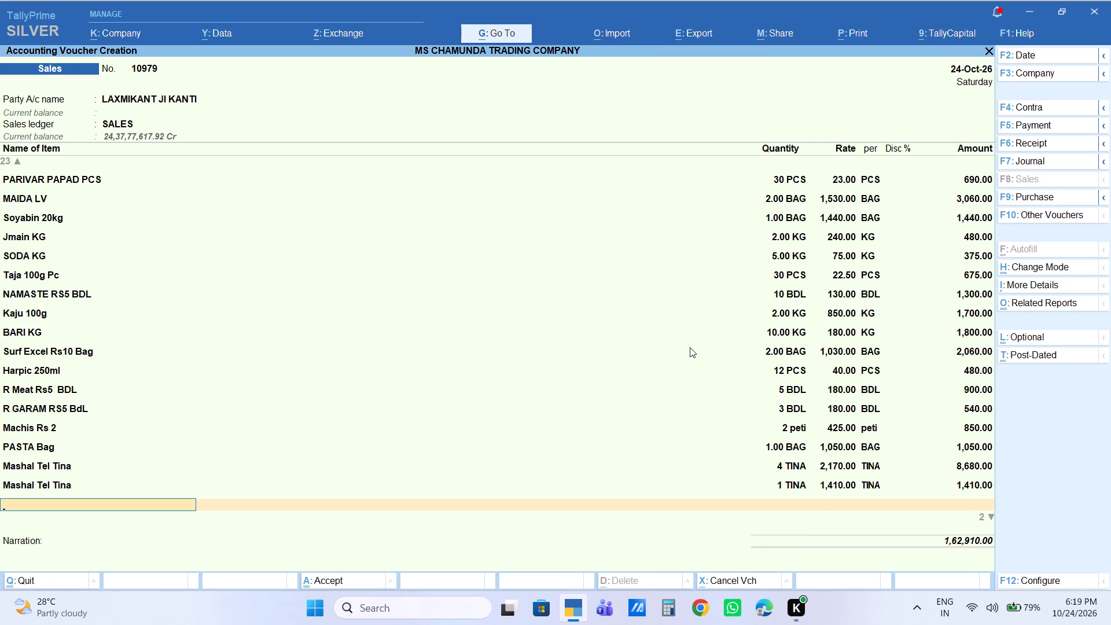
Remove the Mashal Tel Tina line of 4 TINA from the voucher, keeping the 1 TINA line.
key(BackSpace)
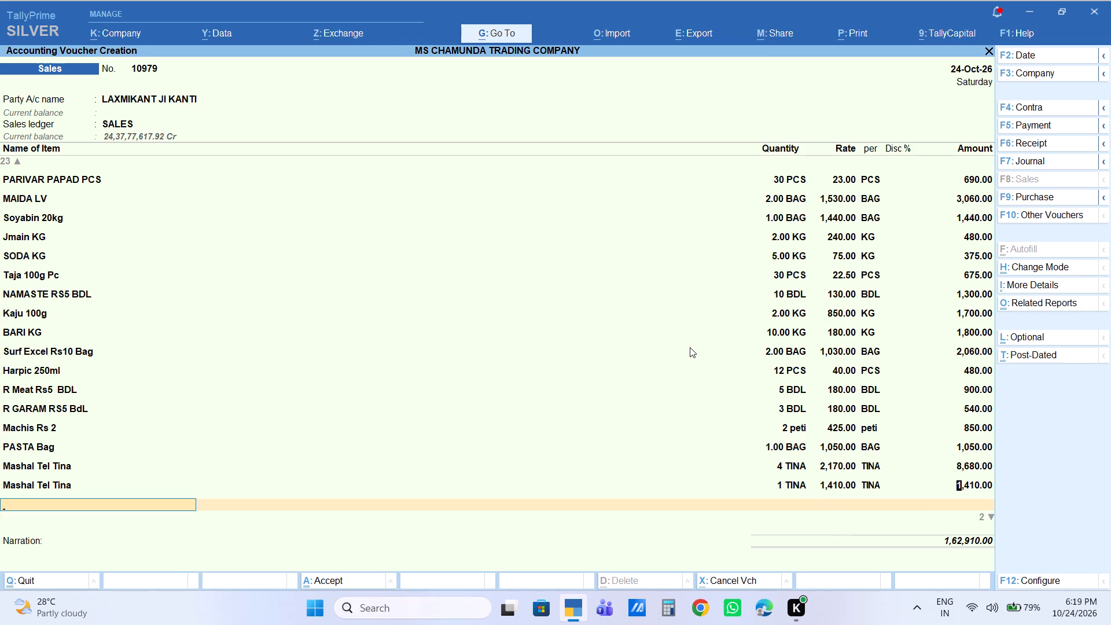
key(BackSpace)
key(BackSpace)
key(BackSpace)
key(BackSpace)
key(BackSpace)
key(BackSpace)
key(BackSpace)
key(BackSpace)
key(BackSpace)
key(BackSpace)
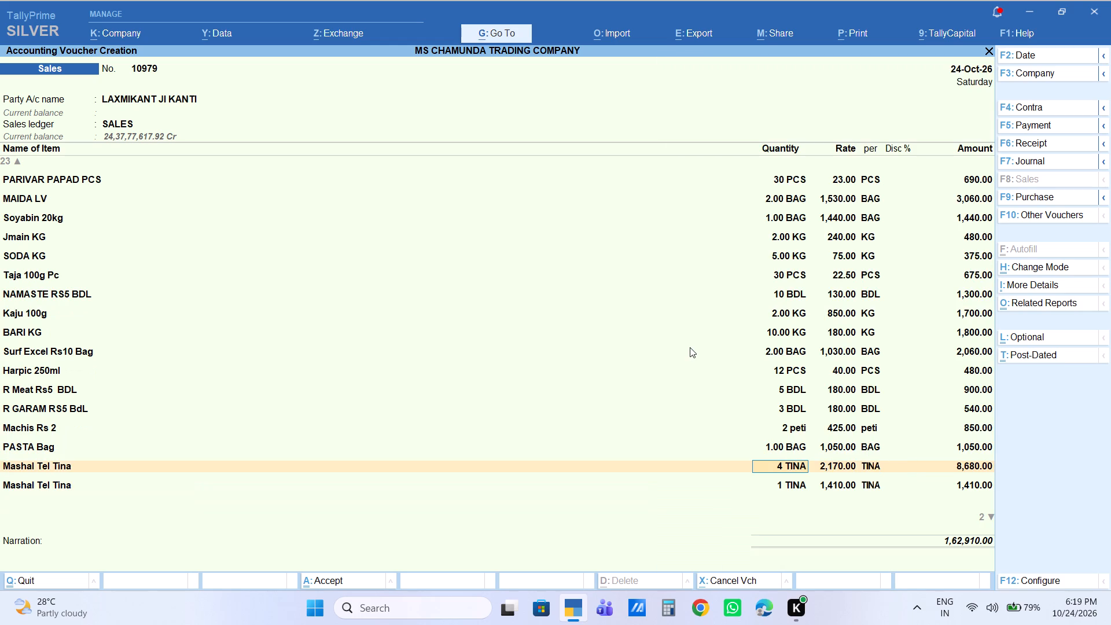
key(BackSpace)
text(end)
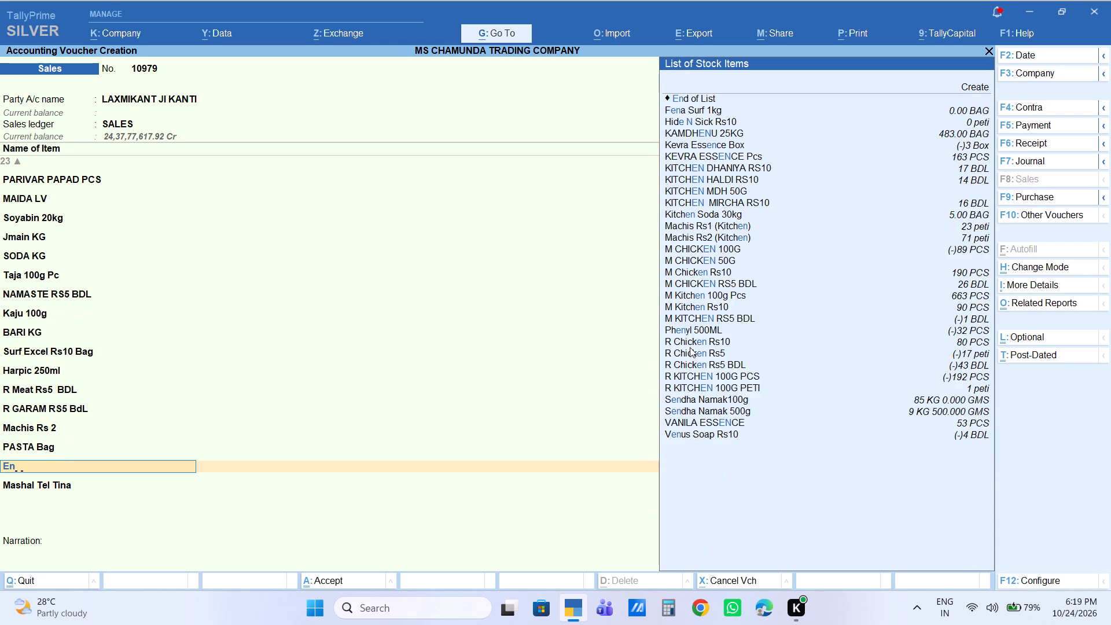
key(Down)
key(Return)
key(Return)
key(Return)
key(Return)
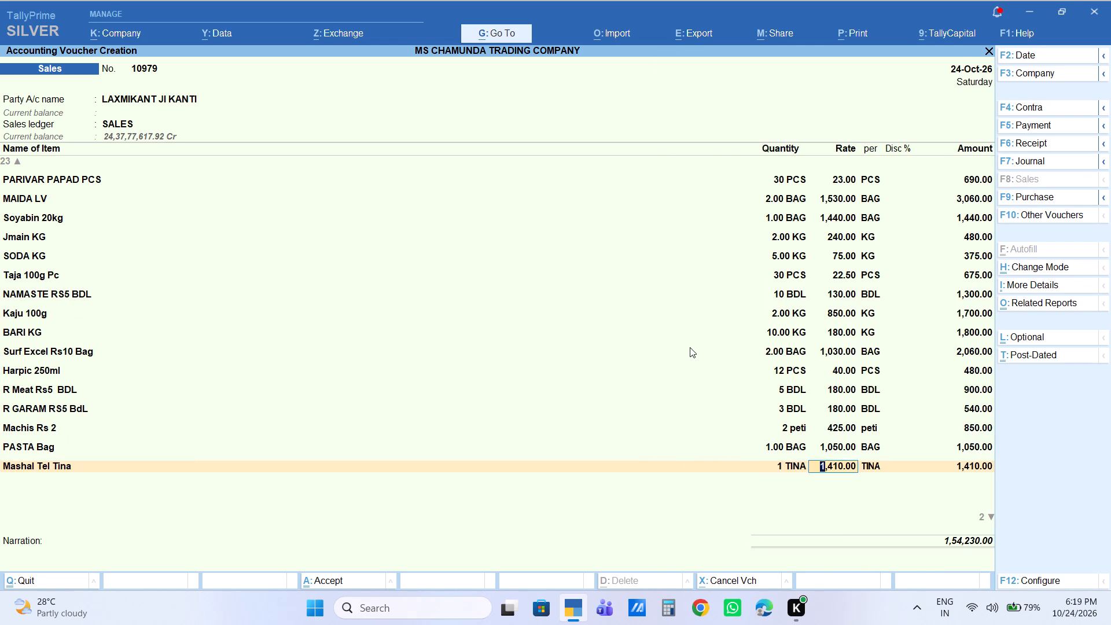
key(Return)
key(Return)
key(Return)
Add Mashal Tel Tina below the 1 TINA line with a quantity of 4 TINA and set its rate to 2170.
text(masha)
key(Return)
key(4)
key(Return)
key(Return)
key(Return)
key(Return)
key(Return)
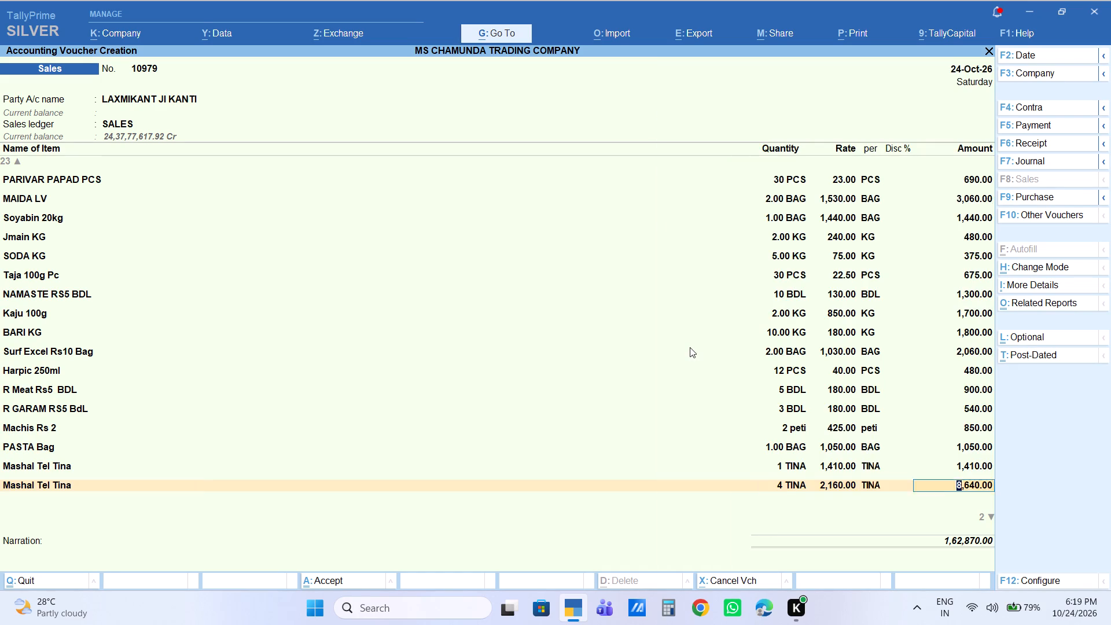
key(BackSpace)
key(BackSpace)
key(BackSpace)
key(BackSpace)
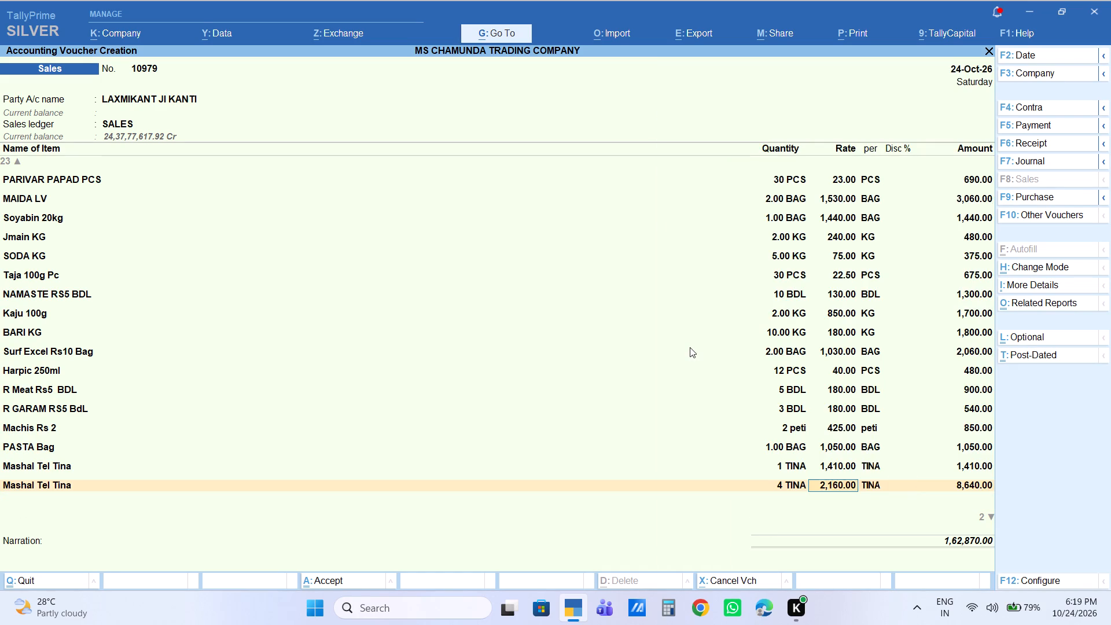
text(2170)
key(Return)
key(Return)
key(Return)
key(Return)
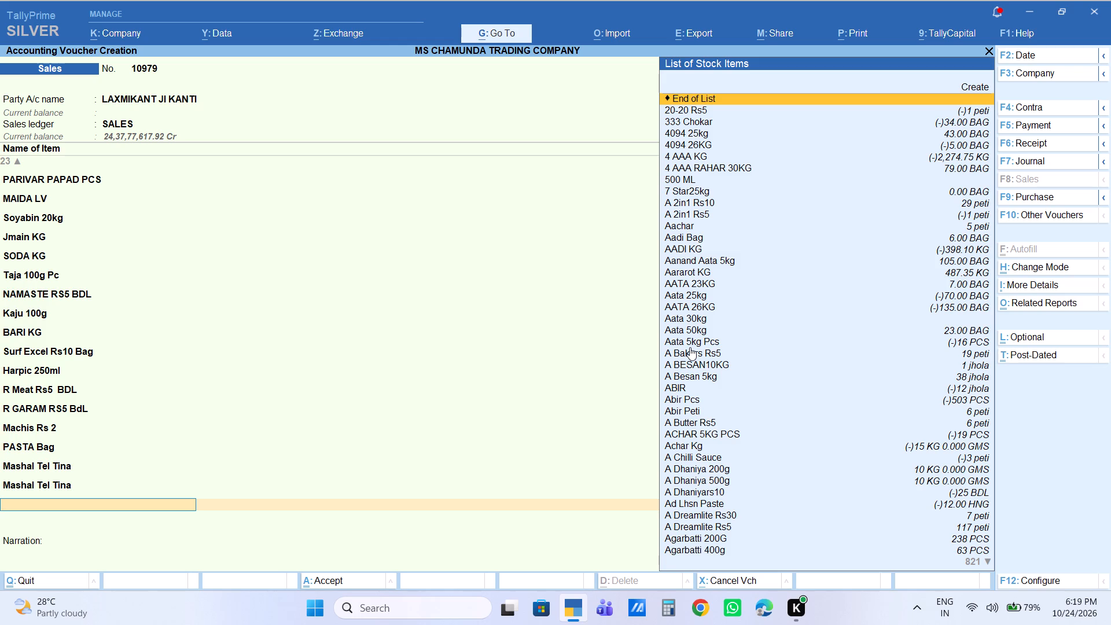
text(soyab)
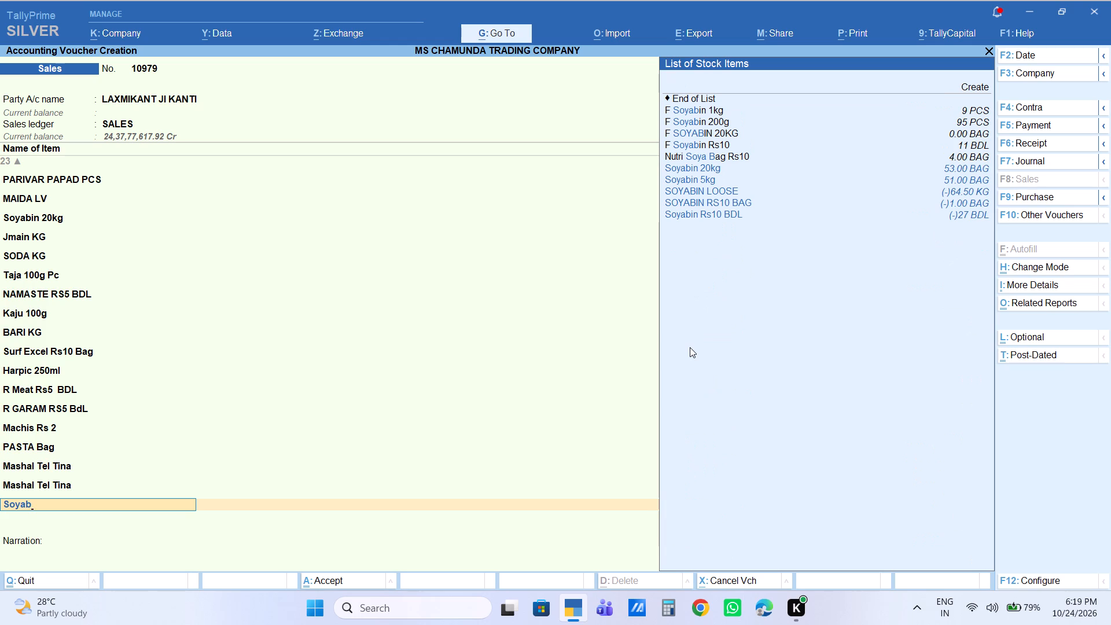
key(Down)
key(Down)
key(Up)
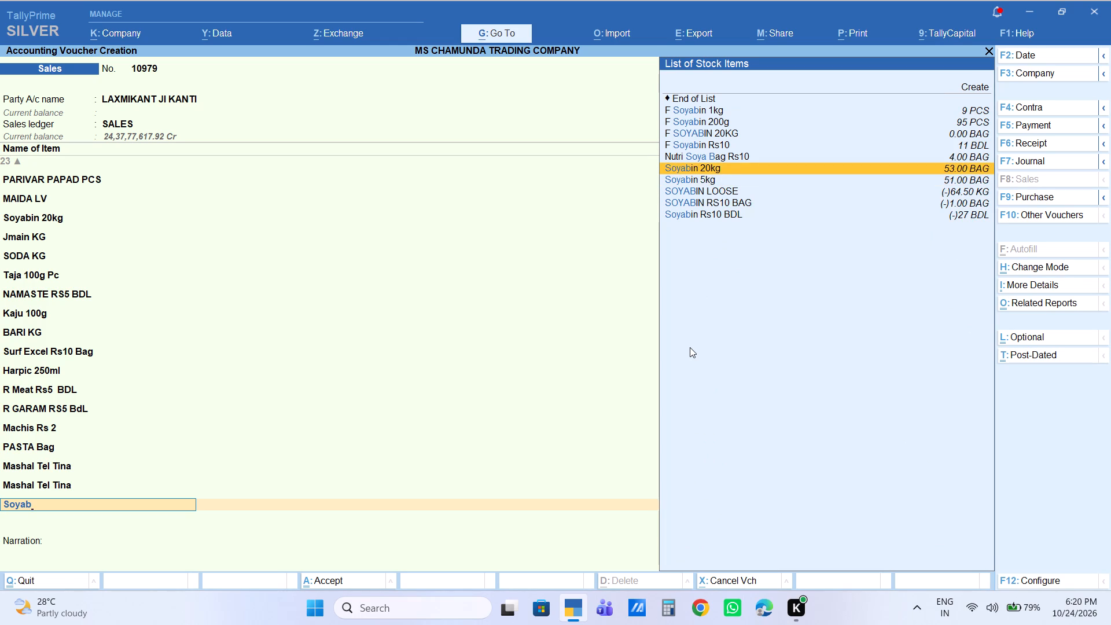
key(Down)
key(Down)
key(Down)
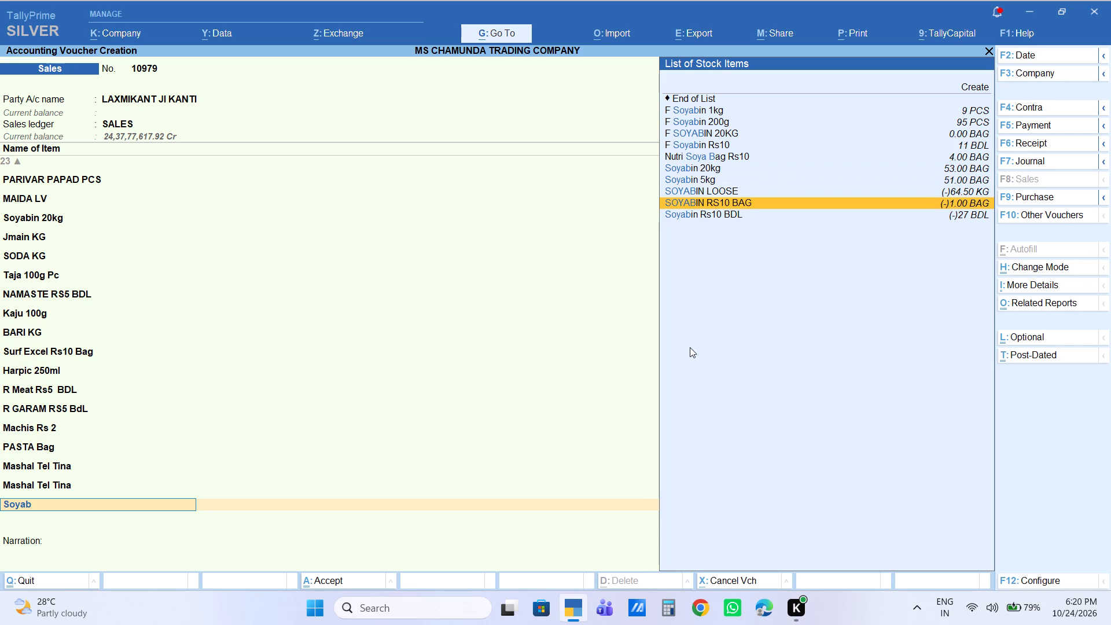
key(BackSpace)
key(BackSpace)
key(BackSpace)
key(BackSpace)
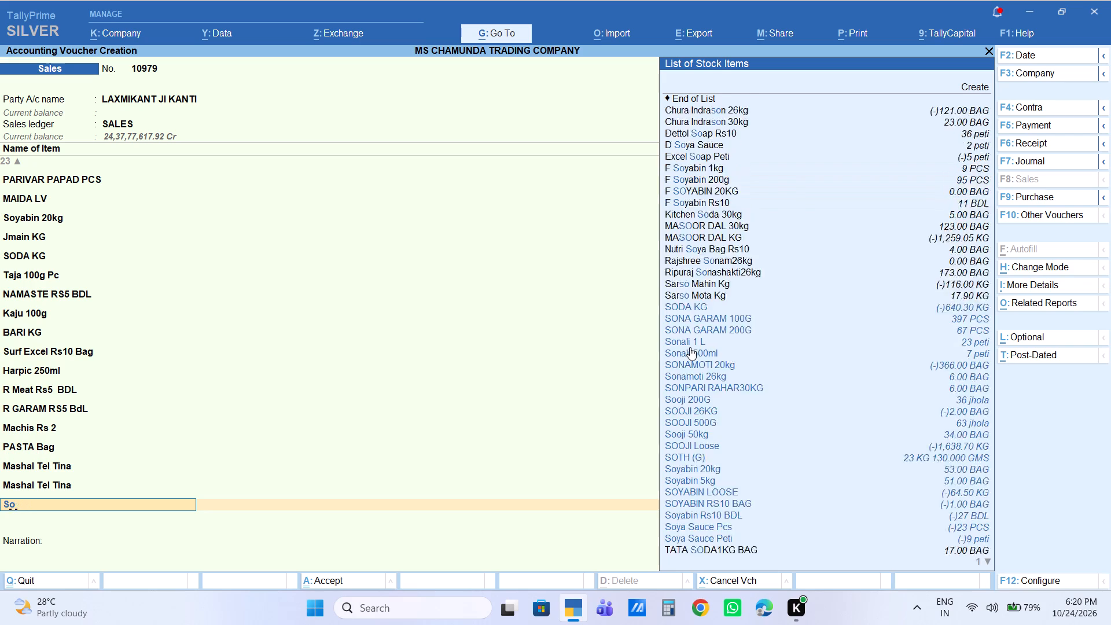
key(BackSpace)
Add the item Nutri Pro Rs10 with a quantity of 5 BDL at the default rate of 250.
text(nutr)
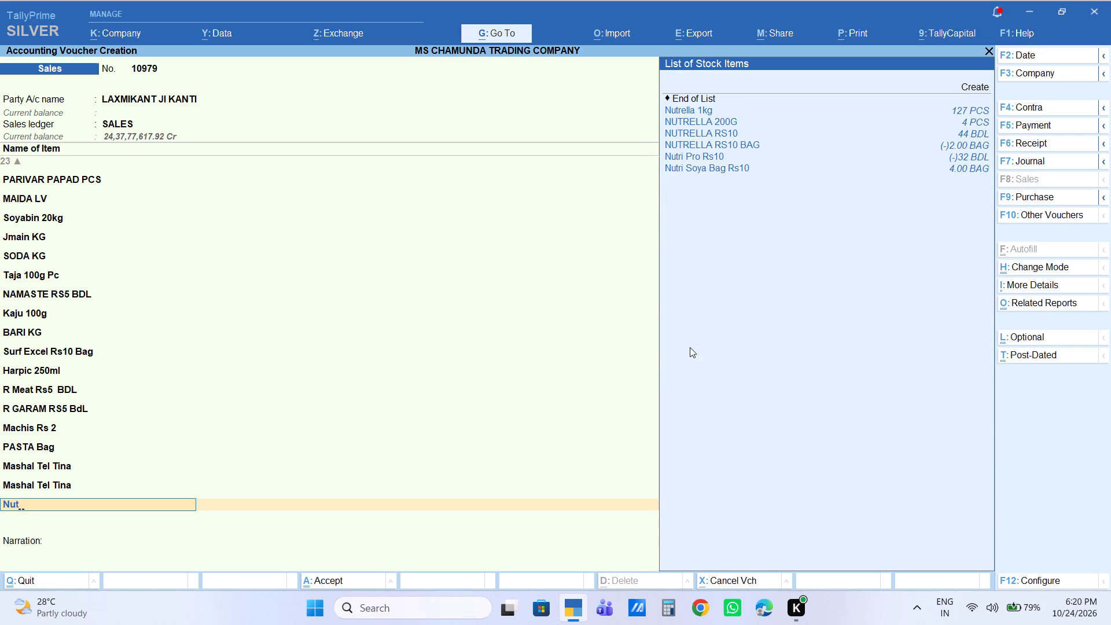
key(Down)
key(Down)
key(Down)
key(Down)
key(Down)
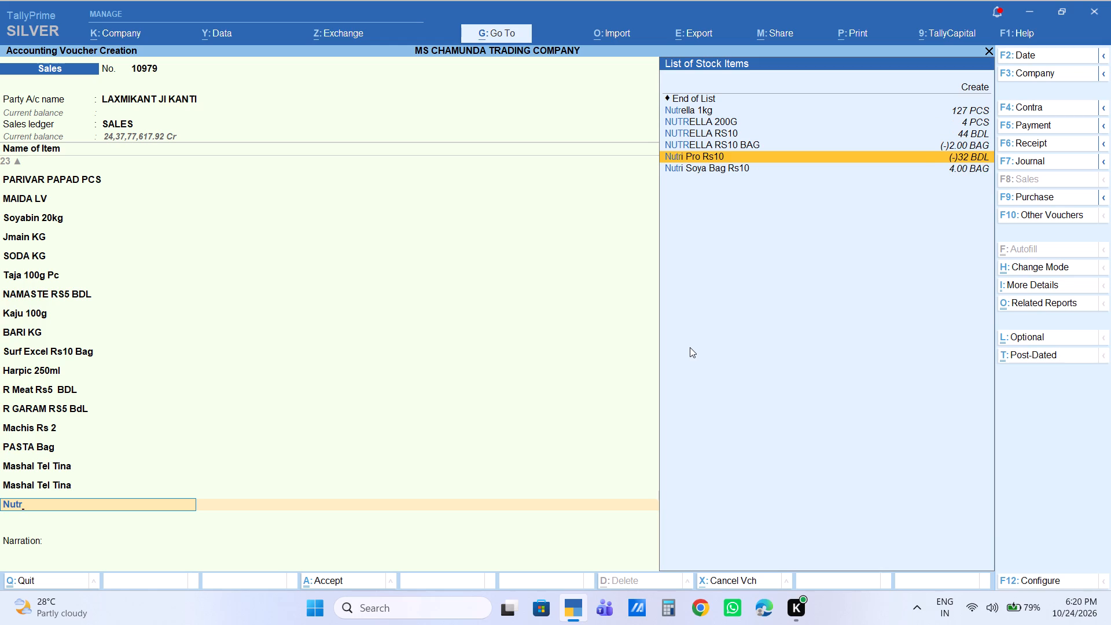
key(Return)
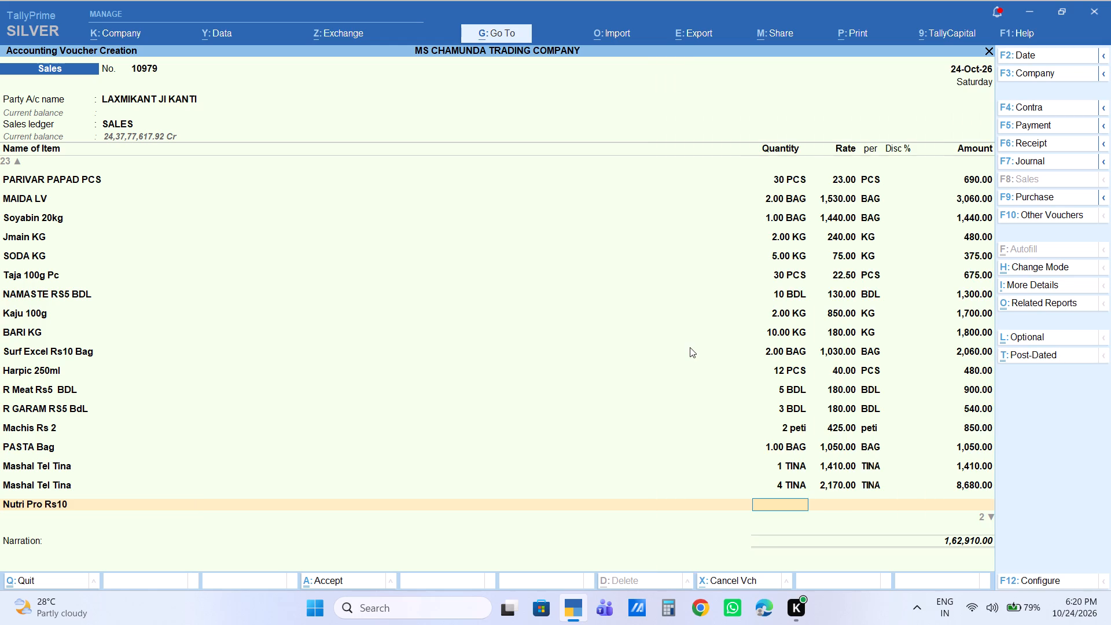
key(5)
key(Return)
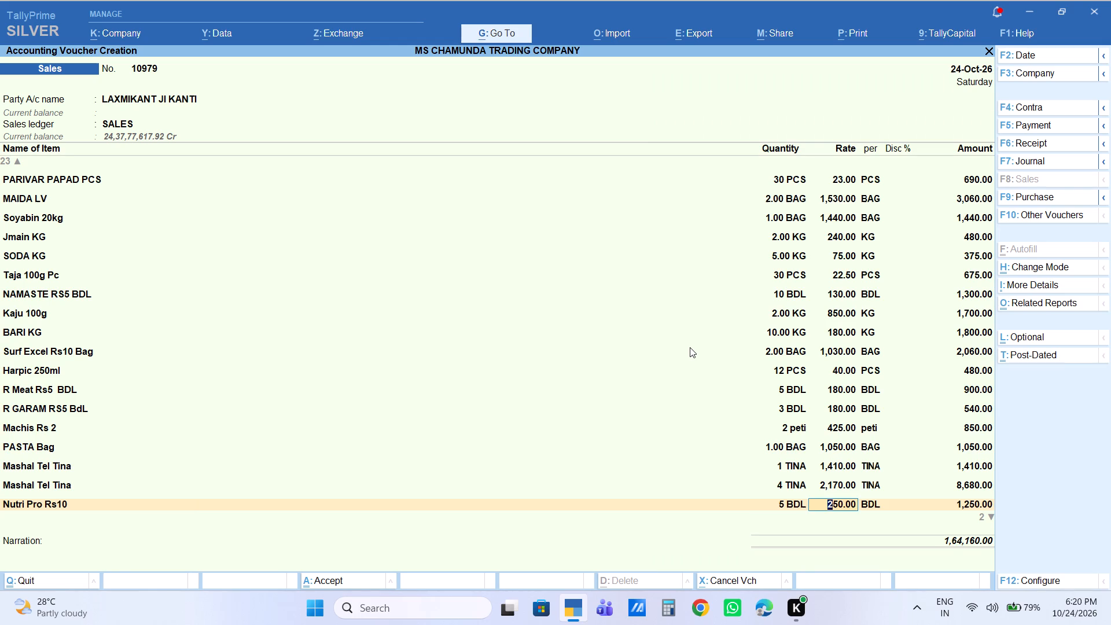
key(Return)
key(Return)
key(Return)
key(Return)
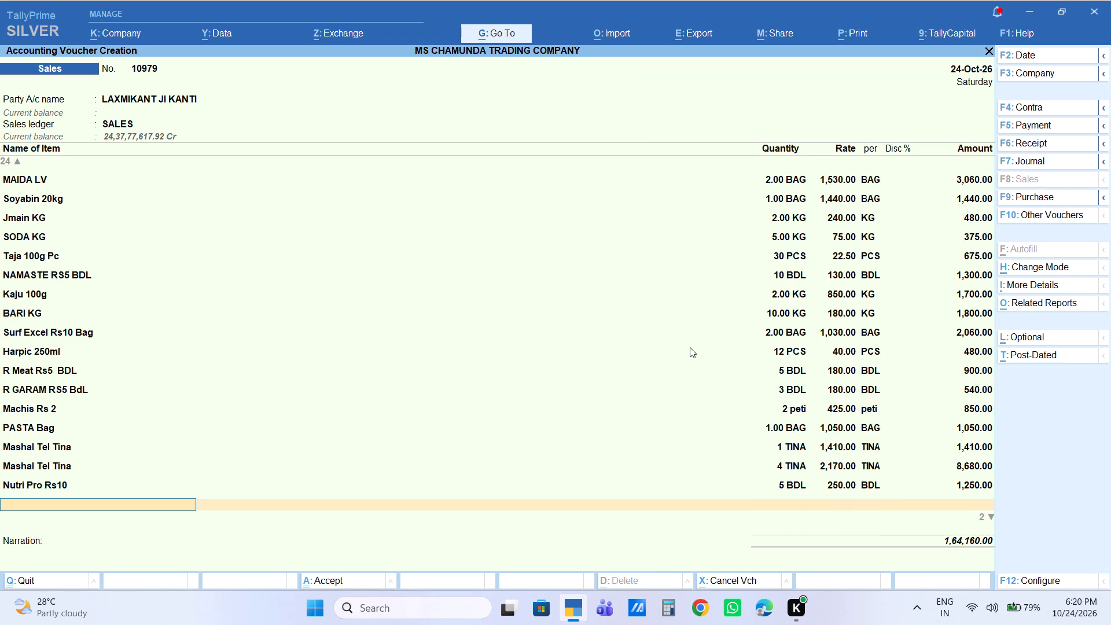
Add the item P Mirchr Rs10 with a quantity of 10 BDL and set its rate to 145.
text(p)
key(space)
text(mircha)
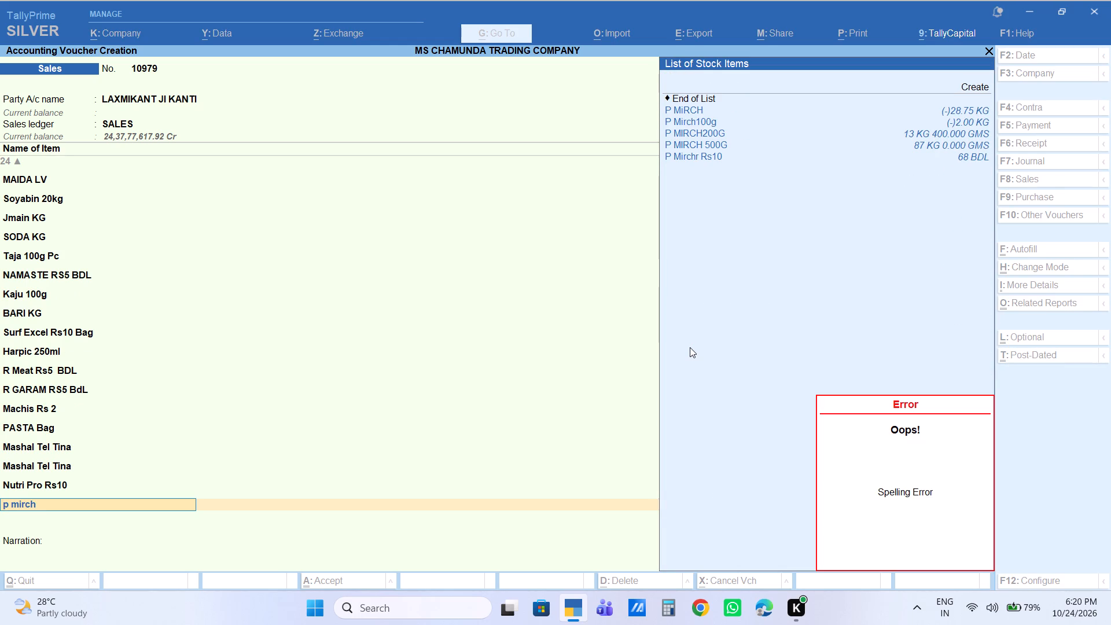
key(Down)
key(Down)
key(Down)
key(Down)
key(Down)
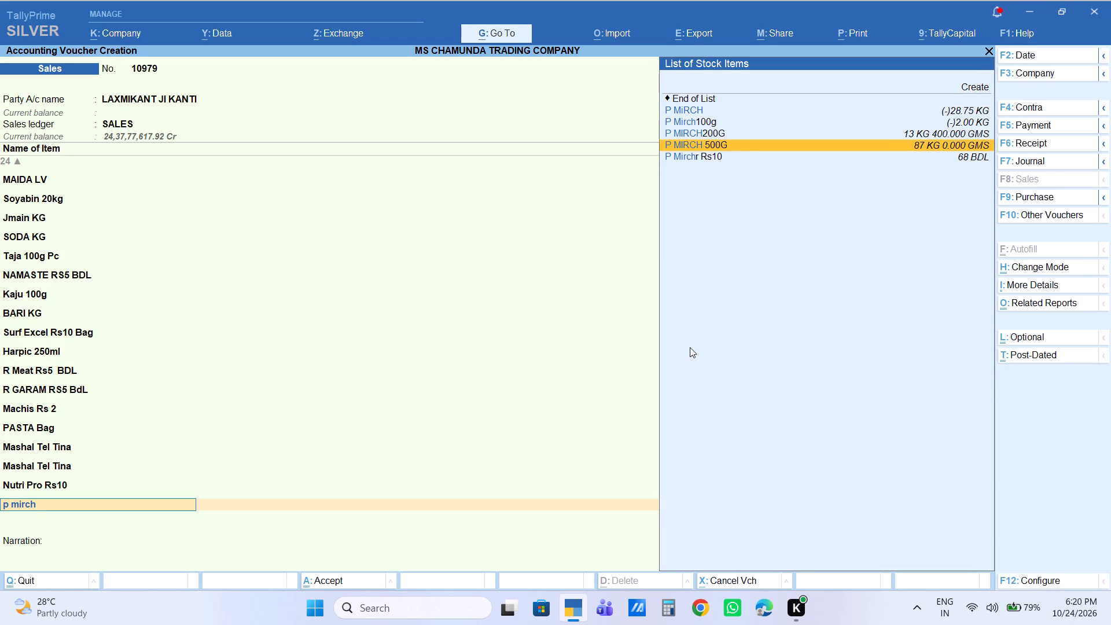
key(Return)
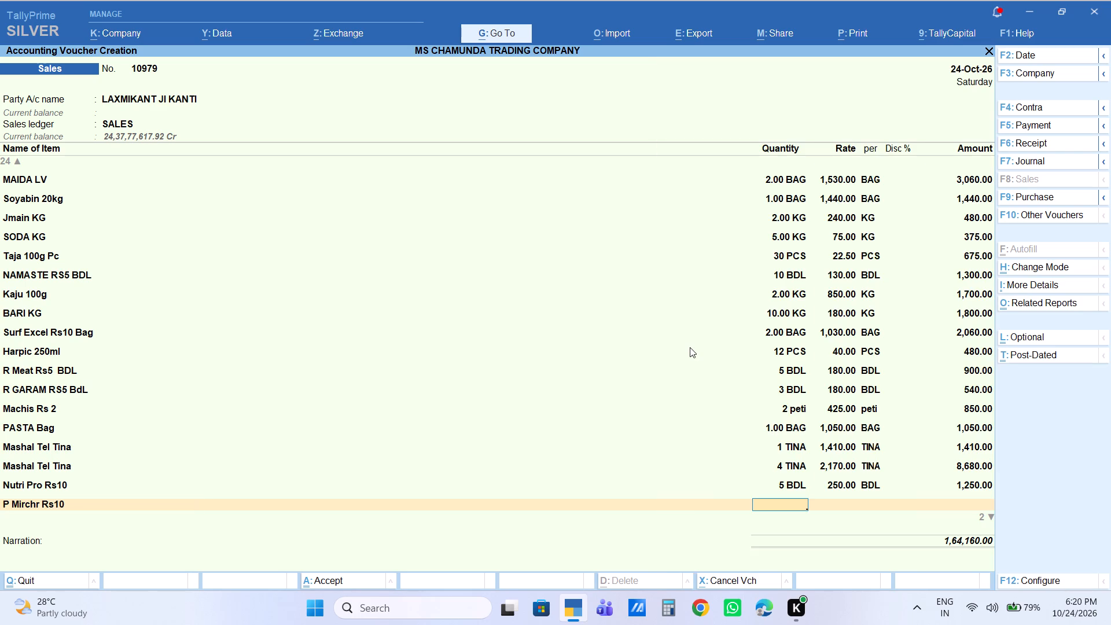
text(10)
key(Return)
text(145)
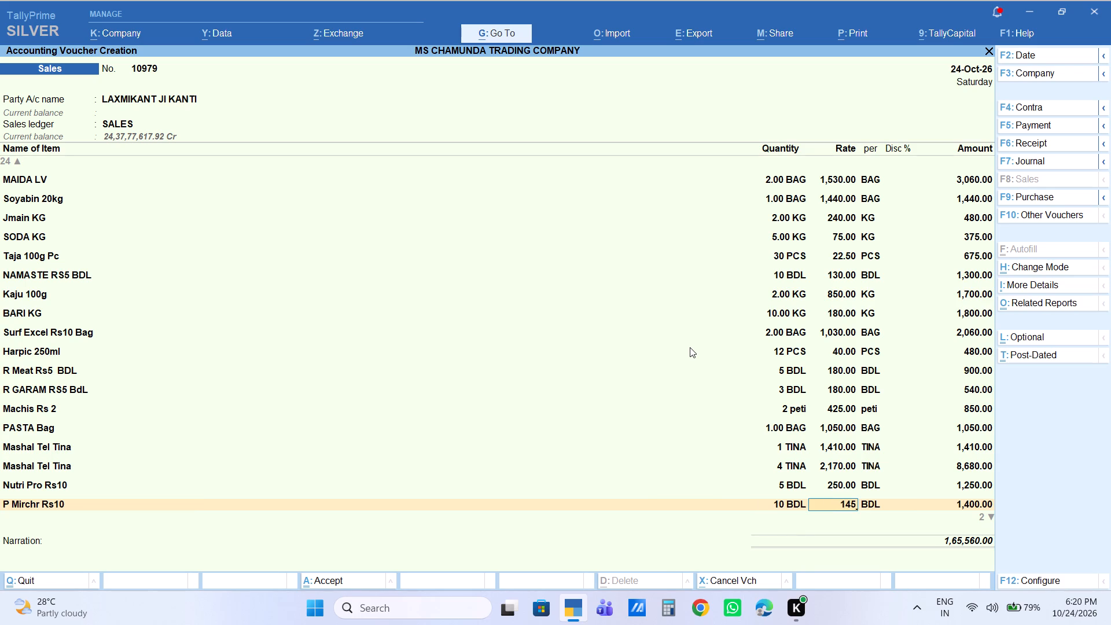
key(Return)
key(Return)
key(Return)
key(Return)
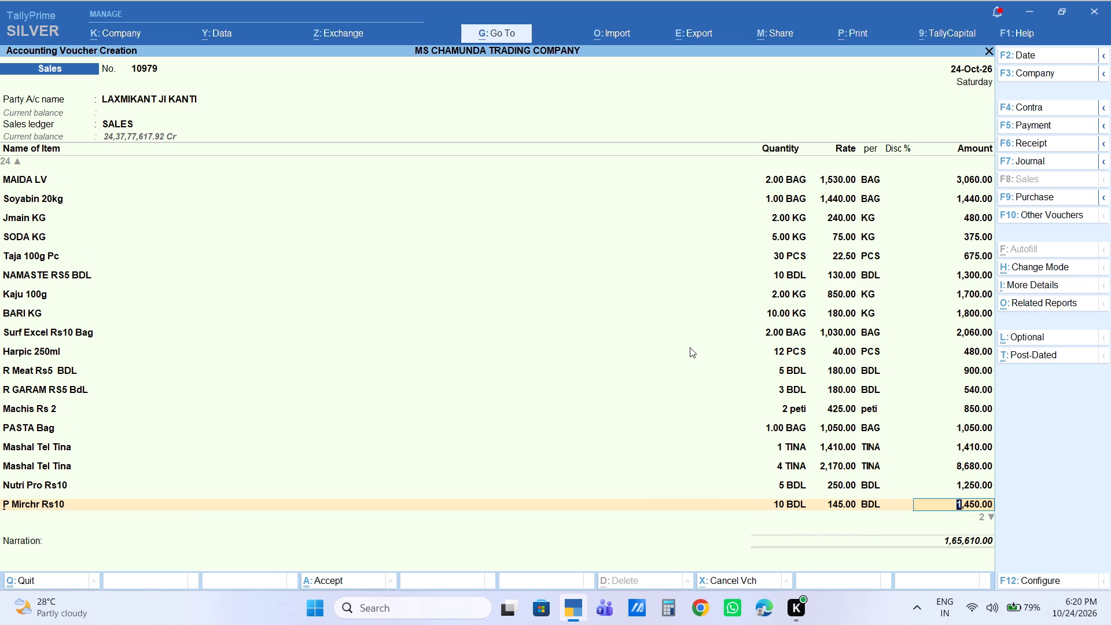
Add the item Marich Rs5 with a quantity of 2 BDL and set its rate to 125.
text(marich)
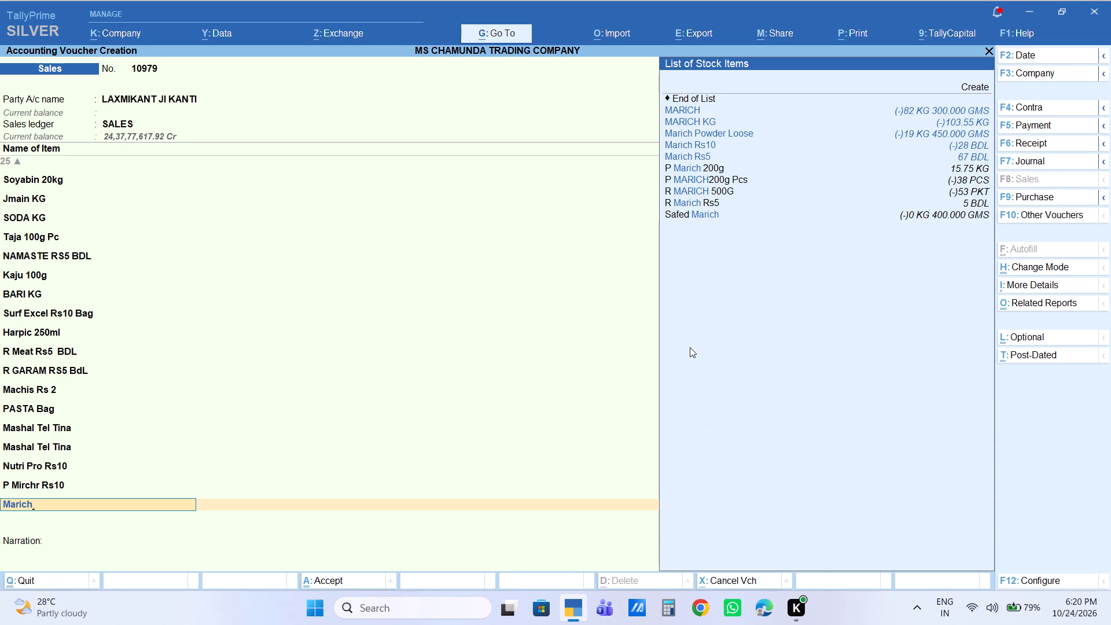
key(Down)
key(Down)
key(Down)
key(Down)
key(Down)
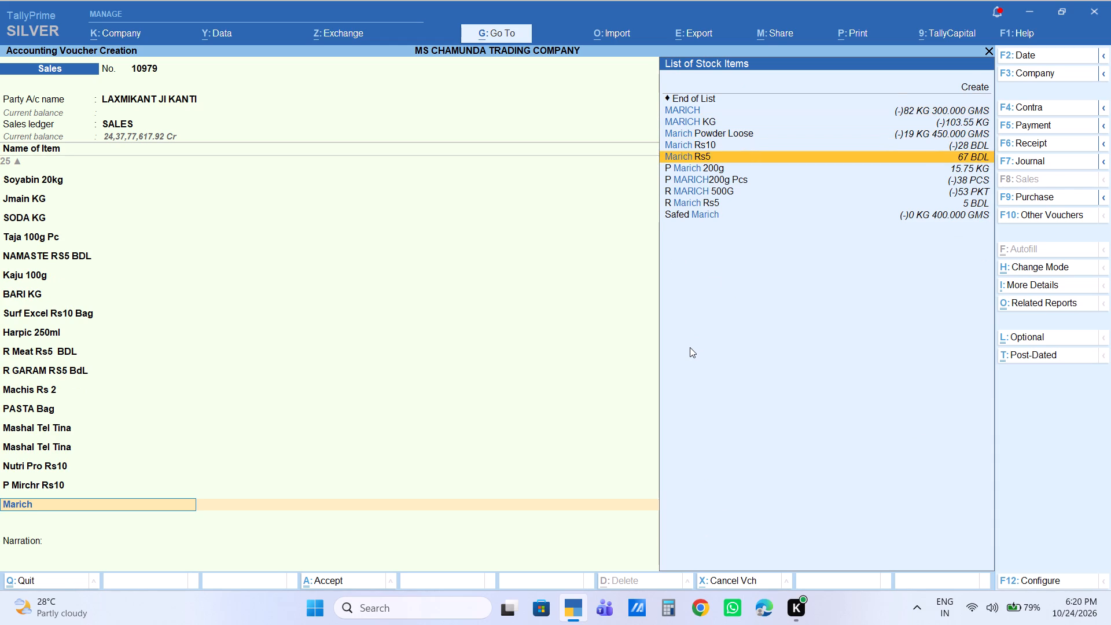
key(Down)
key(Down)
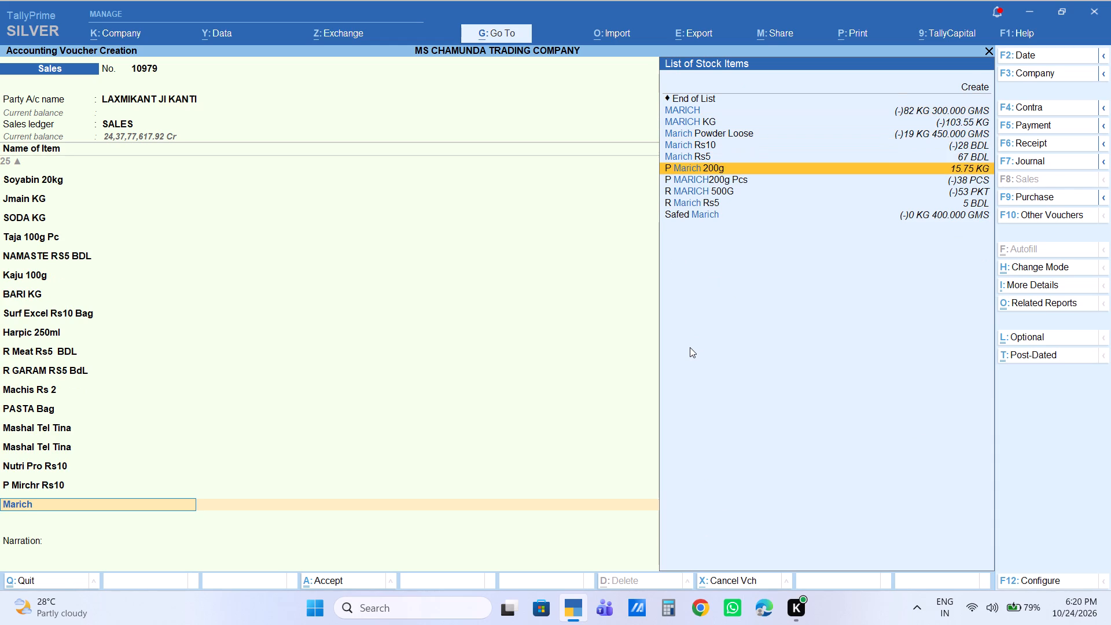
key(Down)
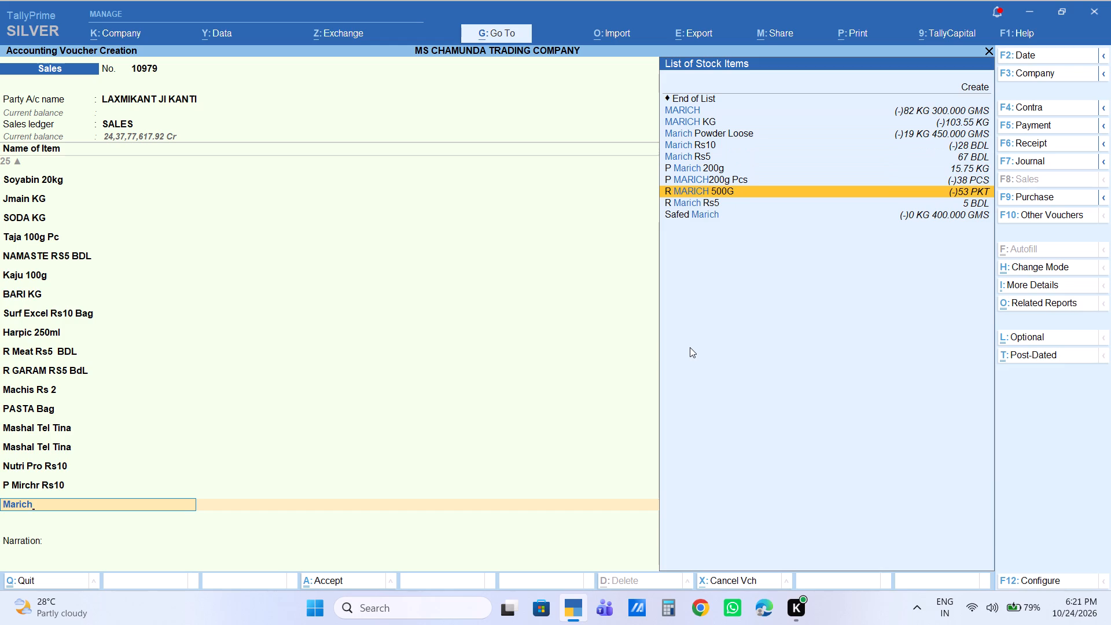
key(Down)
key(Up)
key(Down)
key(Up)
key(Down)
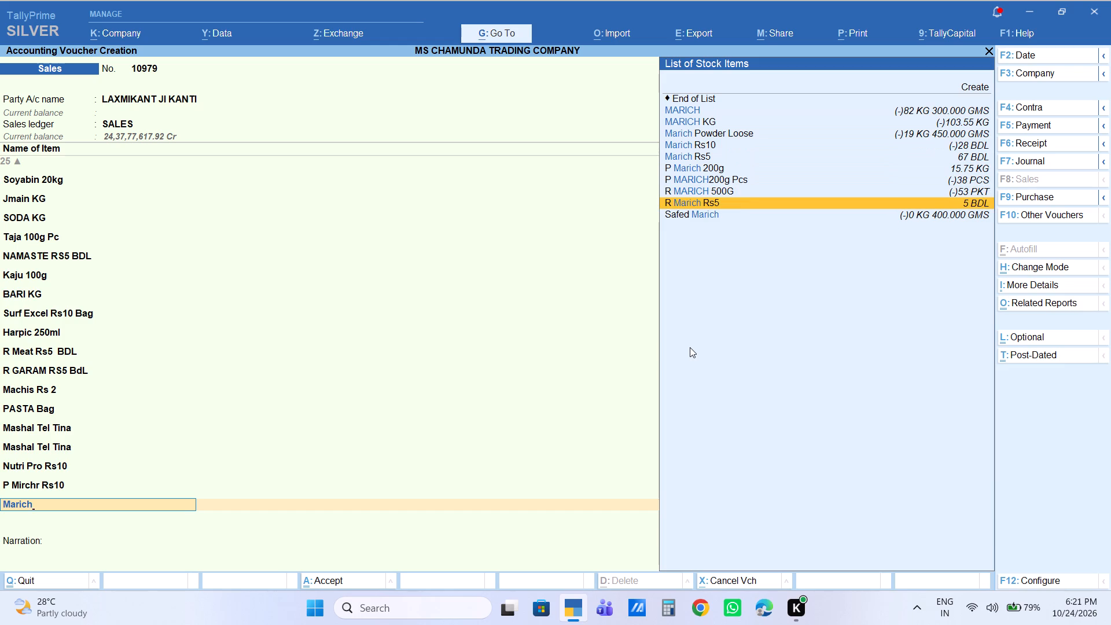
key(Up)
key(Up)
key(Up)
key(Up)
key(Up)
key(Up)
key(Up)
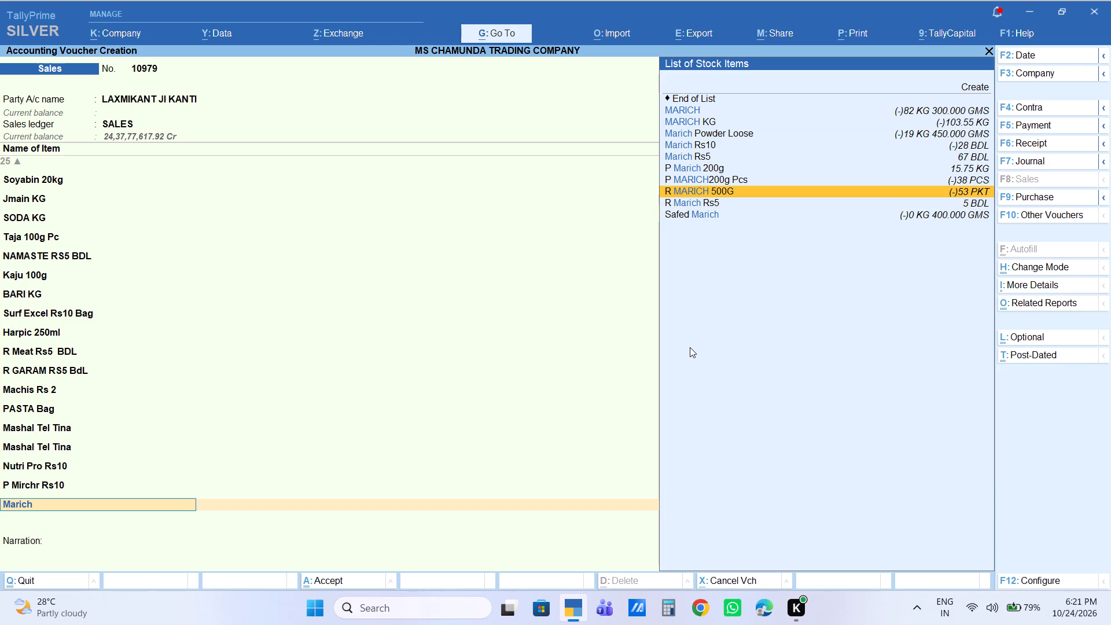
key(Down)
key(Down)
key(Down)
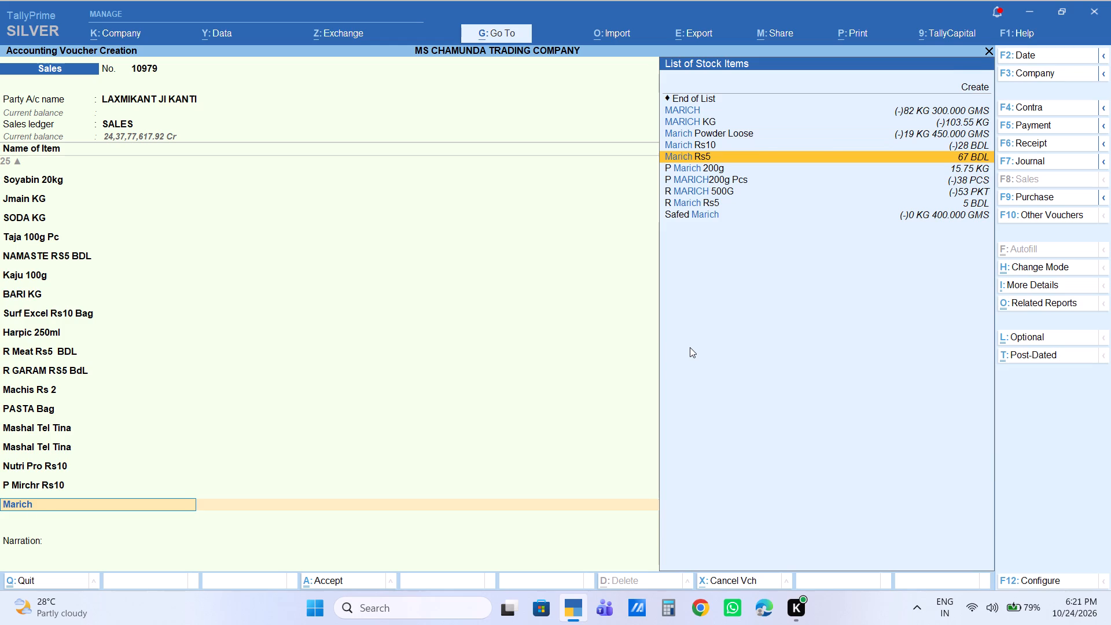
key(Return)
key(2)
key(Return)
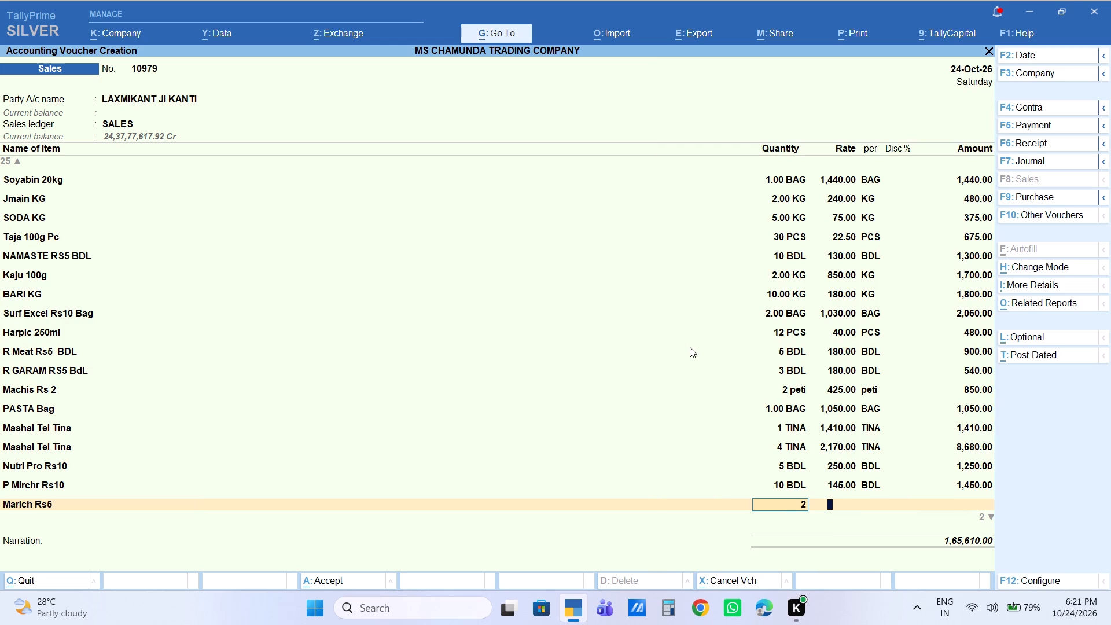
text(125)
key(Return)
key(Return)
key(Return)
key(Return)
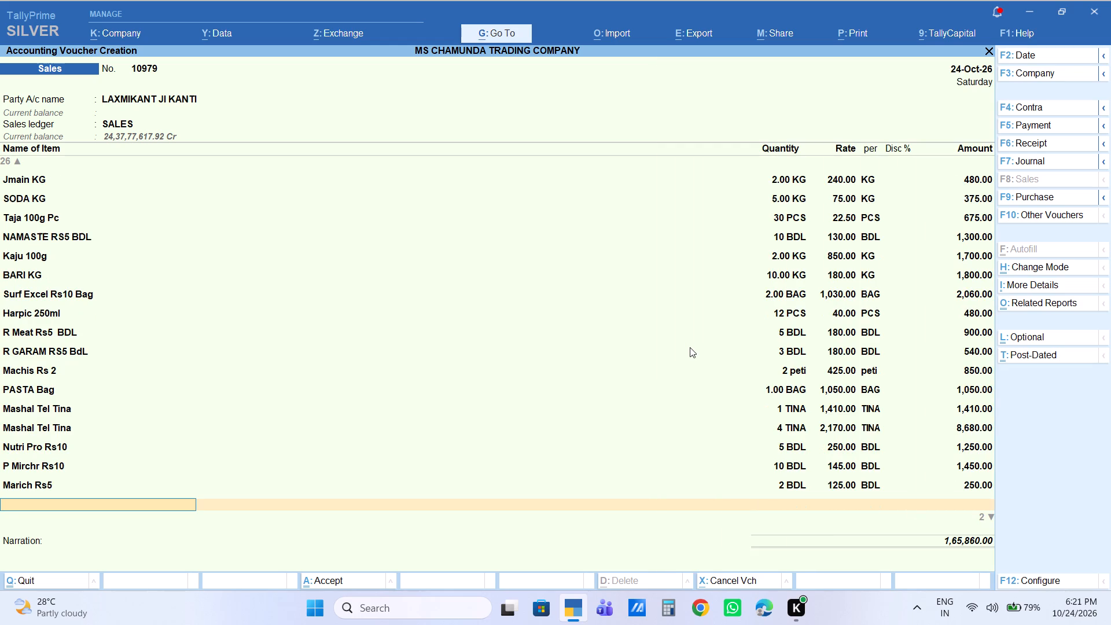
Add the item Lux with a quantity of 1 peti at the default rate of 1,860.
text(lux)
key(Return)
key(1)
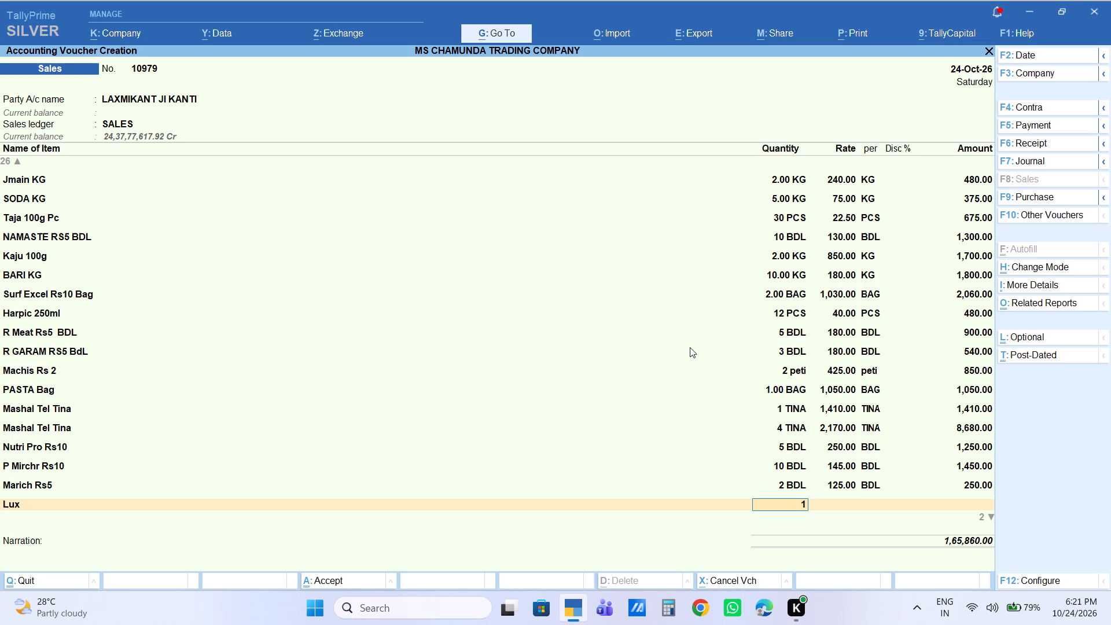
key(Return)
key(Return)
key(Return)
key(Return)
key(Return)
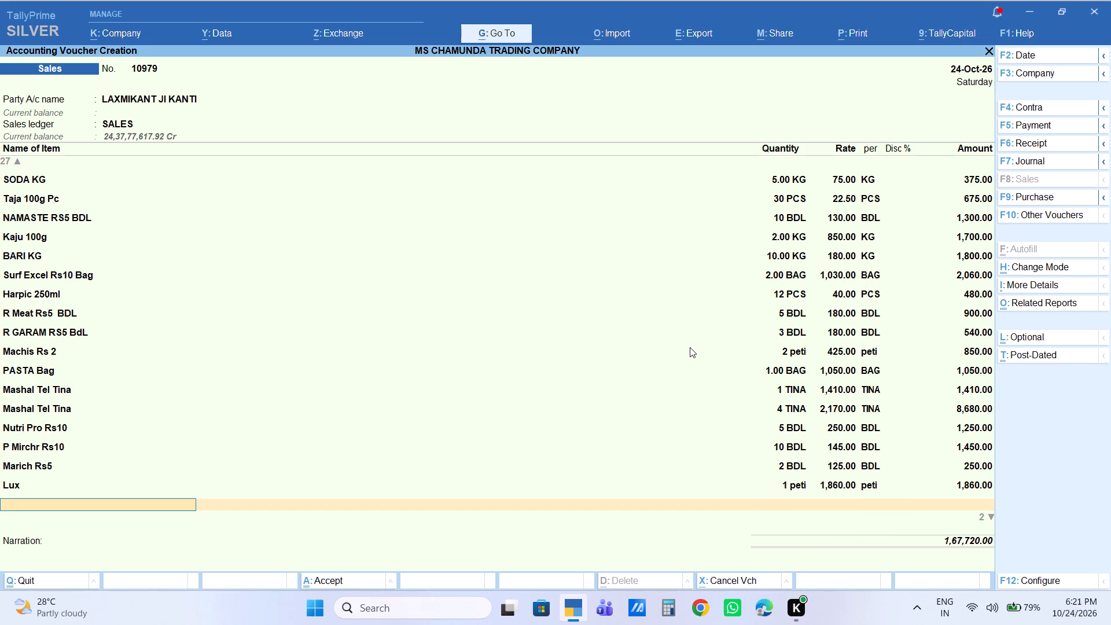
Add the item MEWA 400G with a quantity of 10 BDL at the default rate of 120.
text(mewa)
key(Down)
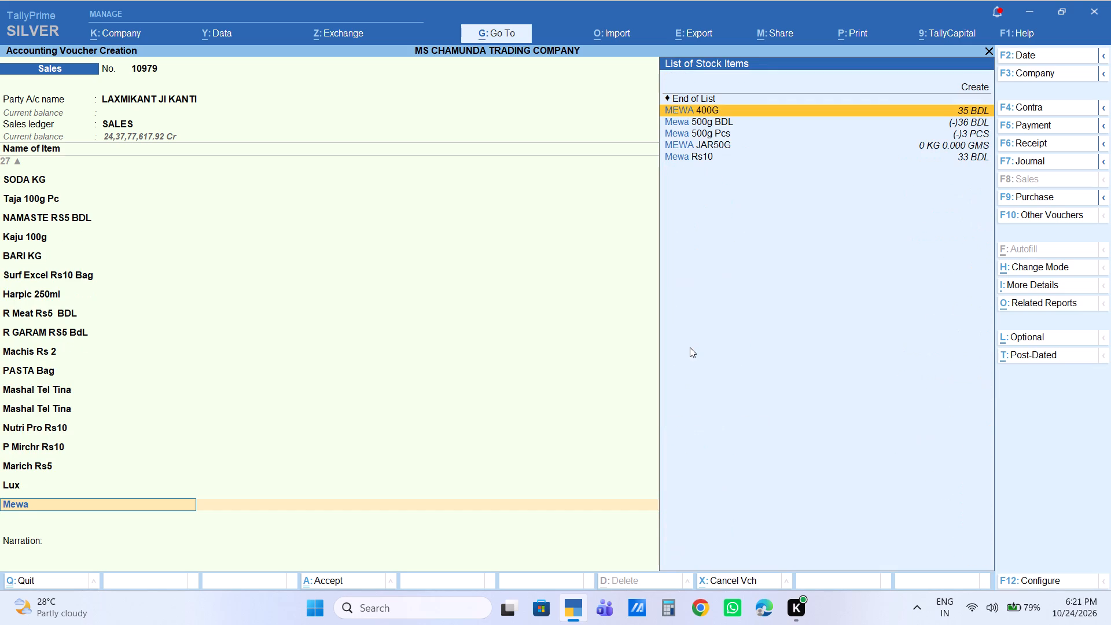
key(Return)
text(10)
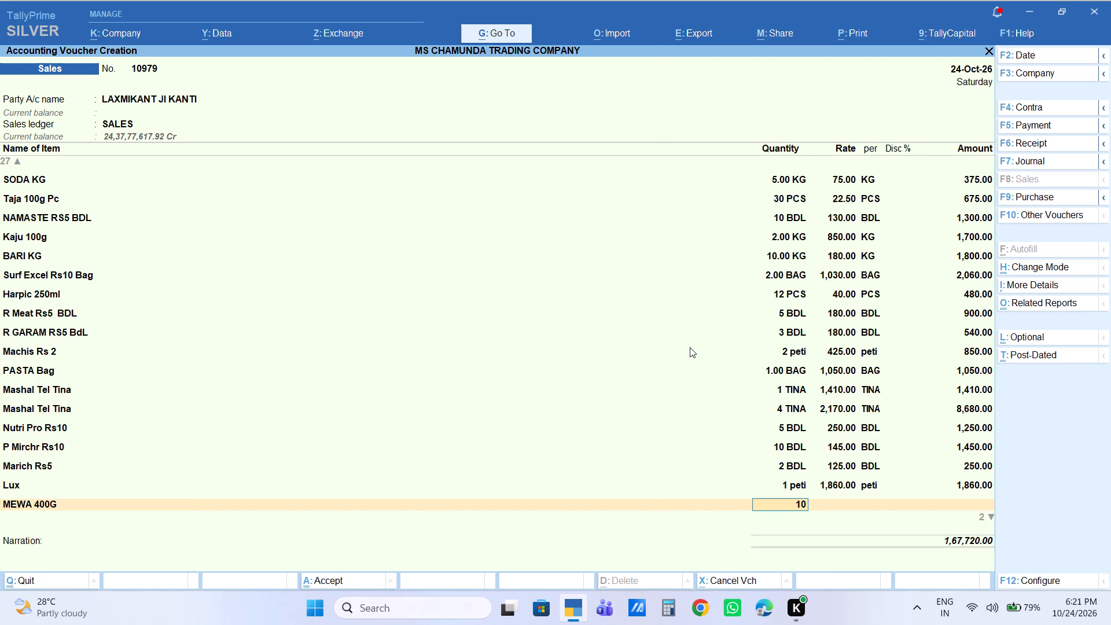
key(Return)
key(Return)
key(Return)
key(Return)
key(Return)
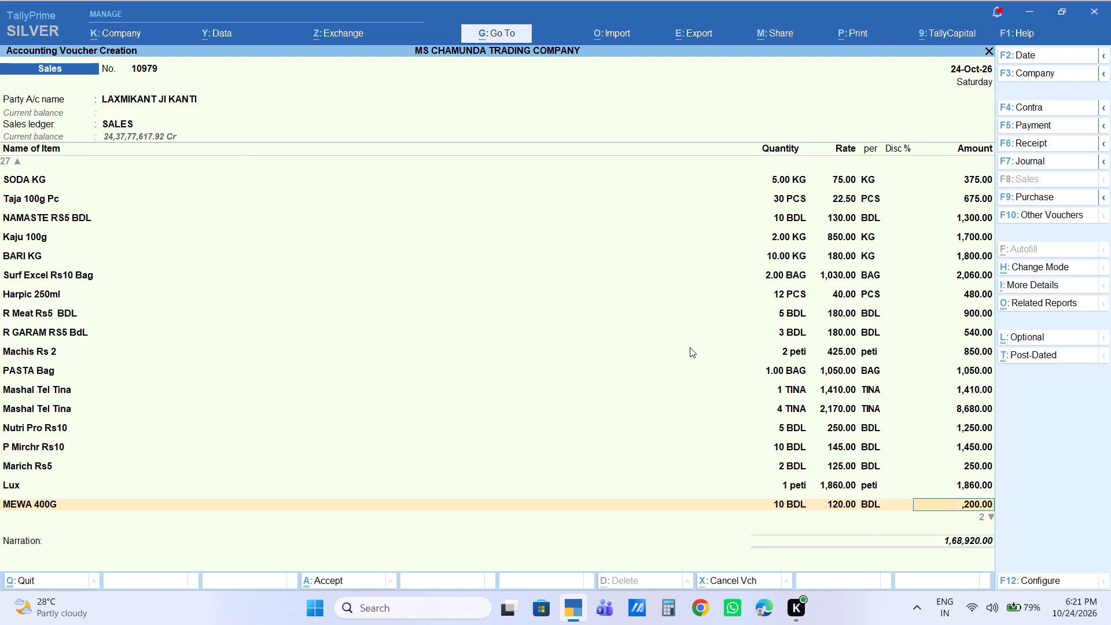
Add the item Sarso Mahin Kg with a quantity of 5 KG at the default rate of 110.
text(sarso)
key(Down)
key(Return)
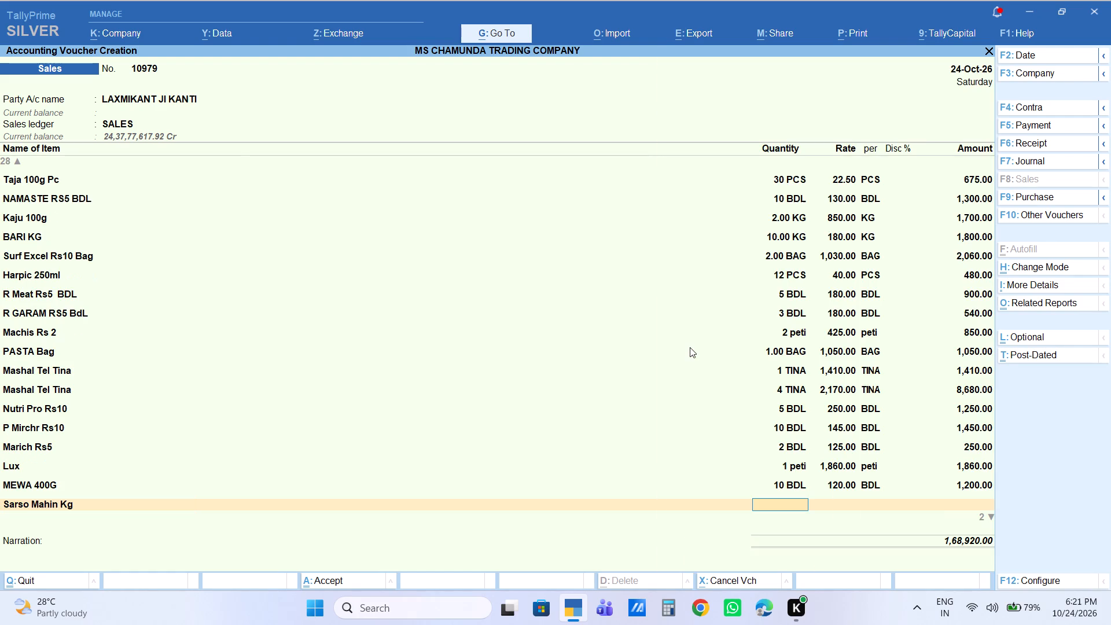
key(5)
key(Return)
key(Return)
key(Return)
key(Return)
key(Return)
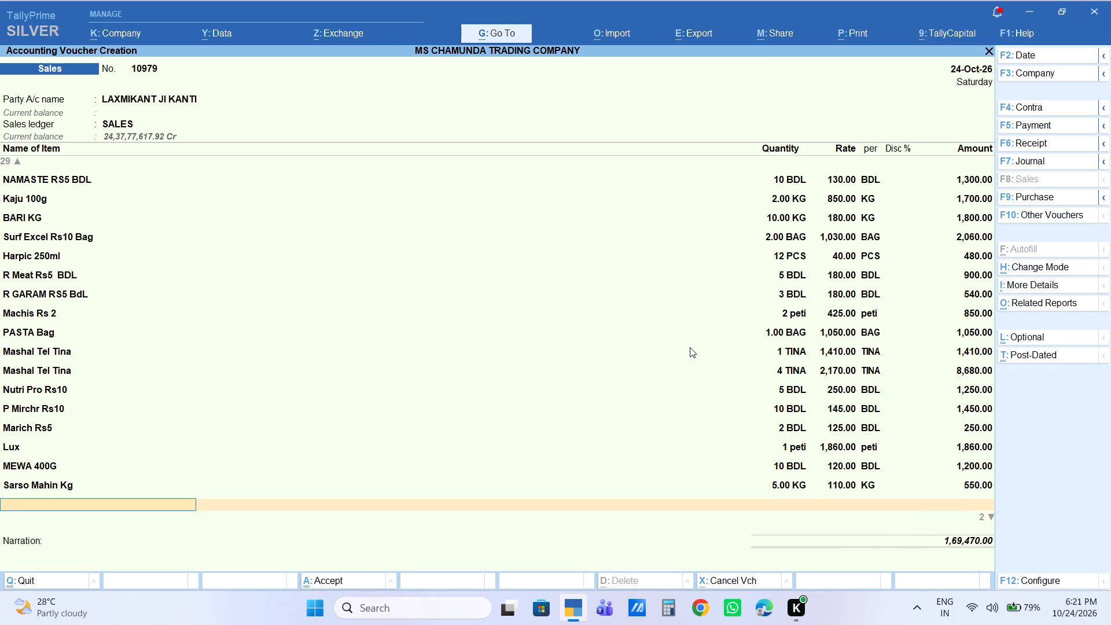
Add the item Ripuraj Arwa 26kg with a quantity of 1 BAG at the default rate of 1,800.
text(ripu)
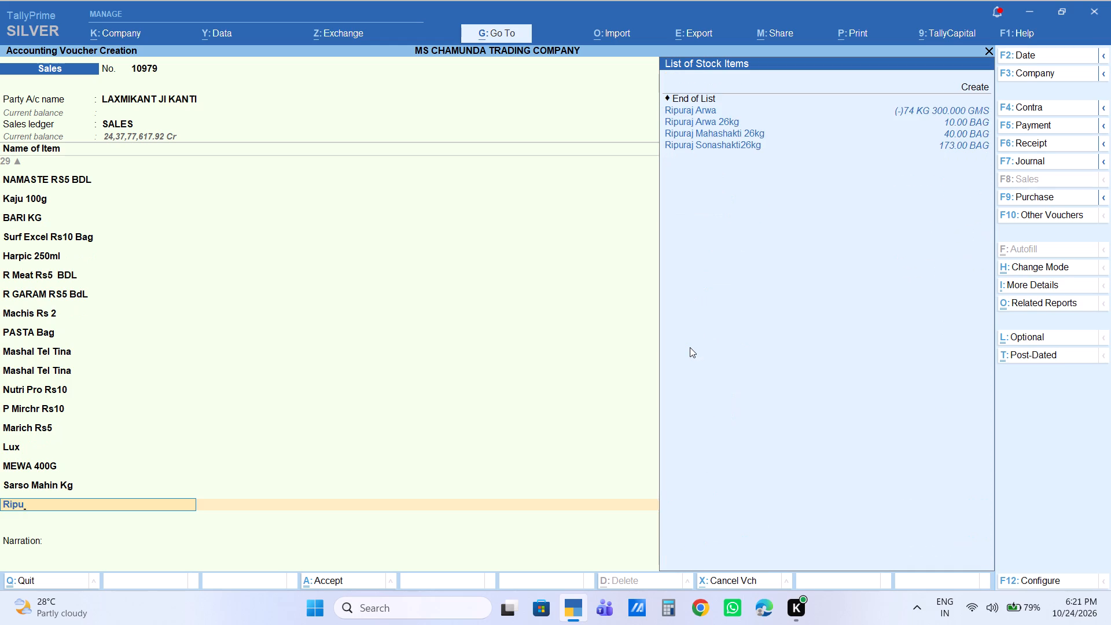
key(Down)
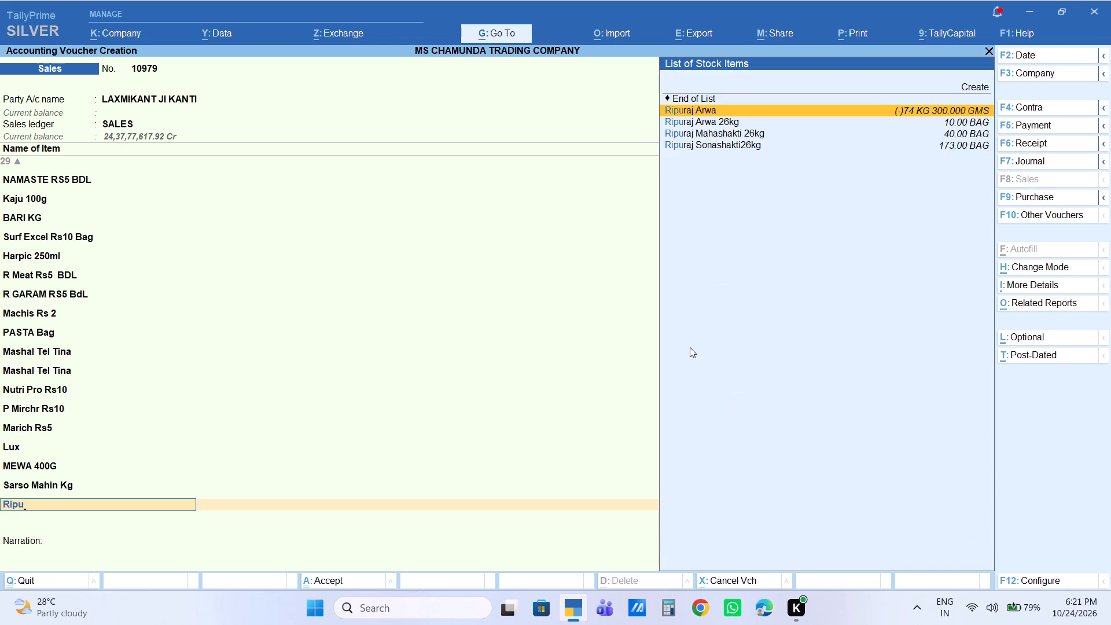
key(Down)
key(Down)
key(Up)
key(Return)
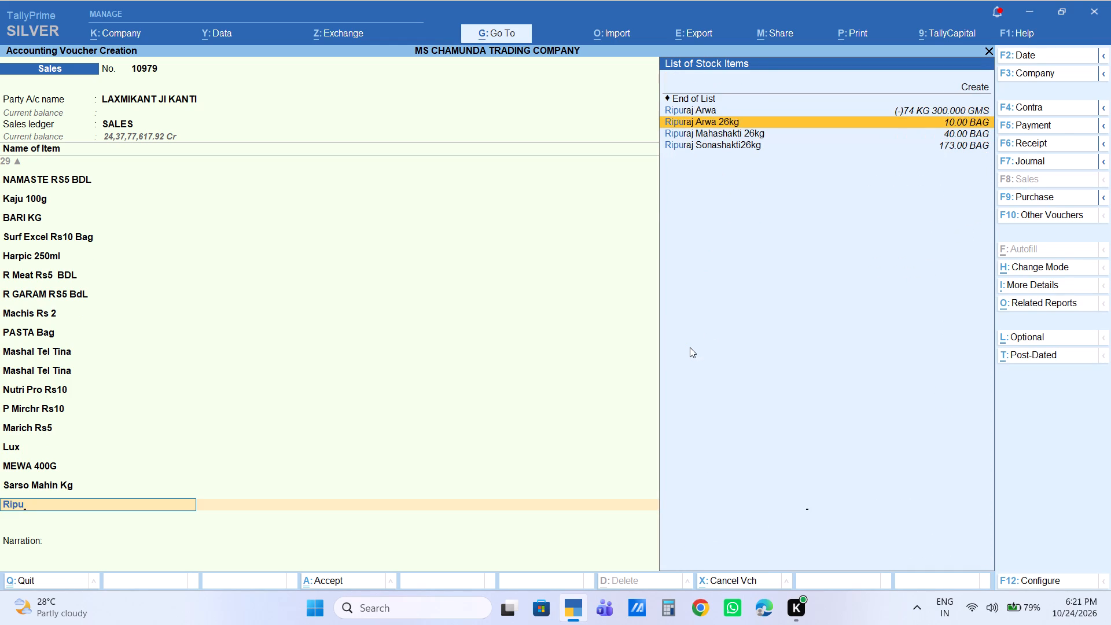
key(1)
key(Return)
key(Return)
key(Return)
key(Return)
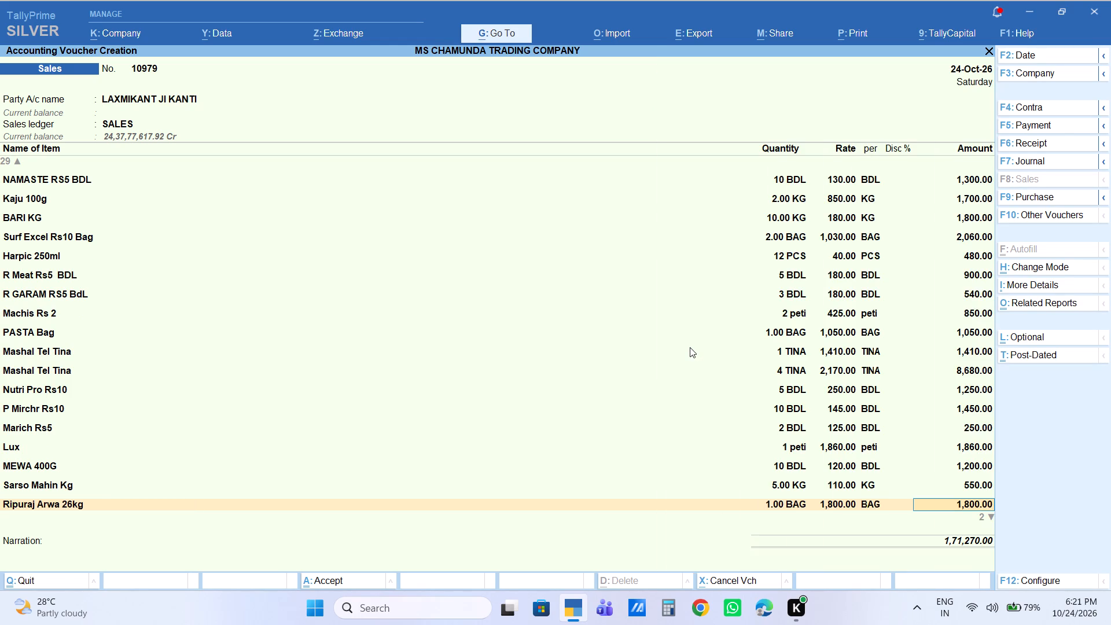
key(Return)
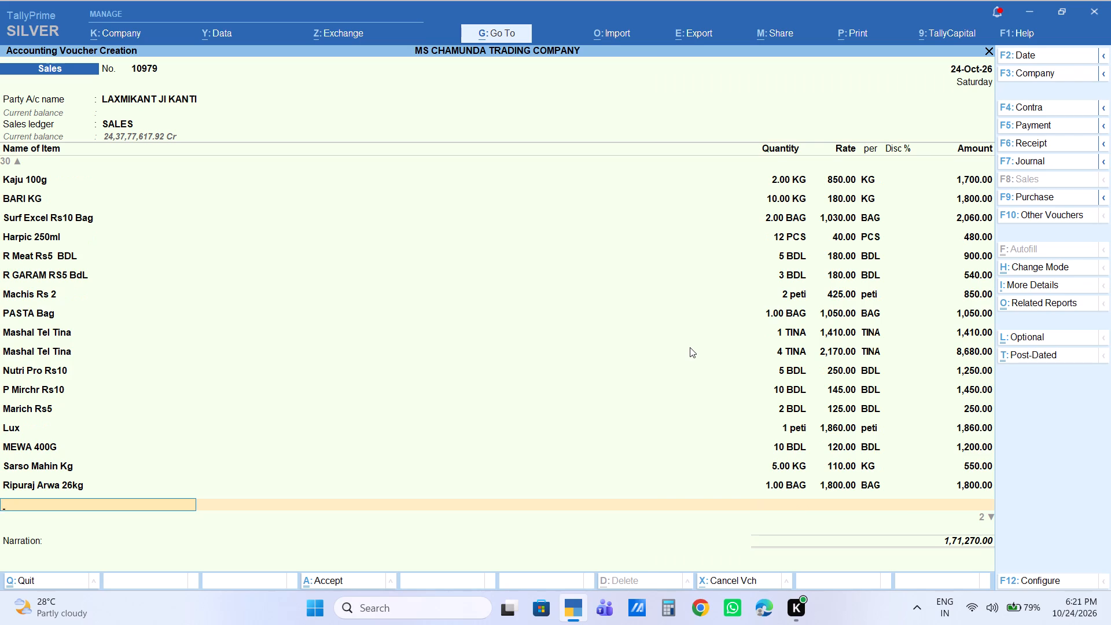
Add the item RUN ONN with a quantity of 5 PCS at the default rate of 65.
text(run)
key(Down)
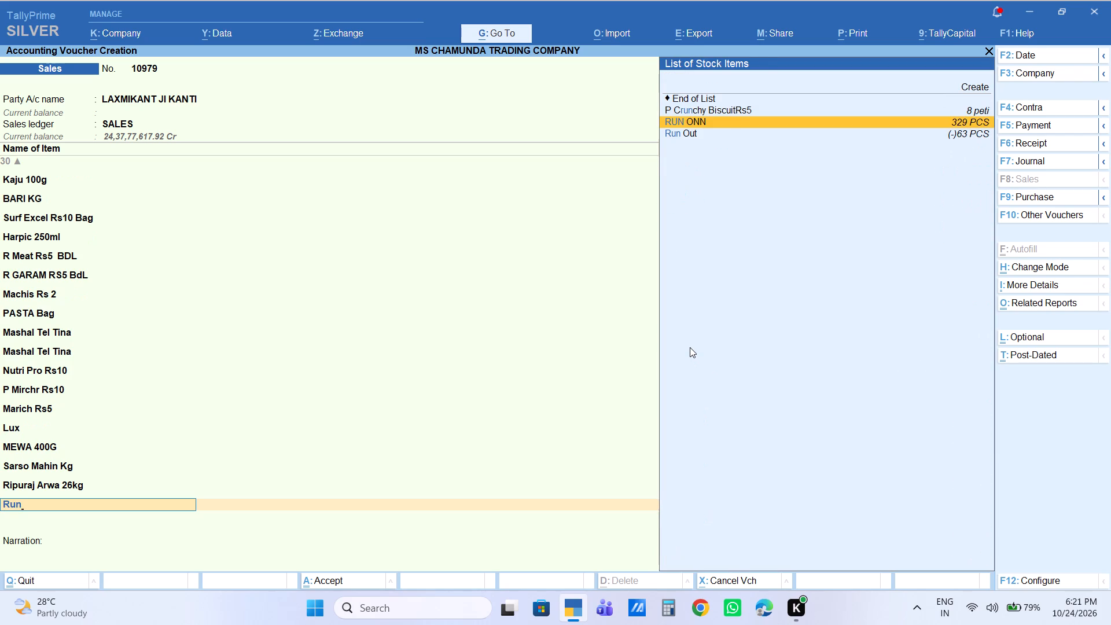
key(Return)
key(4)
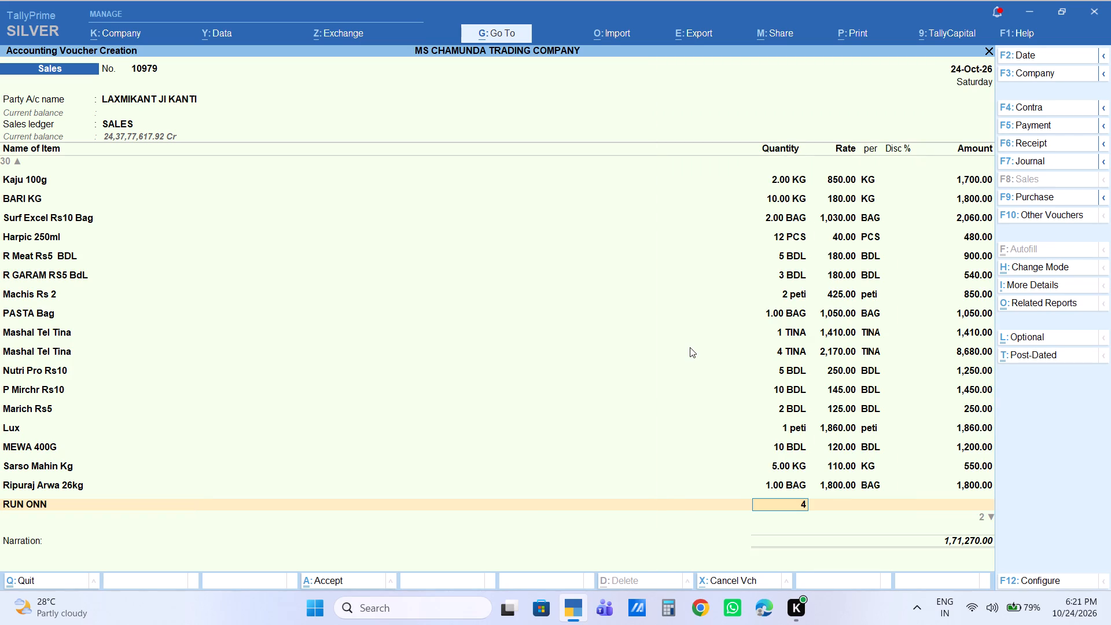
key(BackSpace)
key(5)
key(Return)
key(Return)
key(Return)
key(Return)
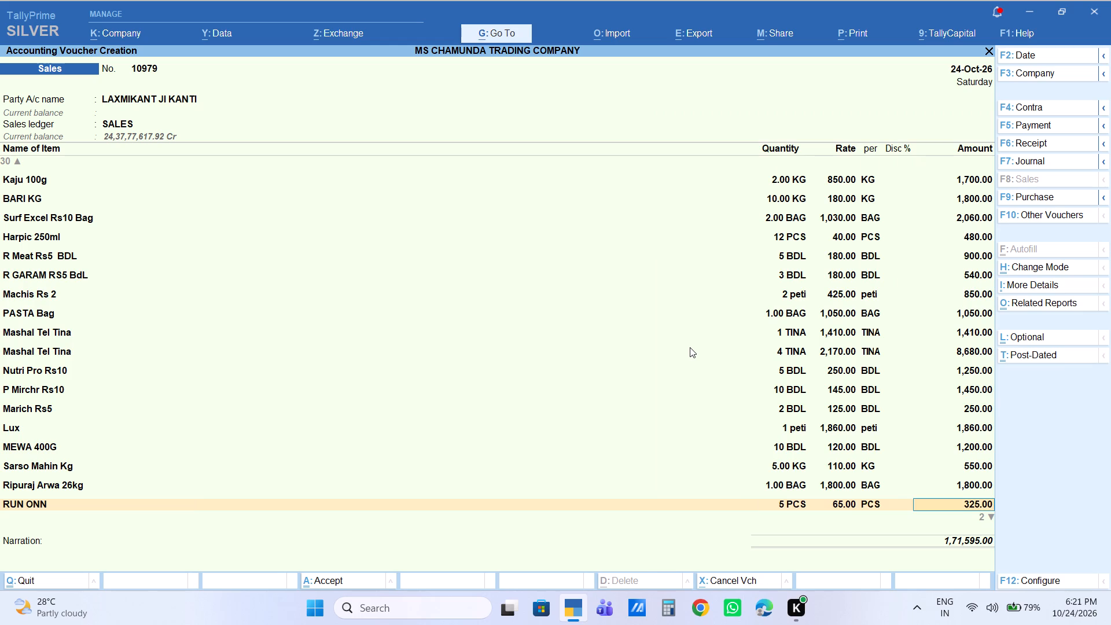
key(Return)
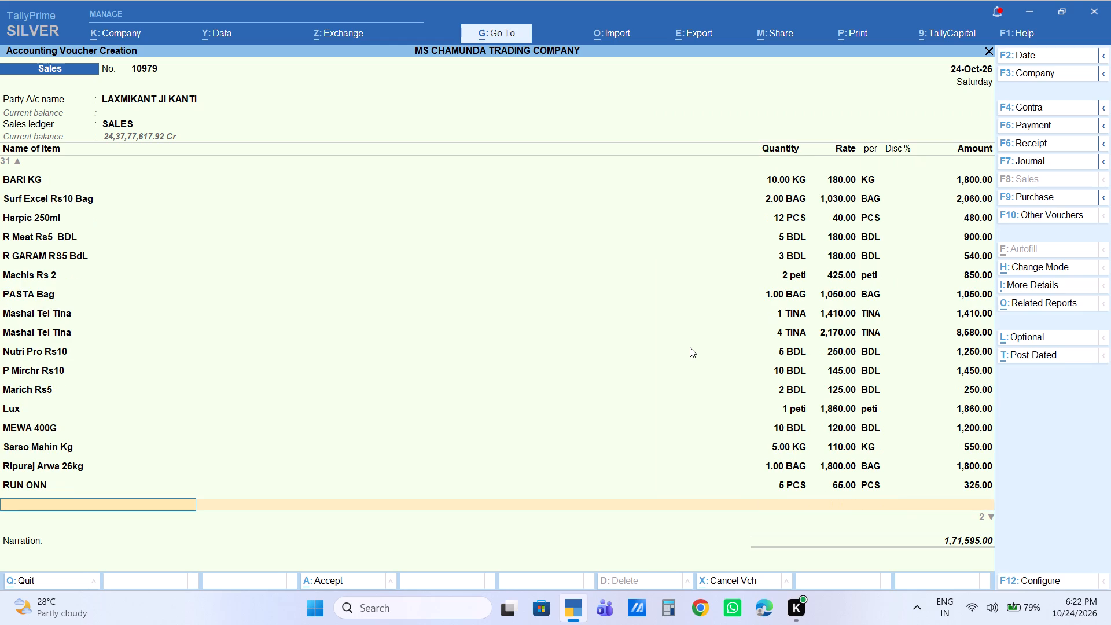
Add the item BHINDI BAG with a quantity of 1 BAG at the default rate of 780.
text(nhind)
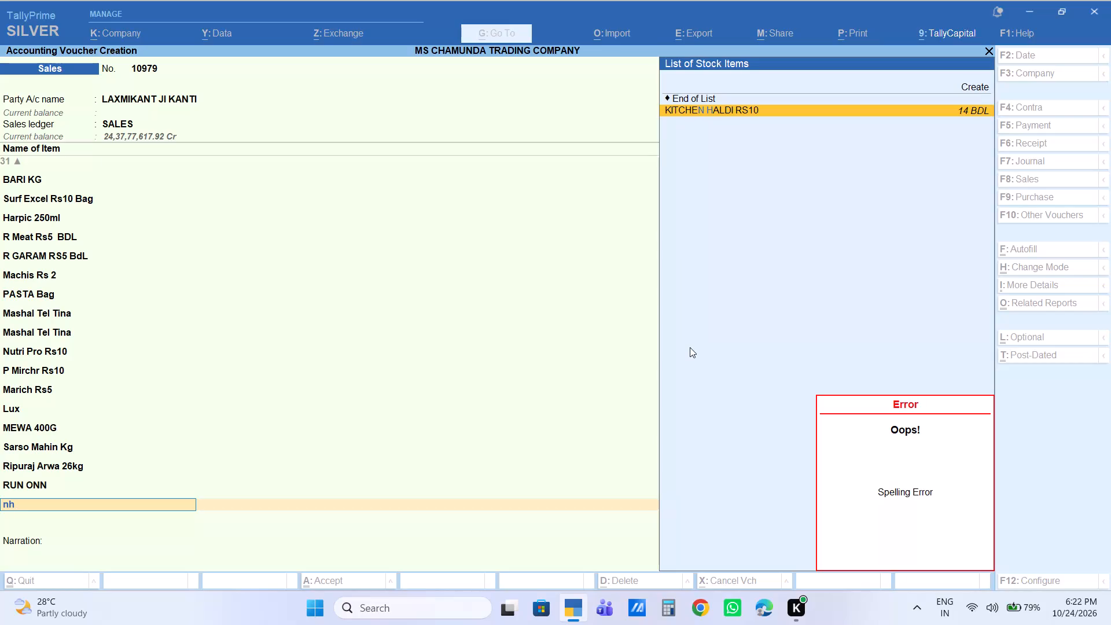
key(BackSpace)
key(BackSpace)
key(BackSpace)
text(bhind)
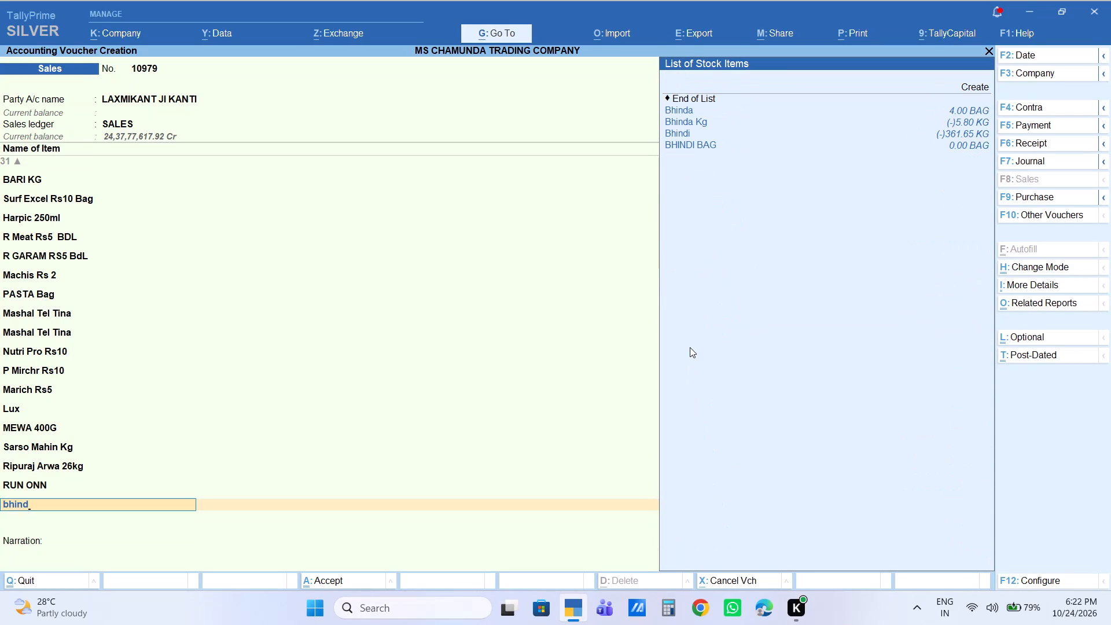
key(Down)
key(Down)
key(Down)
key(Return)
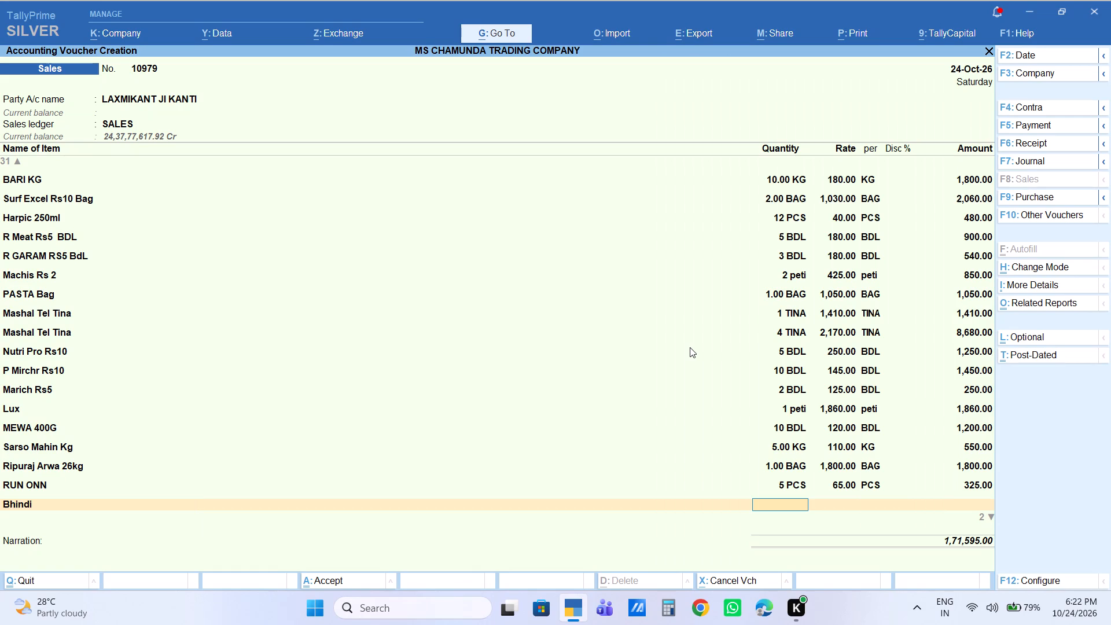
key(BackSpace)
key(Down)
key(Down)
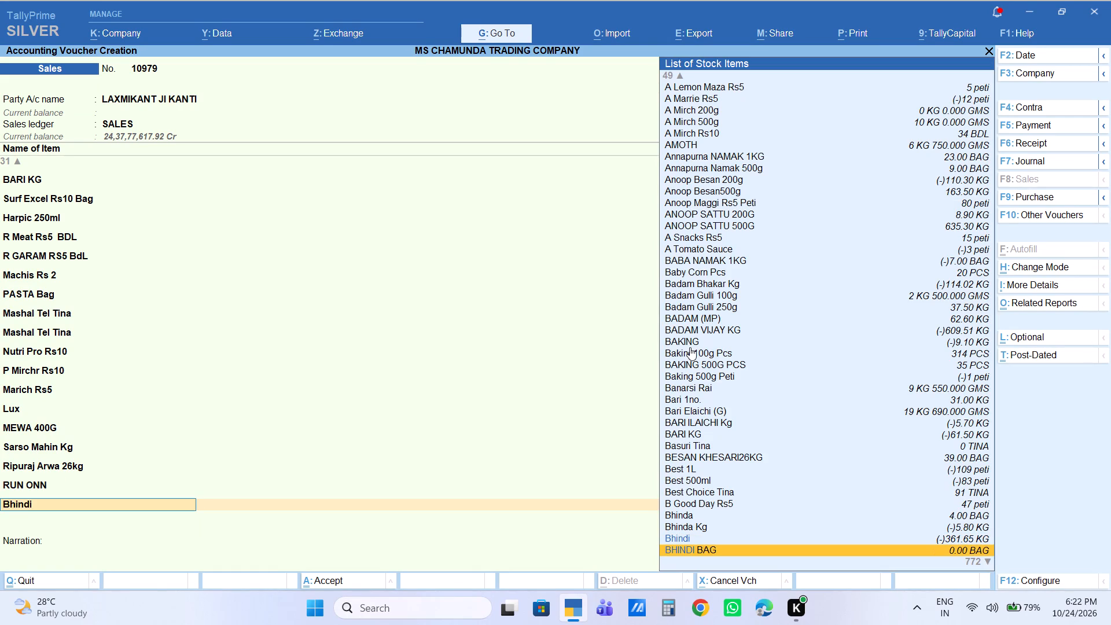
key(Return)
key(1)
key(Return)
key(Return)
key(Return)
key(Return)
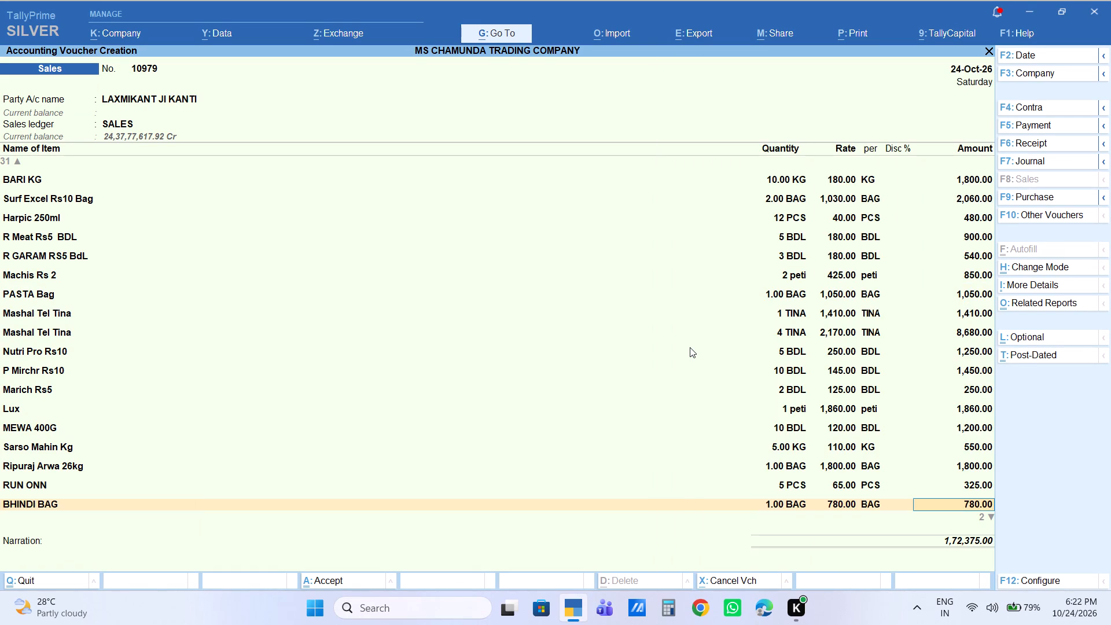
key(Return)
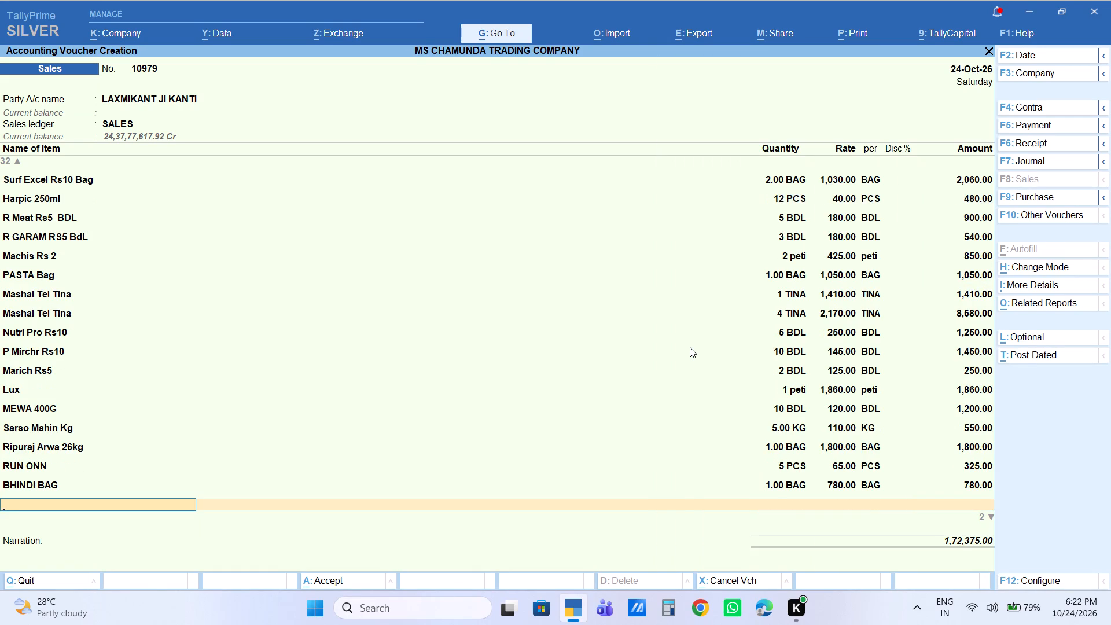
Add the item KAMDHENU 25KG with a quantity of 6 BAG at the default rate of 850.
text(kamdh)
key(Return)
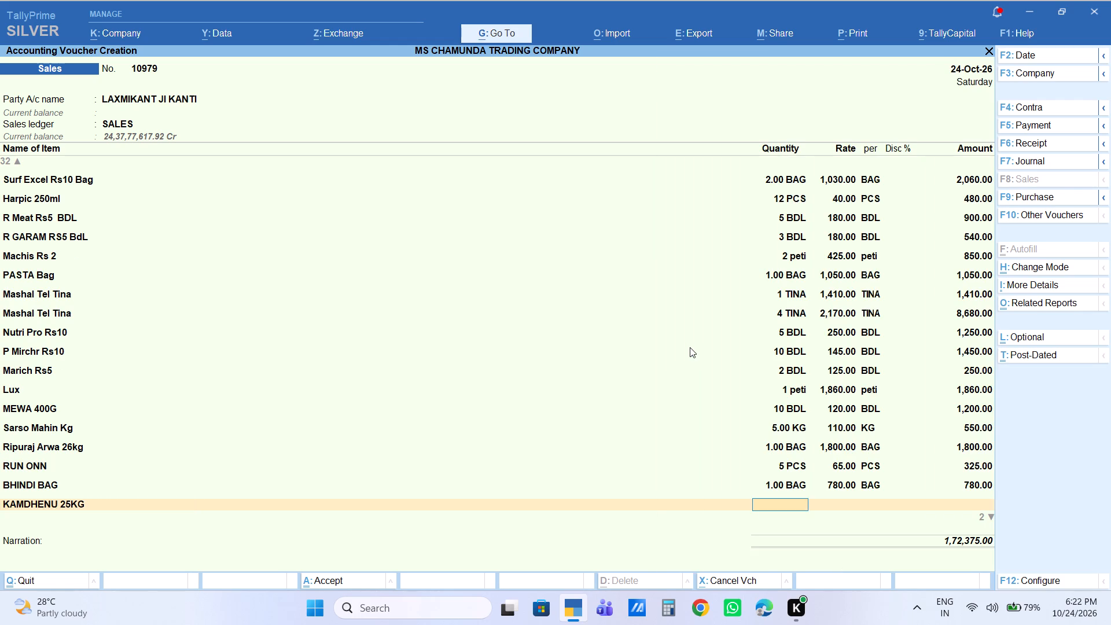
key(6)
key(Return)
key(Return)
key(Return)
key(Return)
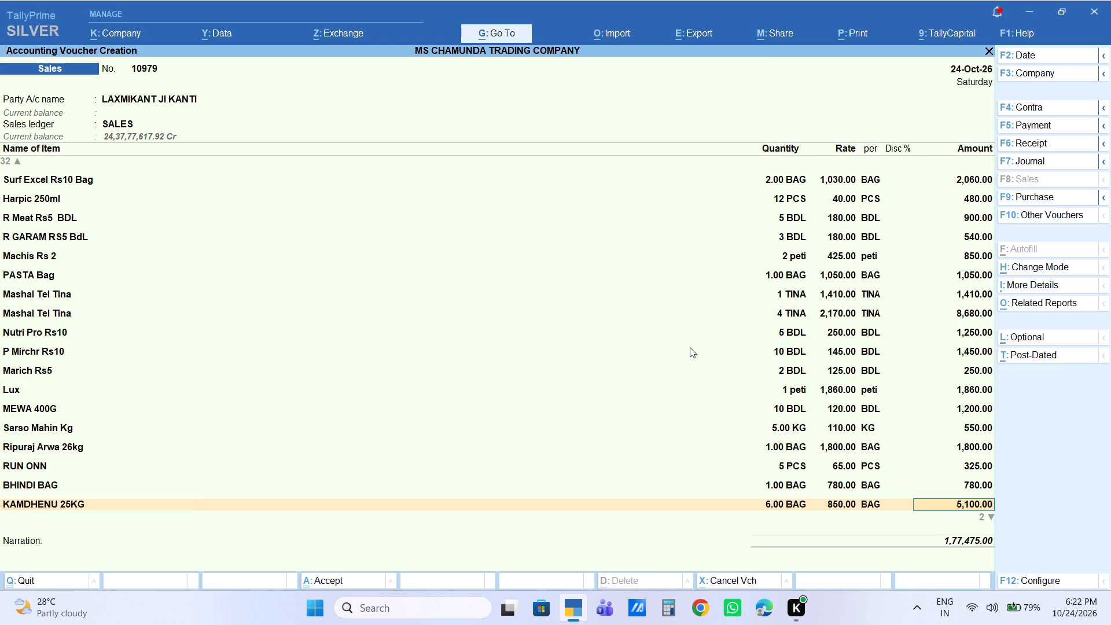
key(Return)
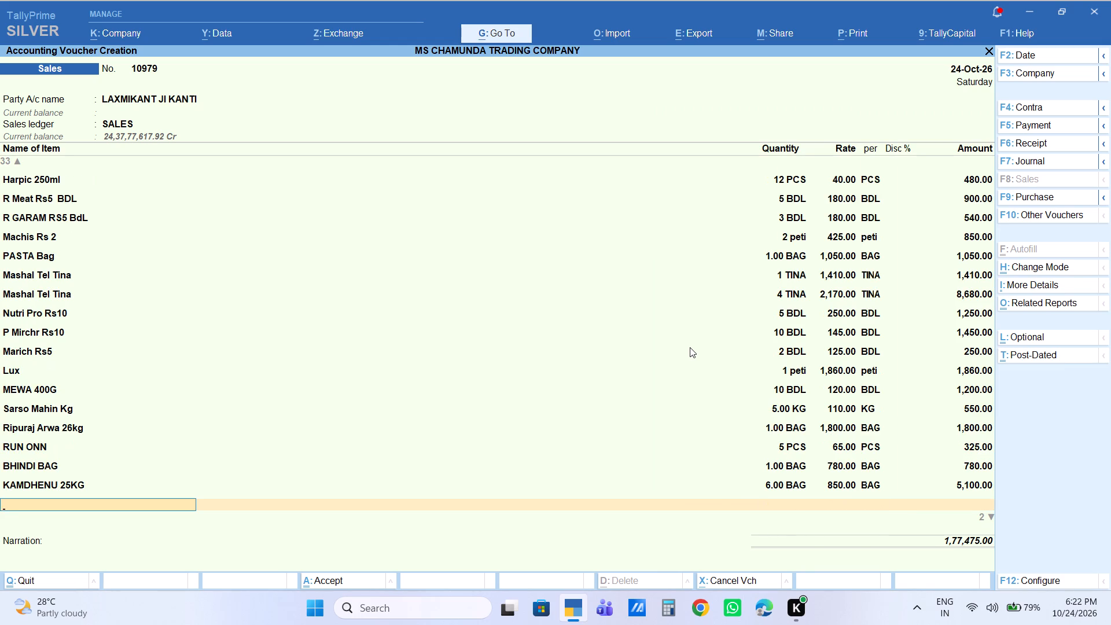
Add the item KK REGULAR 26KG with a quantity of 2 BAG at the default rate of 1,275.
text(kkk)
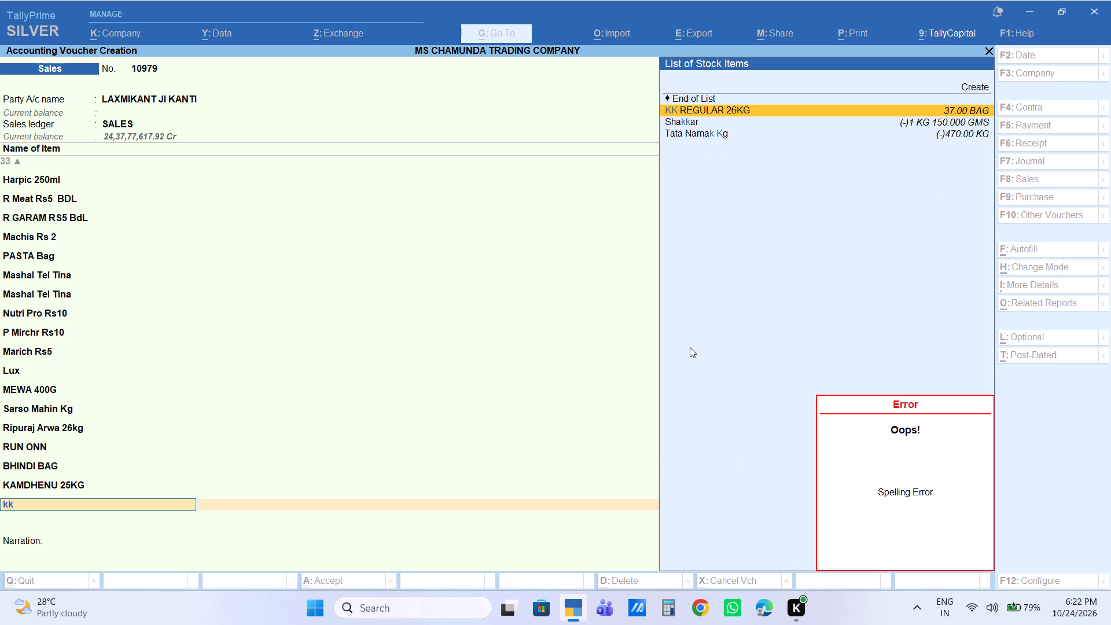
key(Return)
key(2)
key(Return)
key(Return)
key(2)
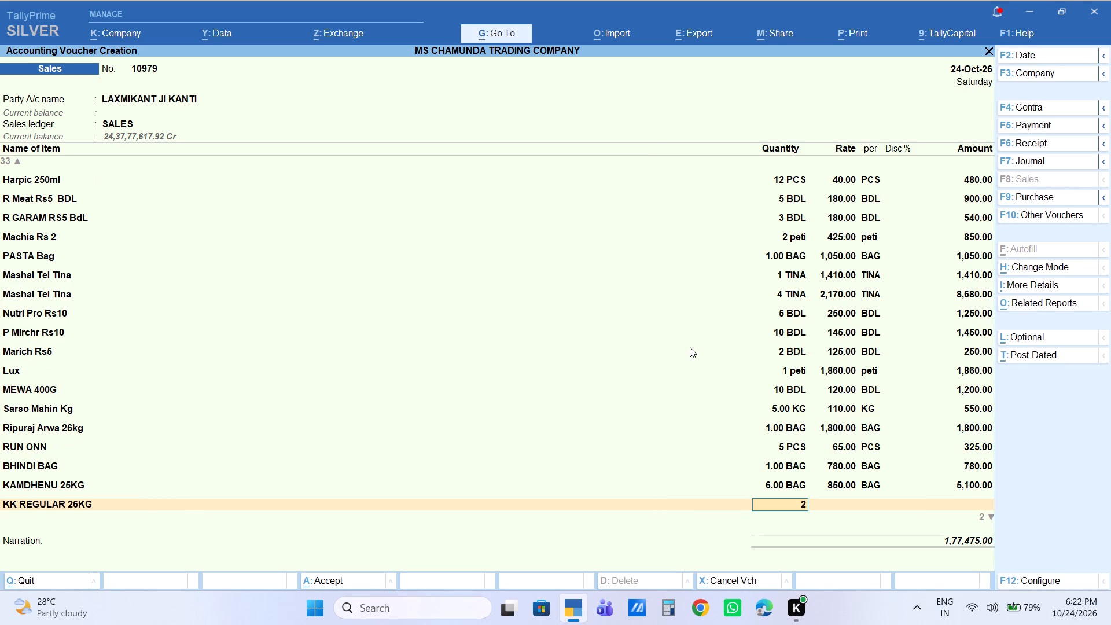
key(Return)
key(Return)
key(Return)
key(Return)
key(Return)
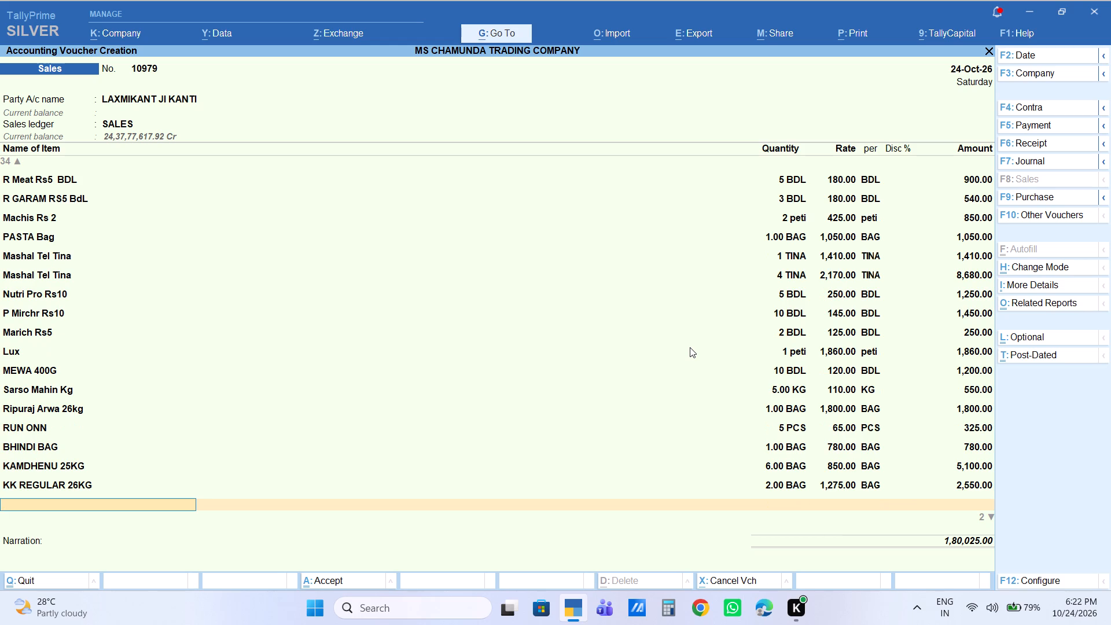
Add the item Hari Priya Chokar with a quantity of 6 BAG at the default rate of 1,010.
text(hari)
key(Down)
key(Down)
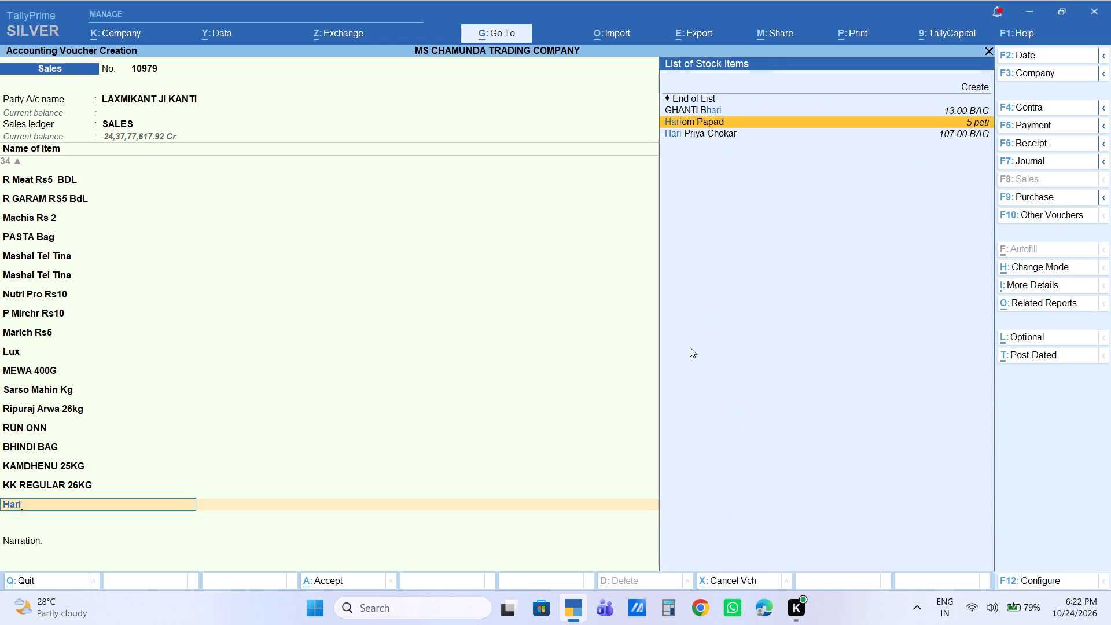
key(Return)
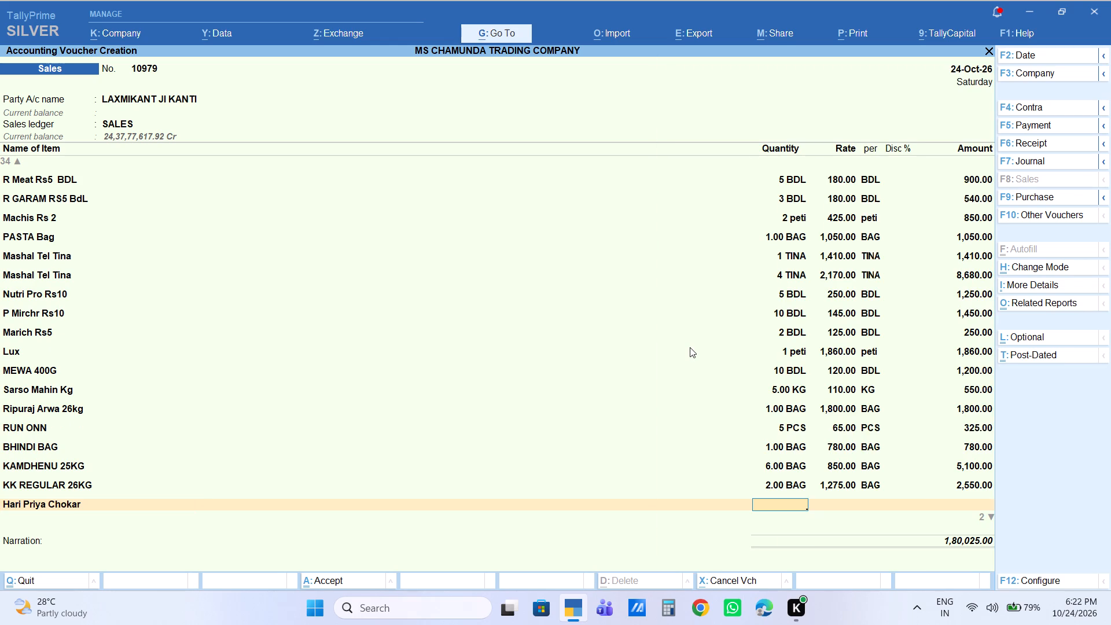
key(6)
key(Return)
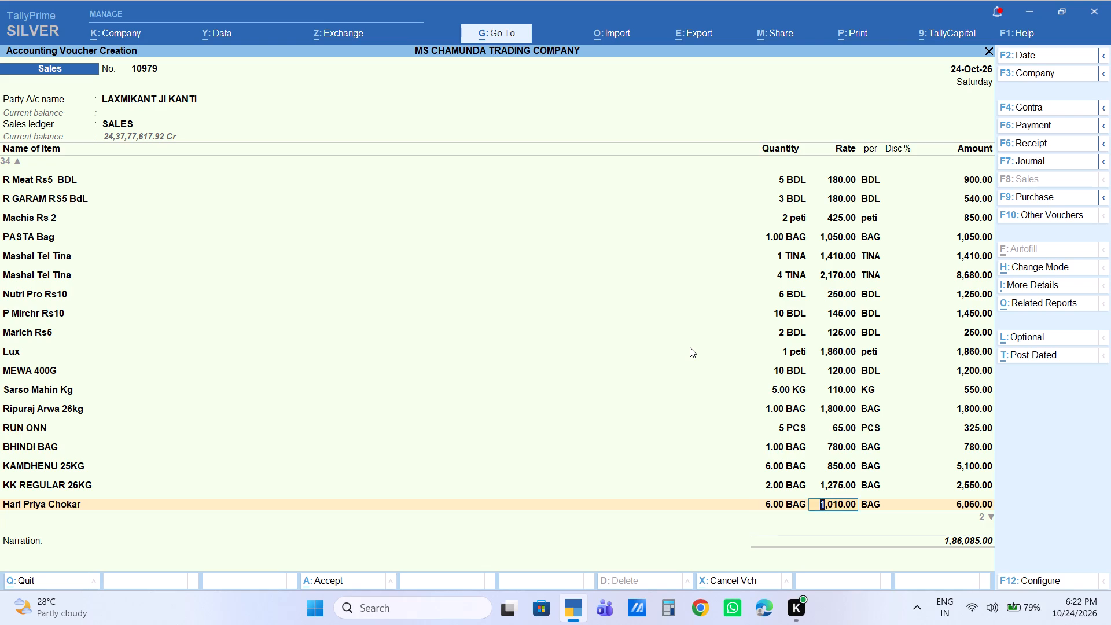
key(Return)
key(Return)
key(Return)
key(Return)
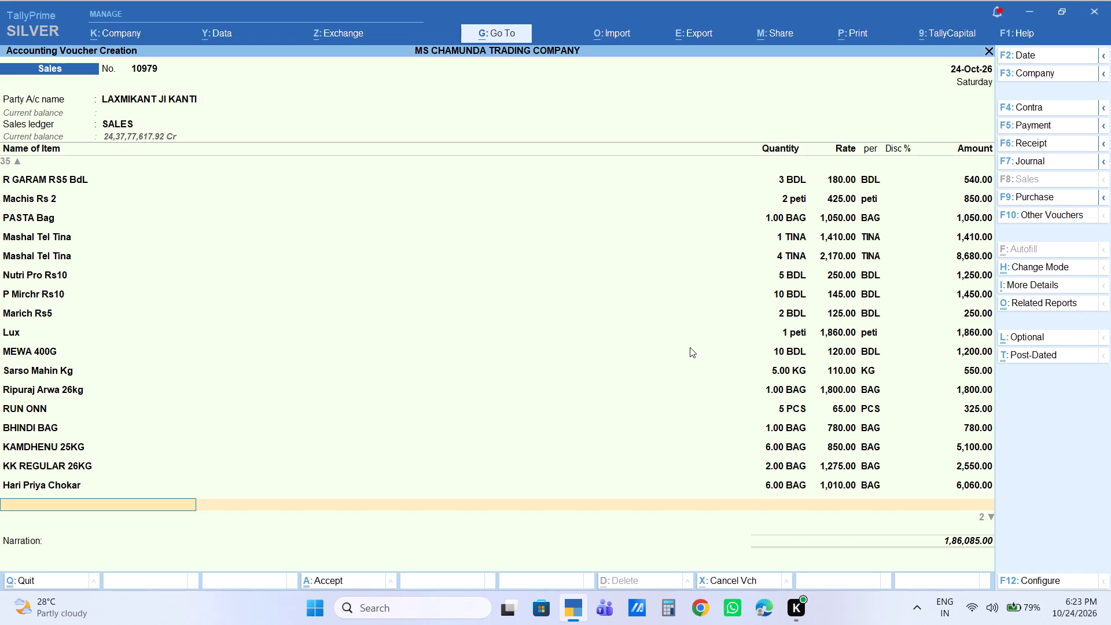
Add the item Nepali 500ML with a quantity of 3 peti at the default rate of 1,060.
text(nepali)
text(50)
key(Return)
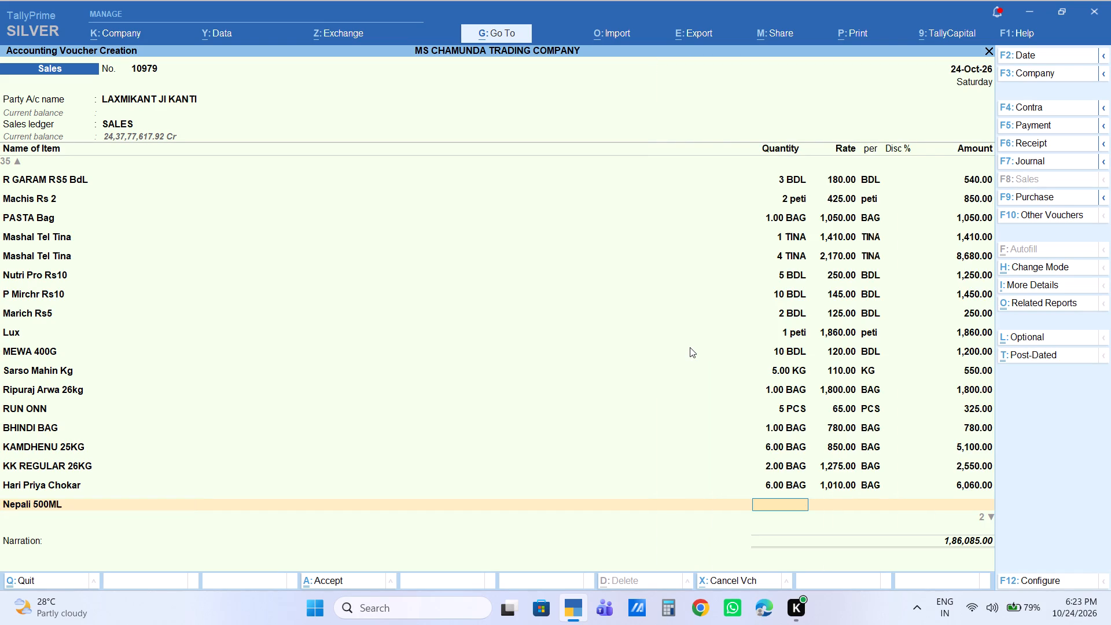
key(3)
key(Return)
key(Return)
key(Return)
key(Return)
key(Return)
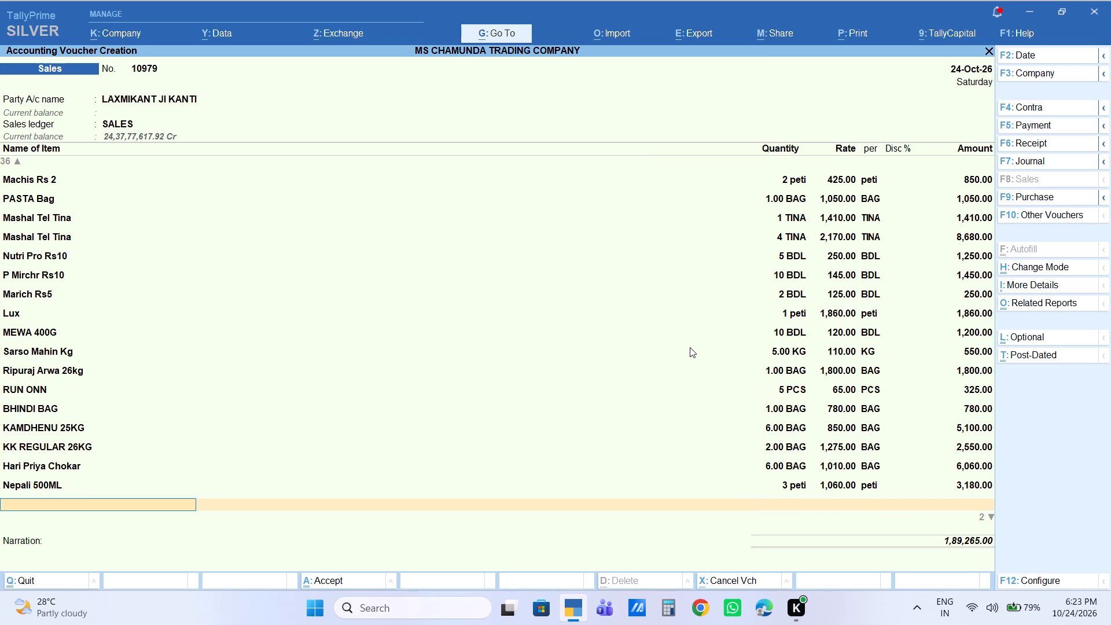
Add the item A Marrie Rs5 with a quantity of 2 peti at the default rate of 580.
text(a mar)
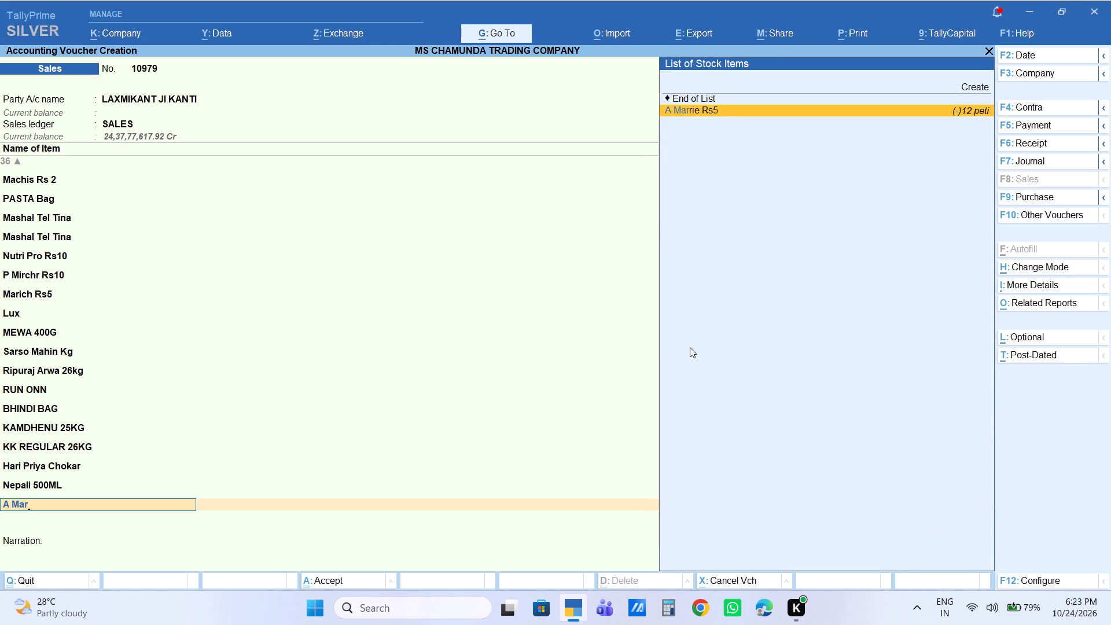
key(Return)
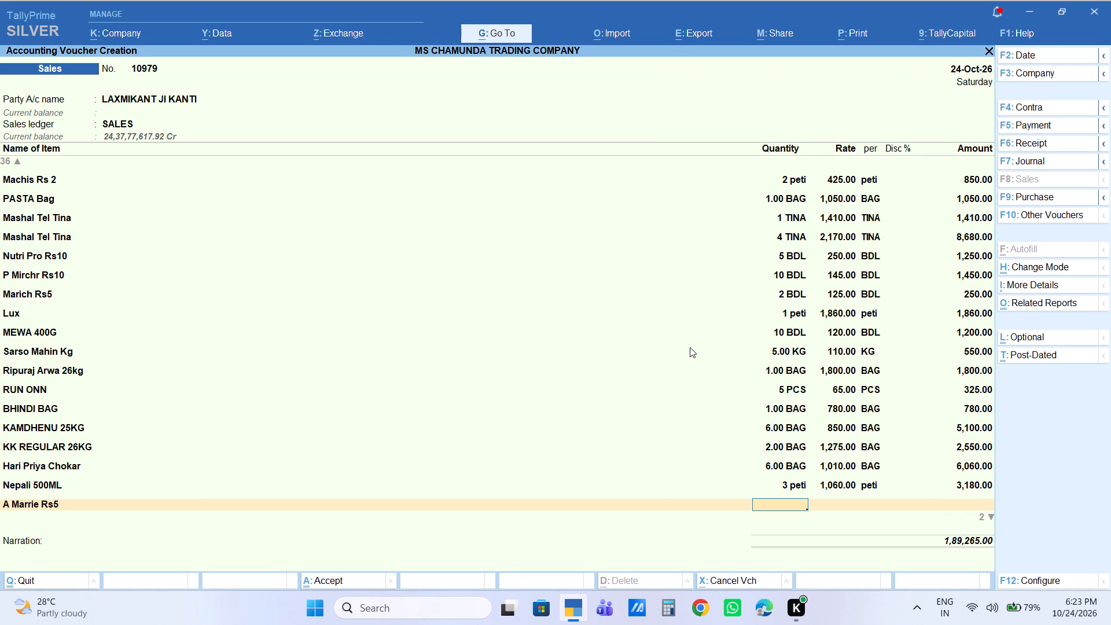
key(2)
key(Return)
key(Return)
key(Return)
key(Return)
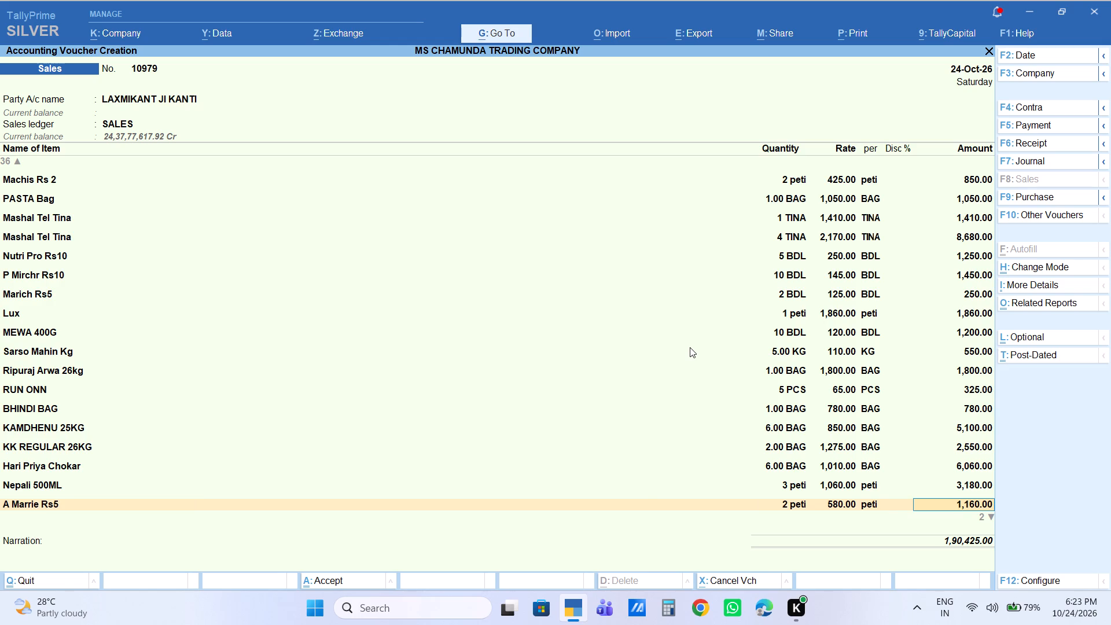
key(Return)
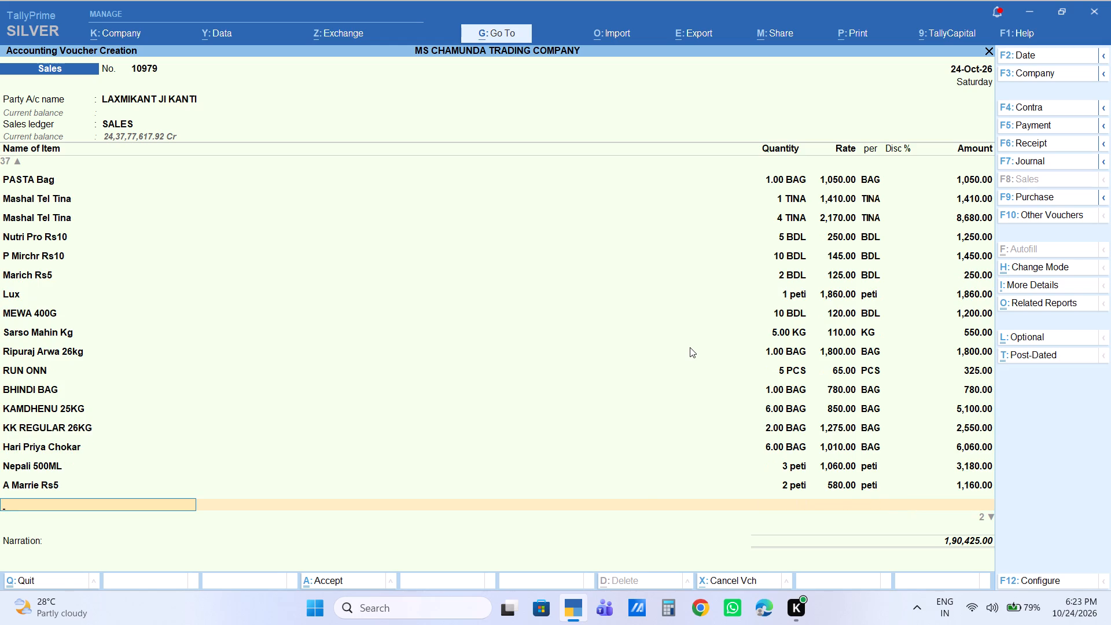
Add the item S Butter Rs5 with a quantity of 2 peti and set its rate to 590.
text(s but)
key(Return)
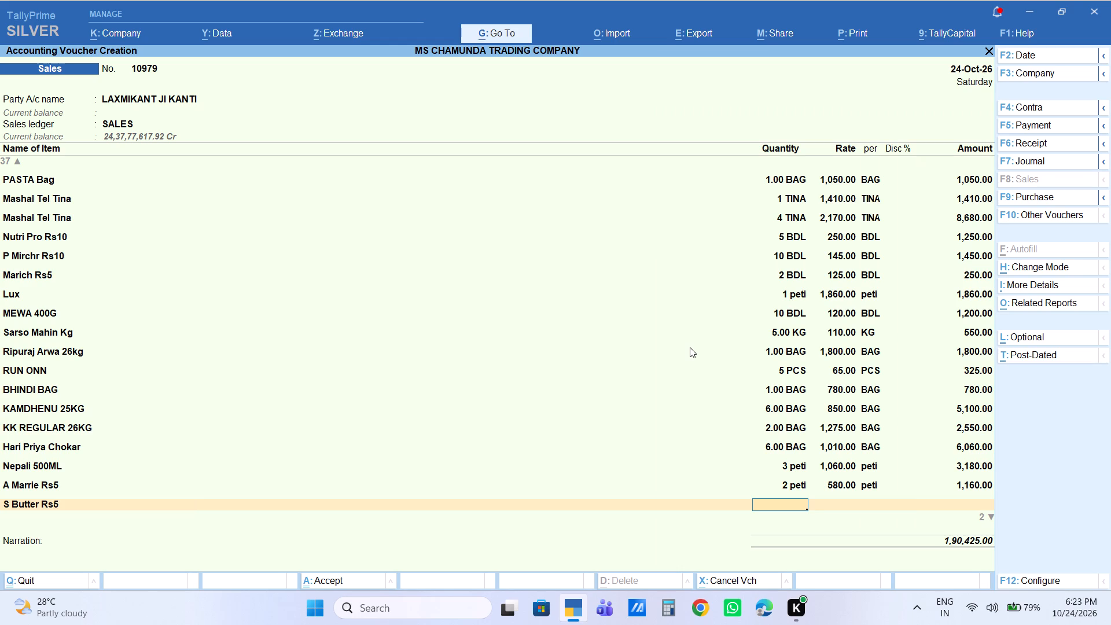
key(2)
key(Return)
text(590)
key(Return)
key(Return)
key(Return)
key(Return)
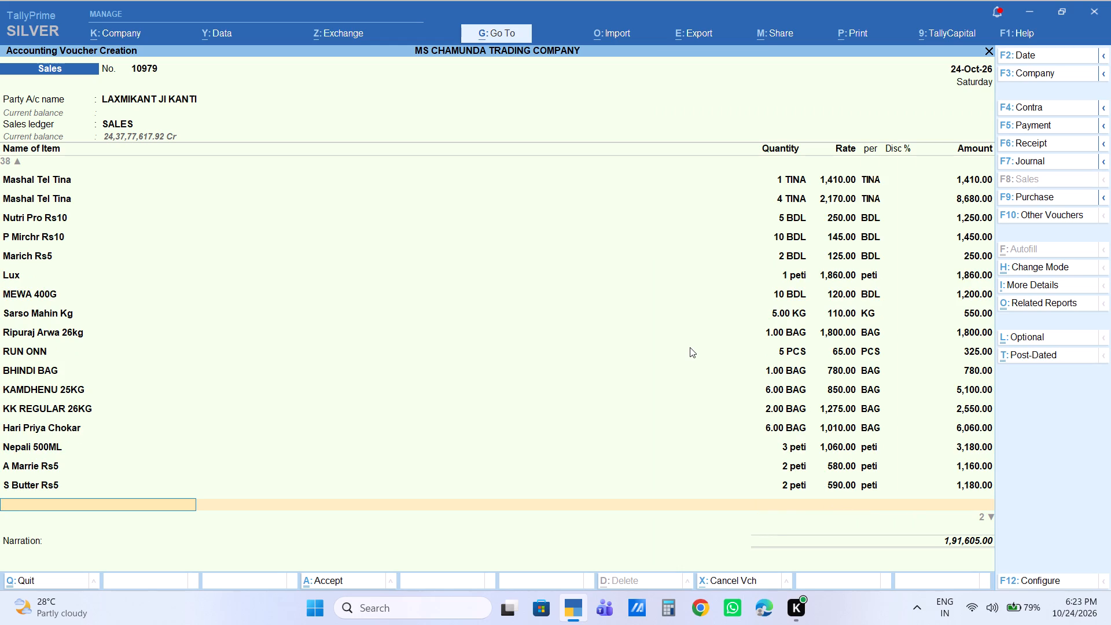
Add the item A Dreamlite Rs5 with a quantity of 2 peti at the default rate of 520.
text(drea)
key(Down)
key(Down)
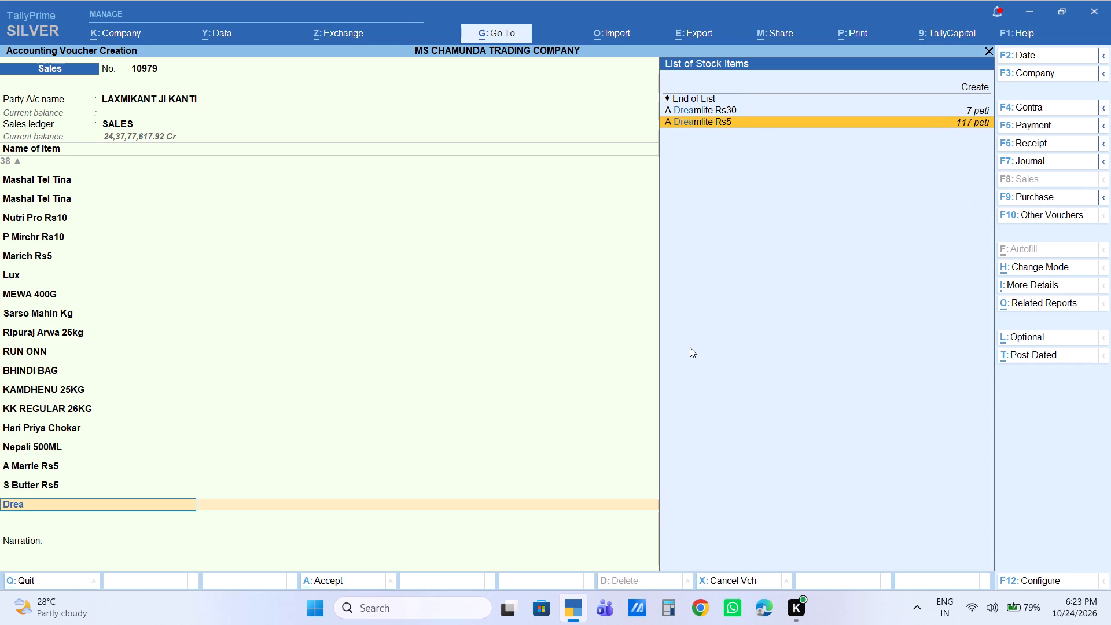
key(Down)
key(Return)
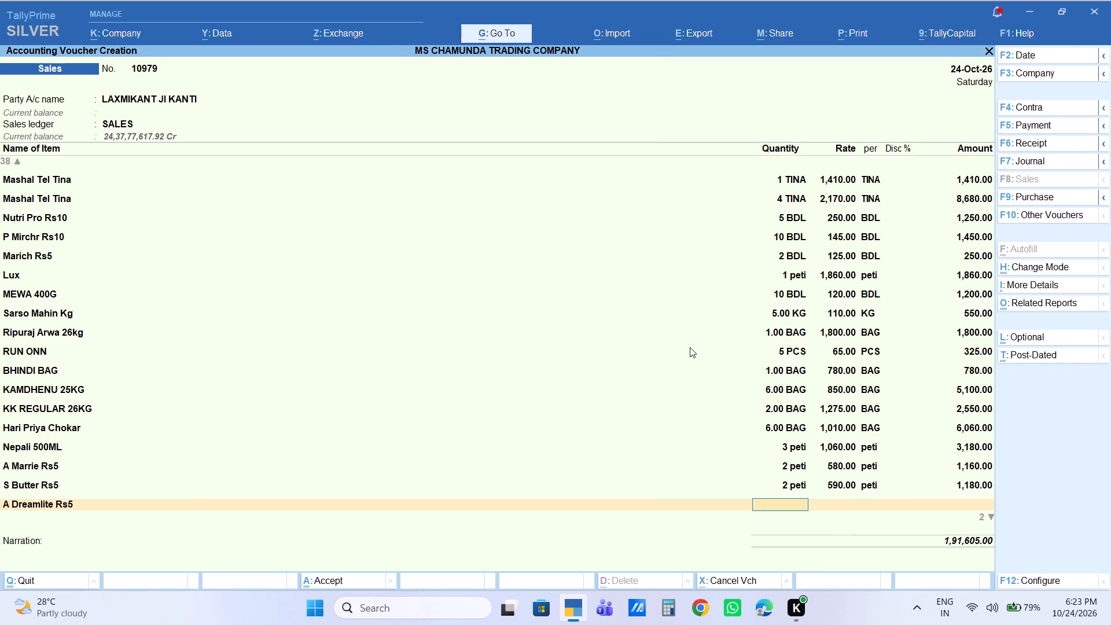
key(2)
key(Return)
key(Return)
key(Return)
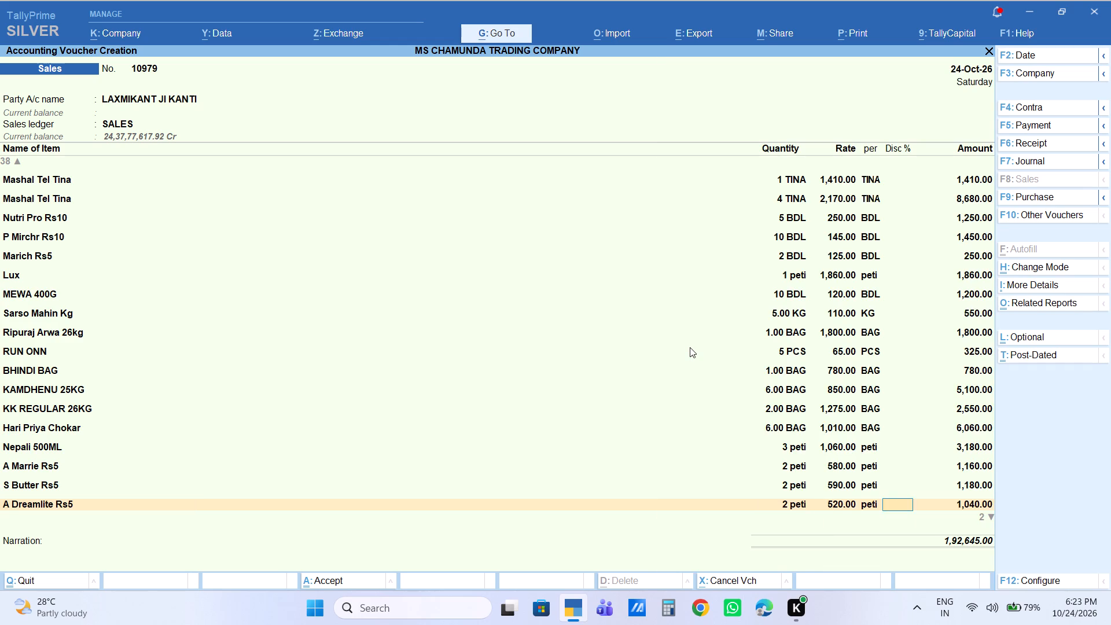
key(Return)
key(Return)
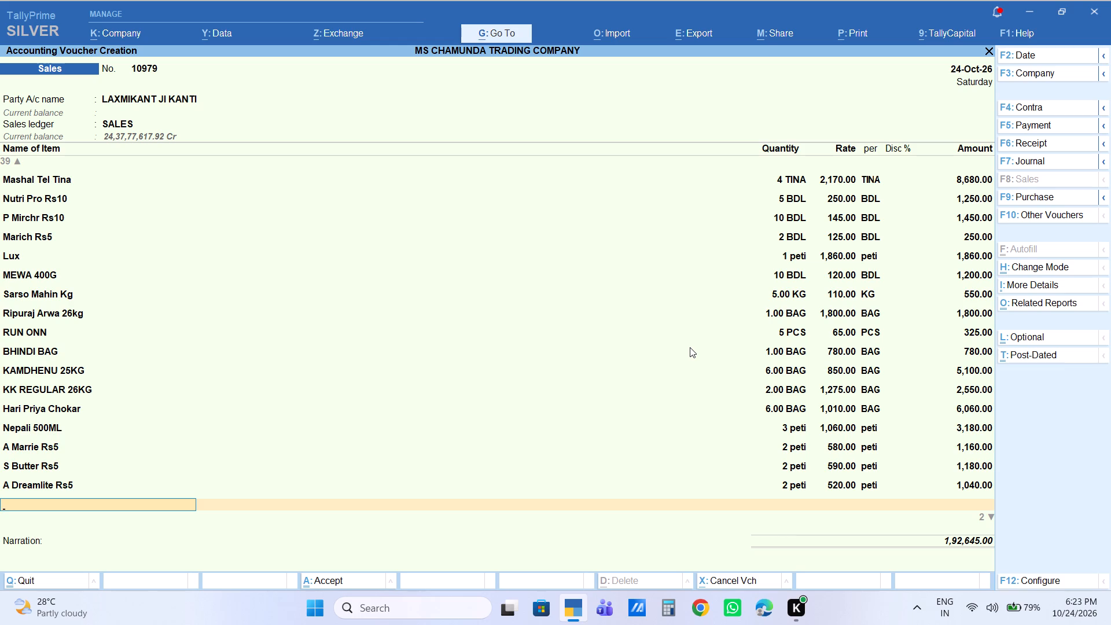
Add the item P Dudh BiscuitRS5 with a quantity of 1 peti at the default rate of 860.
text(p dud)
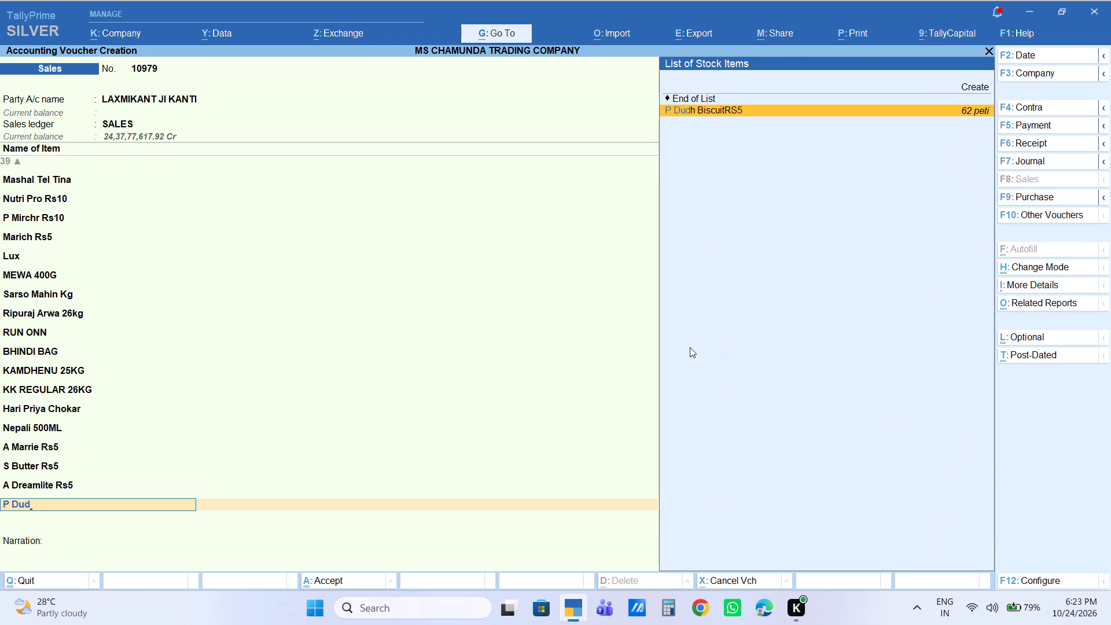
key(Return)
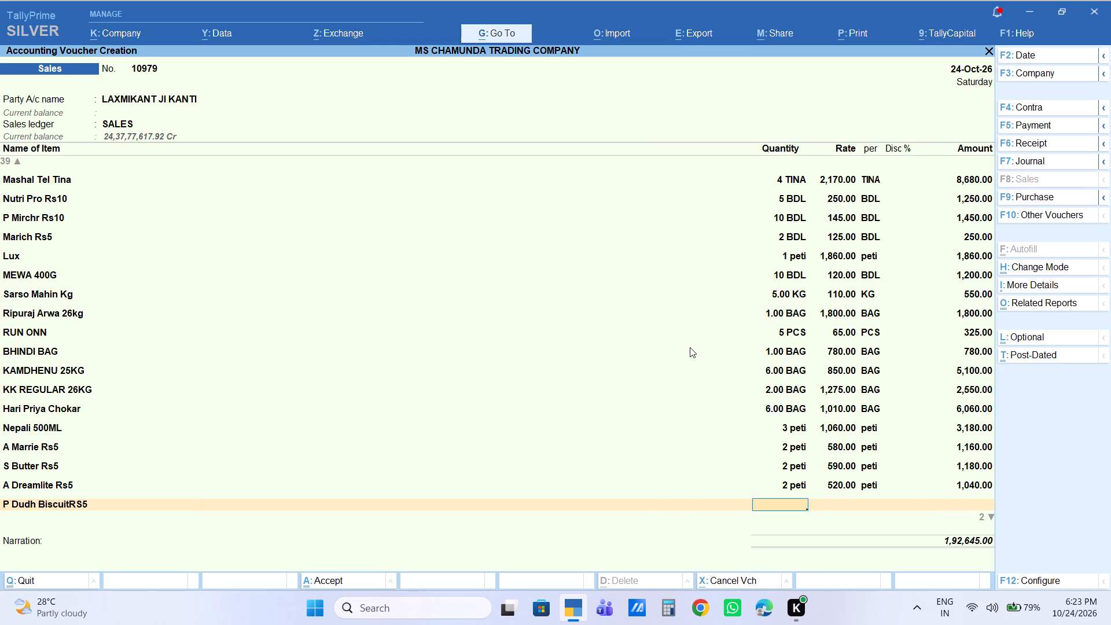
key(1)
key(Return)
key(Return)
key(Return)
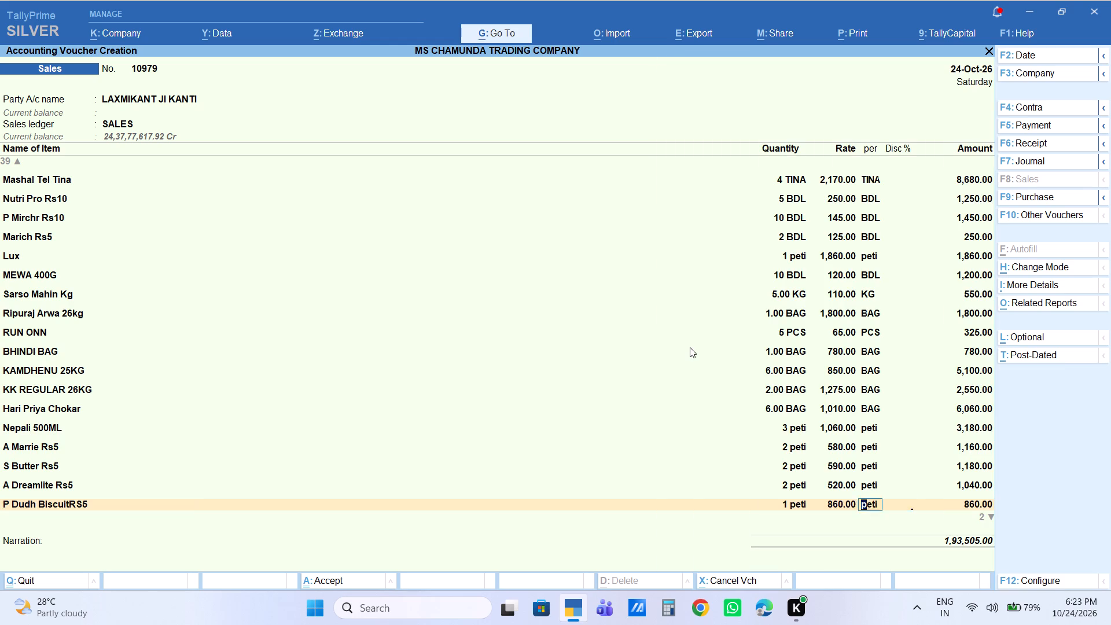
key(Return)
key(Return)
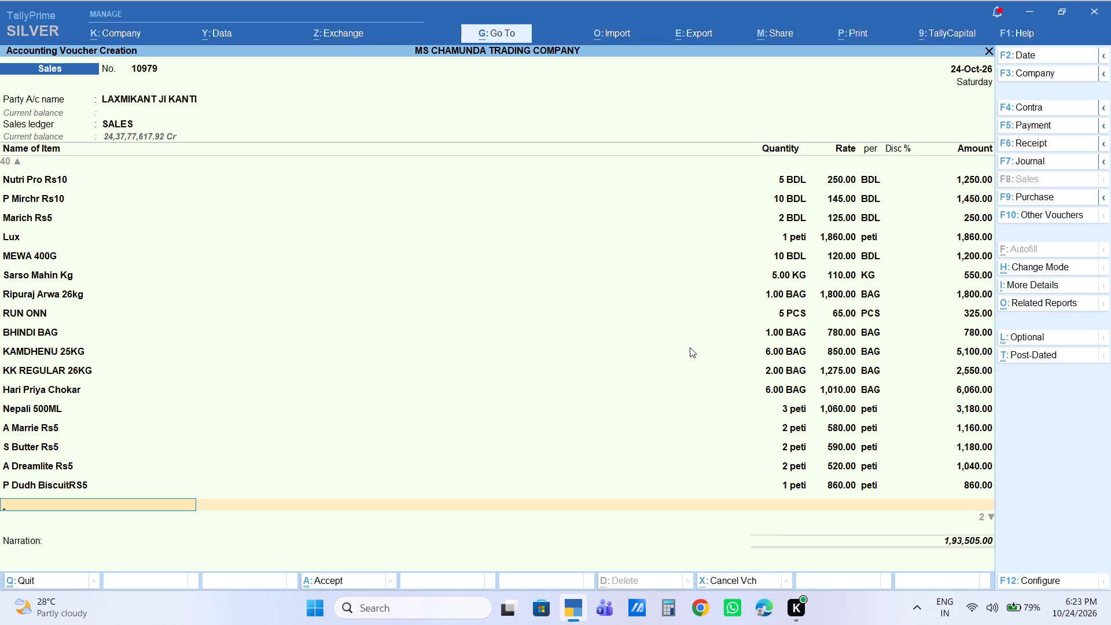
Add the item P Orange Rs5 with a quantity of 1 peti at the default rate of 580.
text(p ora)
key(Return)
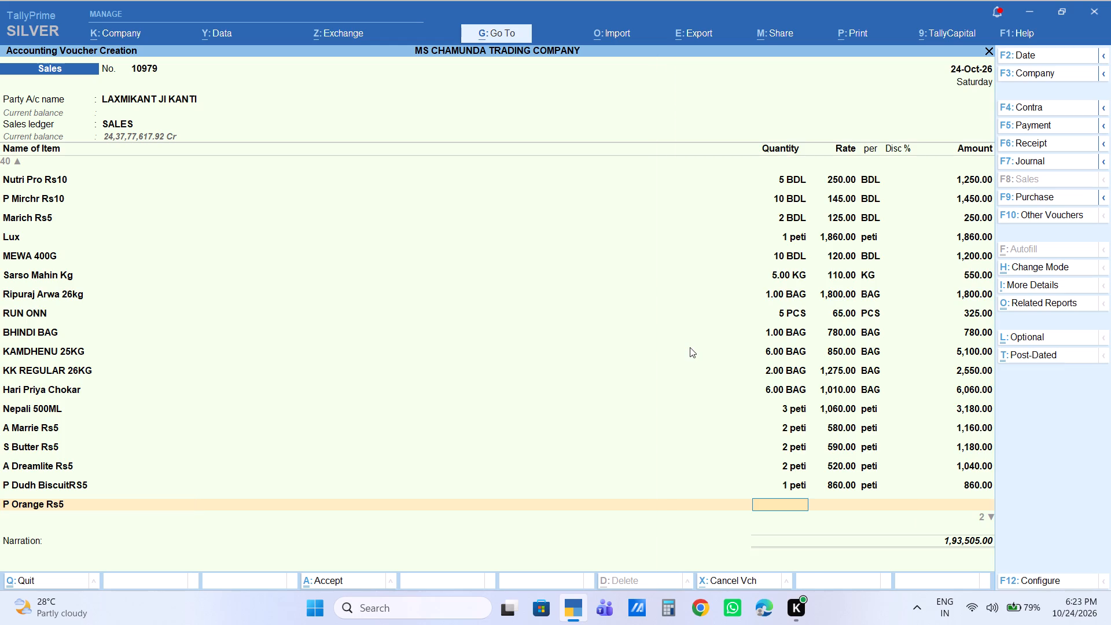
key(1)
key(Return)
key(Return)
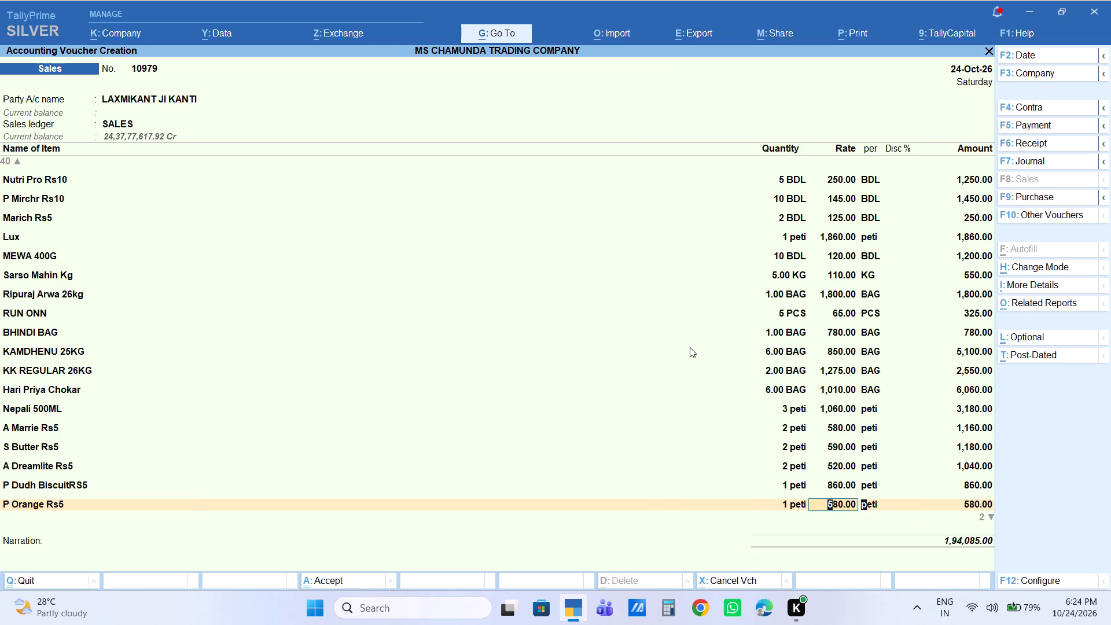
key(Return)
key(Return)
key(Return)
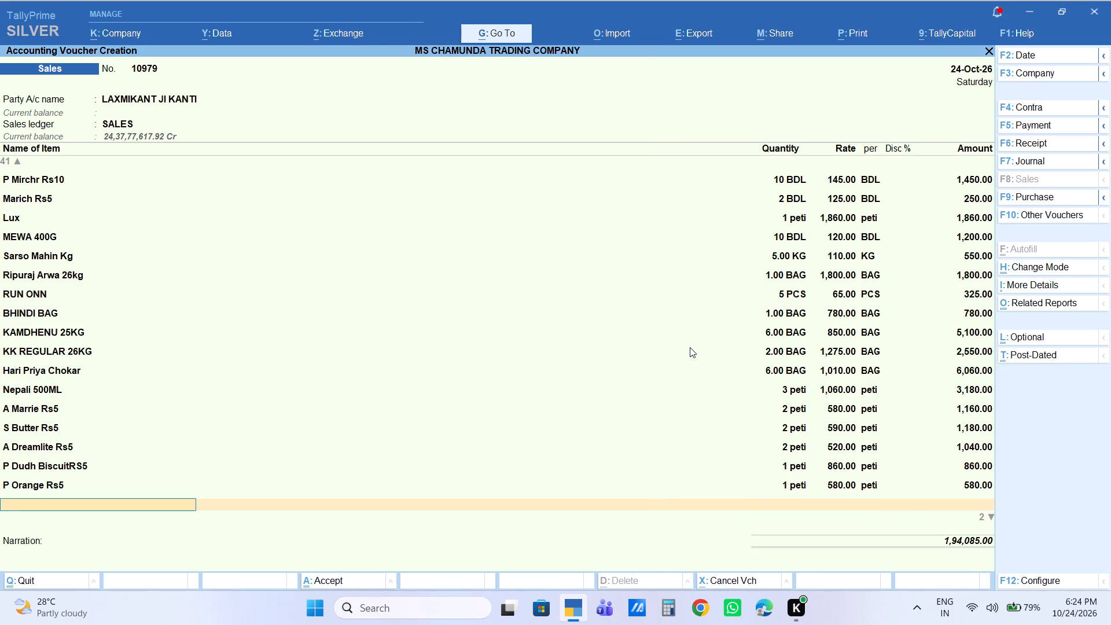
Add the item Parle G Rs3 with a quantity of 1 peti at the default rate of 530.
text(parle)
key(Down)
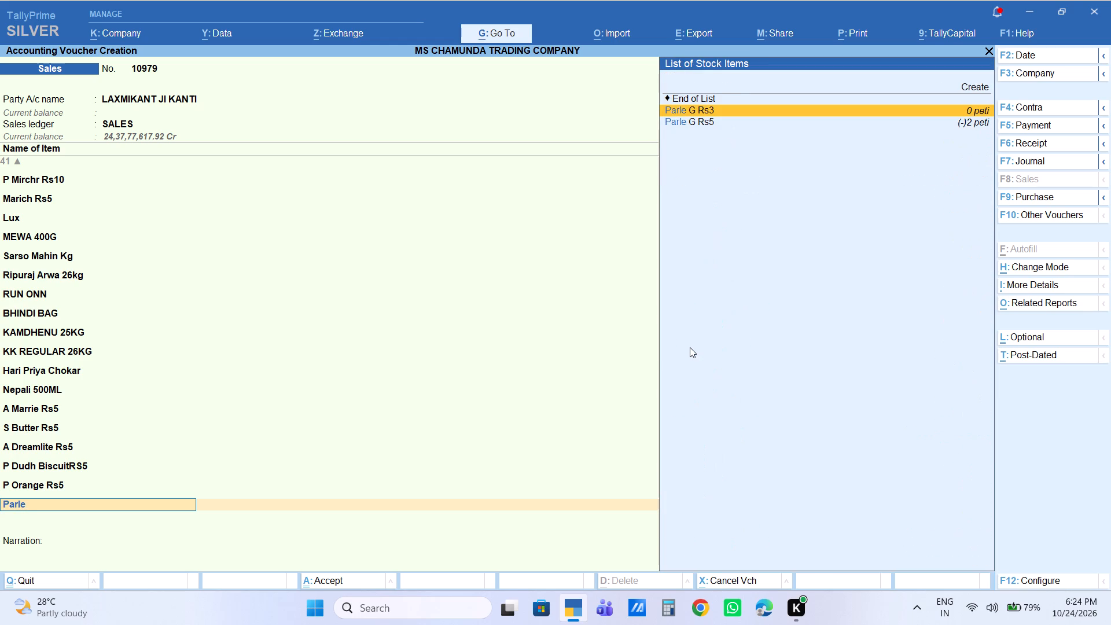
key(Return)
key(1)
key(Return)
key(Return)
key(Return)
key(Return)
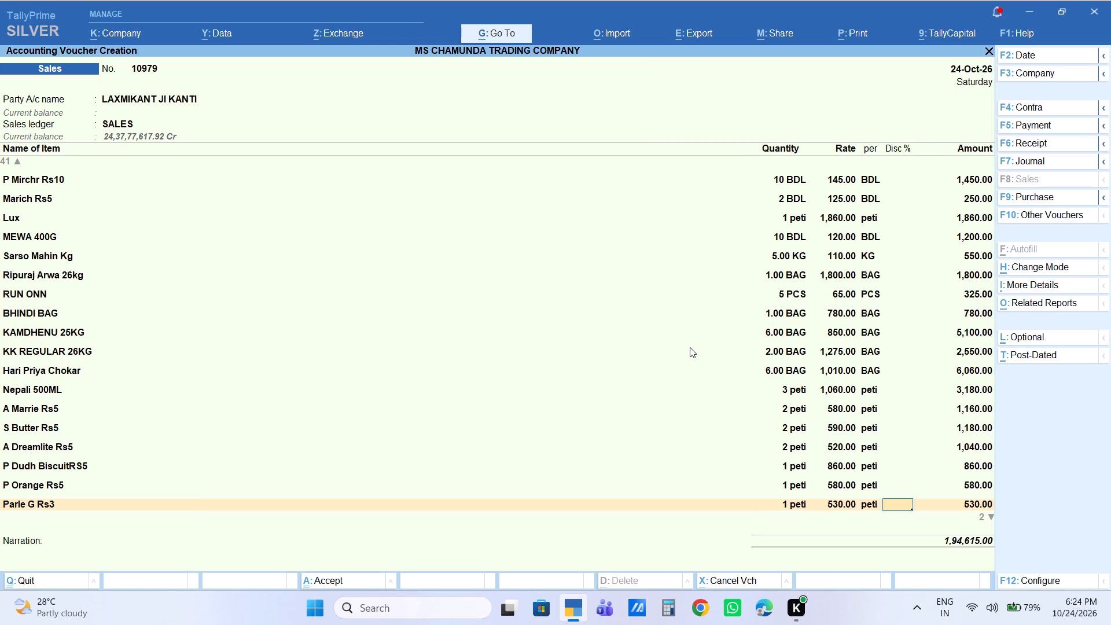
key(Return)
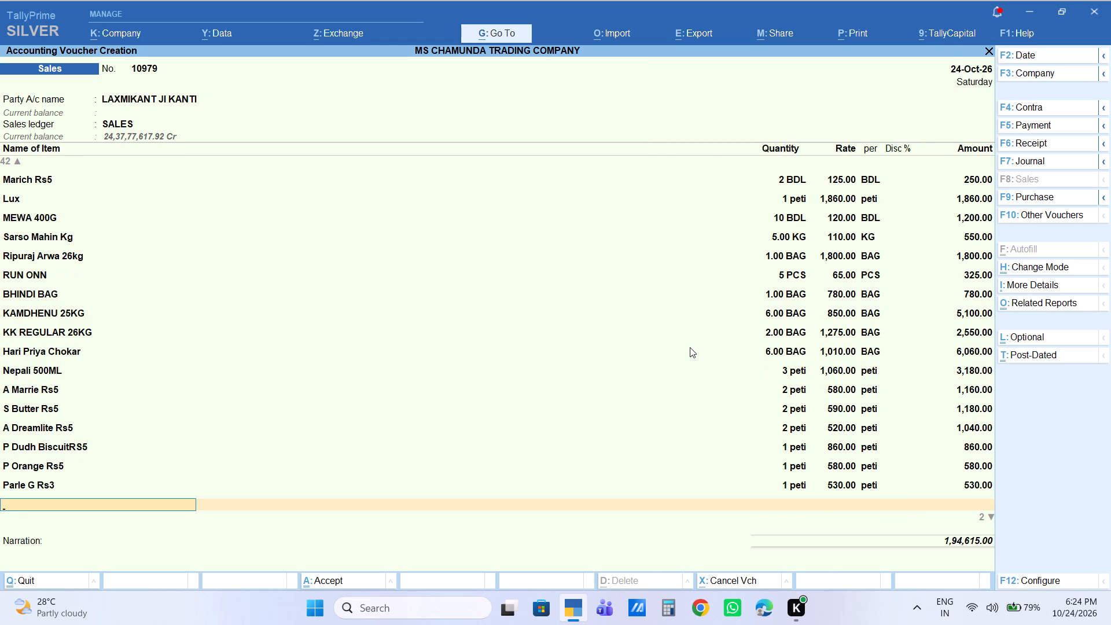
Add the item Parle G Rs5 with a quantity of 1 peti at the default rate of 630.
text(parle)
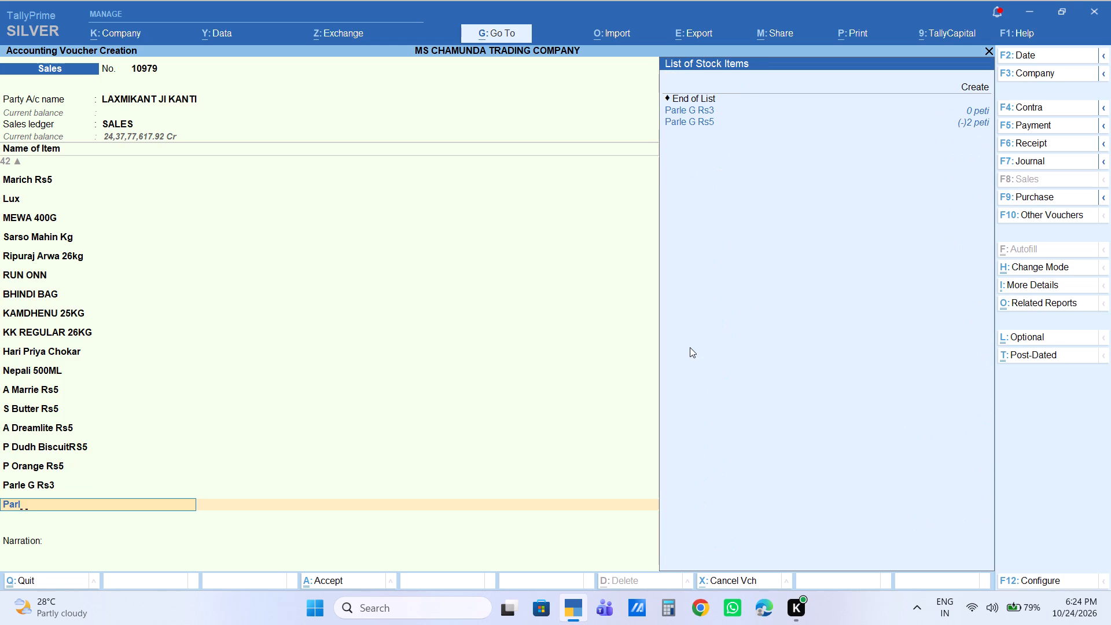
key(Down)
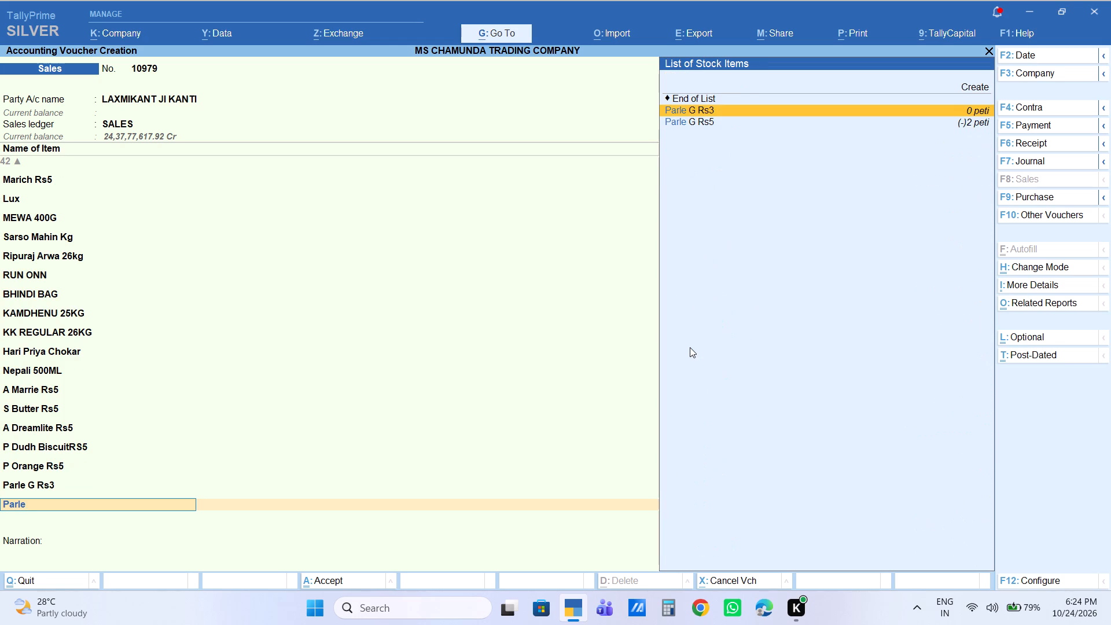
key(Down)
key(Return)
key(1)
key(Return)
key(Return)
key(Return)
key(Return)
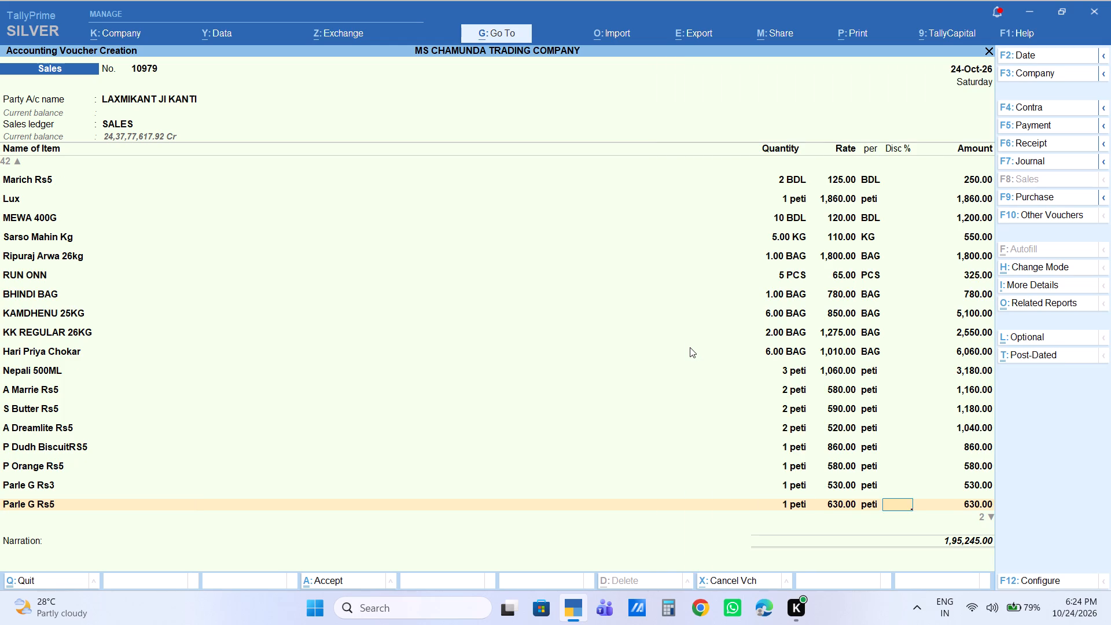
key(Return)
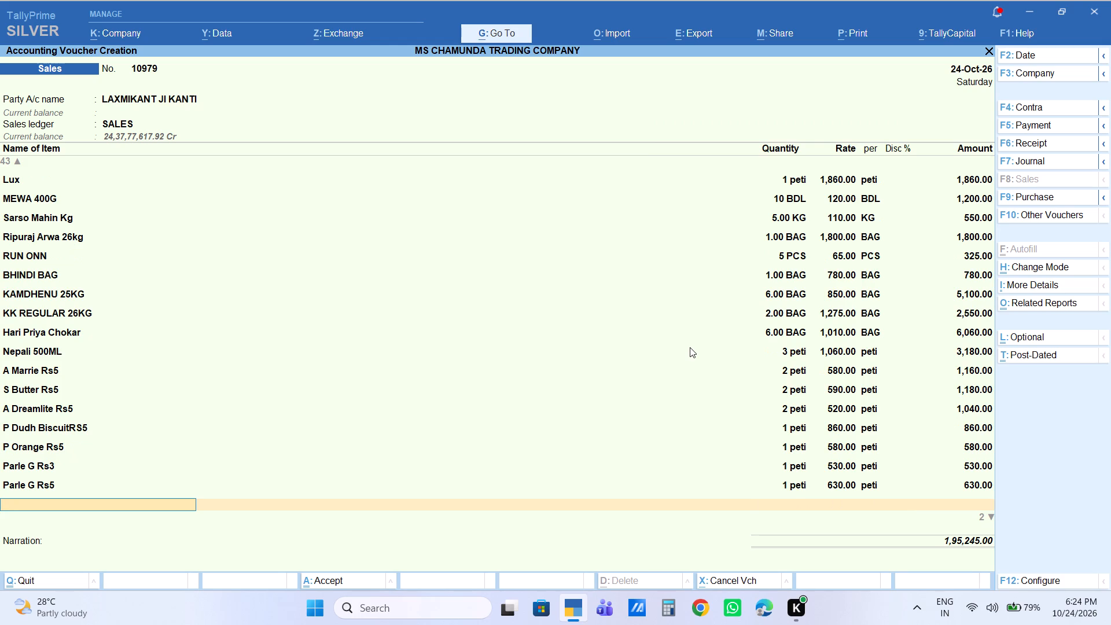
Add the item Humtum Biscuit Rs5 with a quantity of 1 peti at the default rate of 590.
text(hum)
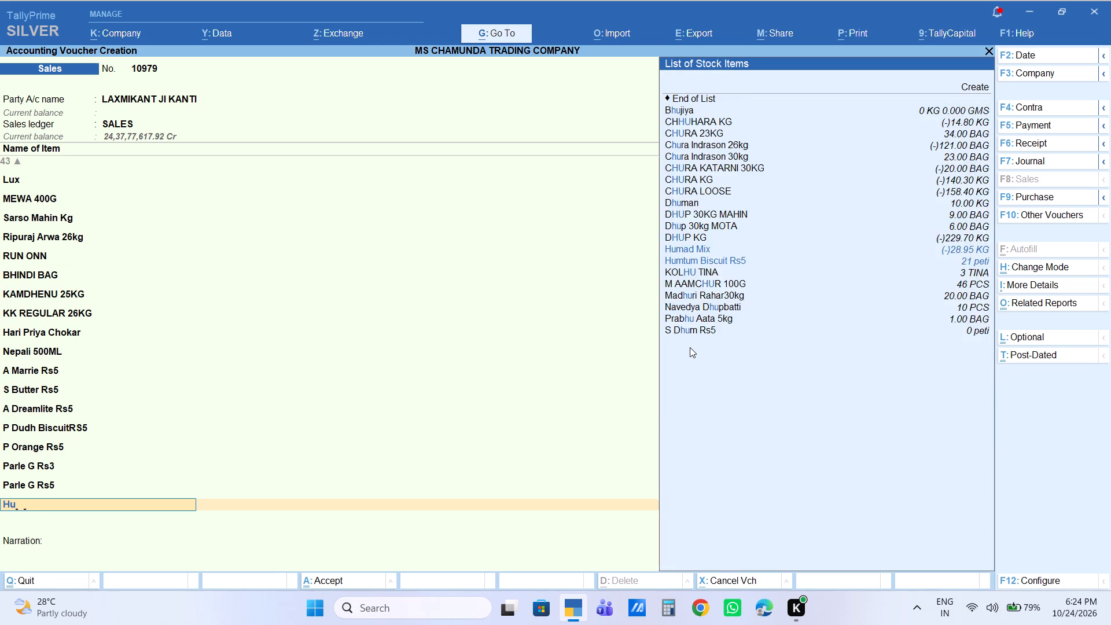
key(space)
key(t)
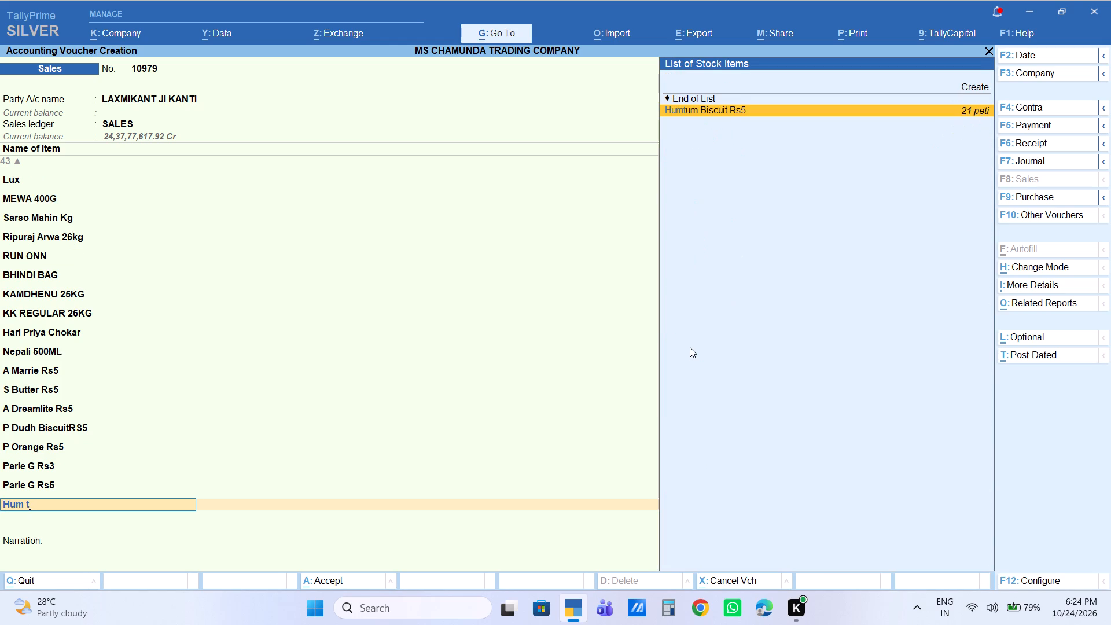
key(Return)
key(1)
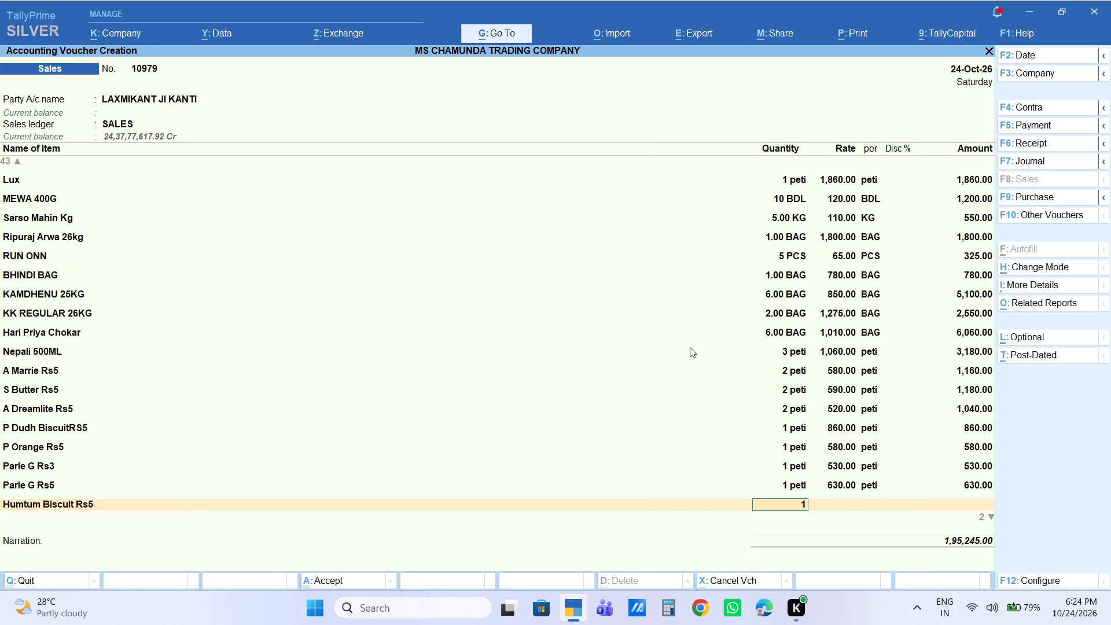
key(Return)
key(Return)
key(Return)
key(Return)
key(Return)
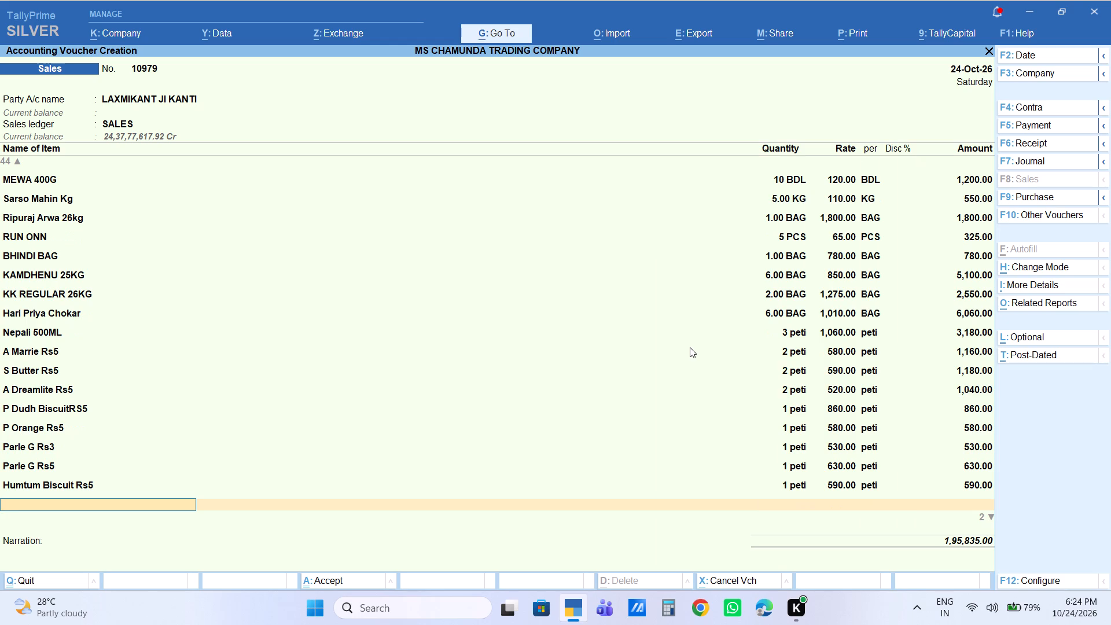
Add the item Anoop Maggi Rs5 Peti with a quantity of 3 peti at the default rate of 180.
text(magg)
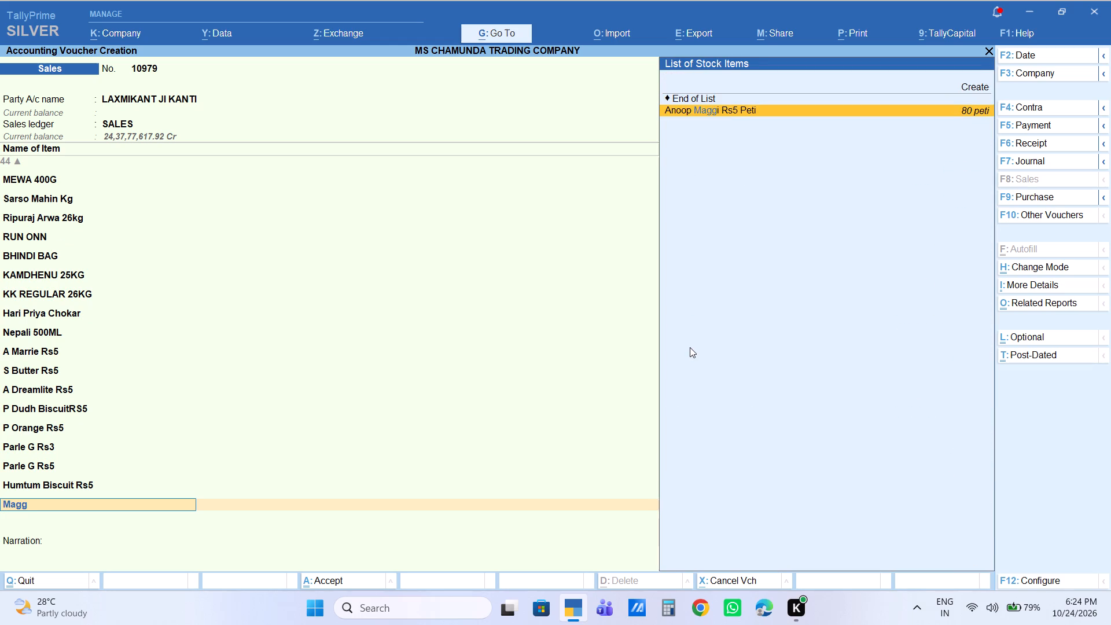
key(Return)
key(1)
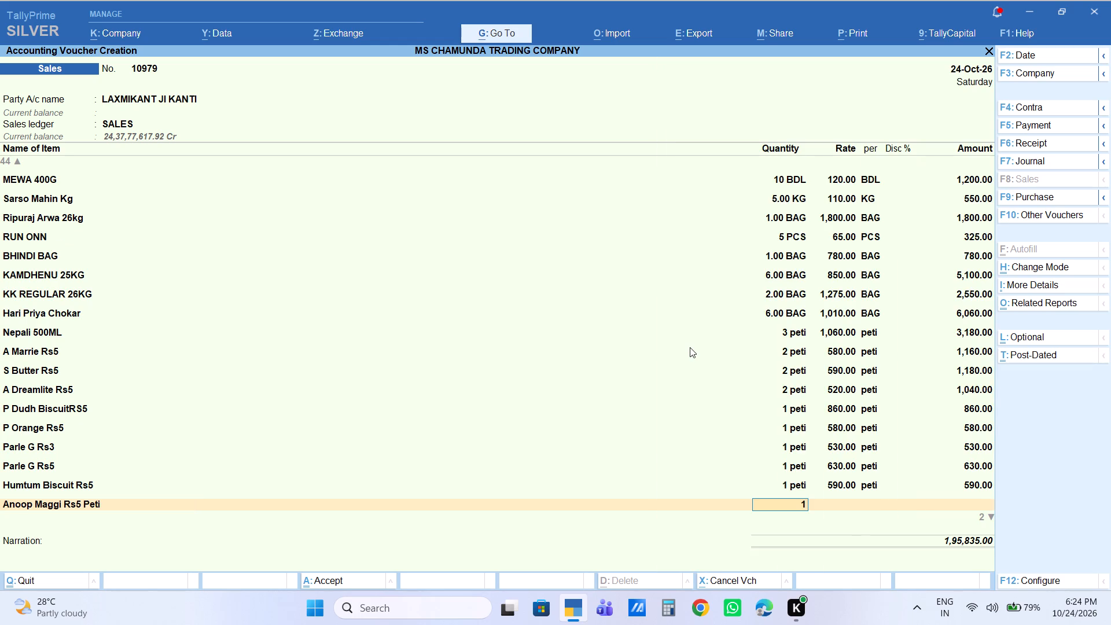
key(BackSpace)
key(3)
key(Return)
key(Return)
key(Return)
key(Return)
key(Return)
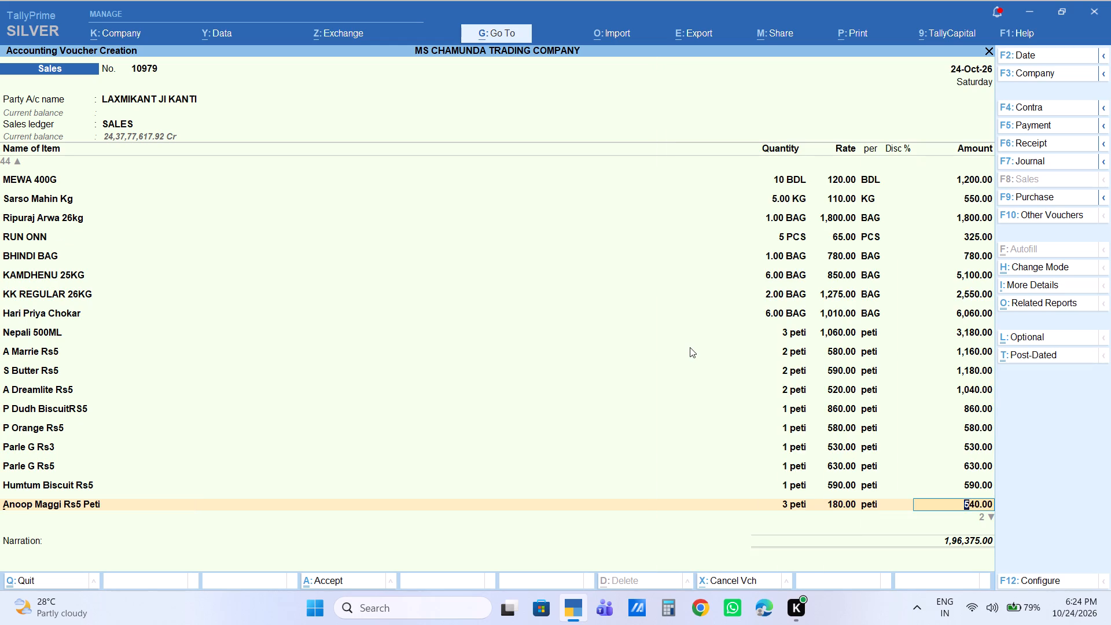
Add the item P Happy Happy Rs5 with a quantity of 1 peti at the default rate of 620.
text(happ)
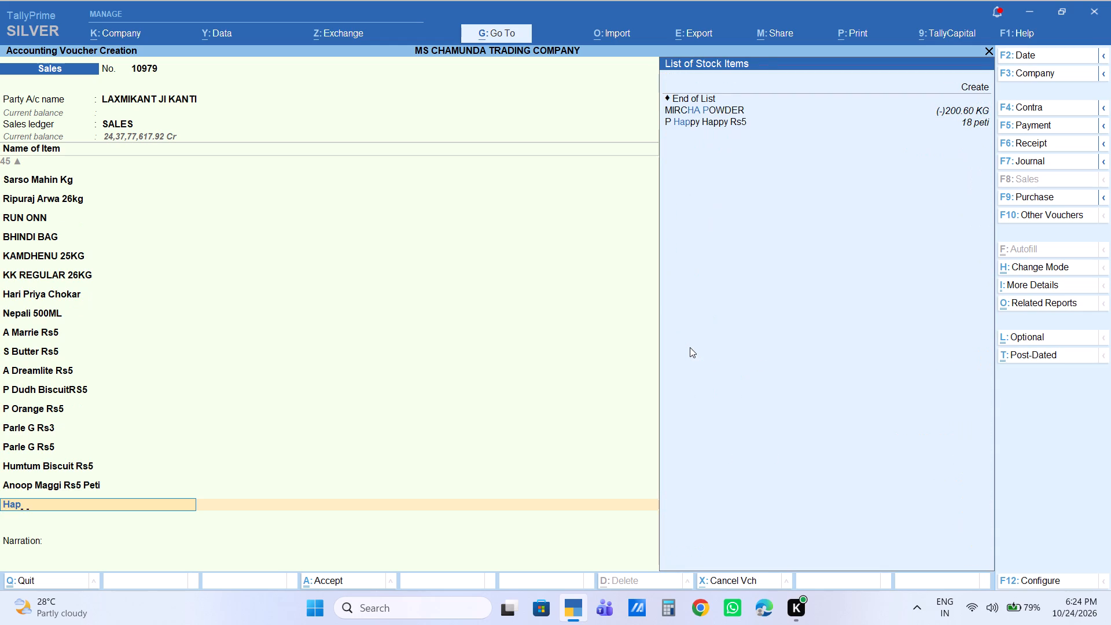
key(Return)
key(1)
key(Return)
key(Return)
key(Return)
key(Return)
key(Return)
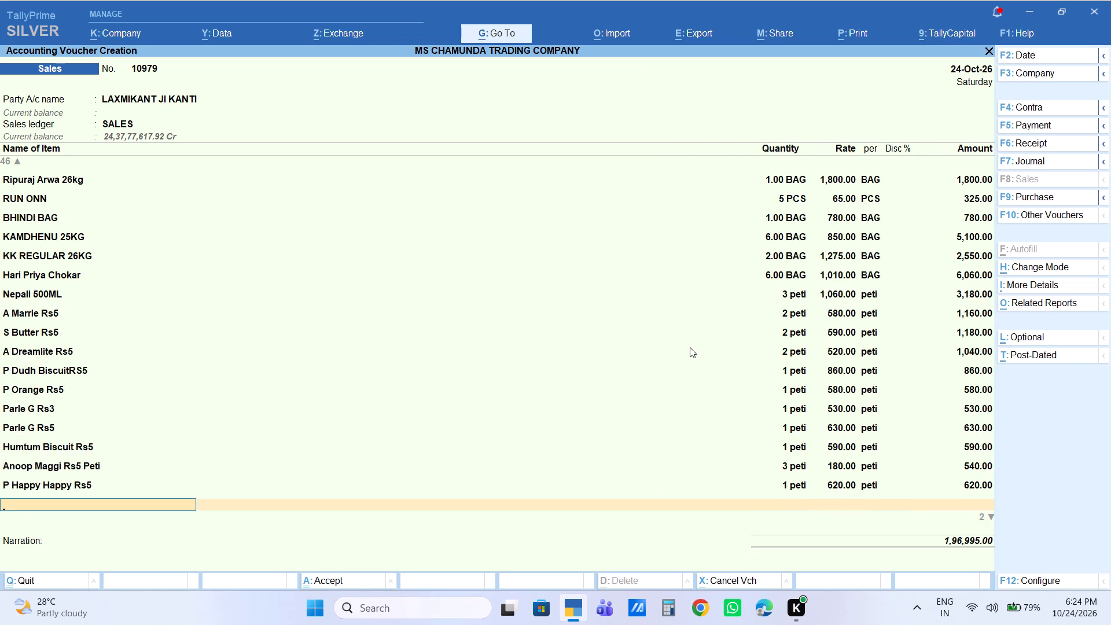
Add the item P Haldi Rs10 with a quantity of 10 BDL at the default rate of 140.
text(p ha)
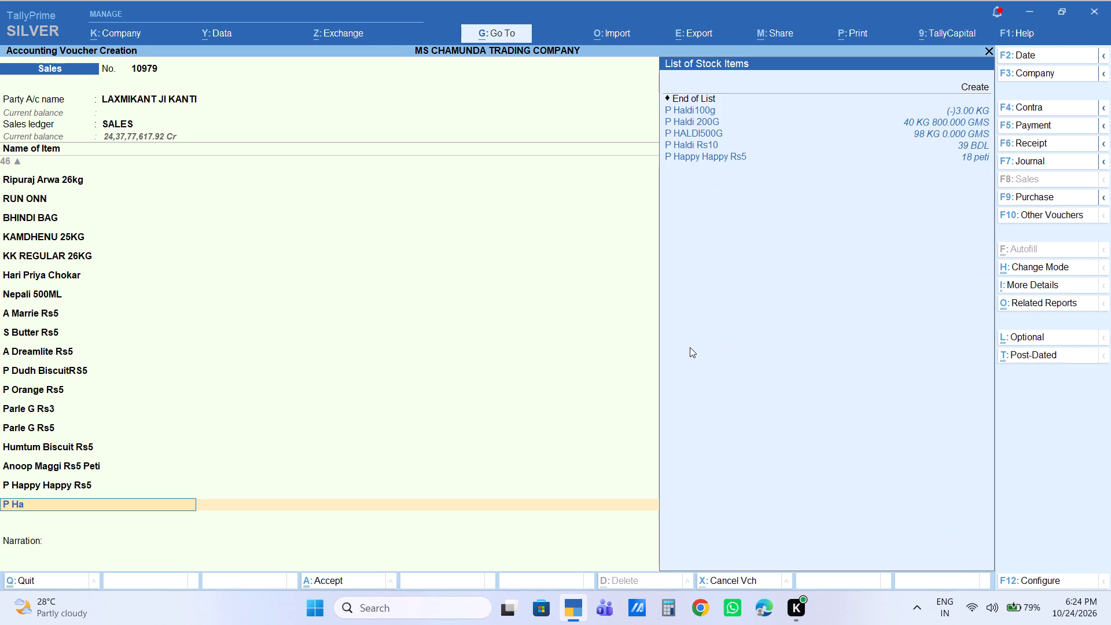
text(ld)
key(Down)
key(Down)
key(Down)
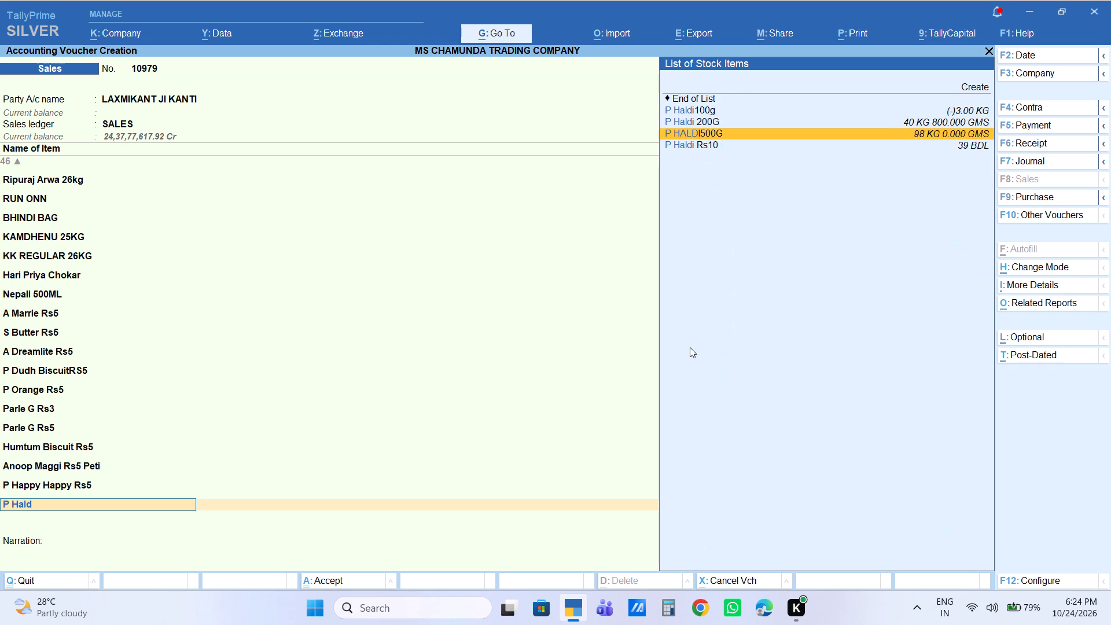
key(Down)
key(Return)
text(10)
key(Return)
key(Return)
key(Return)
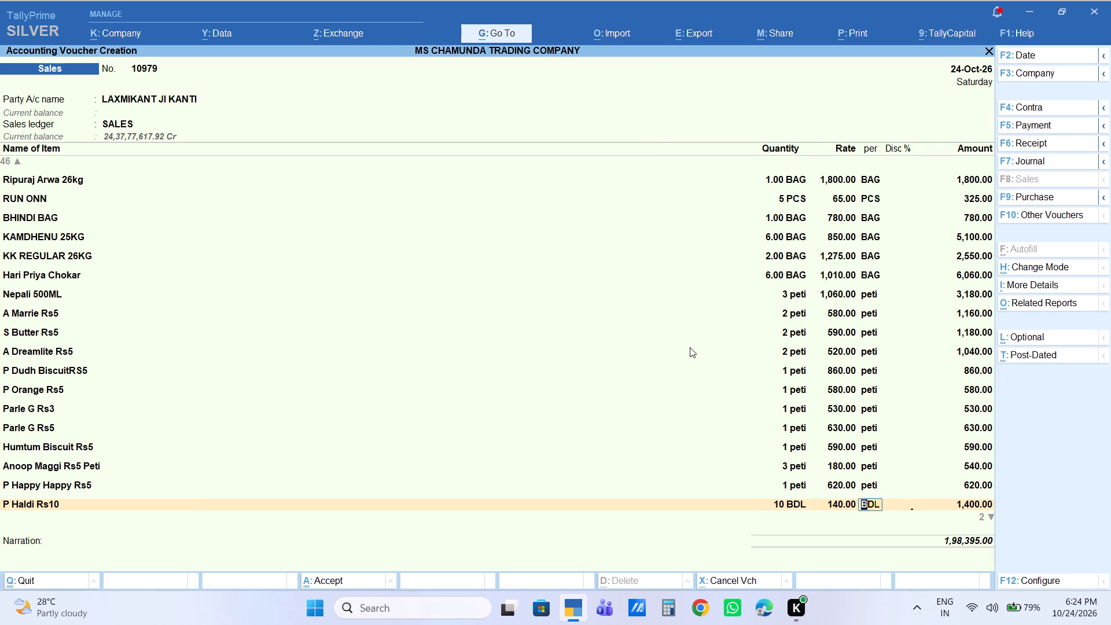
key(Return)
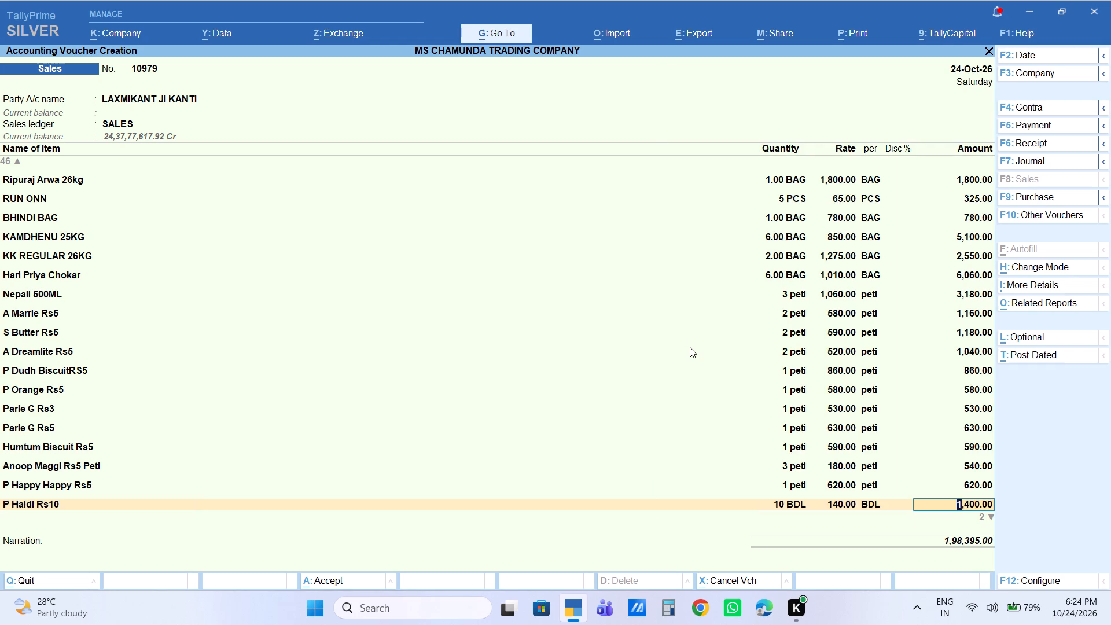
key(Return)
Add the item Mewa Rs10 with a quantity of 5 BDL at the default rate of 160.
text(mewa)
key(Down)
key(Down)
key(Down)
key(Down)
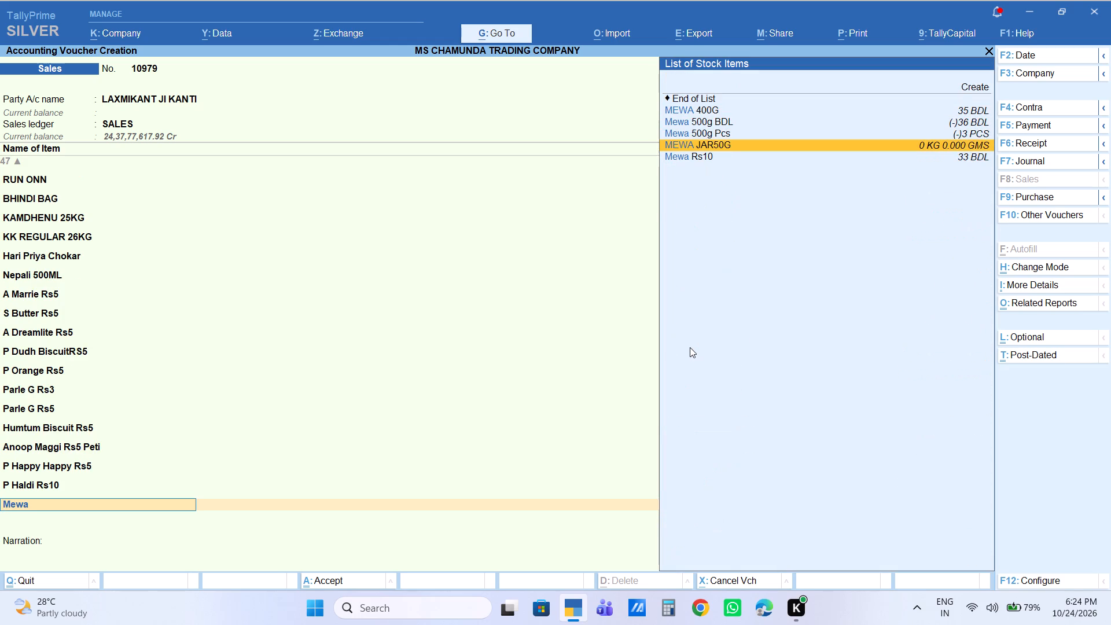
key(Down)
key(Up)
key(Down)
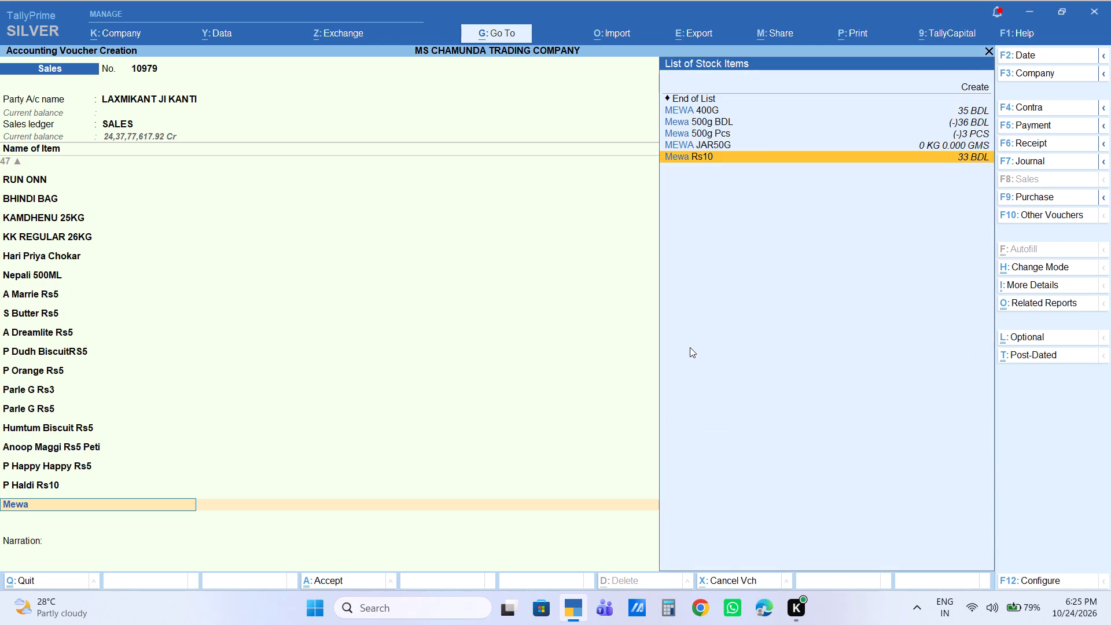
key(Return)
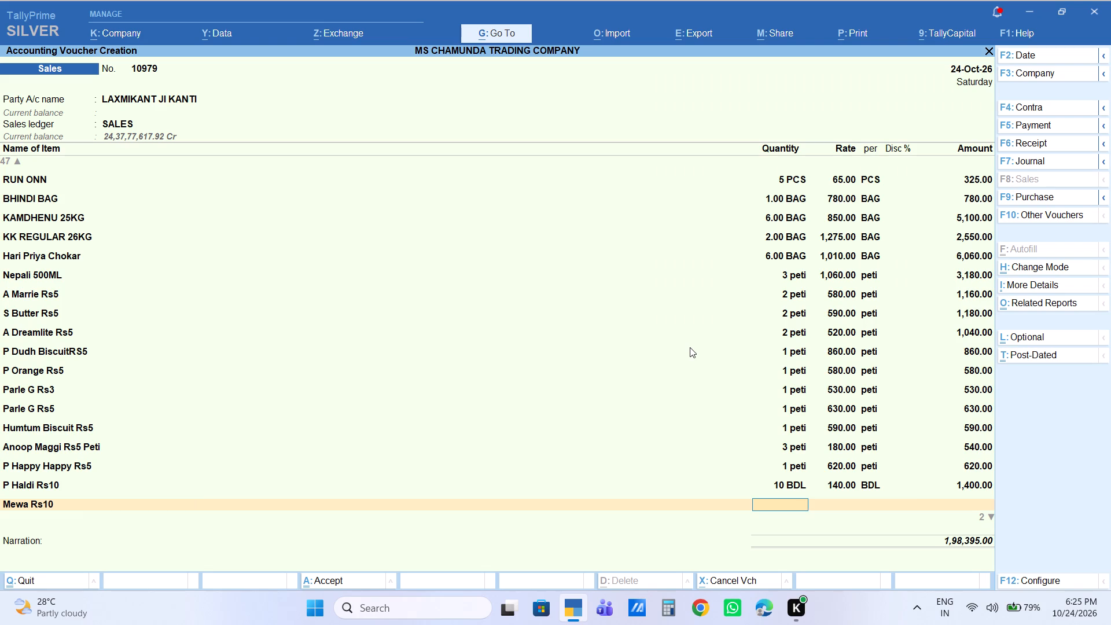
key(5)
key(Return)
key(Return)
key(Return)
key(Return)
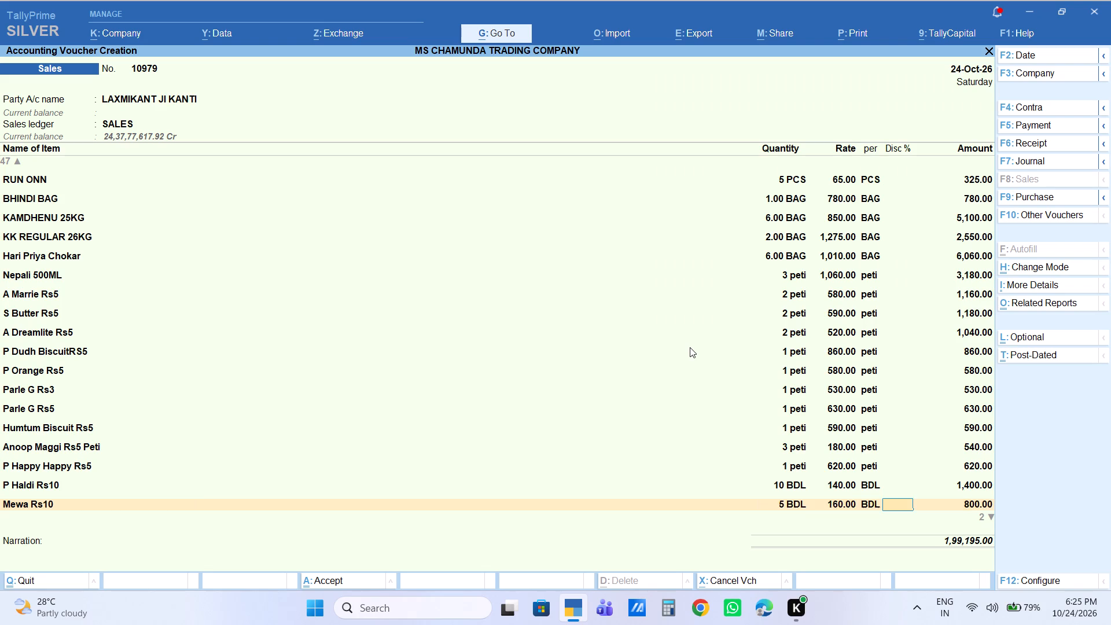
key(Return)
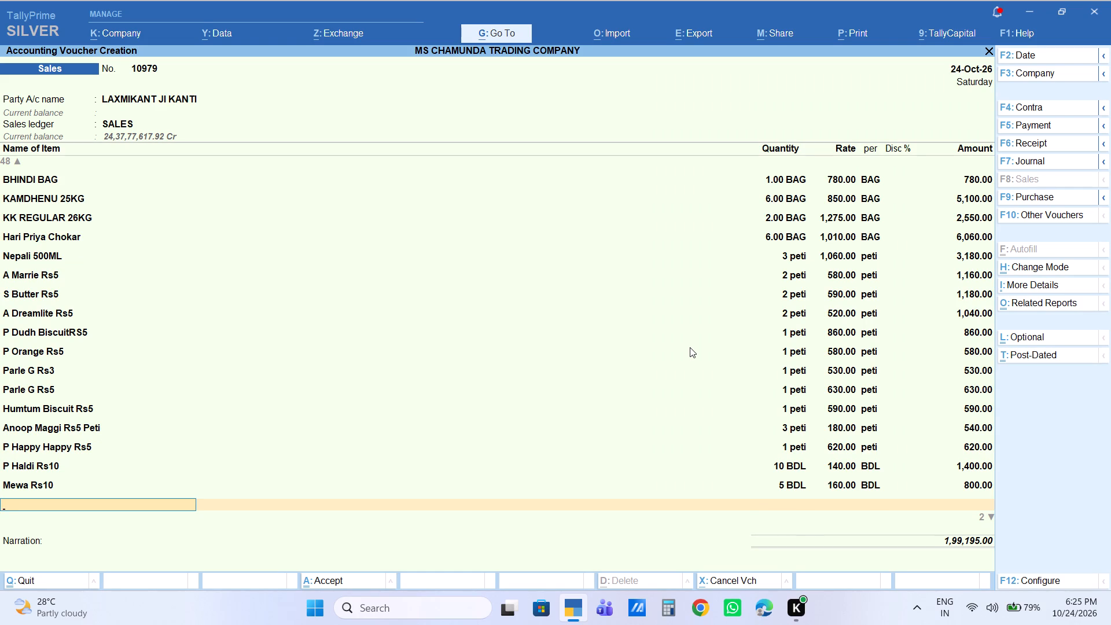
Add the item A Lemon Maza Rs5 with a quantity of 1 peti at the default rate of 590.
text(lemo)
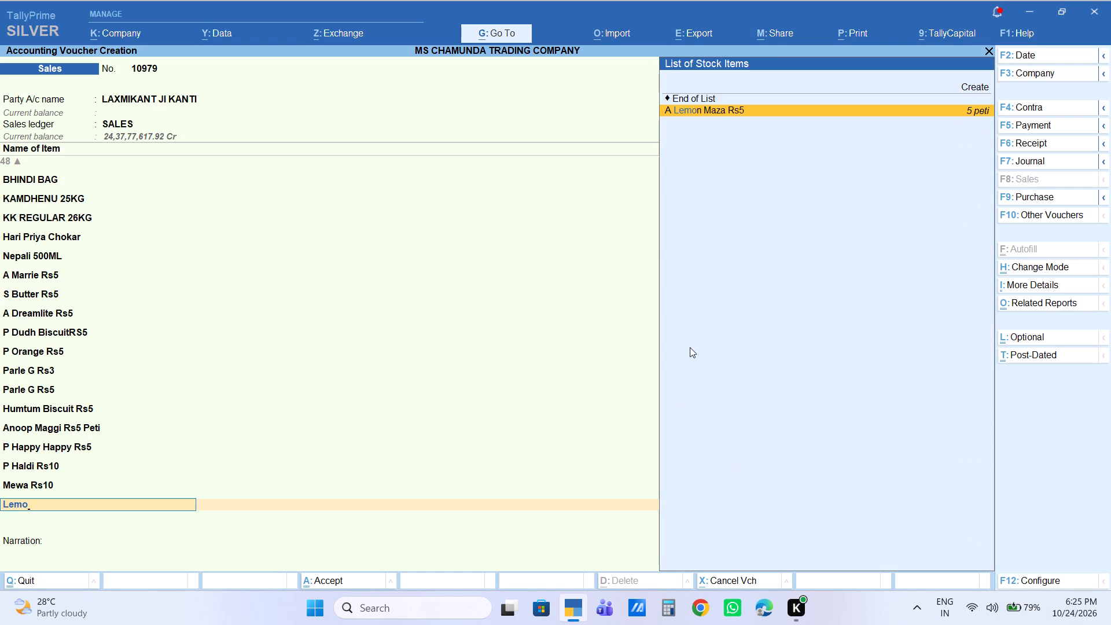
key(Return)
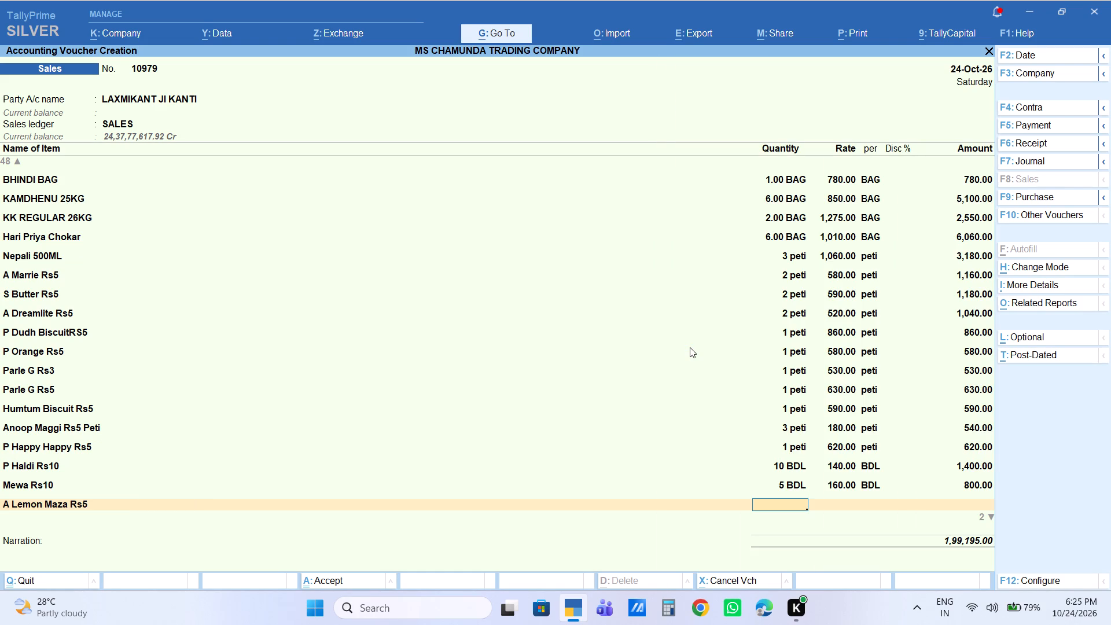
key(1)
key(Return)
key(Return)
key(Return)
key(Return)
key(Return)
key(Return)
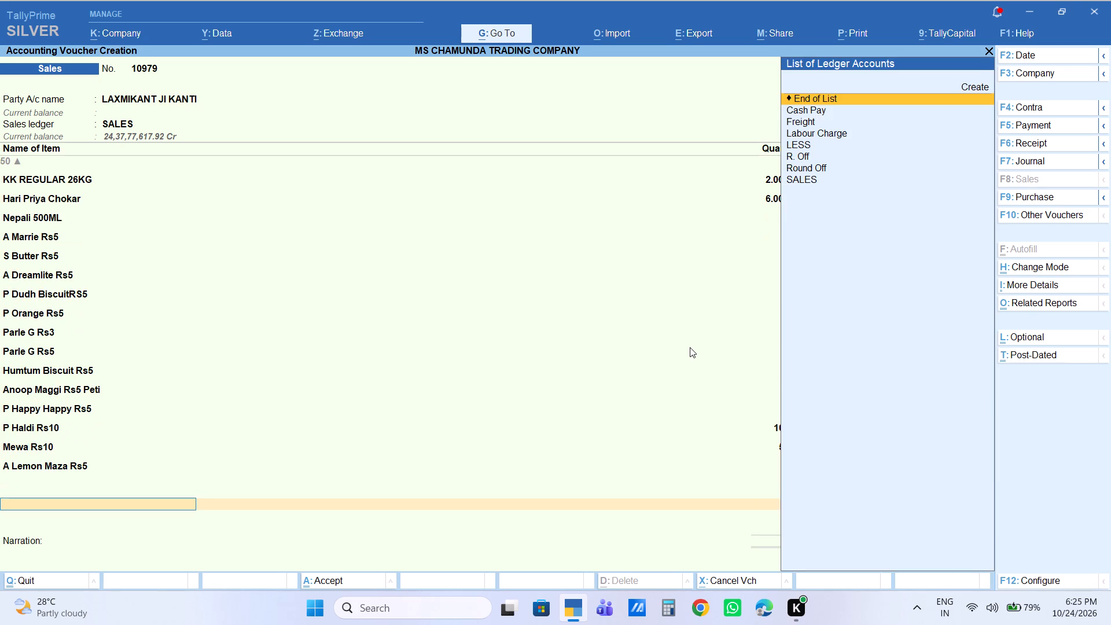
key(BackSpace)
key(Return)
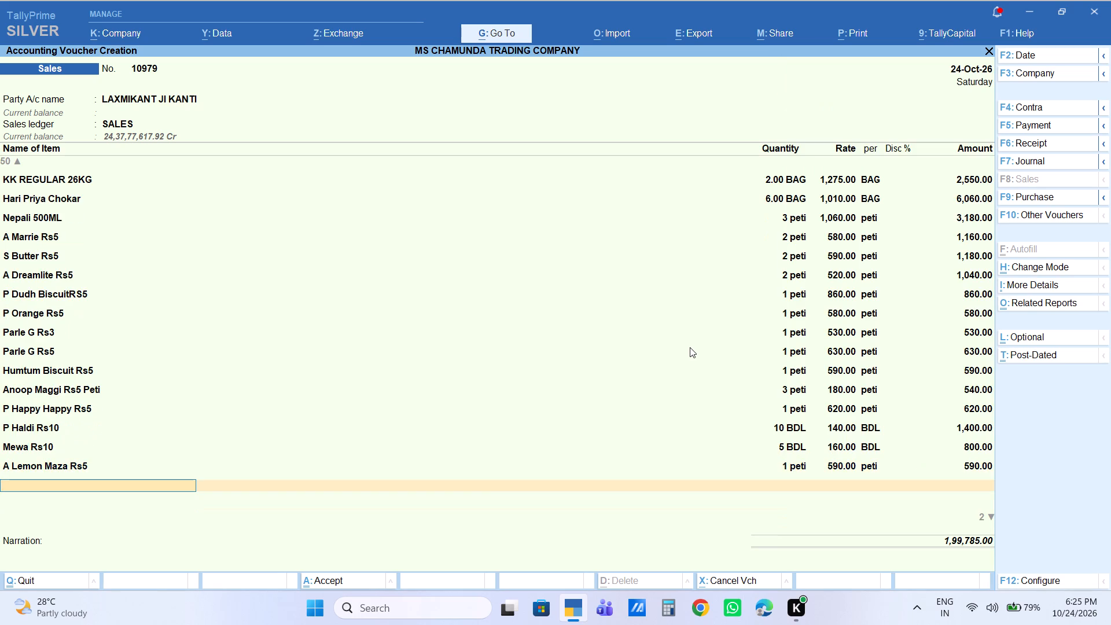
Add the item A Dreamlite Rs30 with a quantity of 1 peti at the default rate of 520.
text(drea)
key(Down)
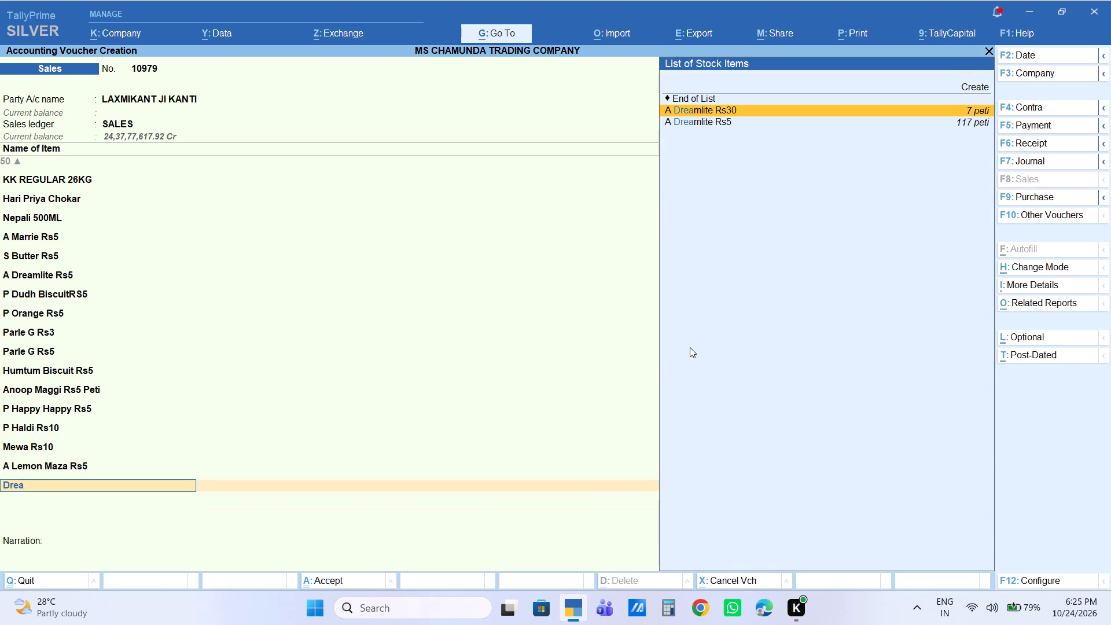
key(Return)
key(1)
key(Return)
key(Return)
key(Return)
key(Return)
key(Return)
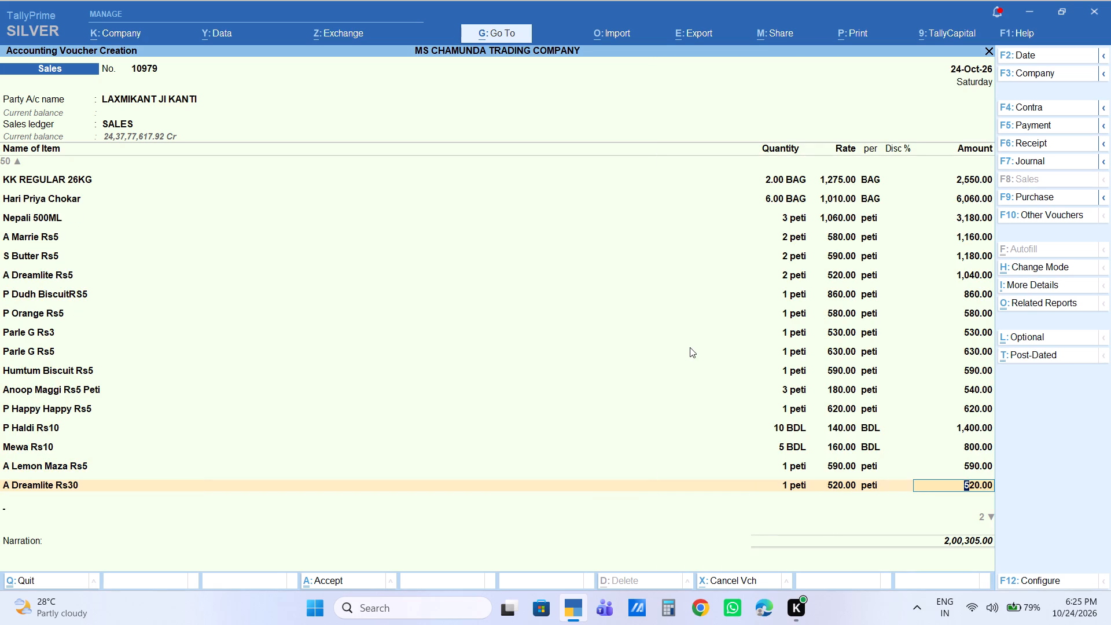
Add the item P Top Rs30 with a quantity of 1 peti at the default rate of 640.
text(top)
key(Up)
key(Return)
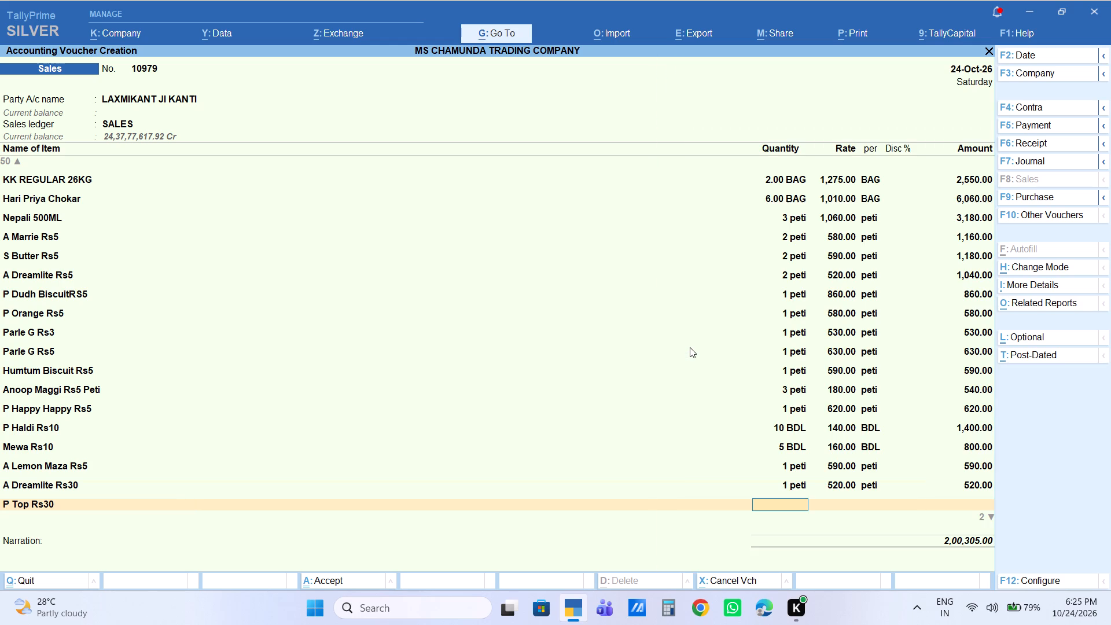
key(1)
key(Return)
key(Return)
key(Return)
key(Return)
key(Return)
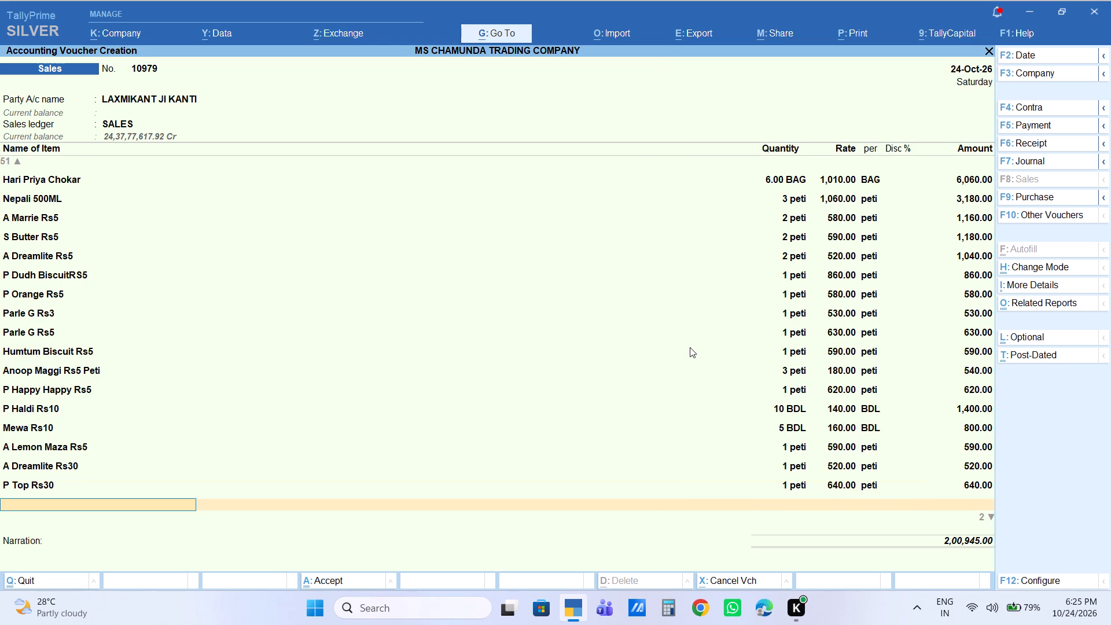
Add the item GOOD LITE 1KG with a quantity of 5 BAG at the default rate of 190.
text(goo)
key(Down)
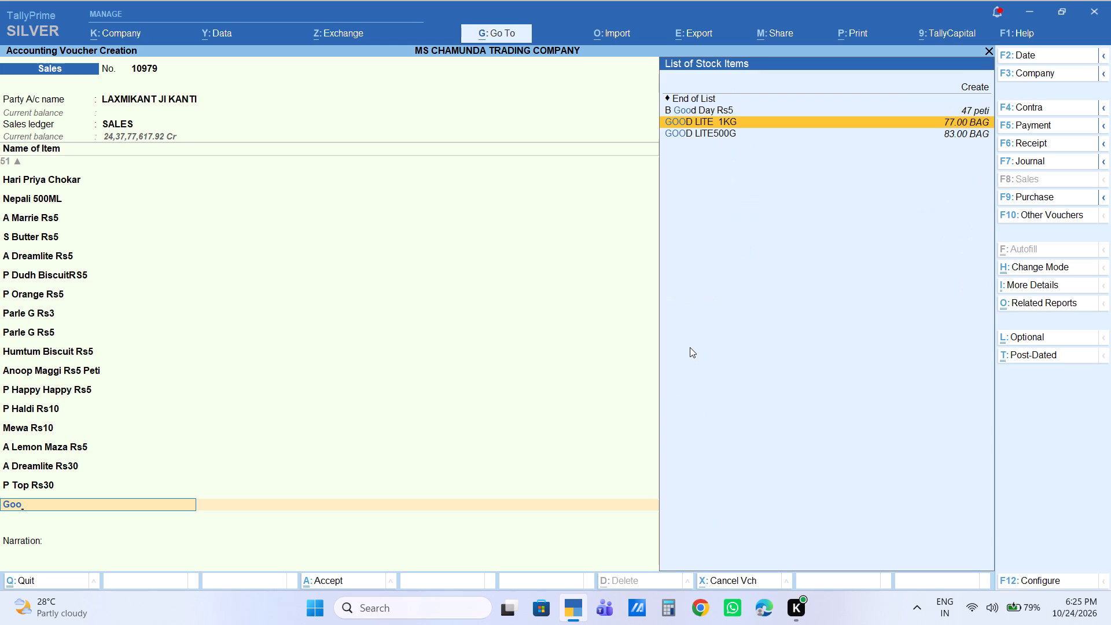
key(Return)
key(5)
key(Return)
key(Return)
key(Return)
key(Return)
key(Return)
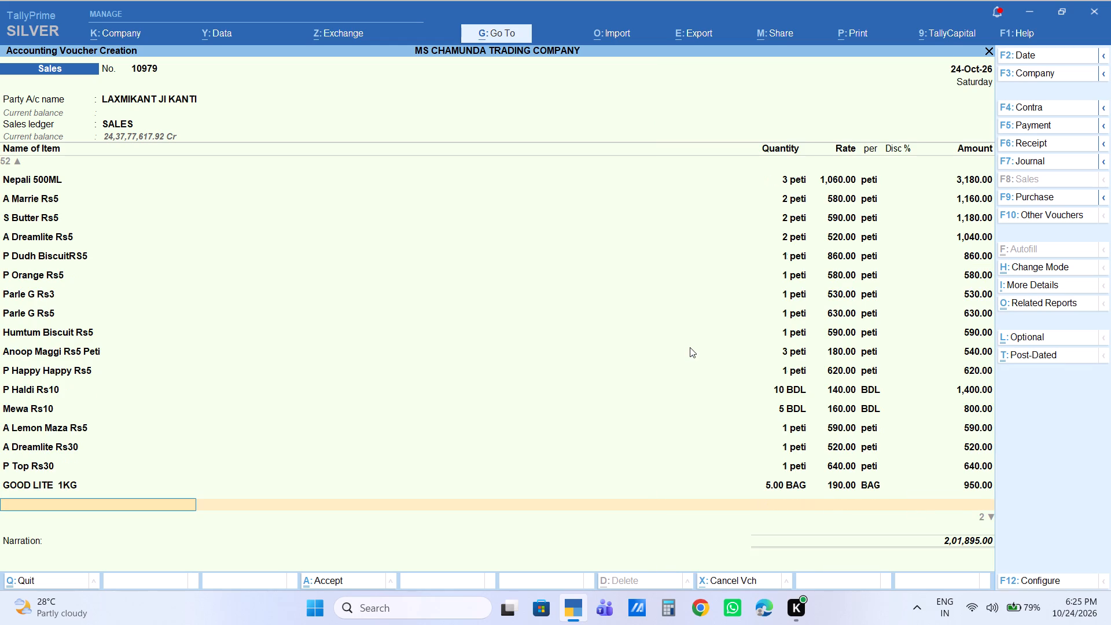
Add the item GOOD LITE500G with a quantity of 5 BAG at the default rate of 210.
text(goo)
key(Down)
key(Down)
key(Return)
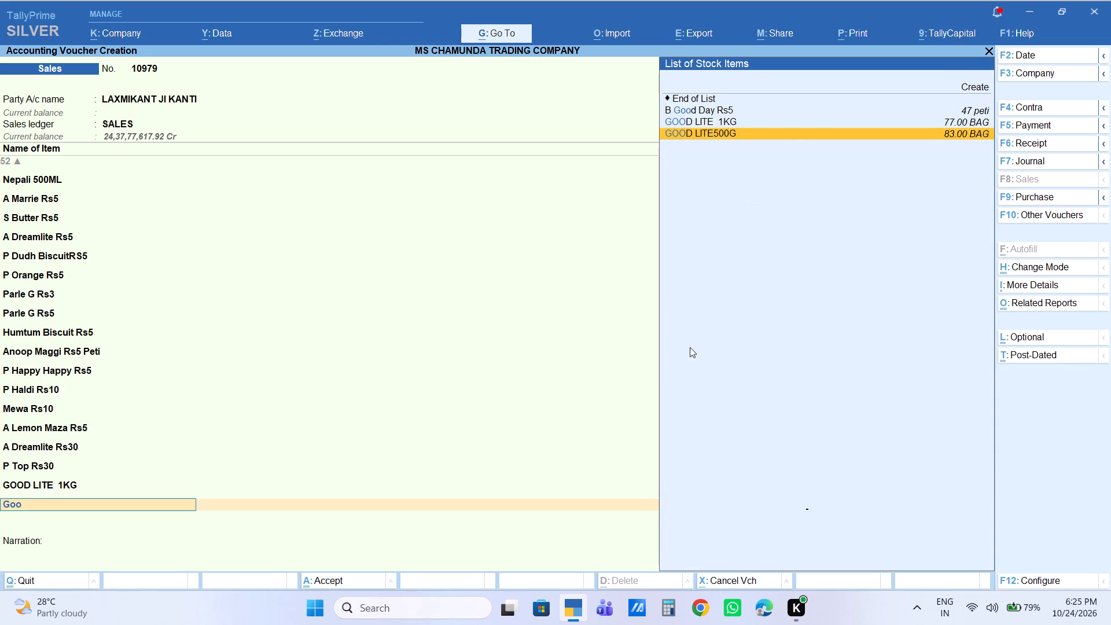
key(5)
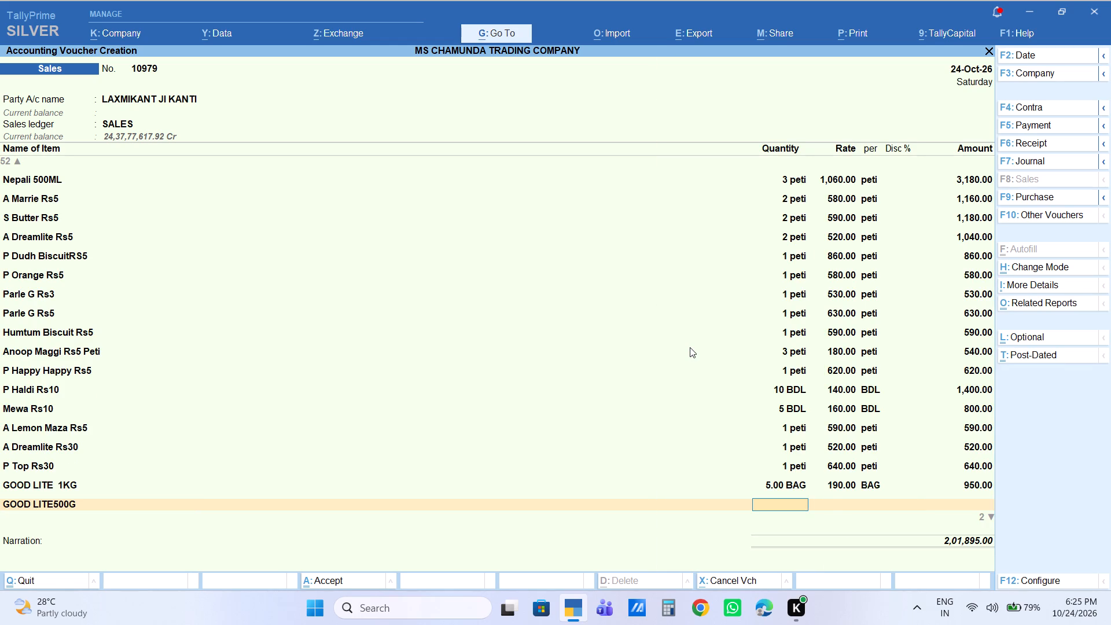
key(Return)
key(Return)
key(Return)
key(Return)
key(Return)
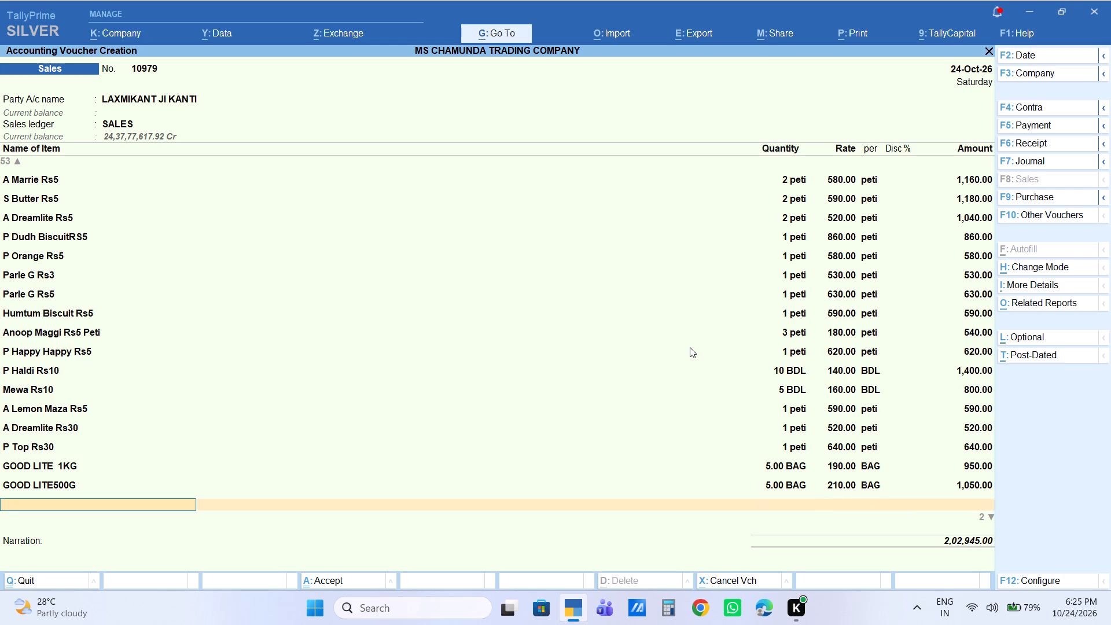
Add the item R Chai Elaichi Rs20 with a quantity of 5 BDL at the default rate of 325.
text(r chai)
key(Down)
key(Down)
key(Down)
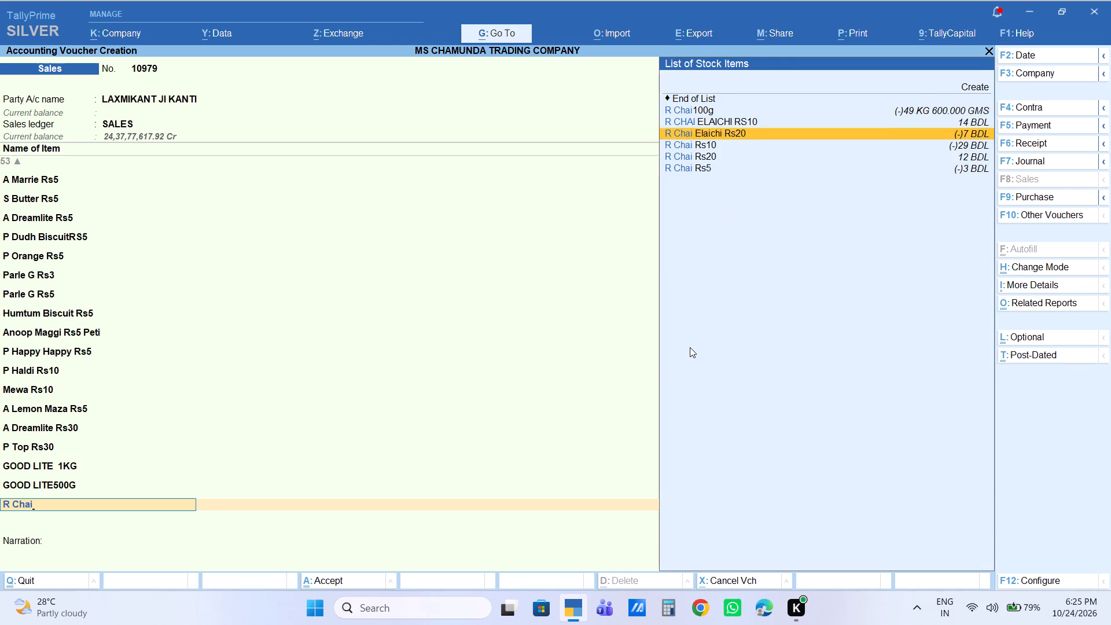
key(Return)
key(5)
key(Return)
key(Return)
key(Return)
key(Return)
key(Return)
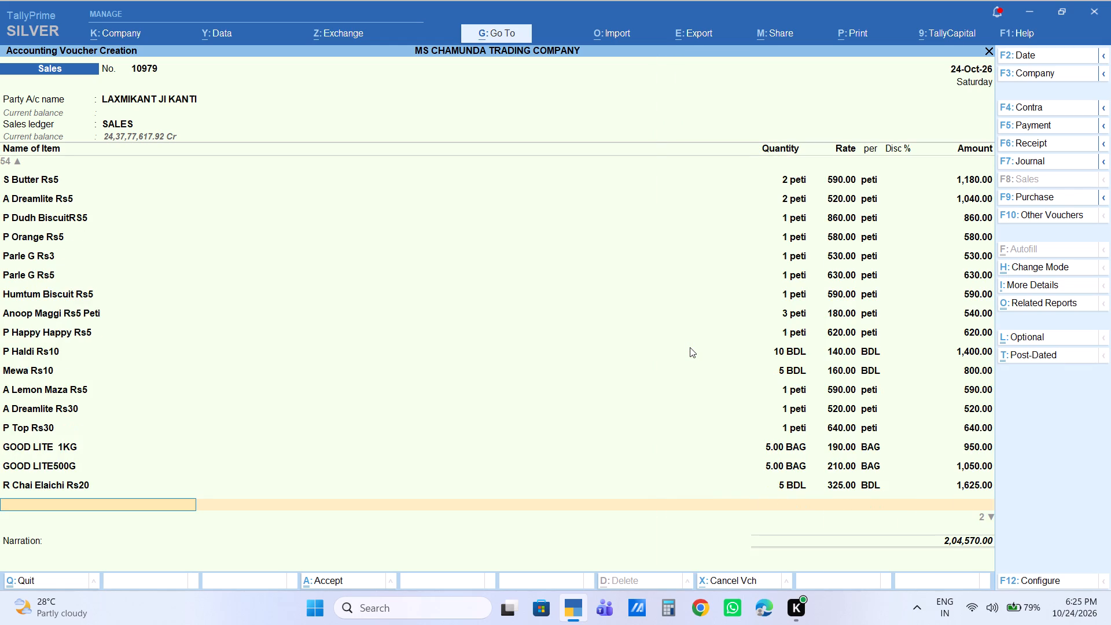
Add the item Horlicks Rs 5 with a quantity of 10 HNG at the default rate of 55.
text(horli)
key(Down)
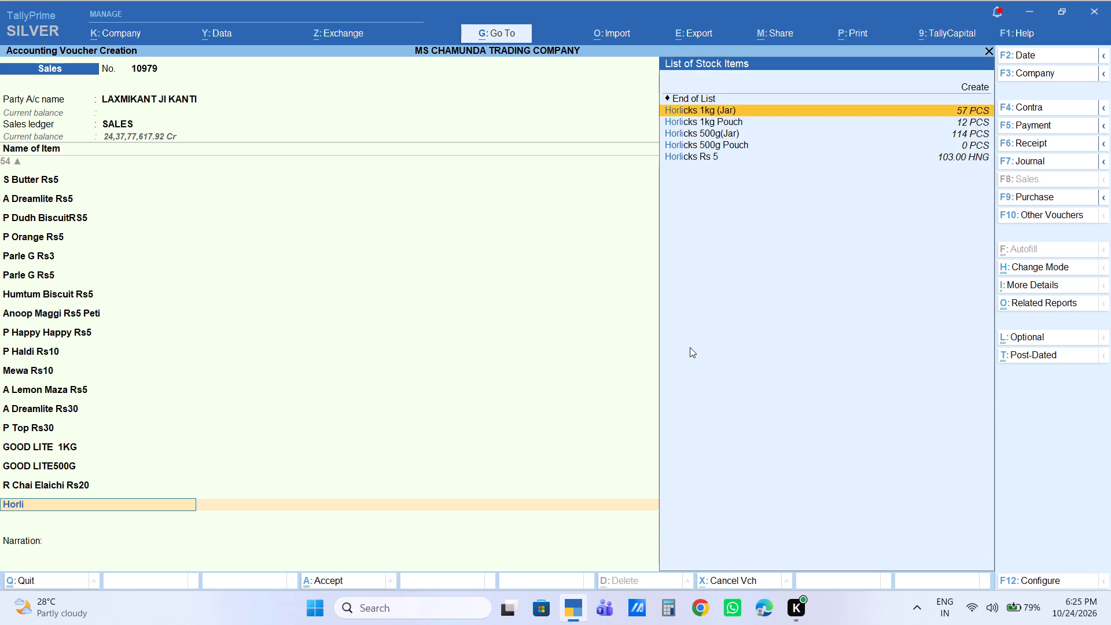
key(Down)
key(Down)
key(Down)
key(Down)
key(Return)
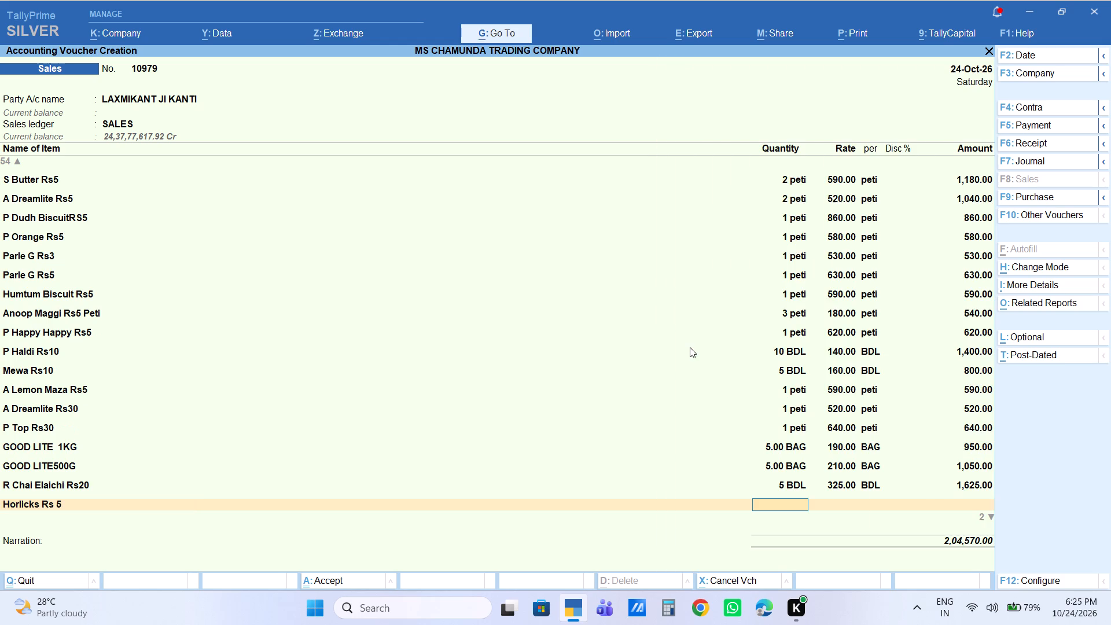
text(10)
key(Return)
key(Return)
key(Return)
key(Return)
key(Return)
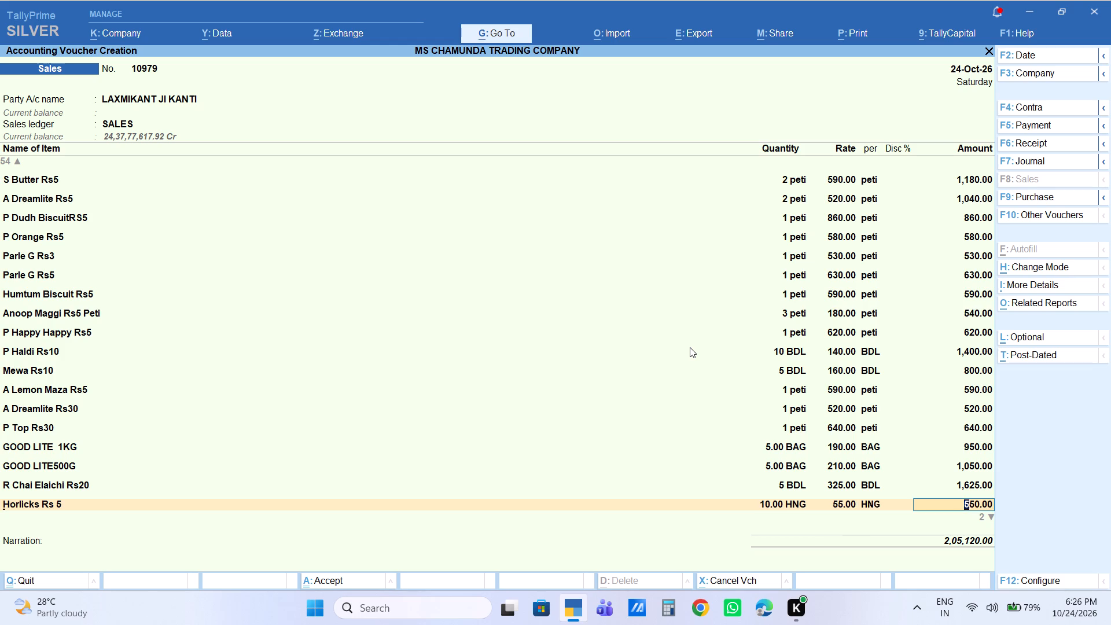
Add the item Tata Chai Rs10 BDL with a quantity of 10 BDL at the default rate of 150.
text(tata chaiu)
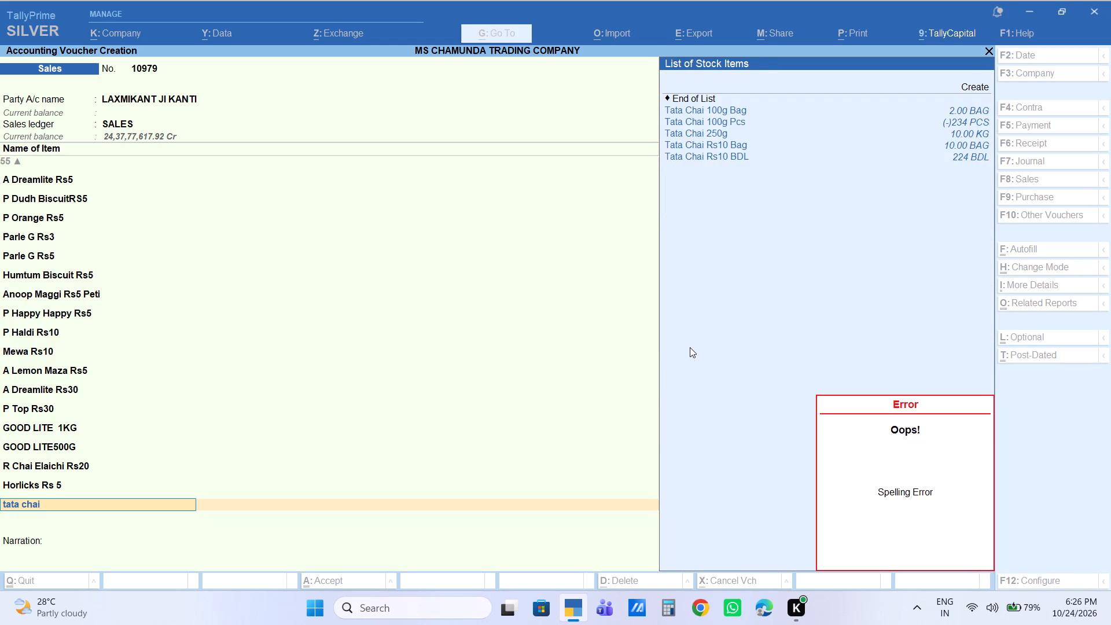
key(Down)
key(Down)
key(Down)
key(Down)
key(Down)
key(Return)
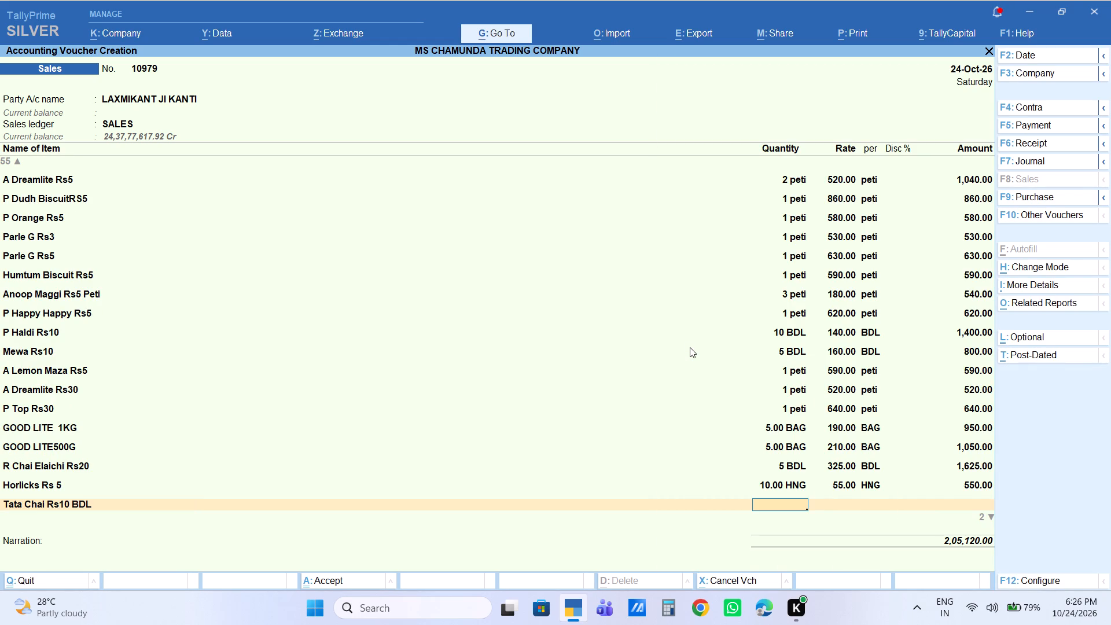
text(10)
key(Return)
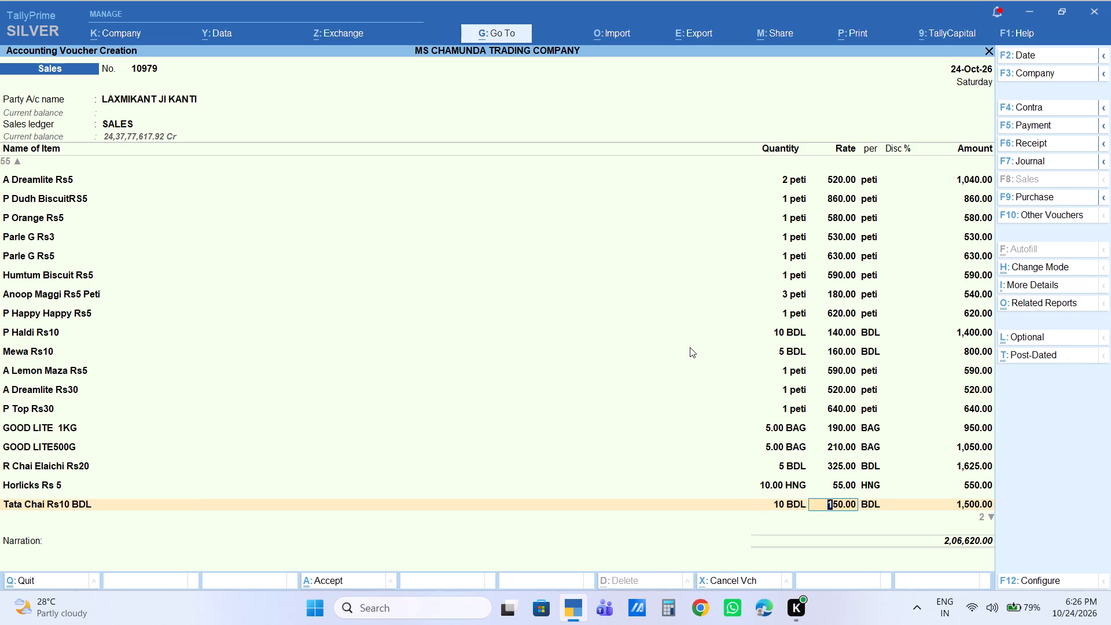
key(Return)
key(Return)
key(Return)
key(Return)
End the stock item list and add the Labour Charge ledger below the items.
key(Return)
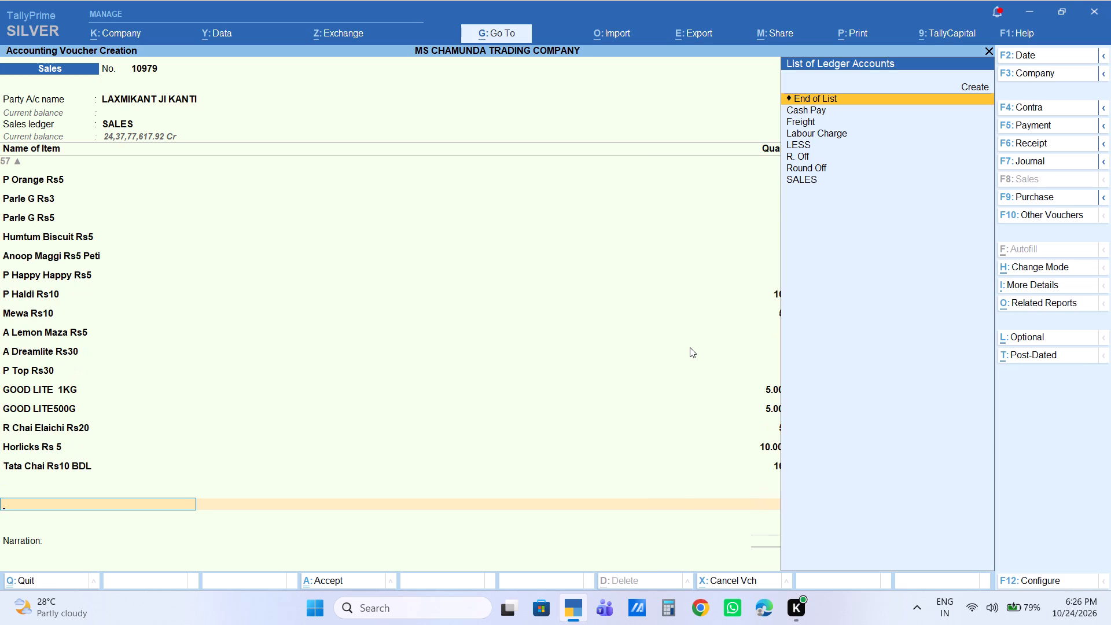
key(Down)
key(Down)
key(Down)
key(Return)
key(Return)
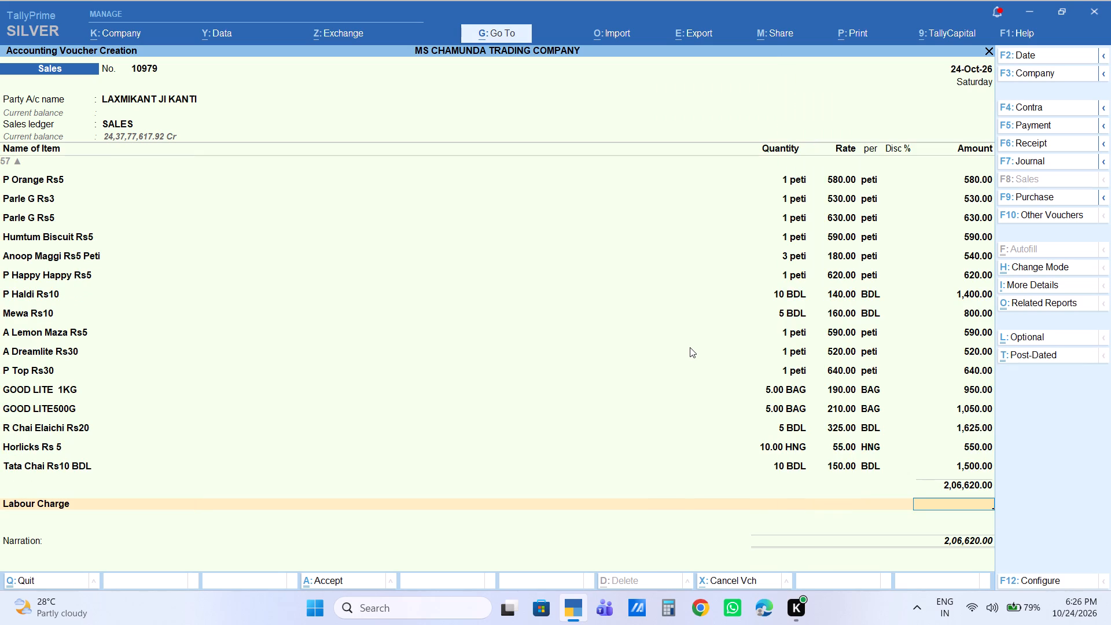
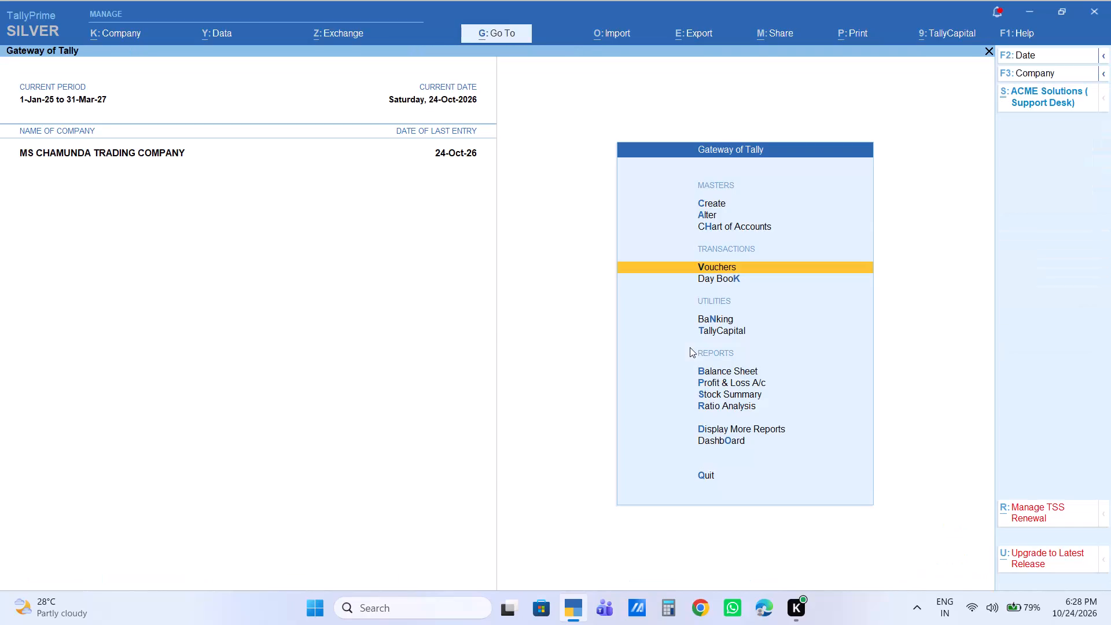
key(Down)
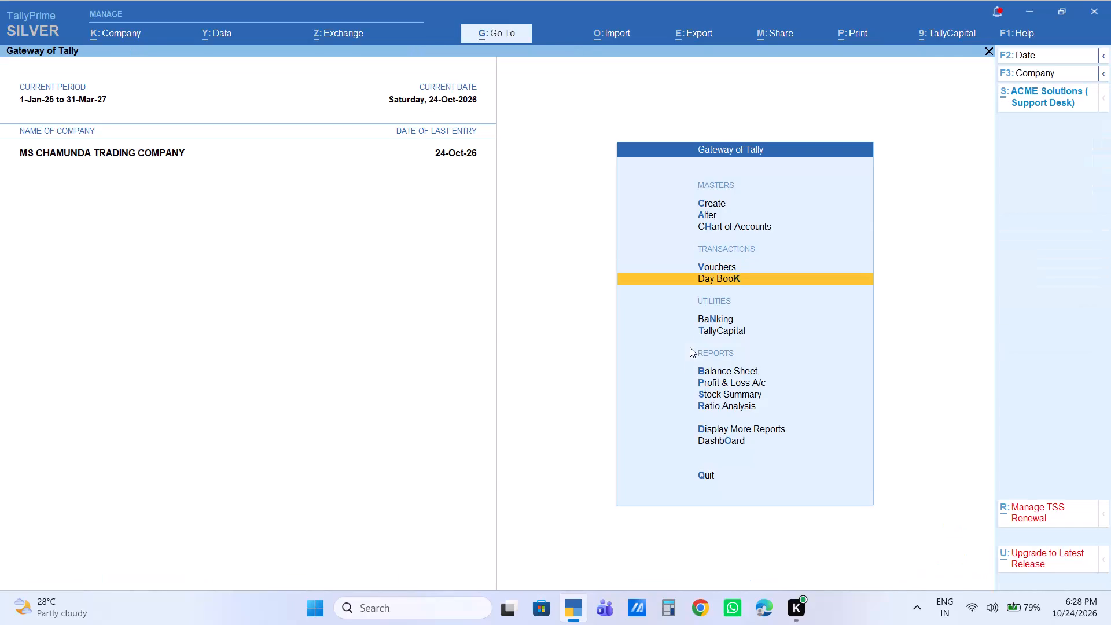
key(Return)
key(Down)
key(Down)
key(Down)
key(Down)
key(Down)
key(Down)
key(Down)
key(Down)
key(Down)
key(Down)
key(Down)
key(Down)
key(Down)
key(Down)
key(Down)
key(Down)
key(Down)
key(Down)
key(Down)
key(Down)
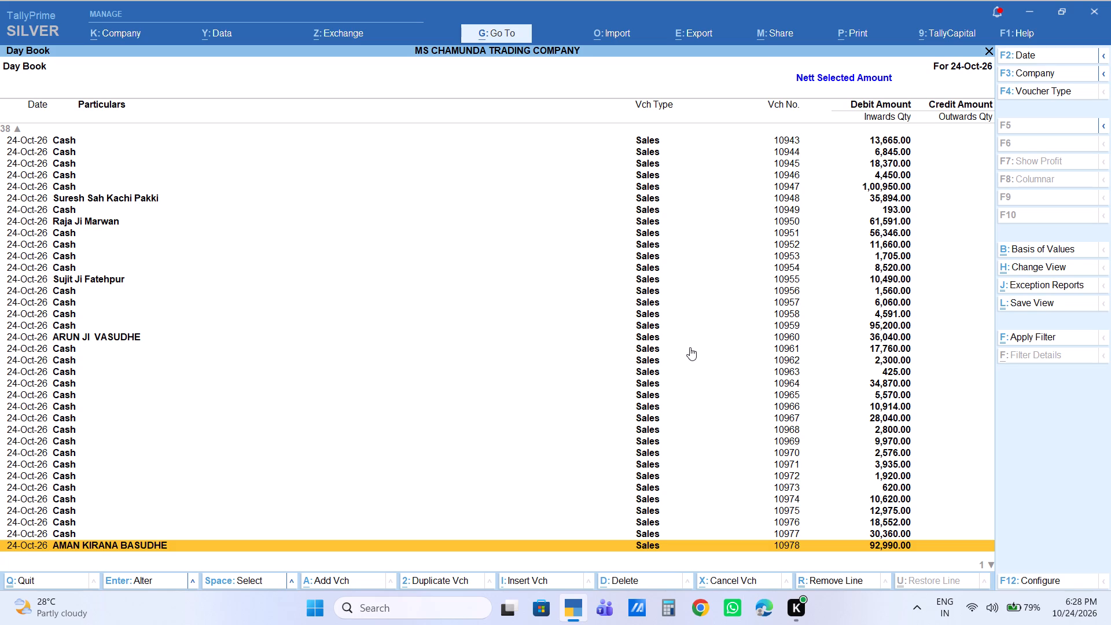
key(Up)
key(Return)
Keep the voucher's party details and set the rate of the CHINI SF 50kg item to 2,850 per bag.
key(Return)
key(Return)
key(Return)
key(Return)
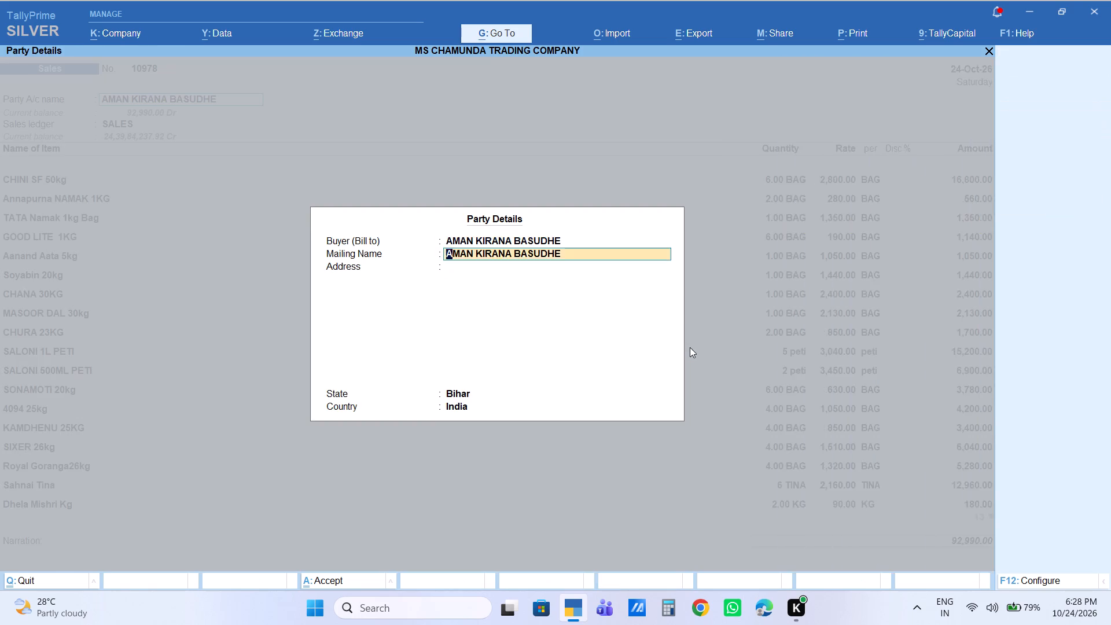
key(Return)
key(Return)
key(Return)
key(Return)
key(Return)
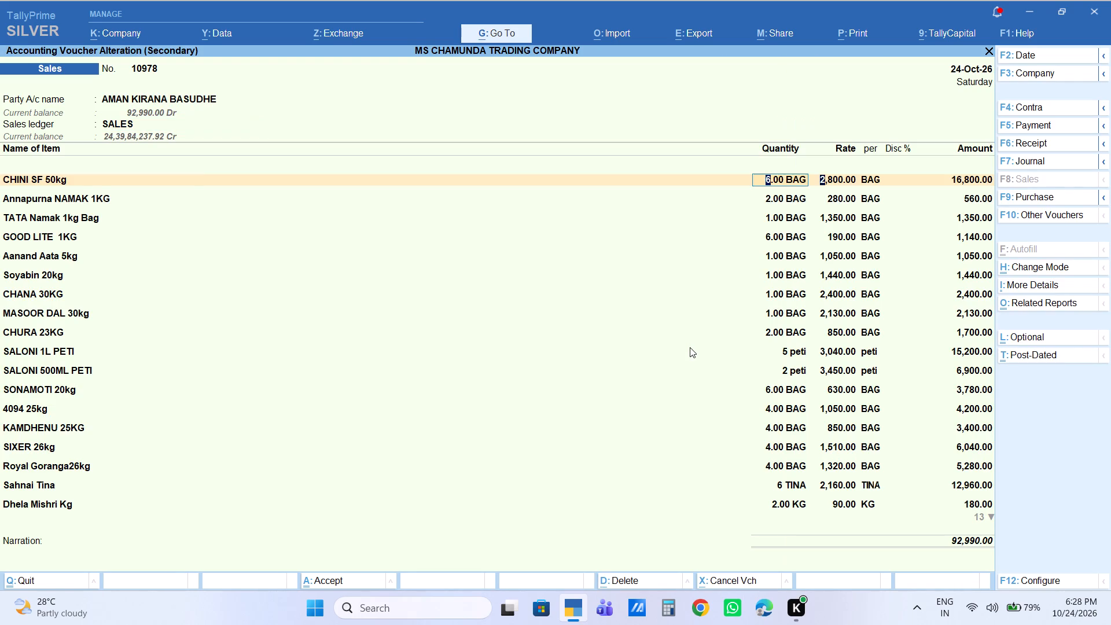
key(Return)
key(Return)
key(Return)
key(BackSpace)
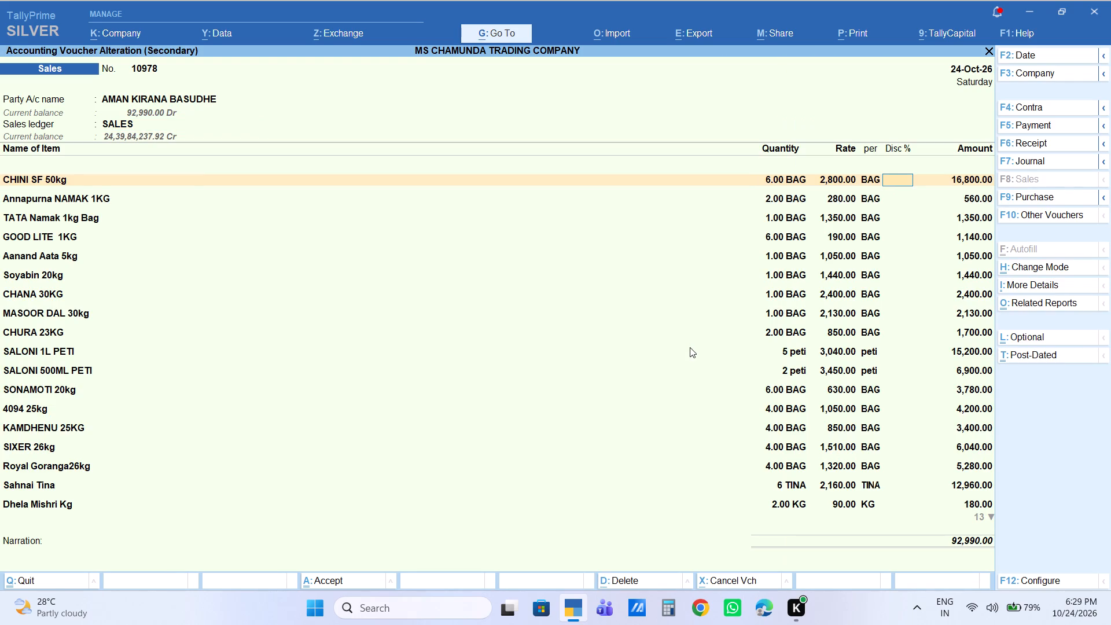
key(BackSpace)
key(BackSpace)
text(2850)
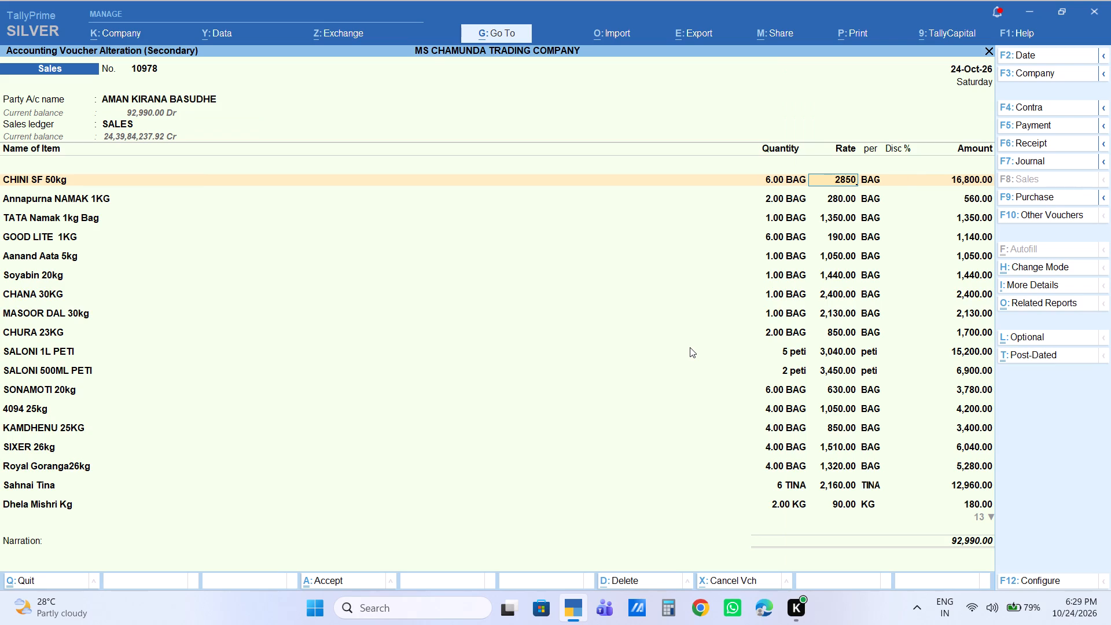
key(Return)
key(Return)
key(Return)
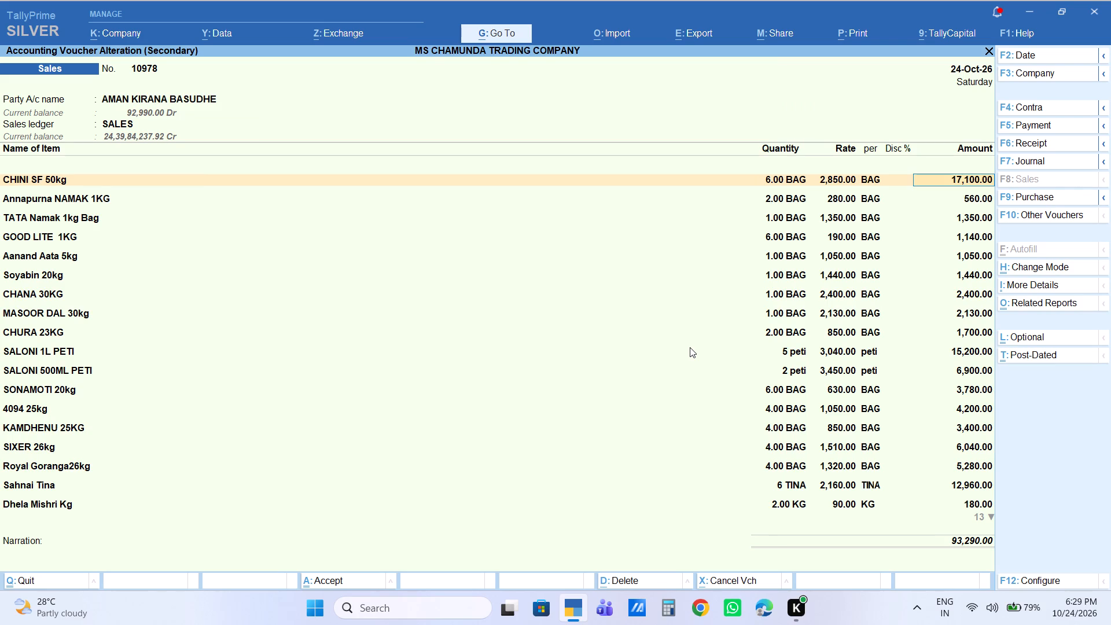
key(Return)
Set the rate of the TATA Namak 1kg Bag item to 1,360 per bag.
key(Return)
key(Return)
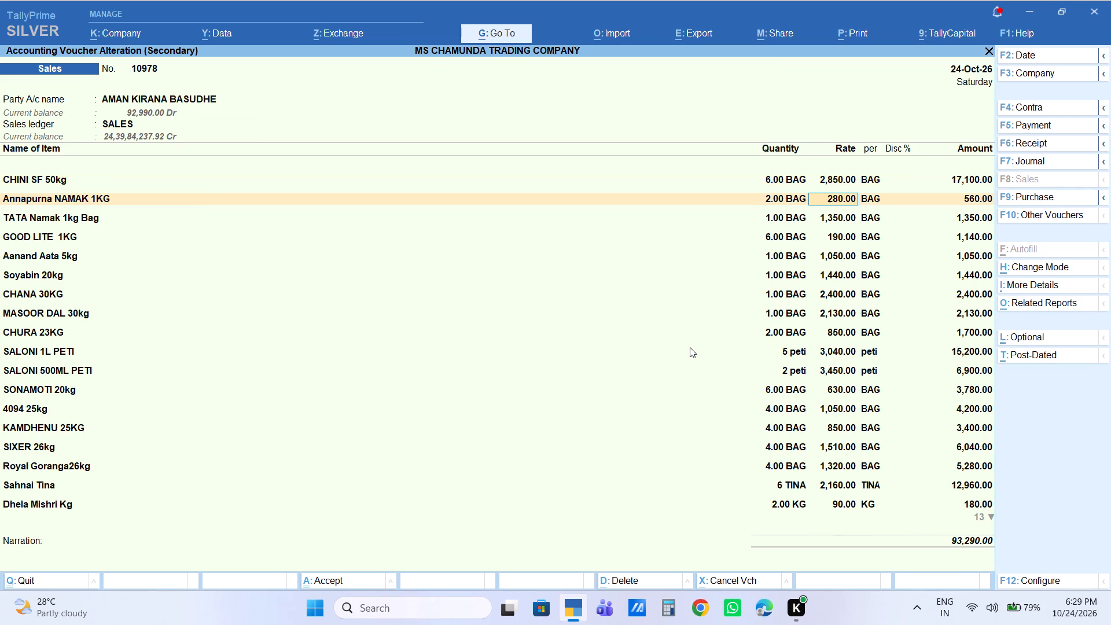
key(Down)
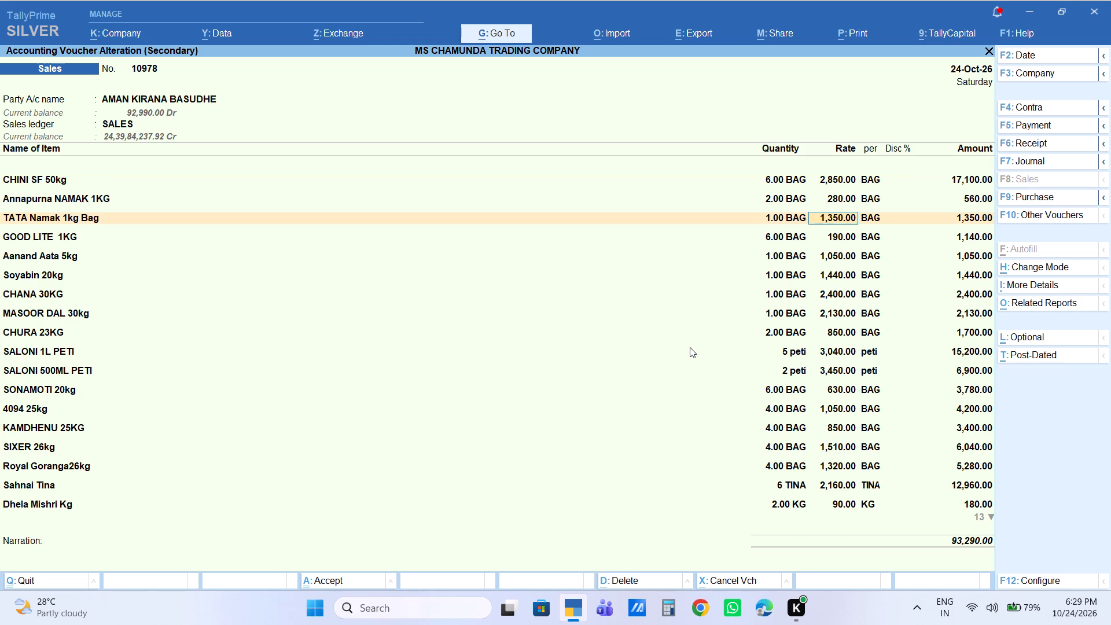
text(1360)
key(Return)
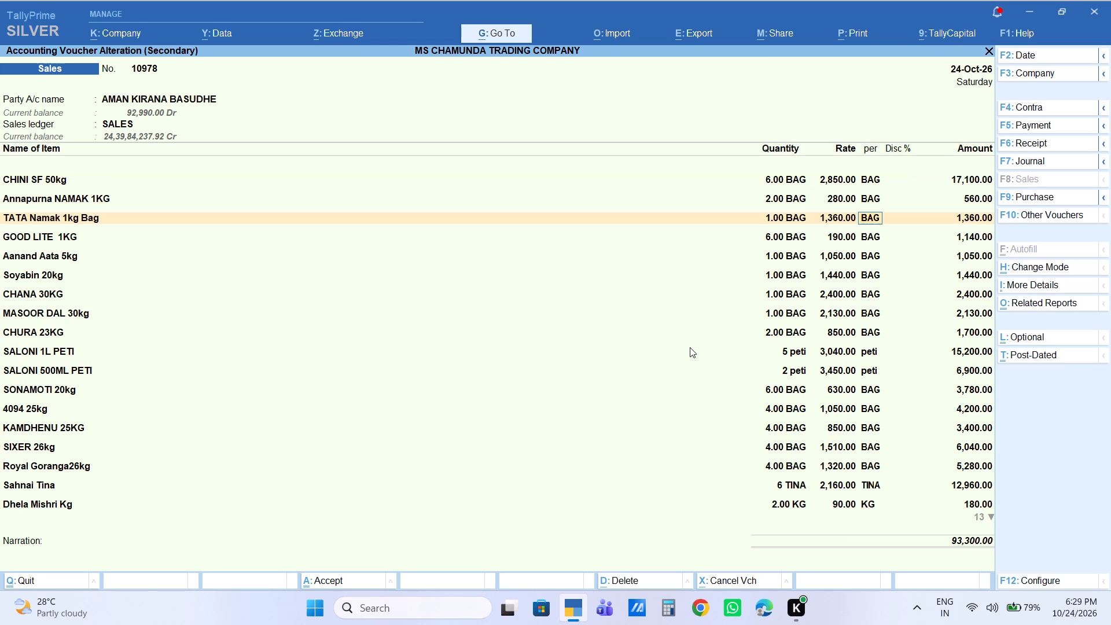
key(Return)
key(Return)
key(Return)
Set the rate of the GOOD LITE 1KG item to 200 per bag.
key(Return)
key(Return)
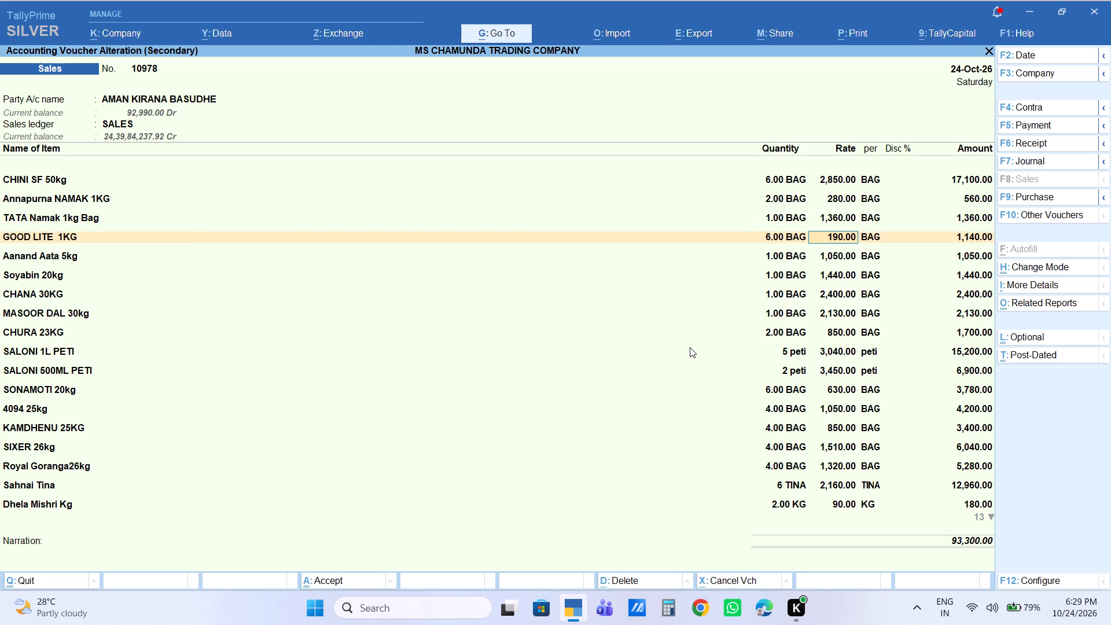
text(200)
key(Return)
key(Return)
key(Return)
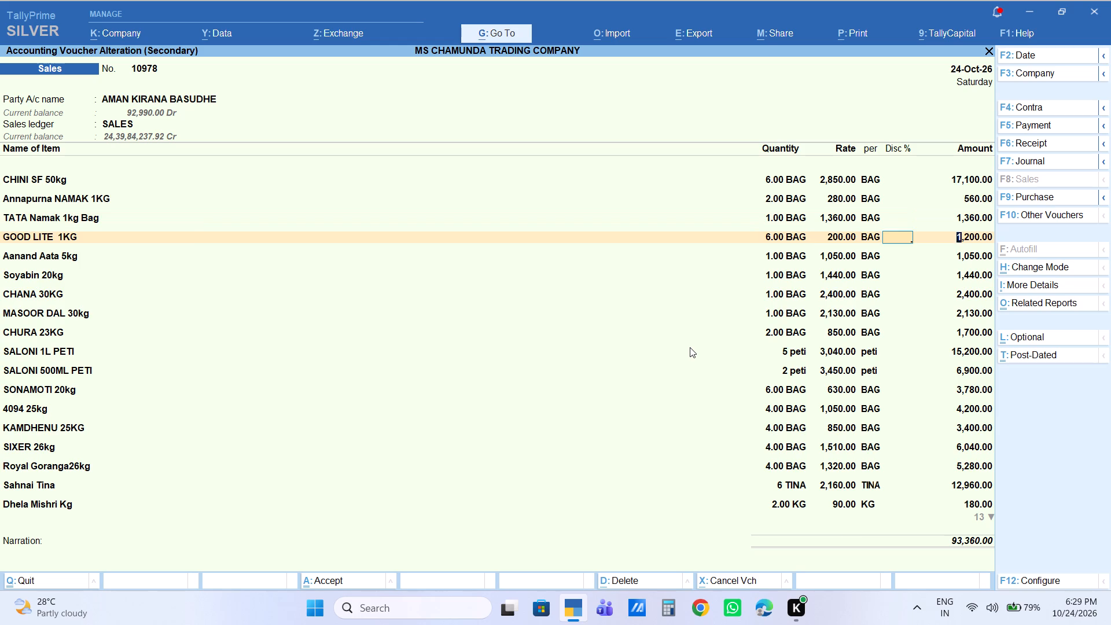
key(Return)
Set the rate of the Soyabin 20kg item to 1,450 per bag.
key(Return)
key(Return)
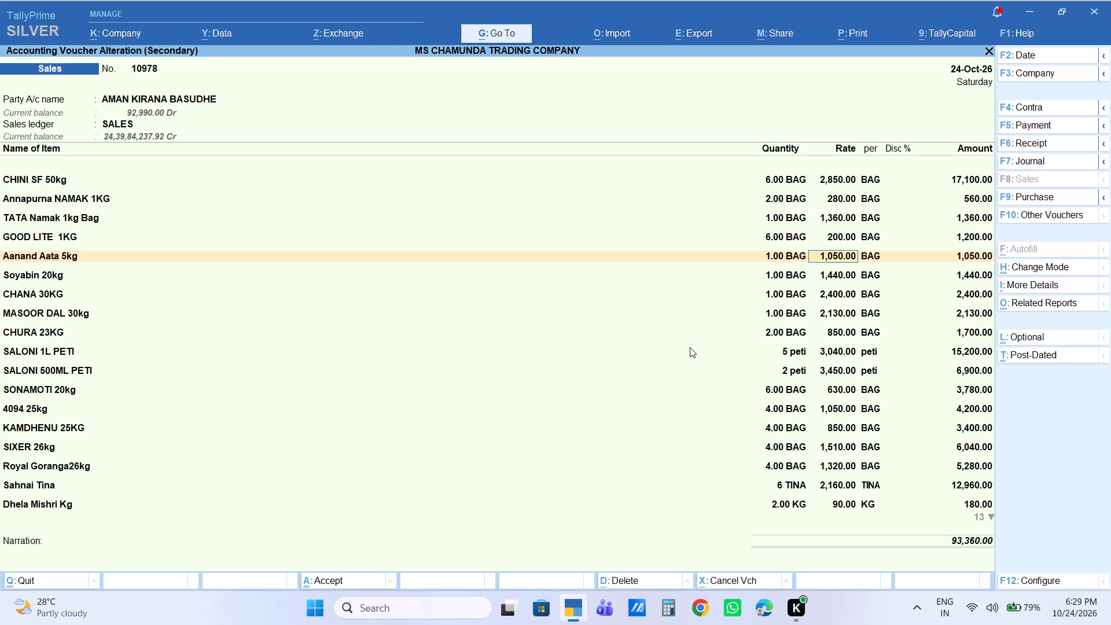
key(Down)
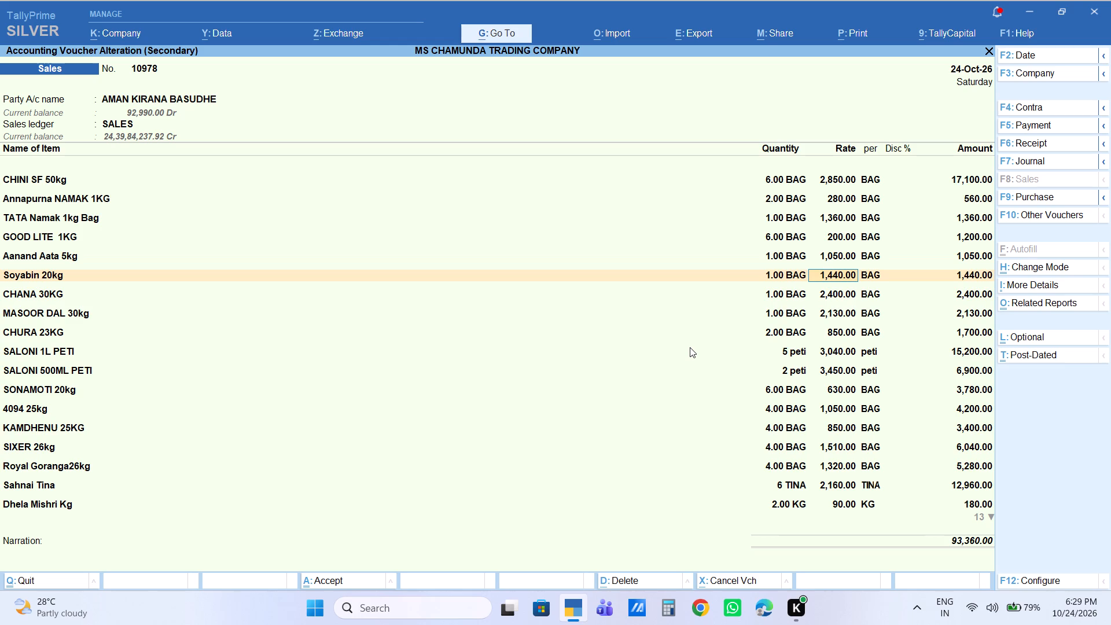
text(1450)
key(Return)
key(Return)
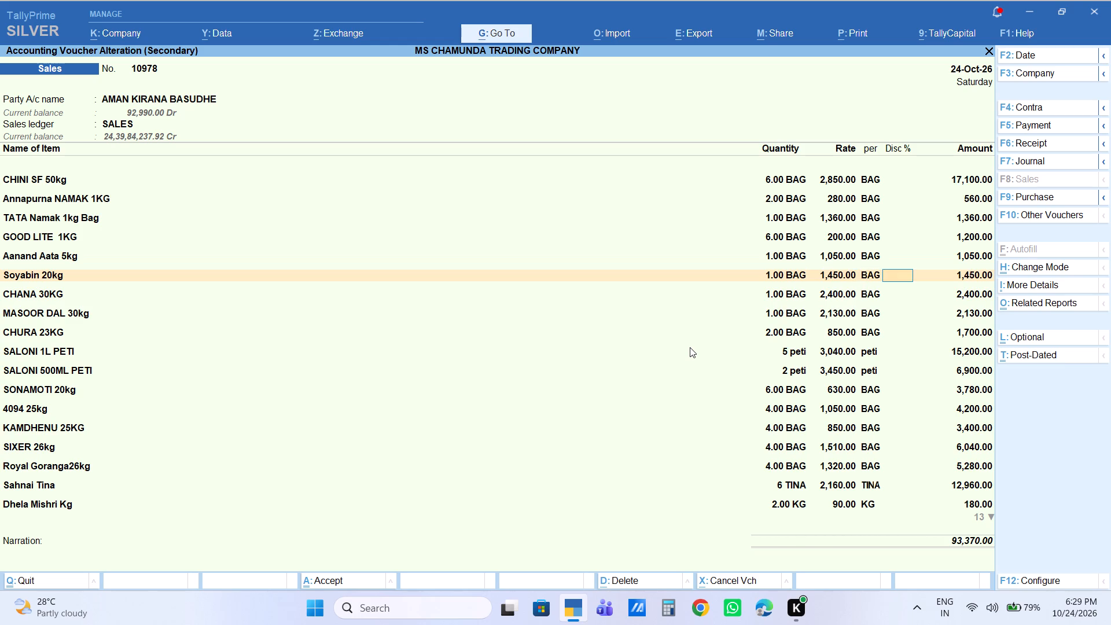
key(Return)
key(Return)
Set the rate of the CHANA 30KG item to 2,460 per bag.
key(Return)
key(Return)
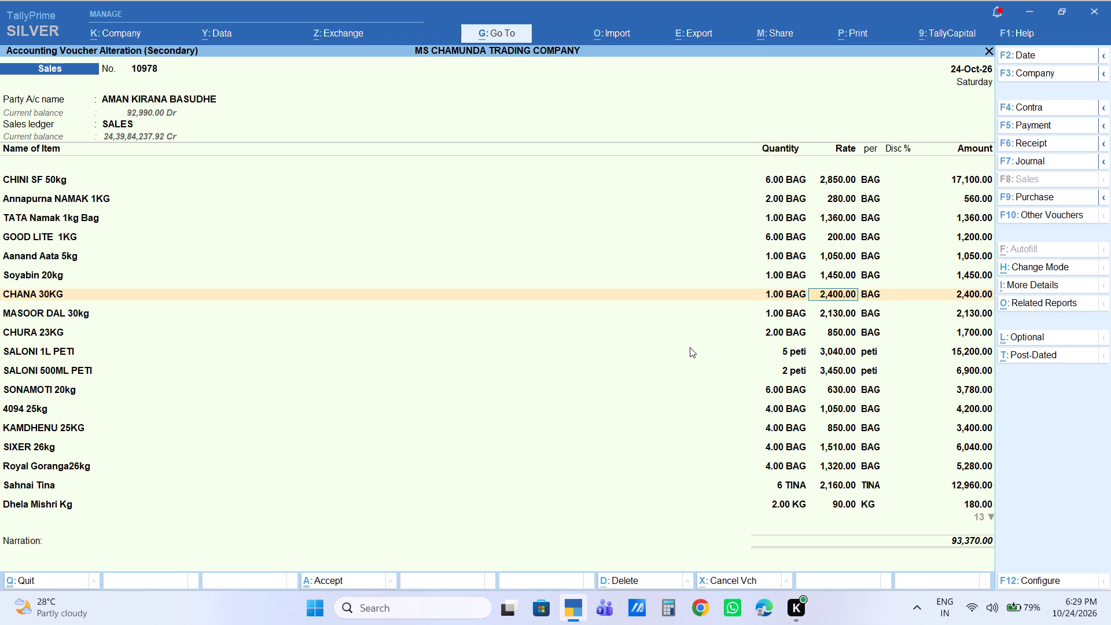
text(2460)
key(Return)
key(Return)
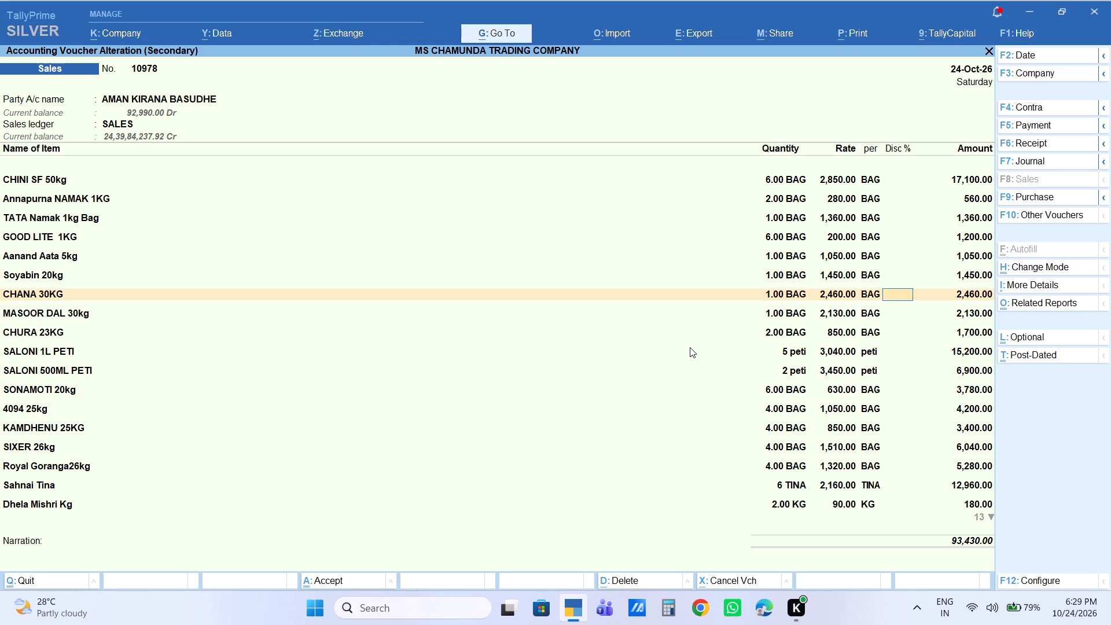
key(Return)
key(Return)
Set the rate of the SALONI 1L PETI item to 3,050 per peti.
key(Return)
key(Return)
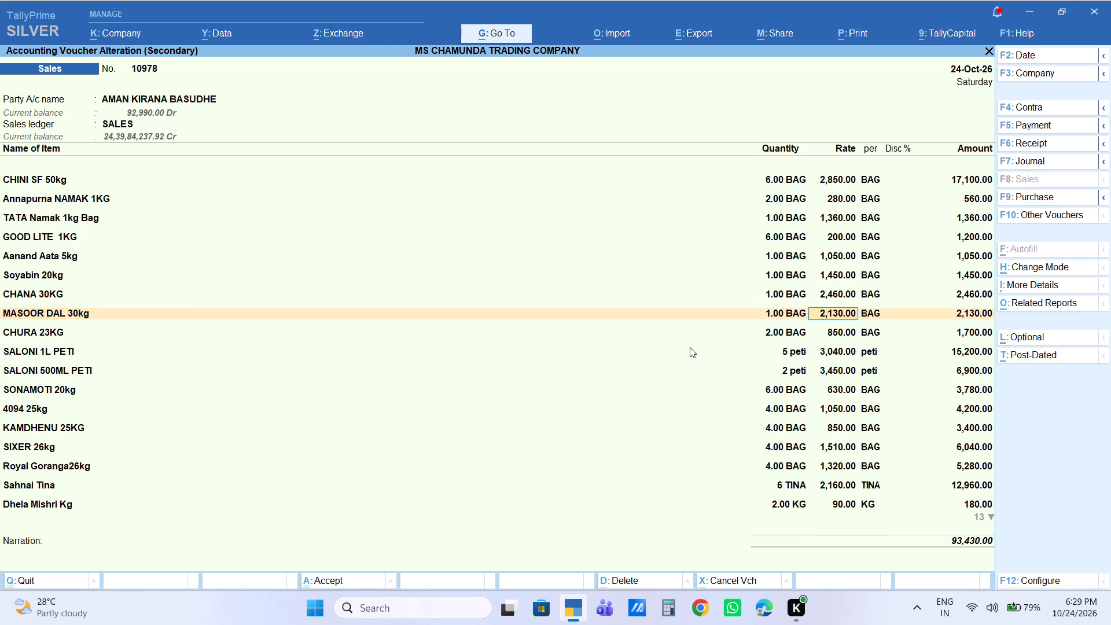
key(Down)
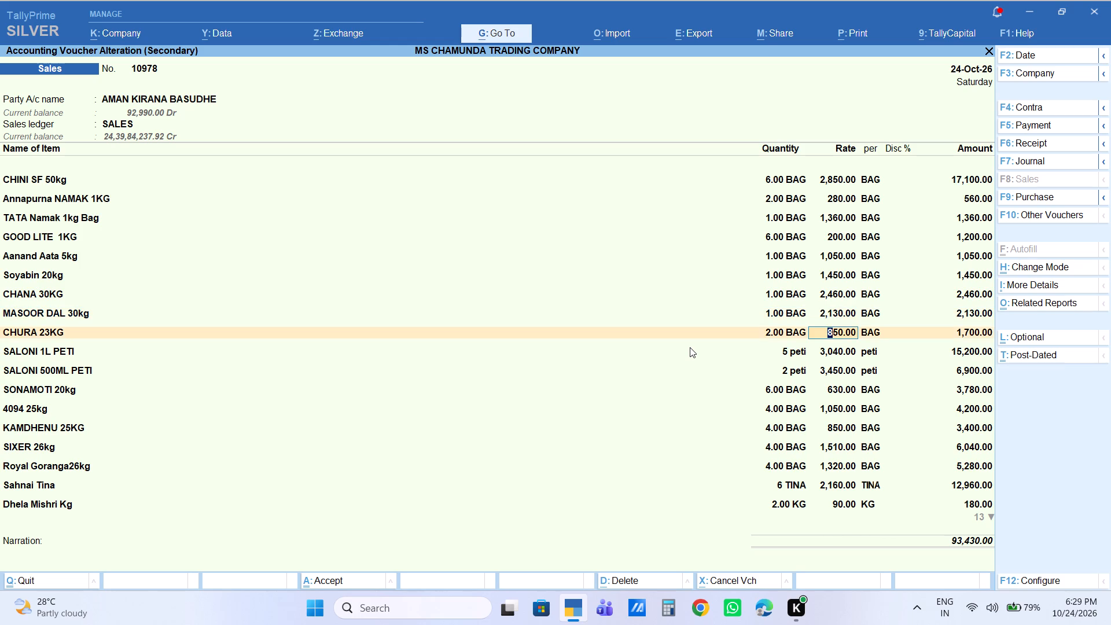
key(Down)
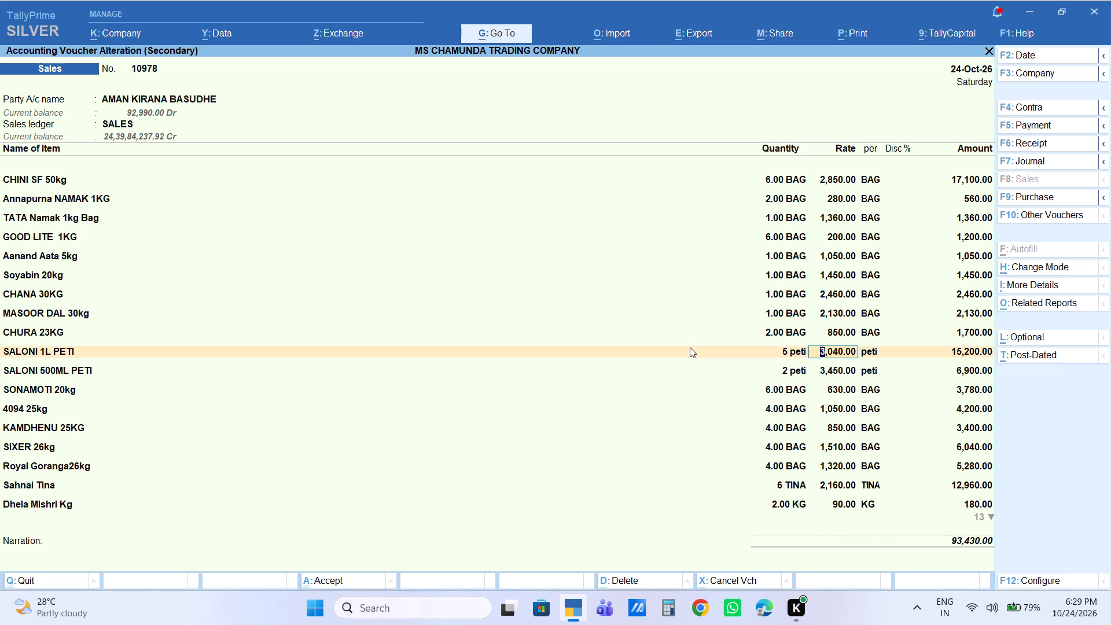
text(3050)
key(Return)
key(Return)
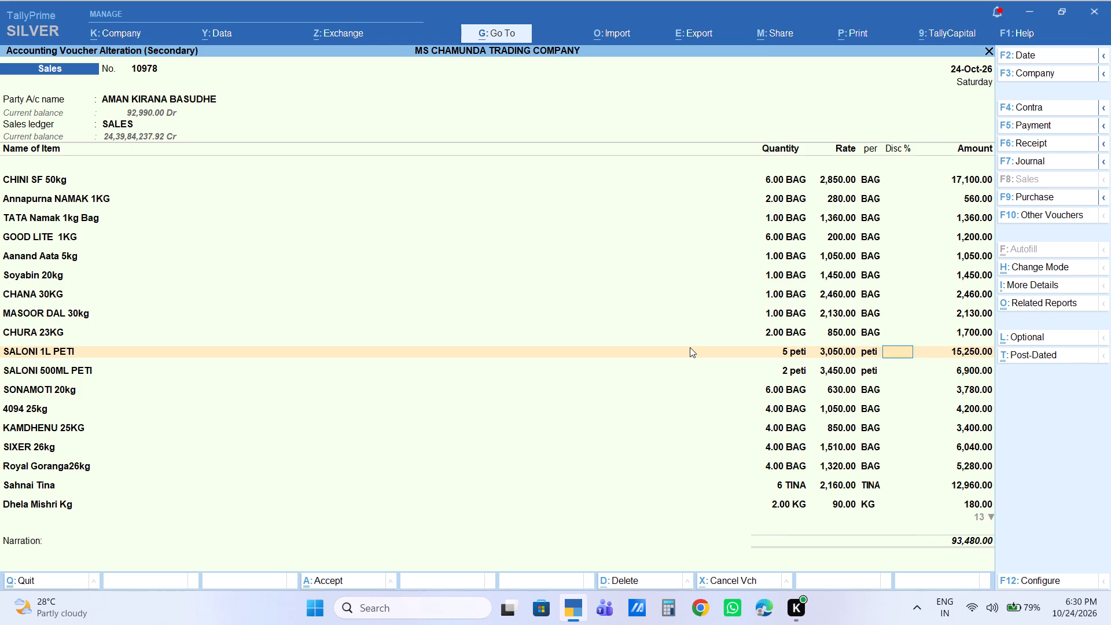
key(Return)
key(Return)
Go to the rate of the KAMDHENU 25KG item, keeping the rates of the items in between.
key(Return)
key(Return)
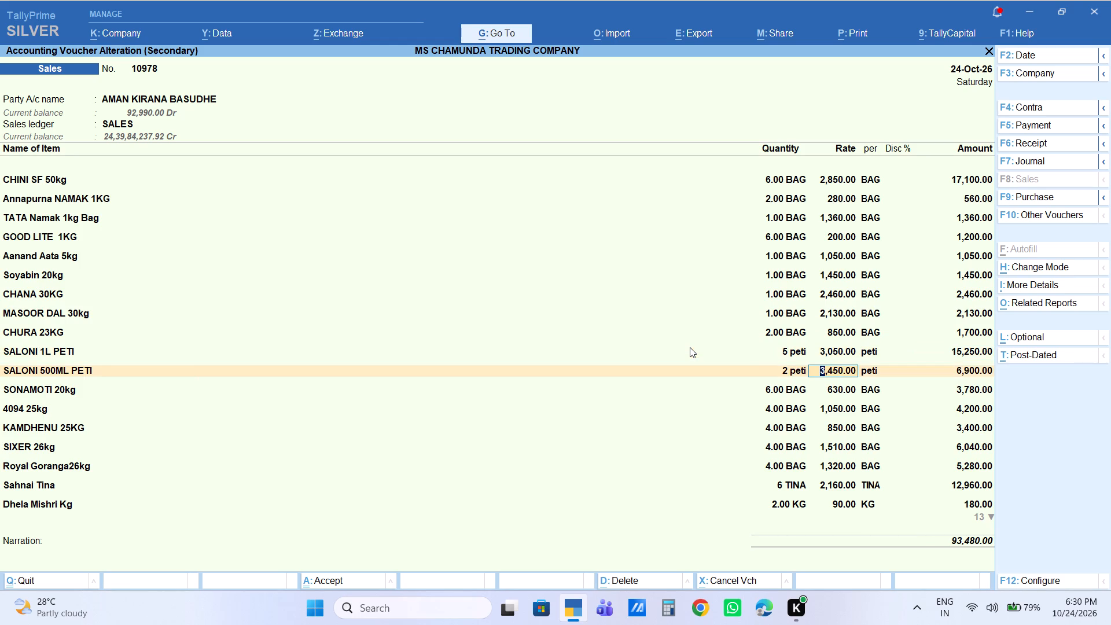
key(Down)
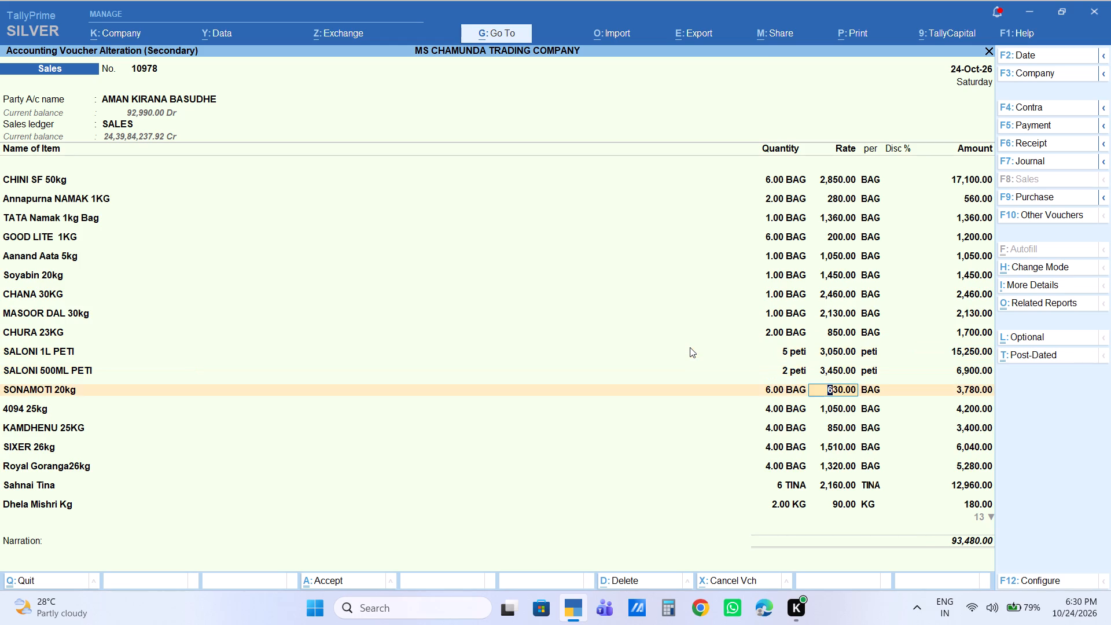
key(Down)
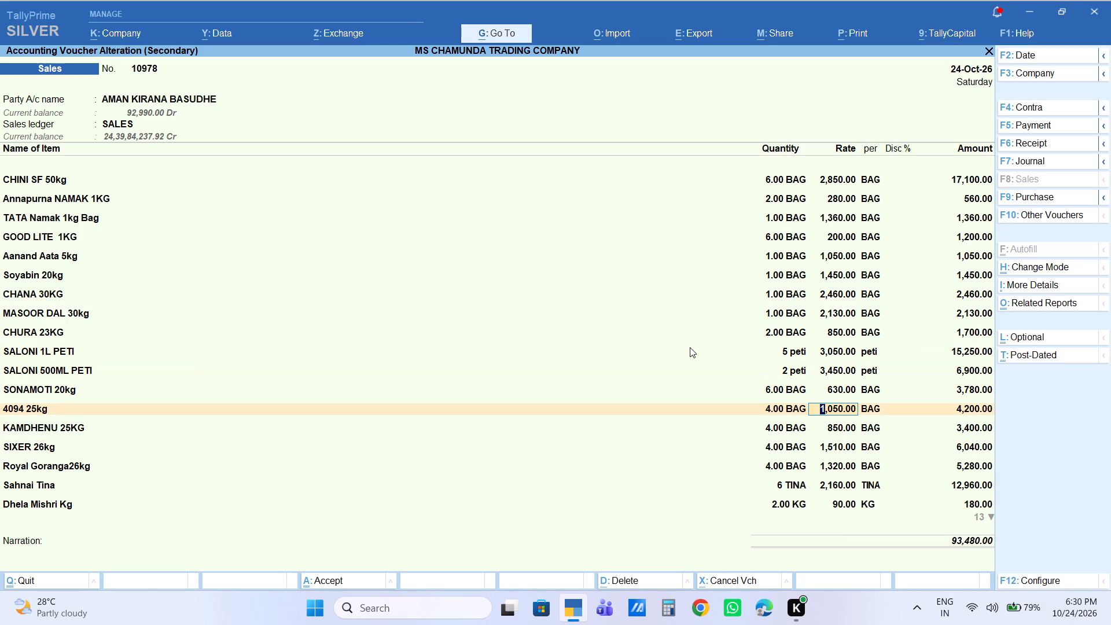
key(Down)
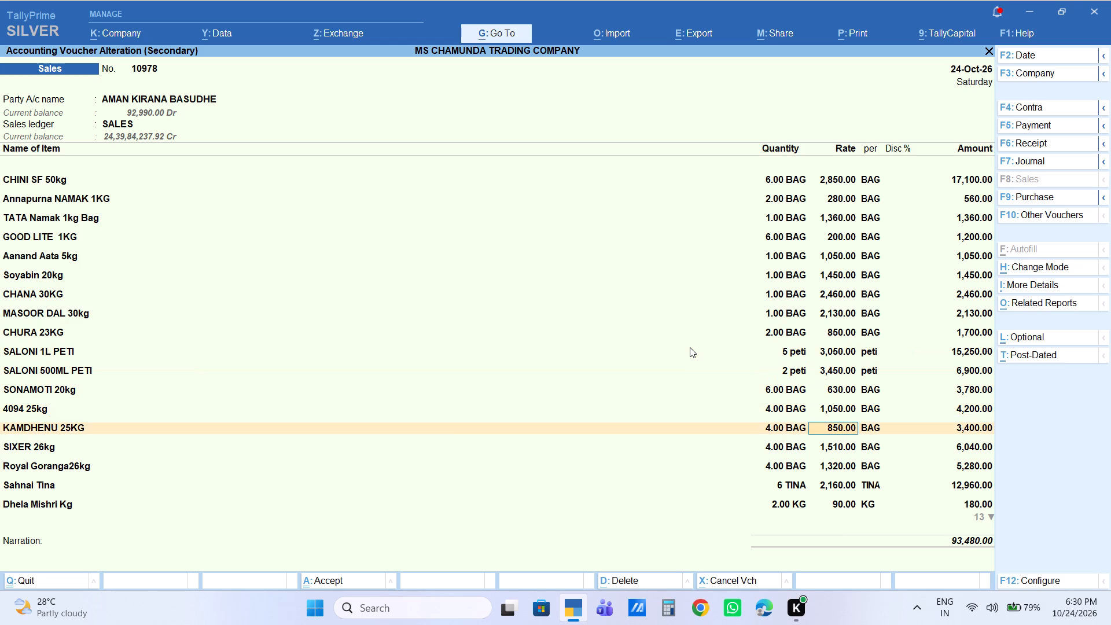
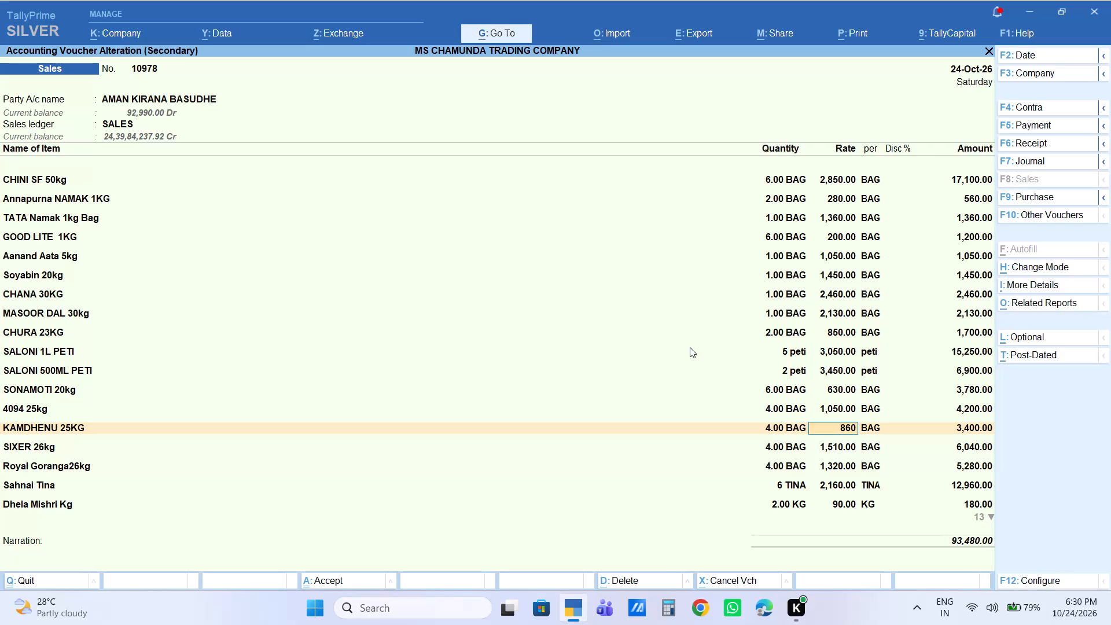
Set the rate of the KAMDHENU 25KG item to 860 per bag.
key(Return)
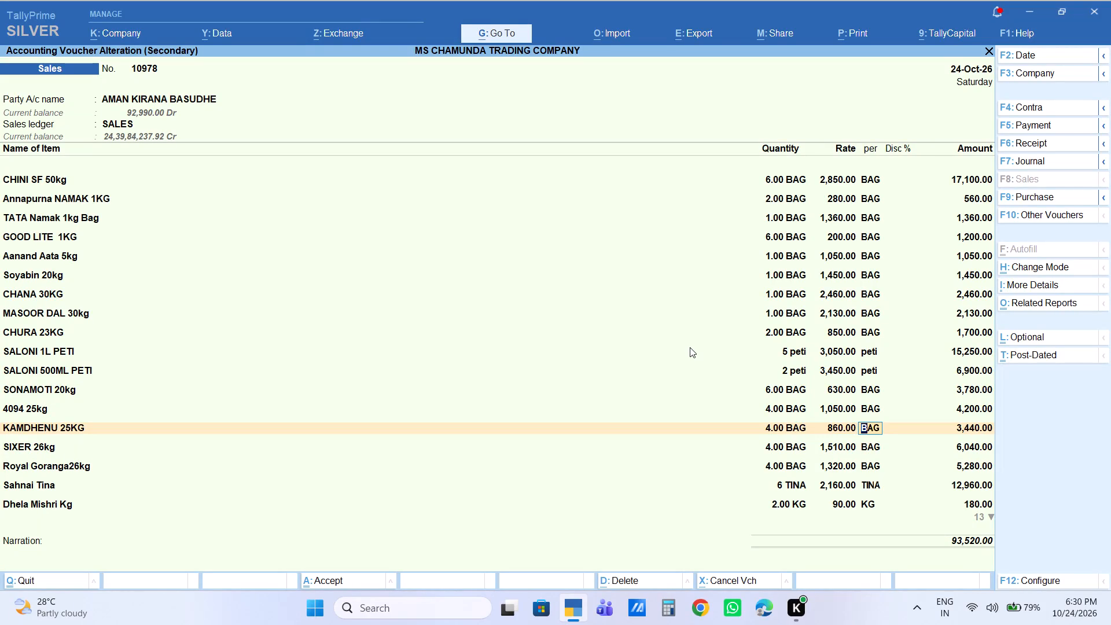
Set the rate of the SIXER 26kg item to 1,560 per bag.
key(Down)
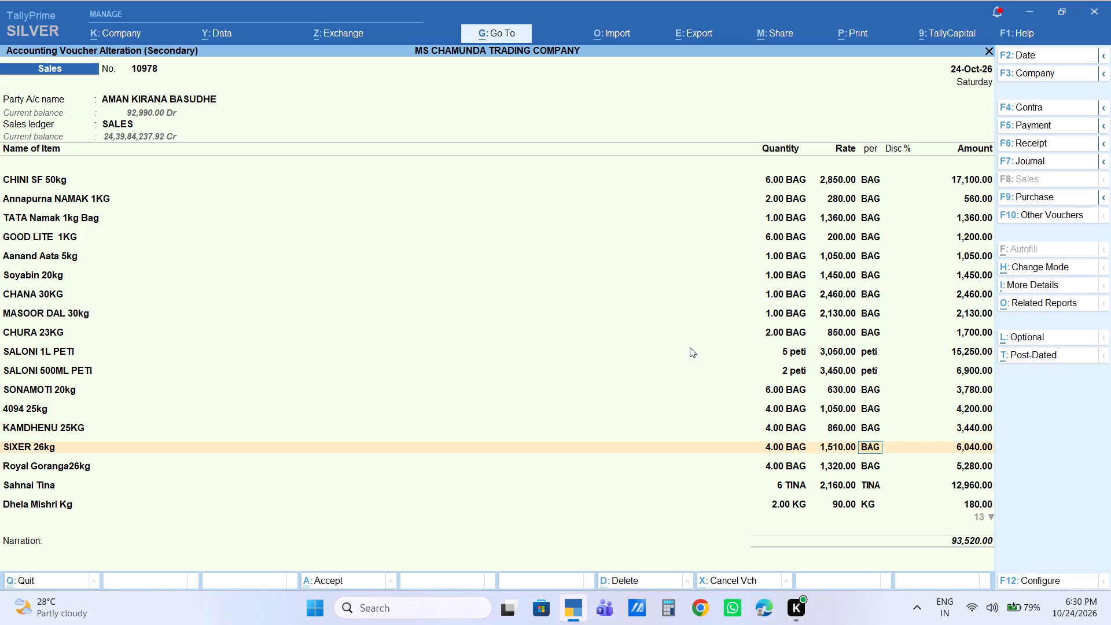
key(BackSpace)
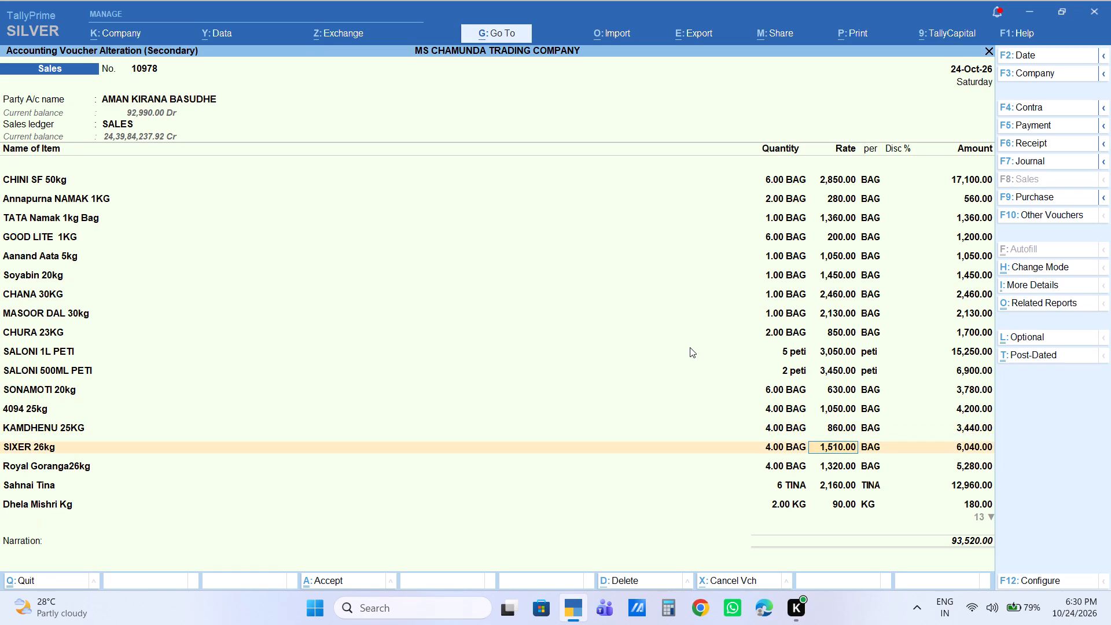
text(1560)
key(Return)
Keep the Royal Goranga26kg rate and set the rate of the Sahnai Tina item to 2,170 per tina.
key(Return)
key(Return)
key(Return)
key(Return)
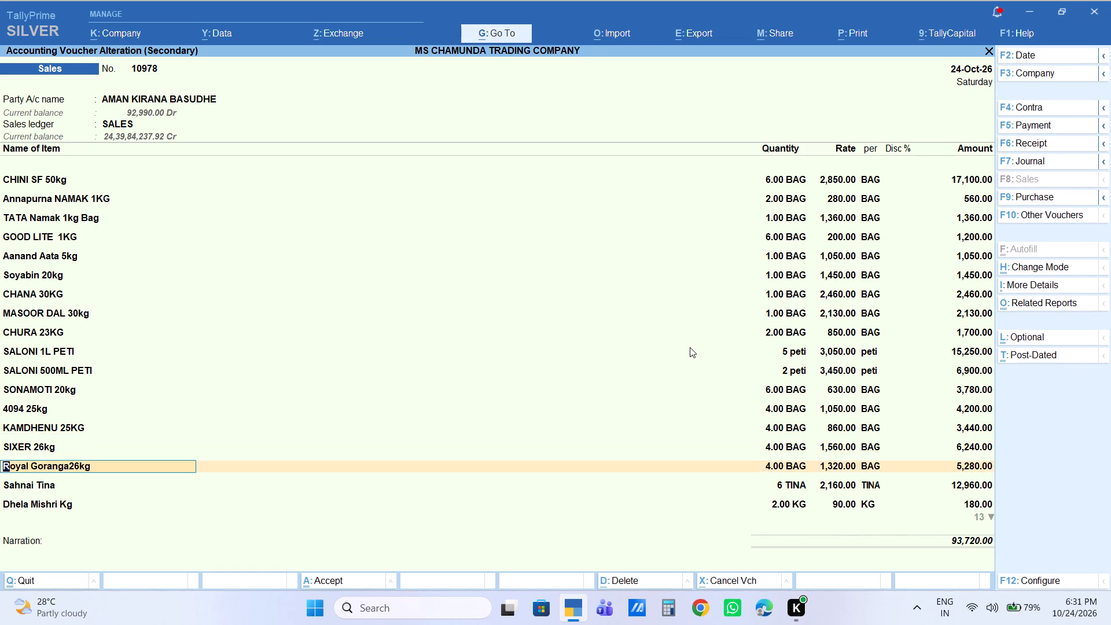
key(Return)
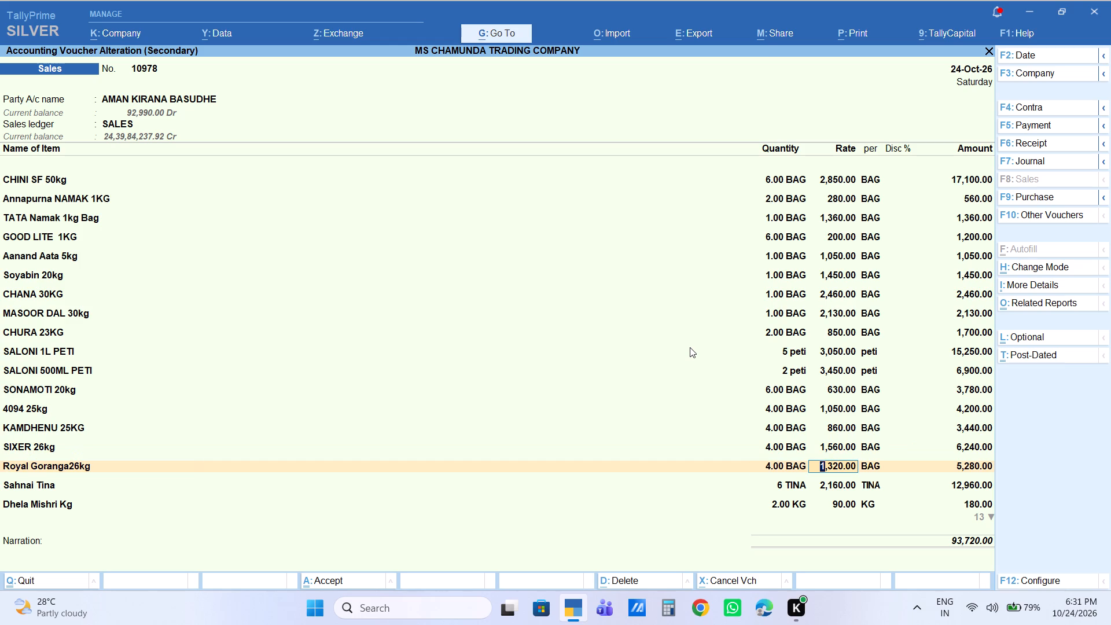
key(Down)
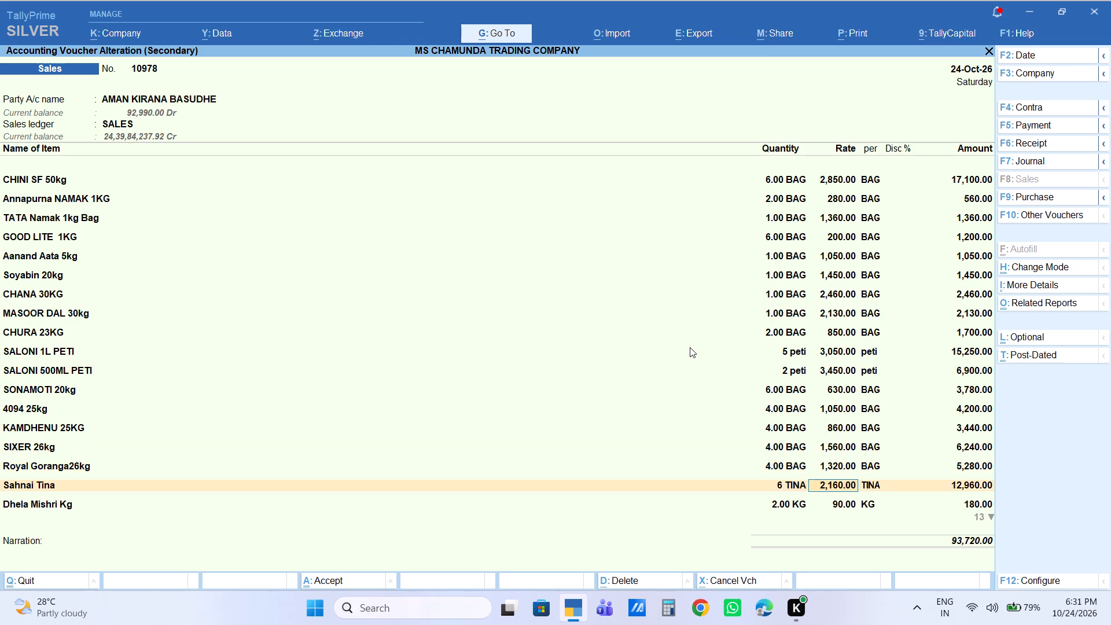
text(2170)
key(Return)
Keep the Dhela Mishri Kg line and set the amount of the TARZAN BESAN 5KG item to 2,480.
key(Return)
key(Return)
key(Return)
key(Return)
key(Return)
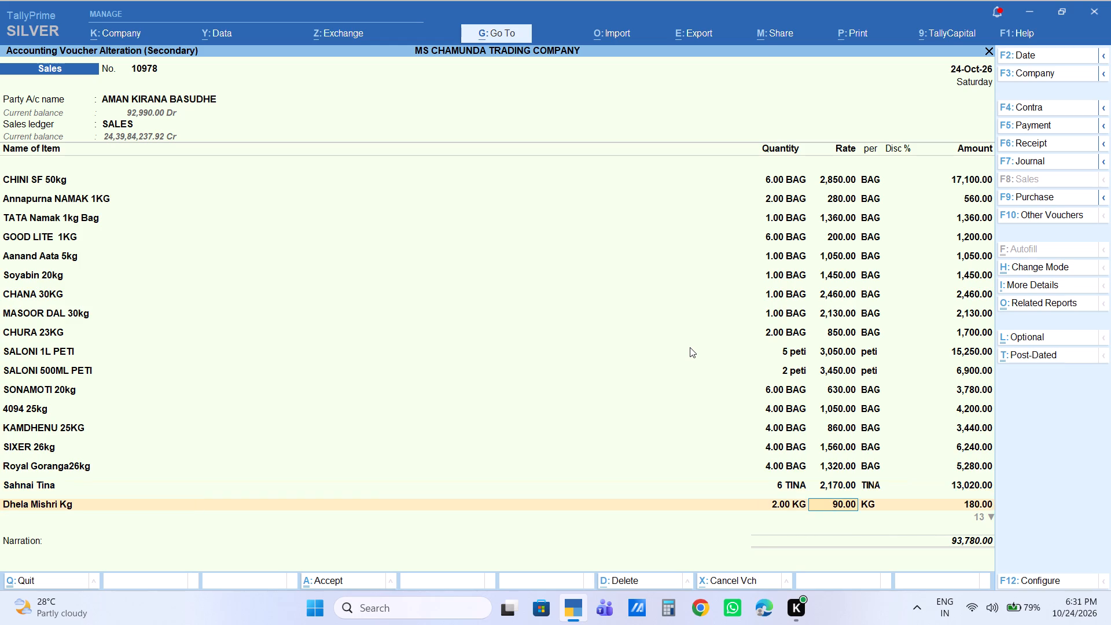
key(Down)
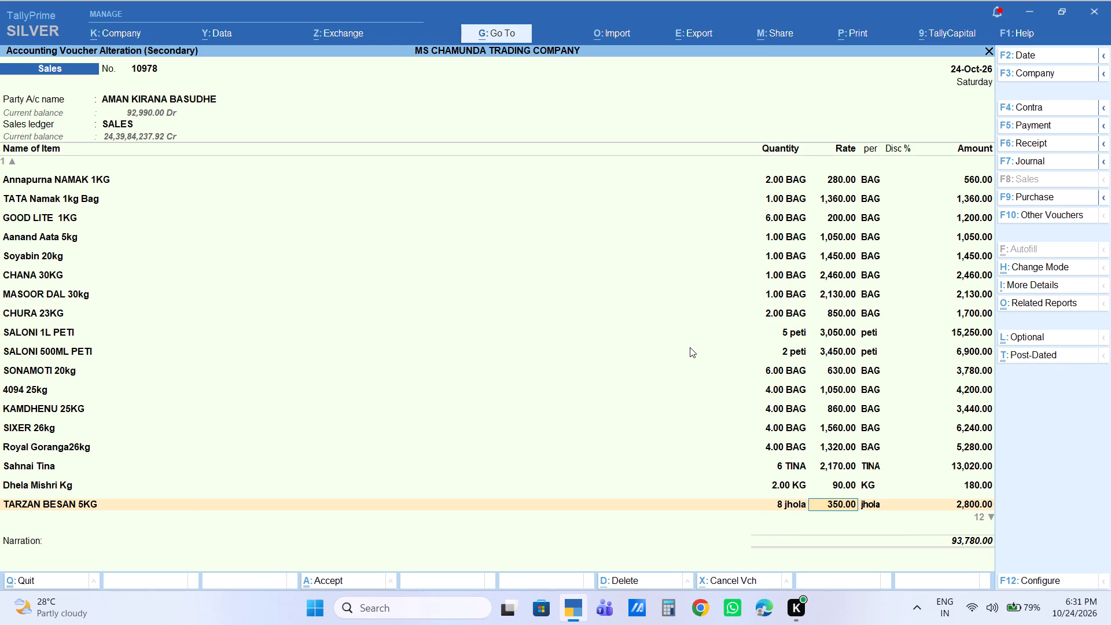
key(Return)
key(Return)
key(Return)
text(2480)
key(Return)
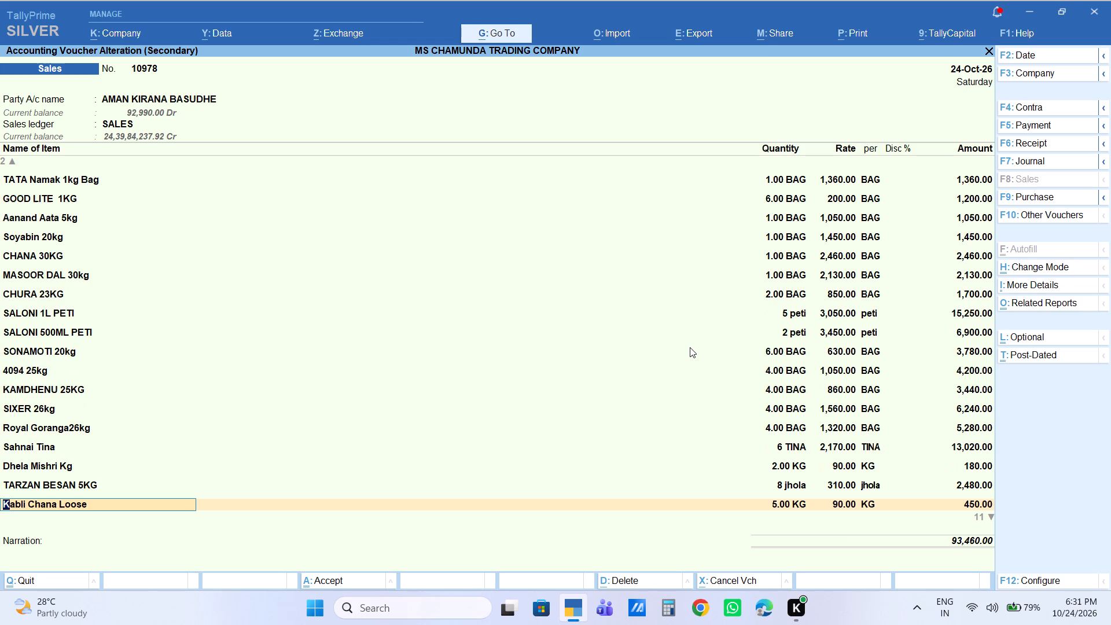
Set the rate of the Kabli Chana Loose item to 100 per kg.
key(Return)
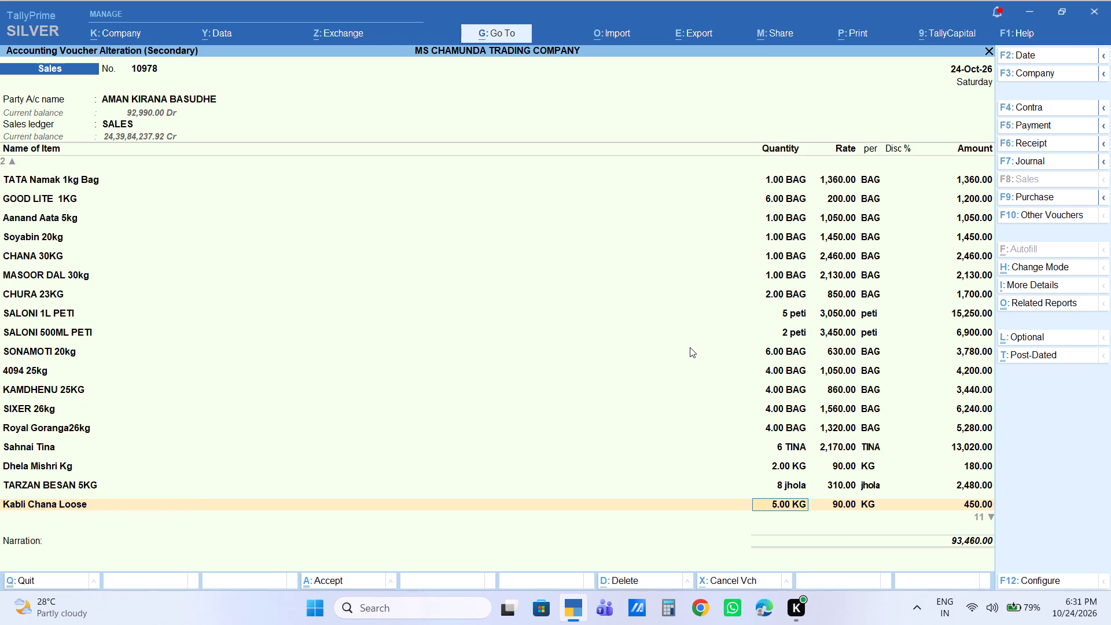
key(Return)
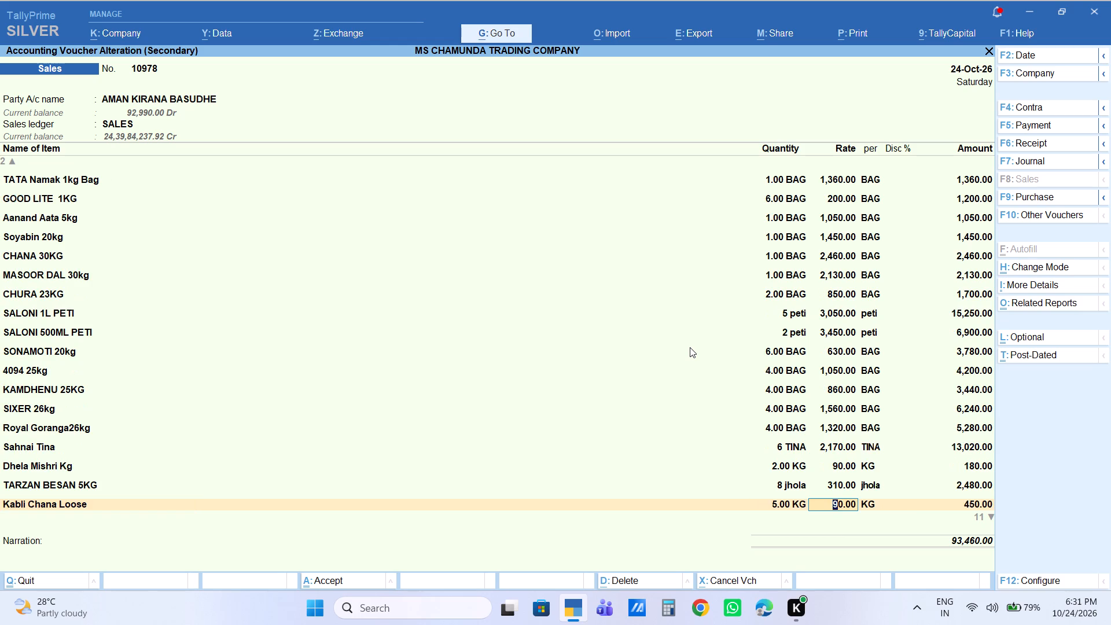
text(100)
key(Return)
Set the rate of the NOBEL KG item to 75 per kg.
key(Return)
key(Return)
key(Return)
key(Return)
key(Return)
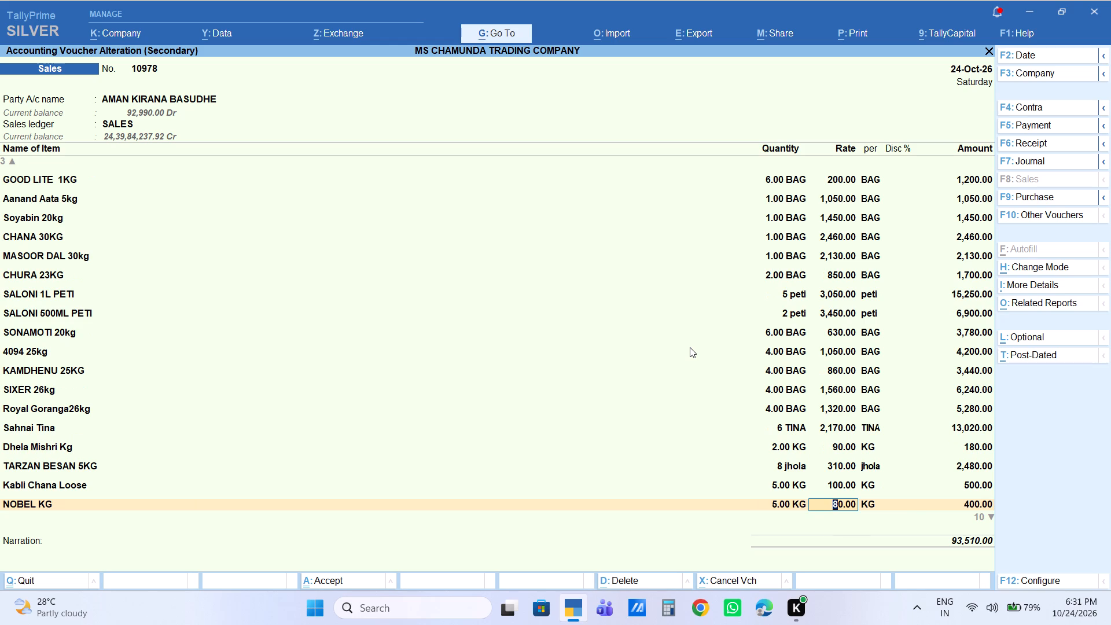
text(75)
key(Return)
Review the rates of the remaining items from PANCHFORAN KG down to Gulab Jamun500g.
key(Return)
key(Return)
key(Return)
key(Return)
key(Return)
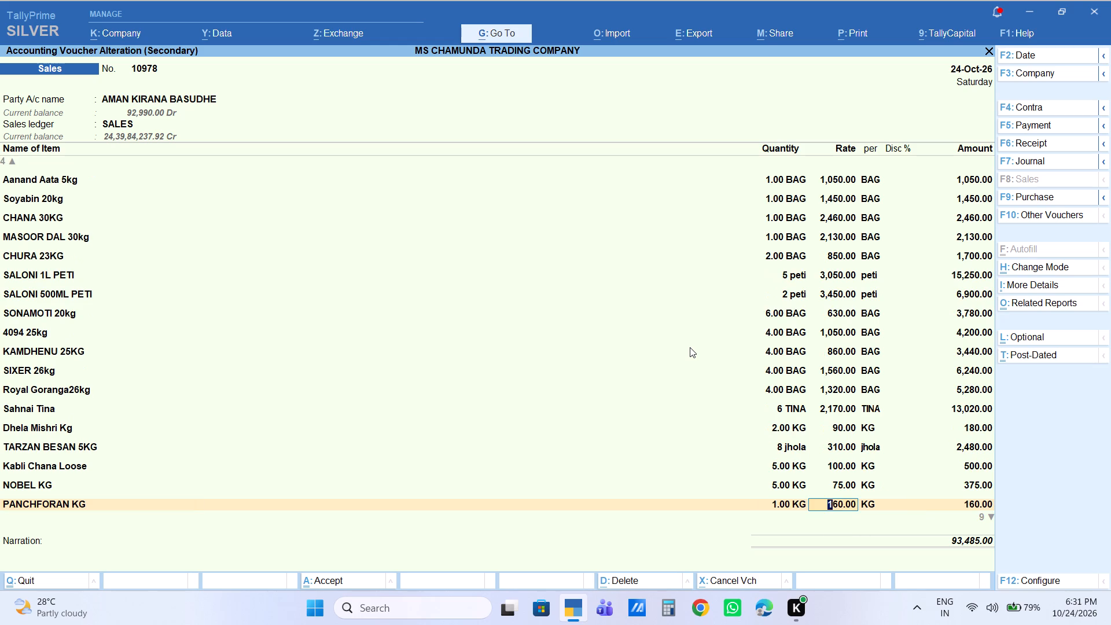
key(Down)
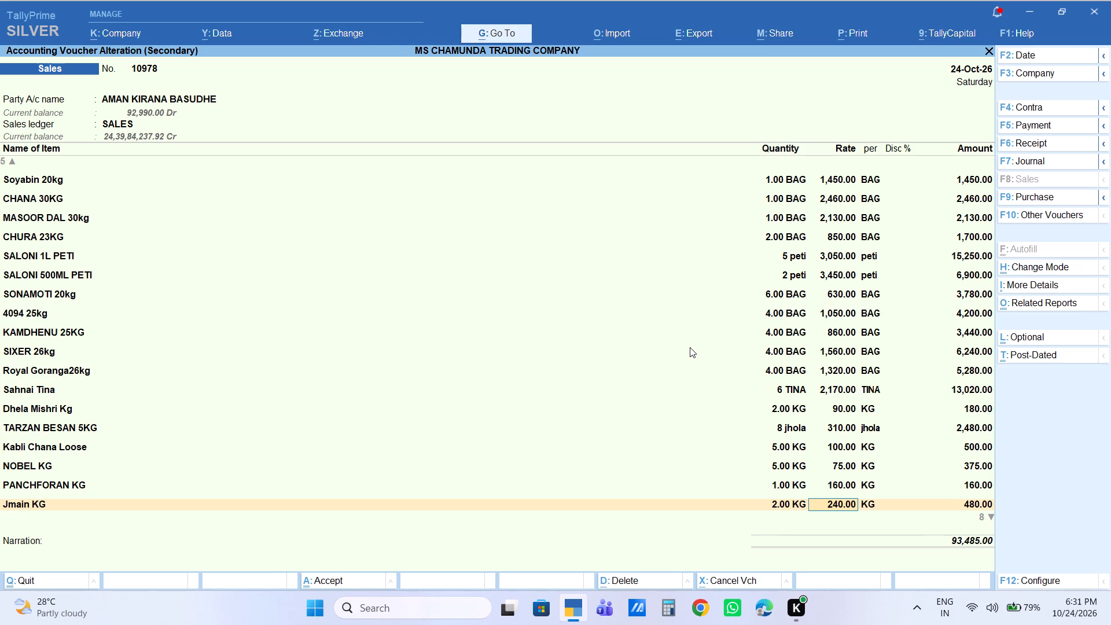
key(Down)
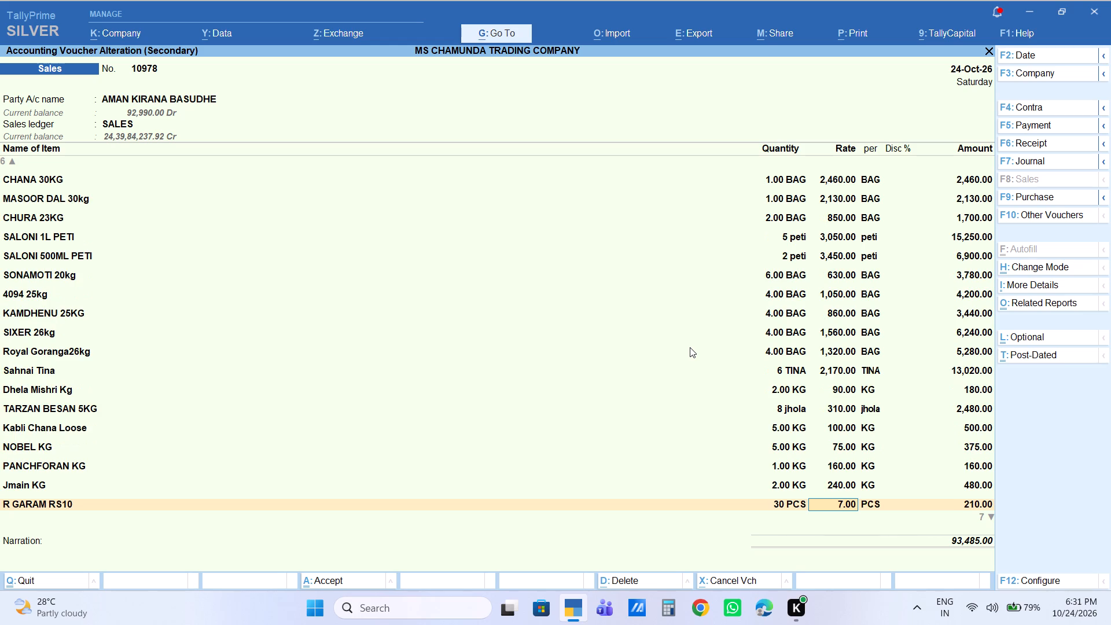
key(Down)
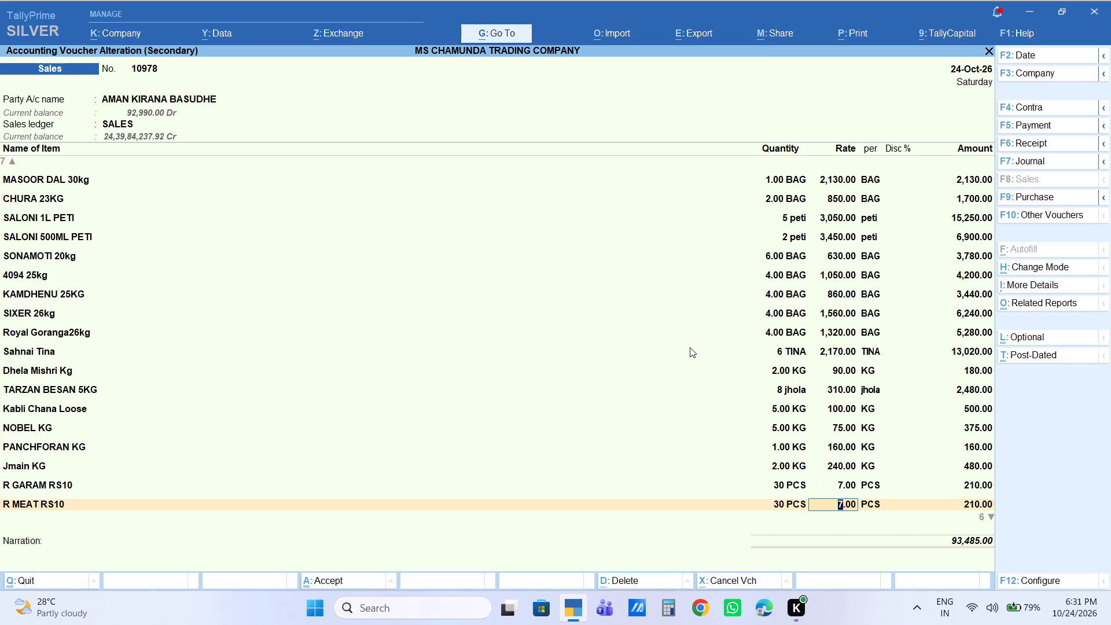
key(Down)
key(Down)
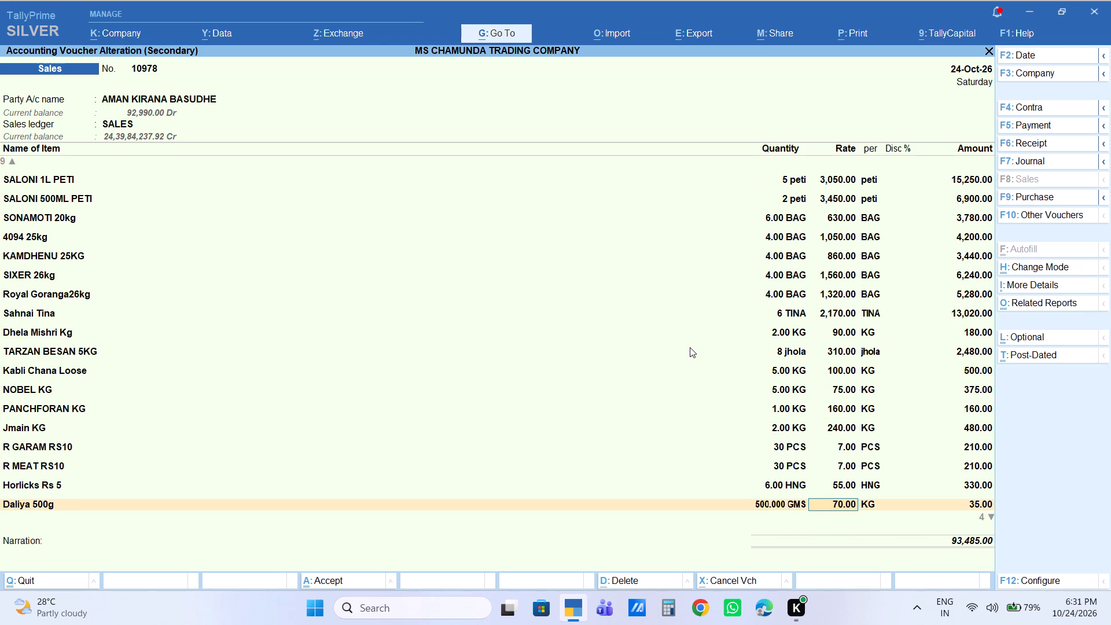
key(Down)
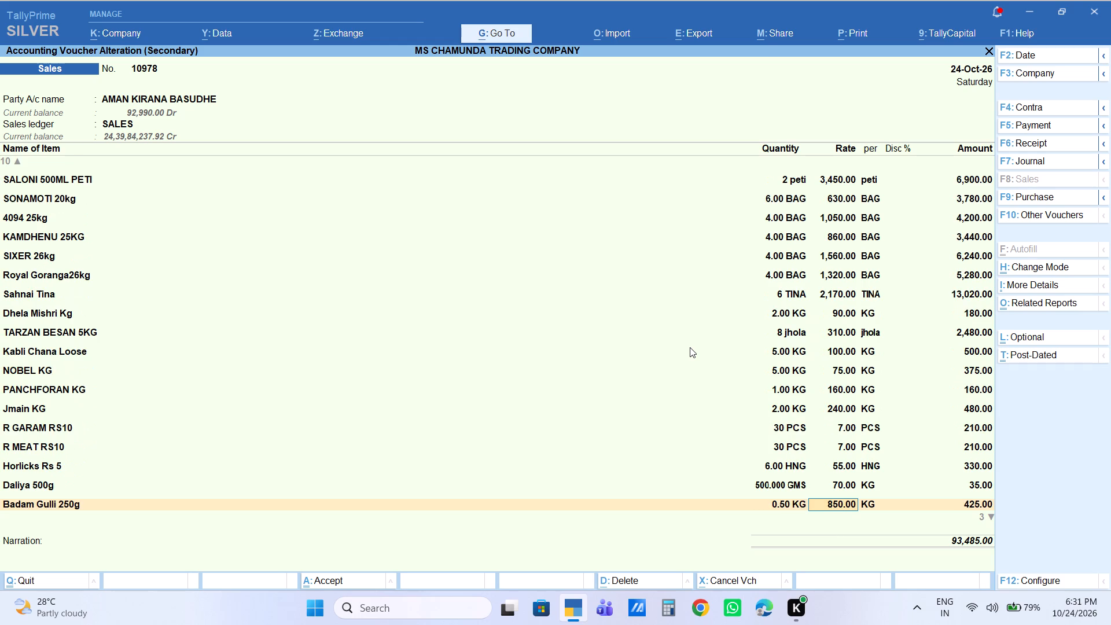
key(Down)
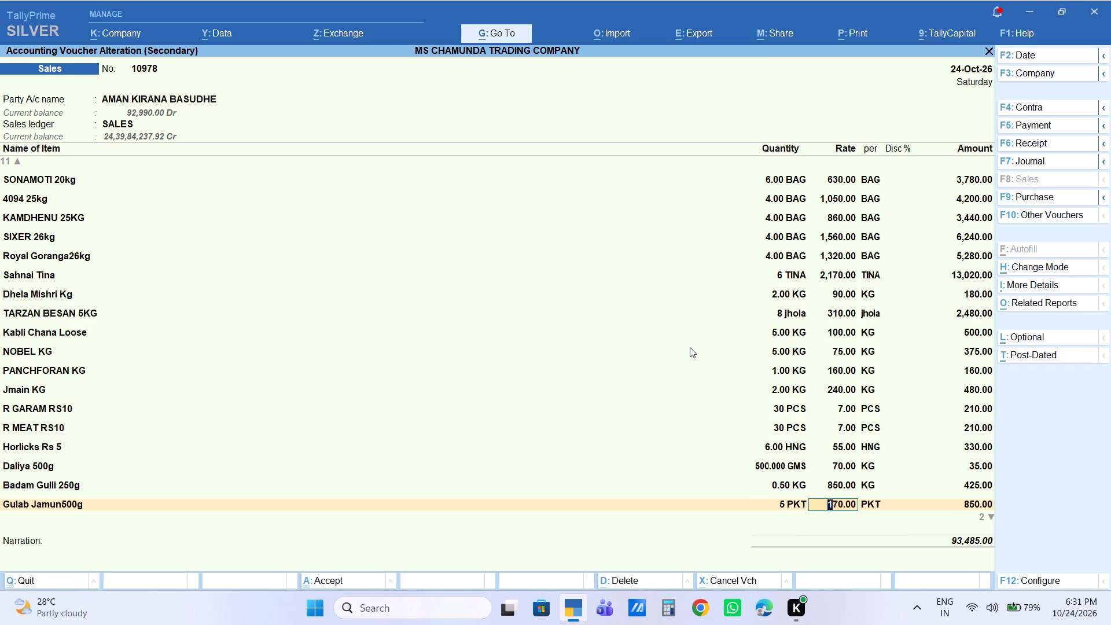
Set the Labour Charge amount below the item list to 145.
key(Return)
key(Return)
key(Return)
key(Return)
key(Return)
key(Return)
key(Return)
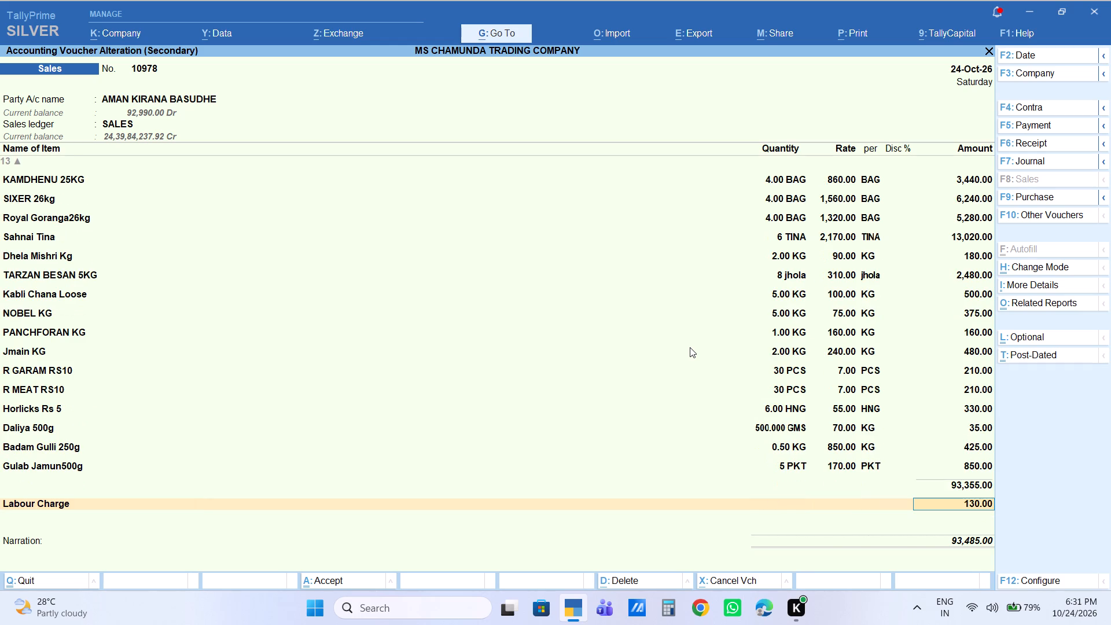
text(135)
key(Return)
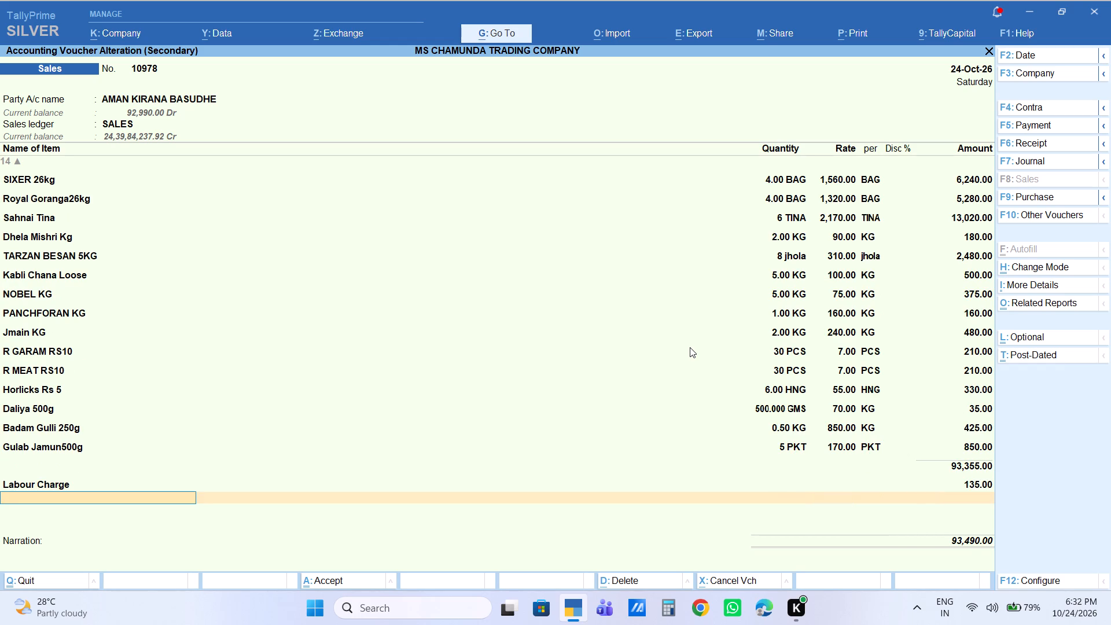
key(BackSpace)
text(145)
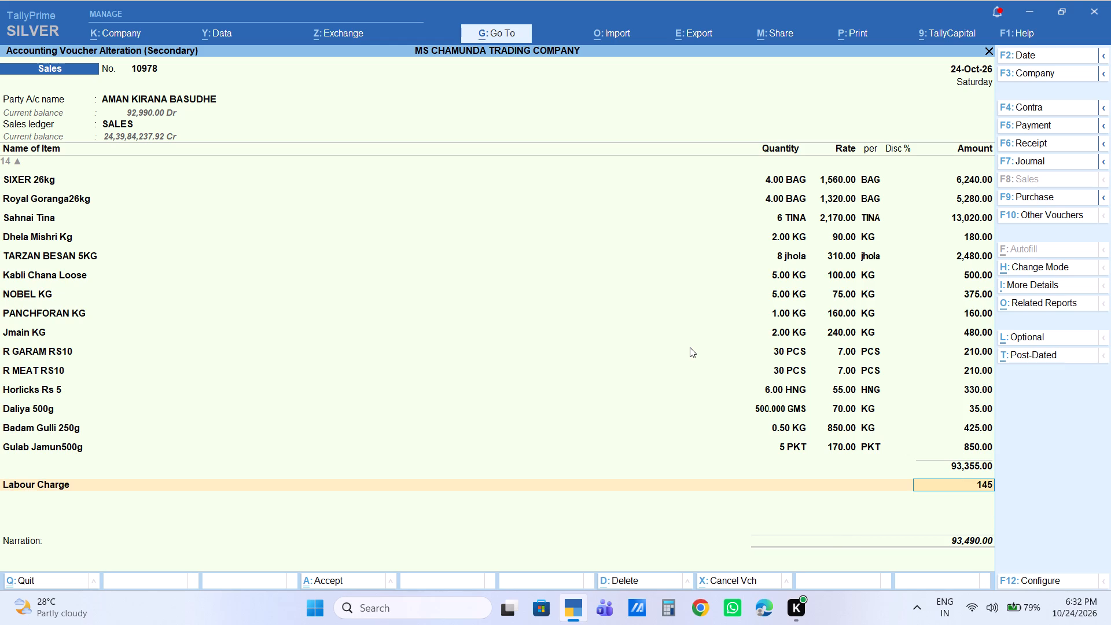
key(Return)
Accept the party's bill-wise details as a New Ref and save the altered sales voucher.
key(Return)
key(Return)
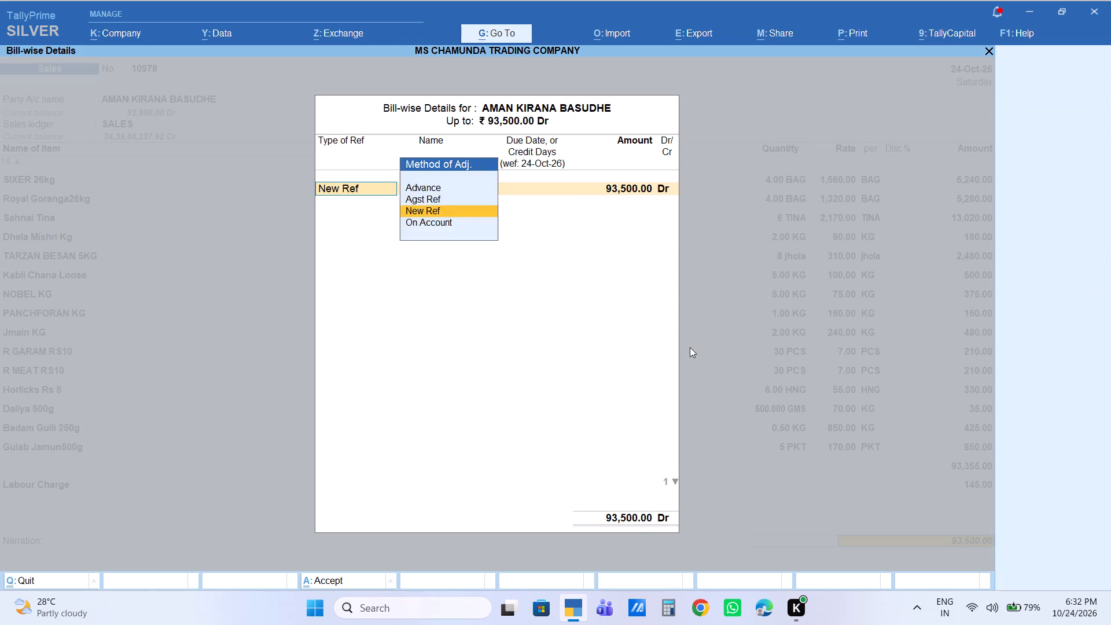
key(Return)
key(Return)
key(Return)
key(Return)
key(Return)
key(Return)
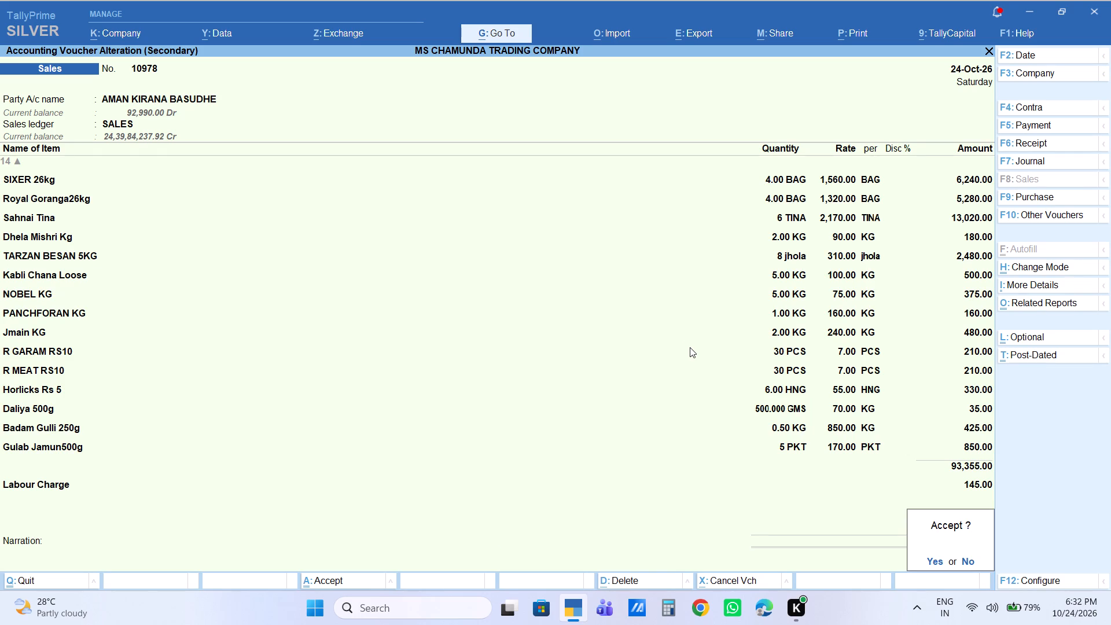
key(Return)
Leave the saved sales voucher and return to the Gateway of Tally.
key(Return)
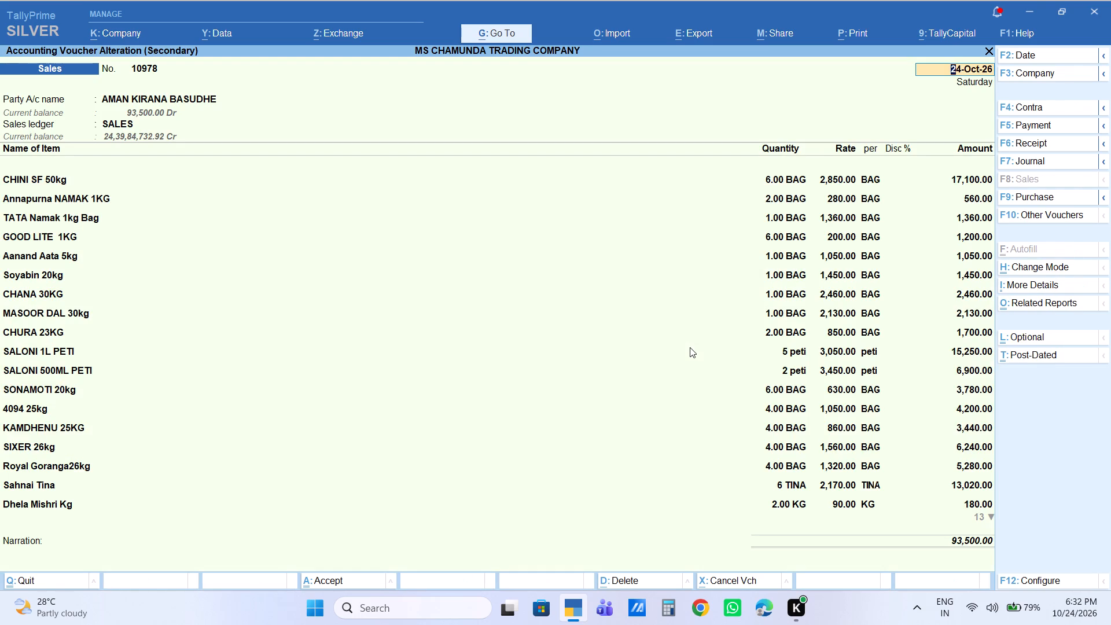
key(Escape)
key(Escape)
key(Escape)
key(Escape)
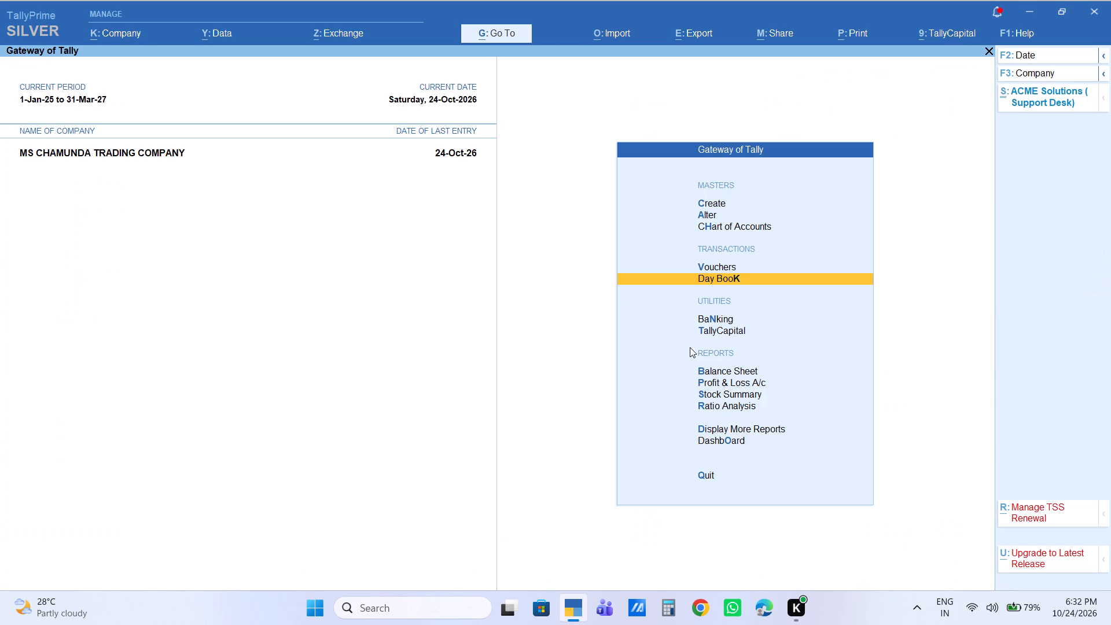
Start a new Receipt voucher with Cash as the account.
key(Up)
key(Return)
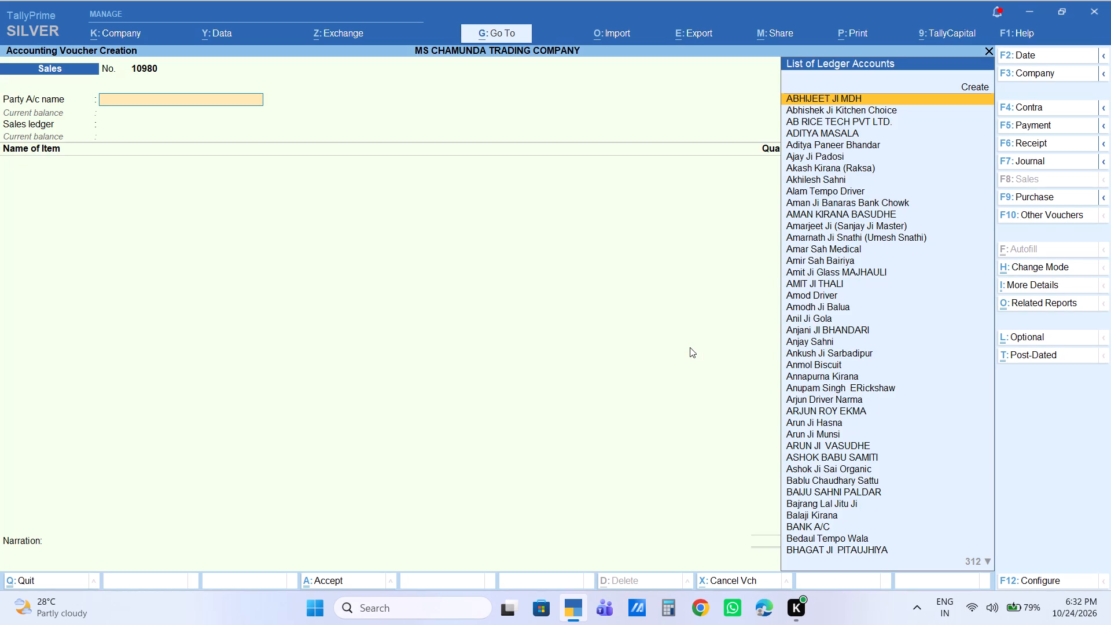
key(F6)
text(cas)
key(Return)
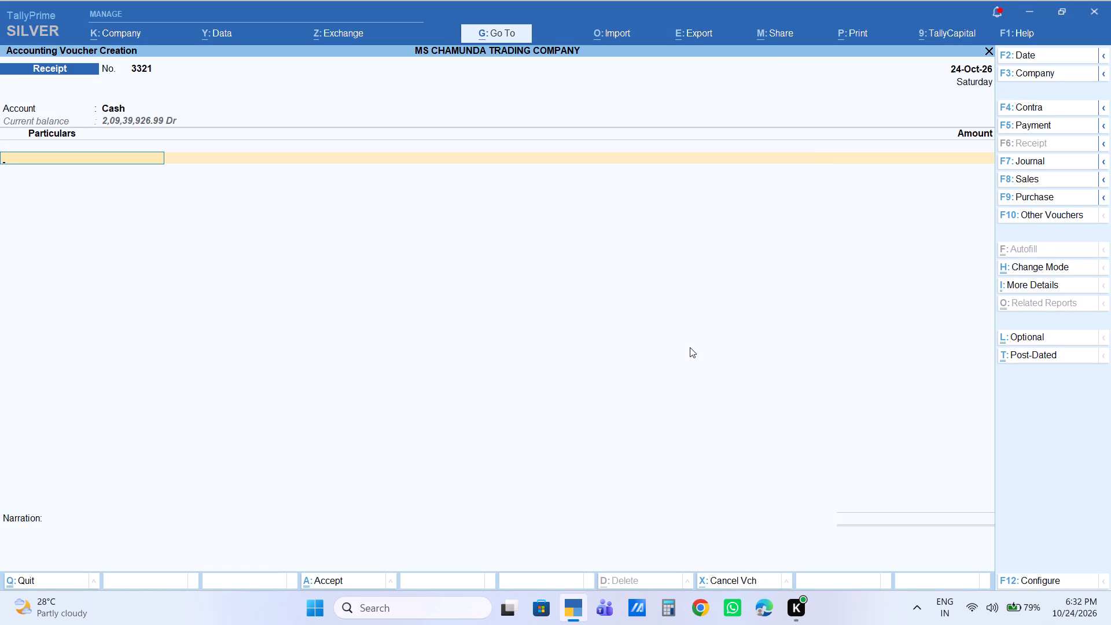
Enter AMAN KIRANA BASUDHE as the party ledger in the receipt's particulars.
text(ama)
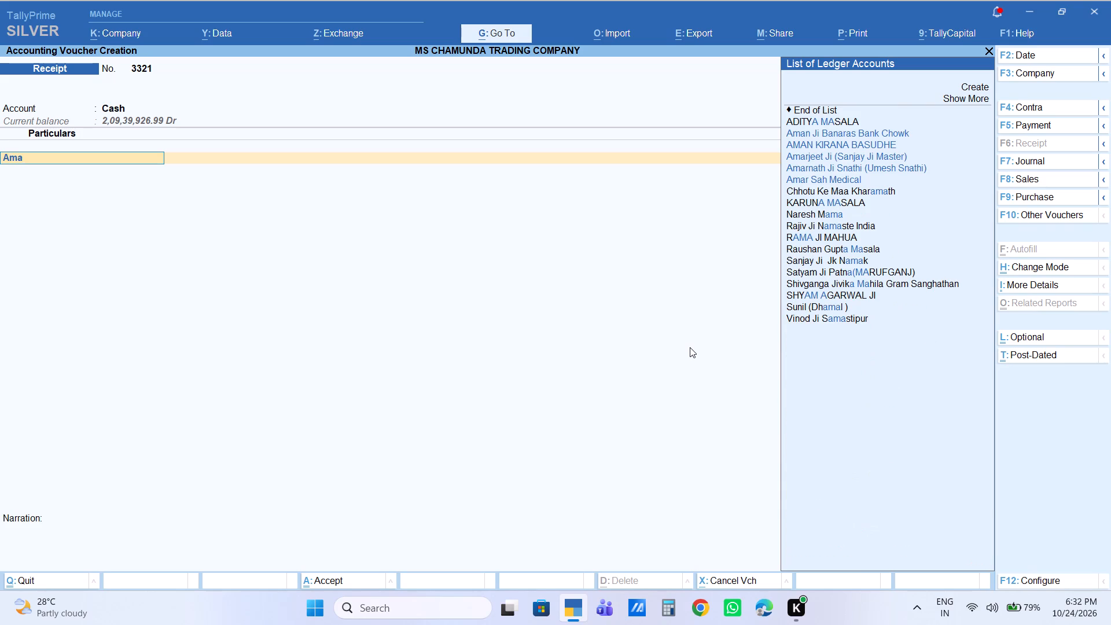
key(n)
key(Down)
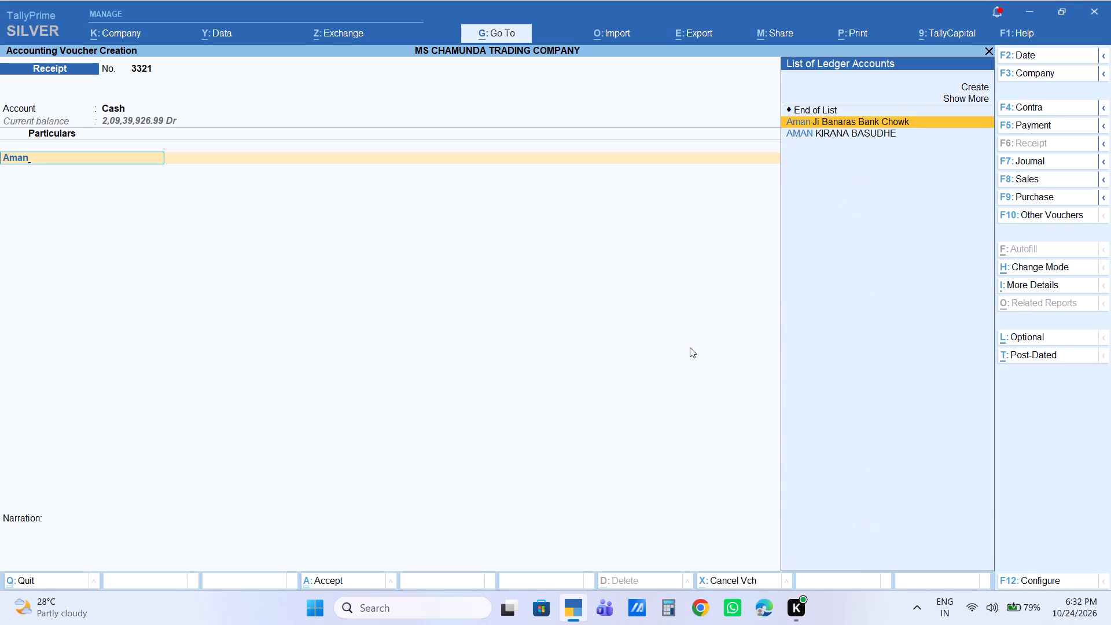
key(Down)
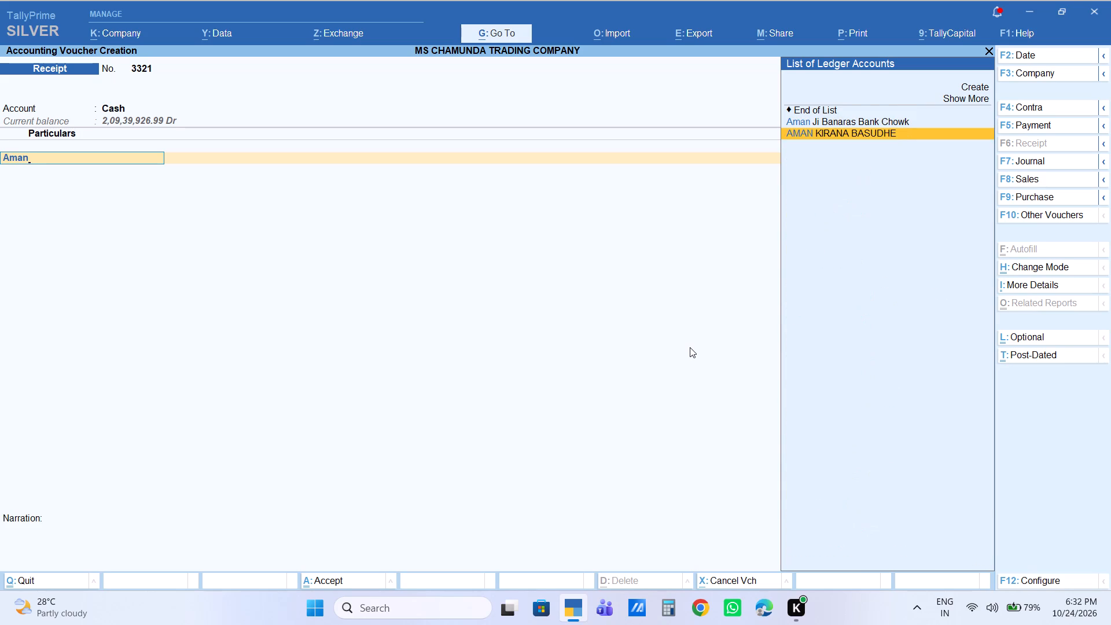
key(Return)
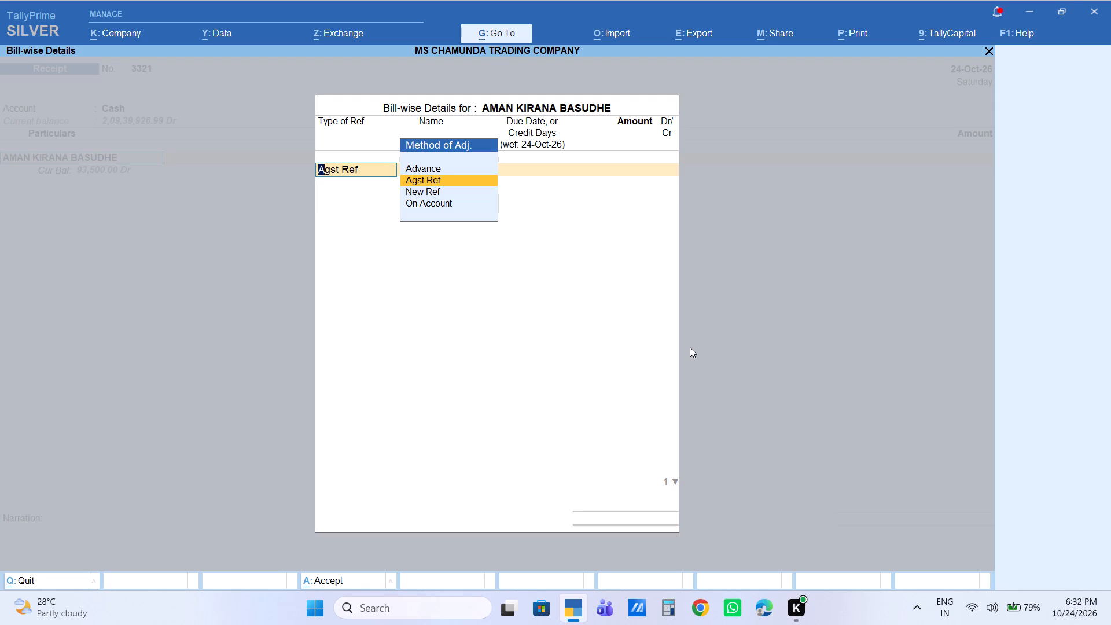
key(Return)
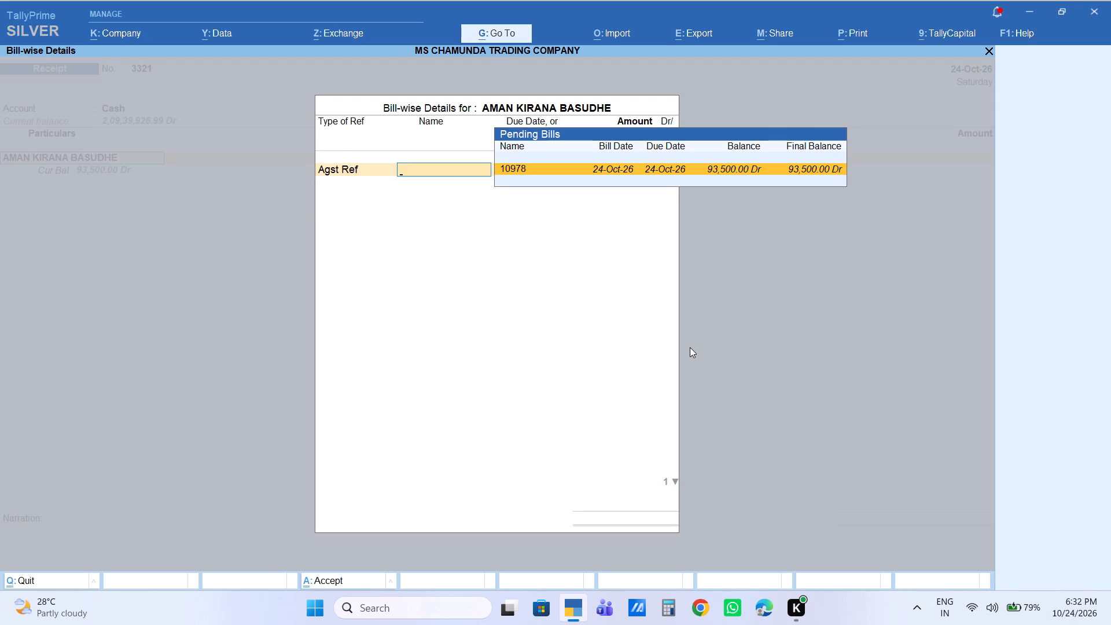
key(Return)
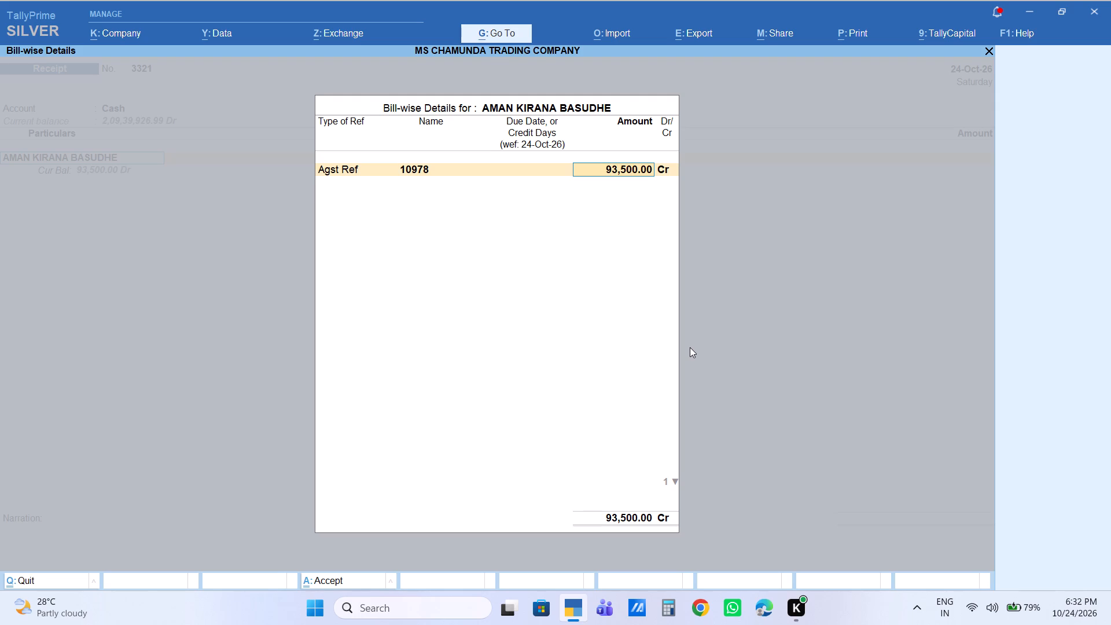
text(50000)
key(Return)
key(Return)
key(Return)
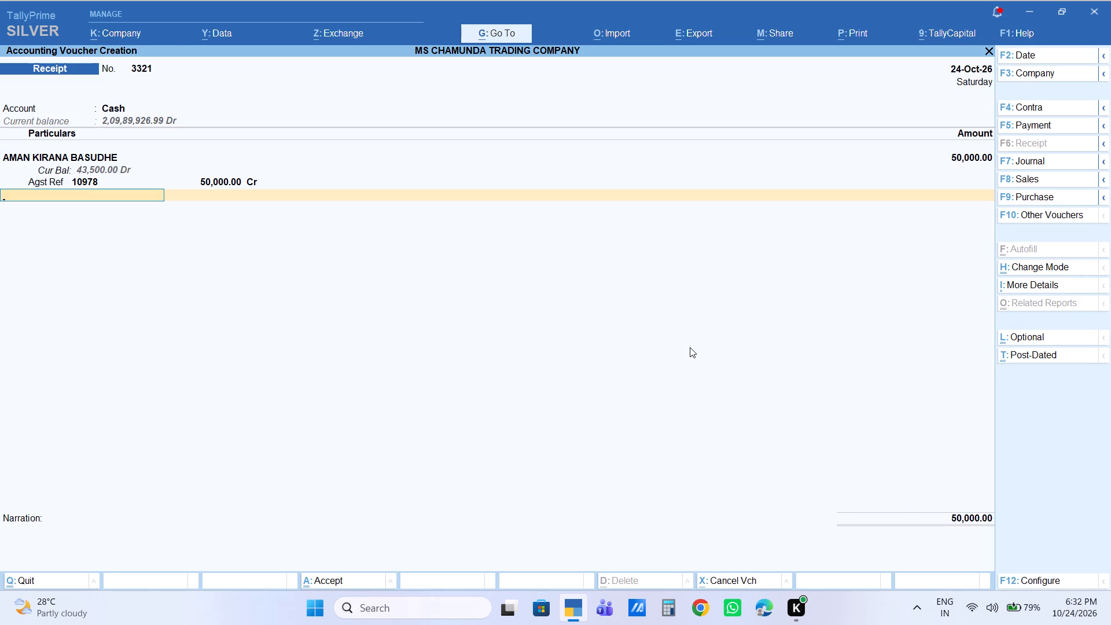
key(Return)
key(Return)
key(Return)
key(Return)
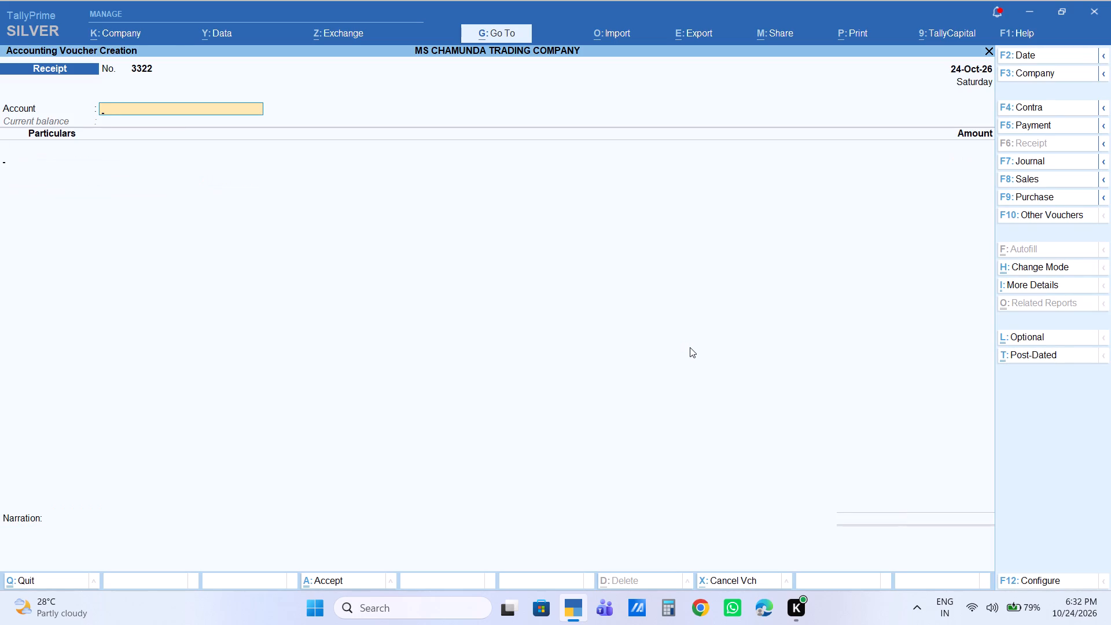
key(Escape)
key(Escape)
key(Down)
key(Return)
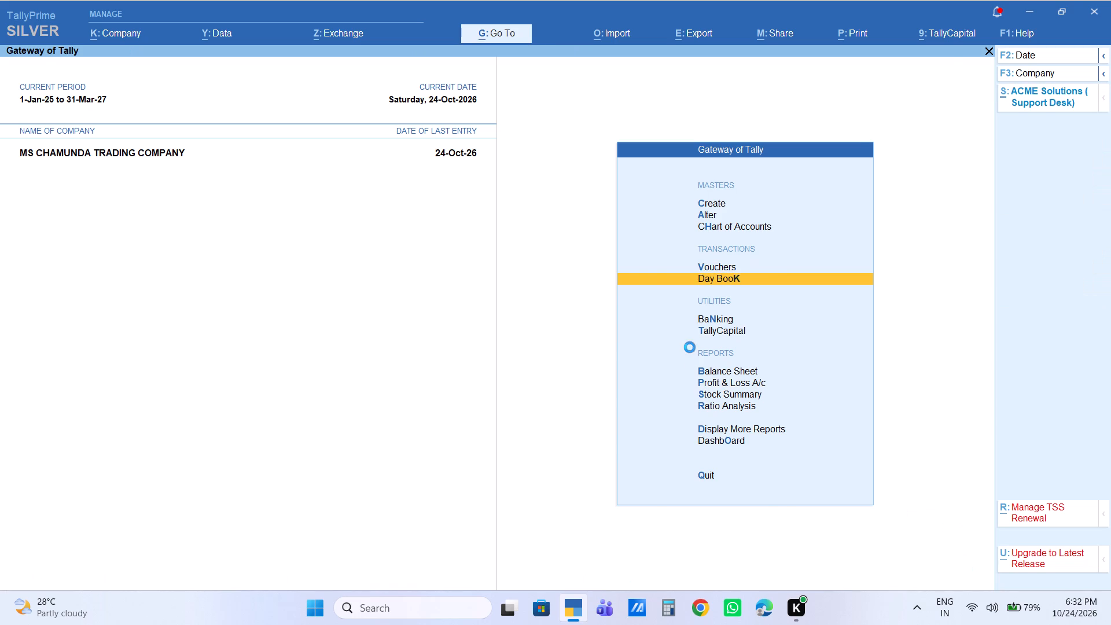
key(Down)
key(Down)
key(Down)
key(Down)
key(Down)
key(Down)
key(Down)
key(Down)
key(Down)
key(Down)
key(Down)
key(Down)
key(Down)
key(Down)
key(Down)
key(Down)
key(Down)
key(Down)
key(Down)
key(Down)
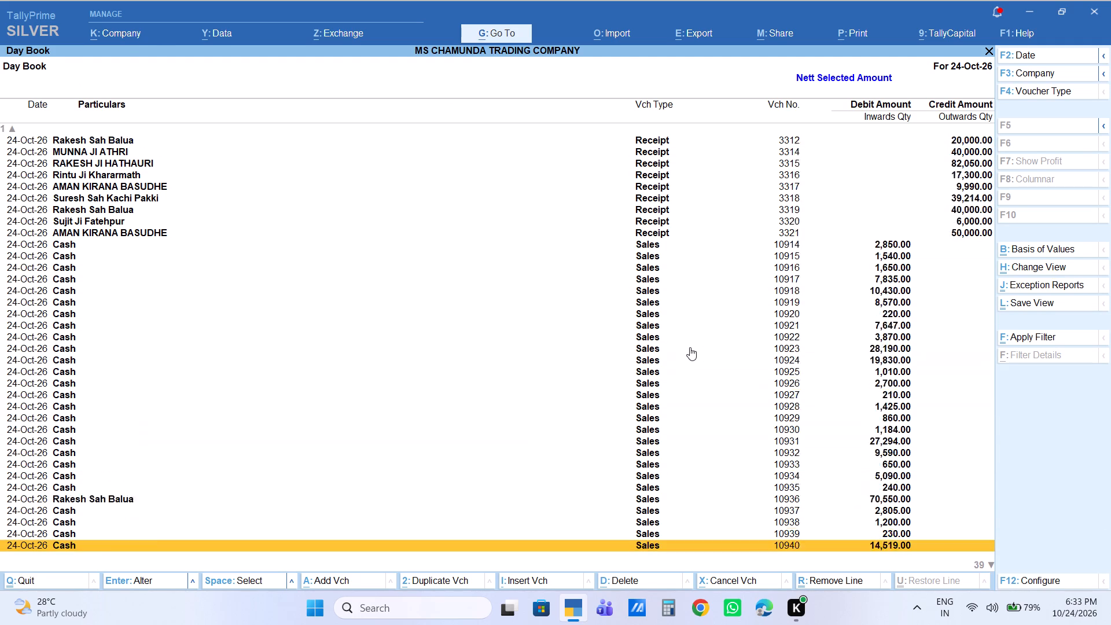
key(Up)
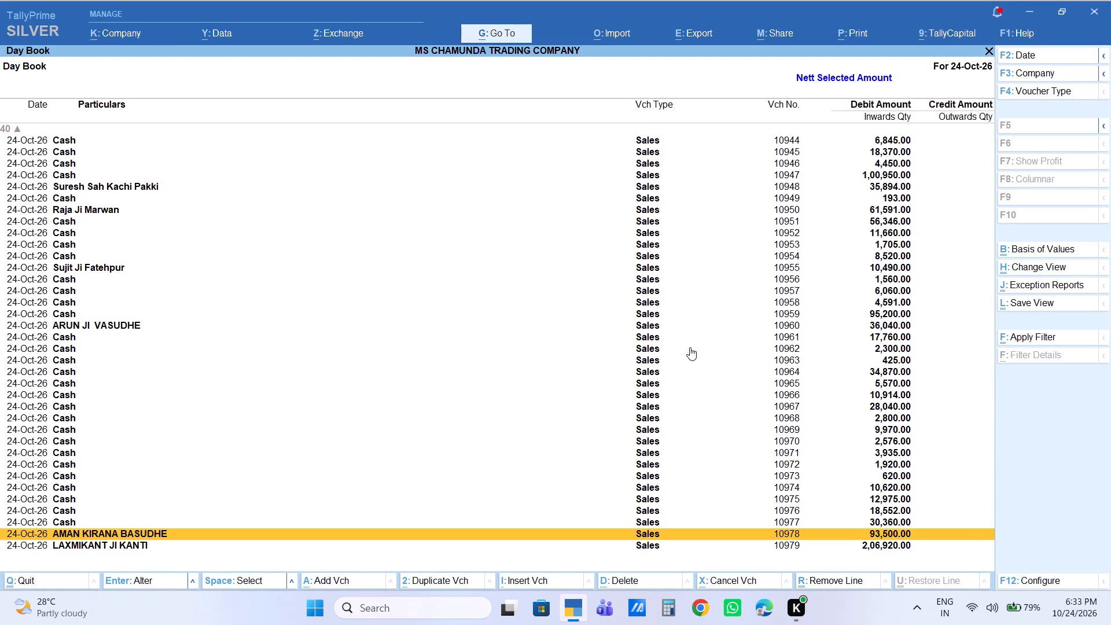
key(Return)
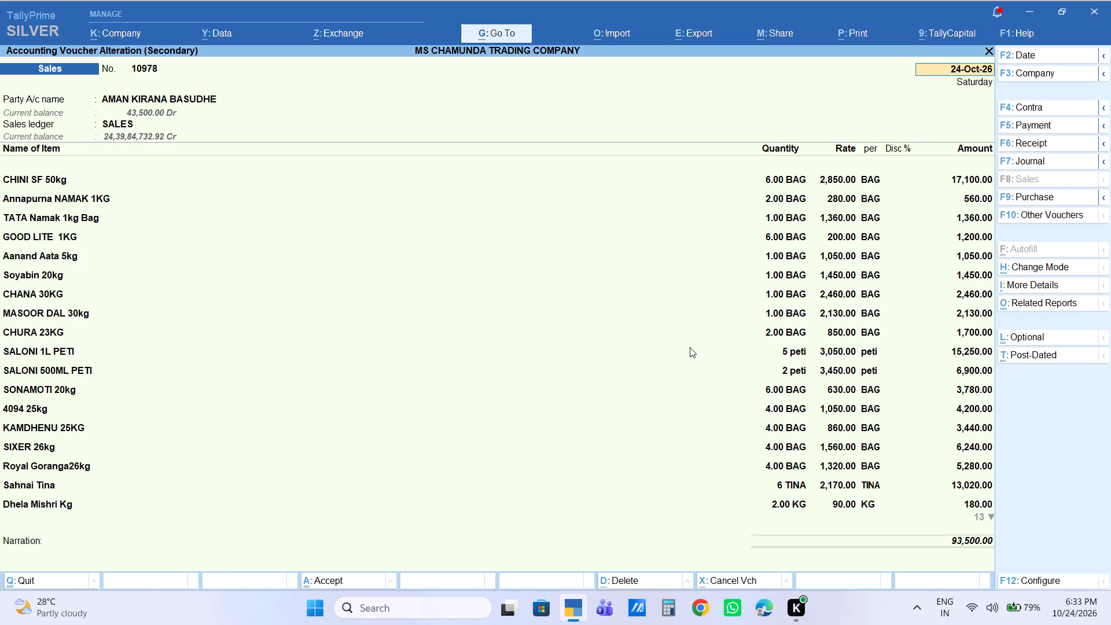
Print the invoice for sales voucher No. 10978 directly, without previewing it.
key(ctrl+p)
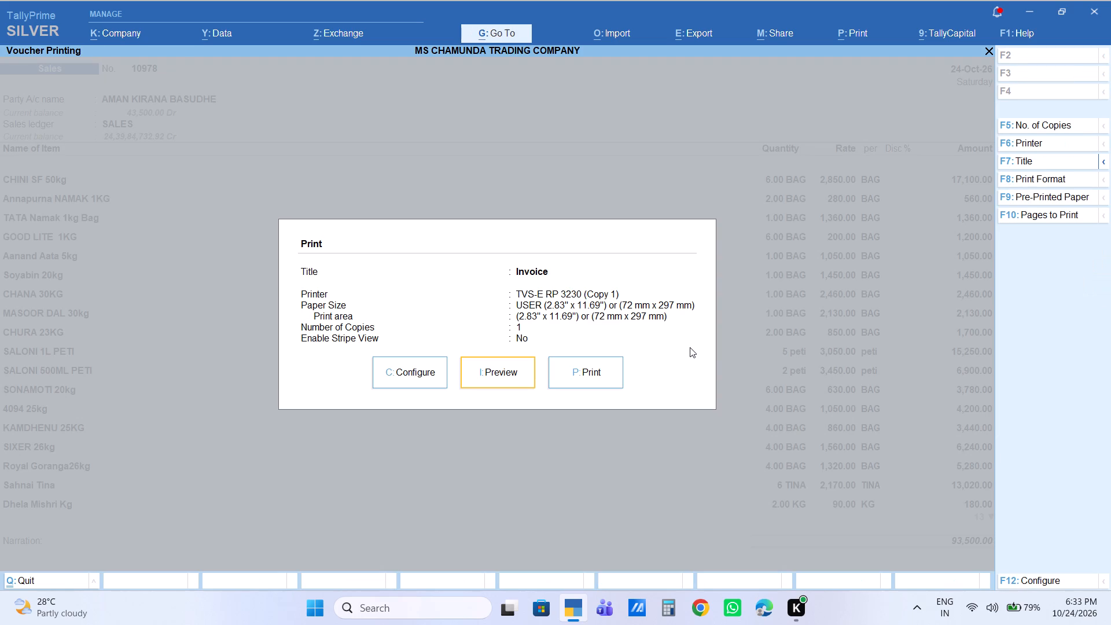
key(Right)
key(Return)
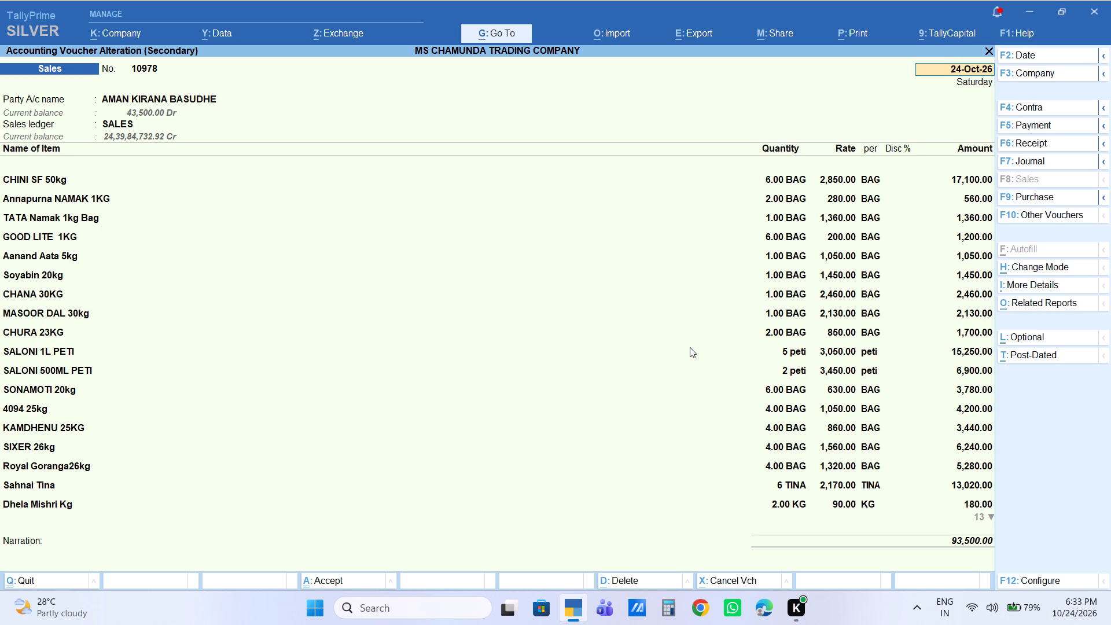
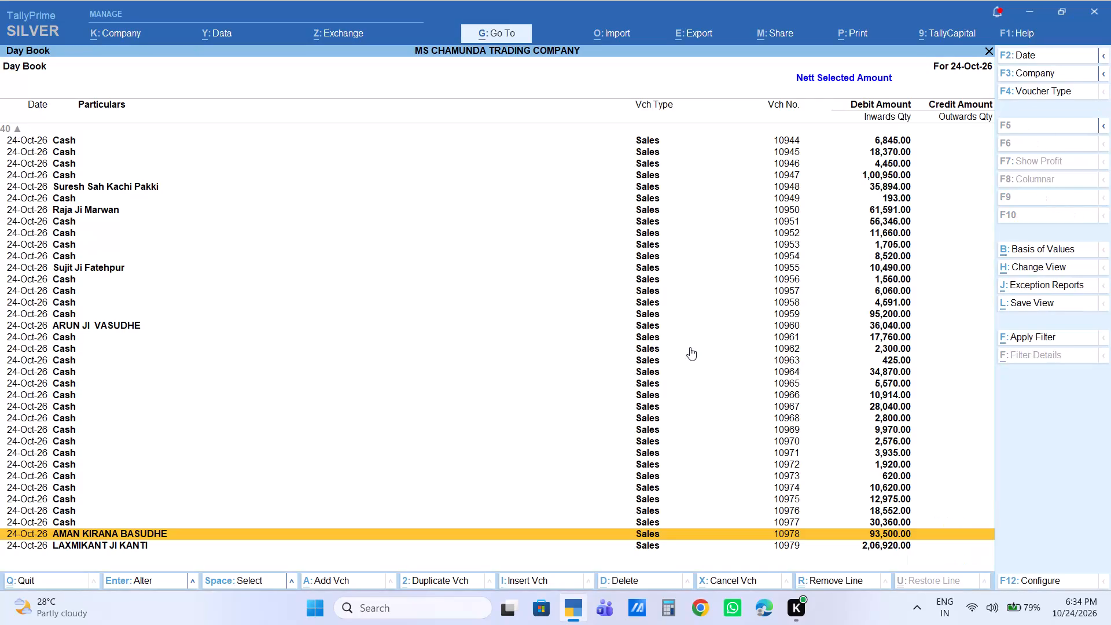
Reopen the Day Book and open sales voucher No. 10979 for alteration.
key(Escape)
key(Return)
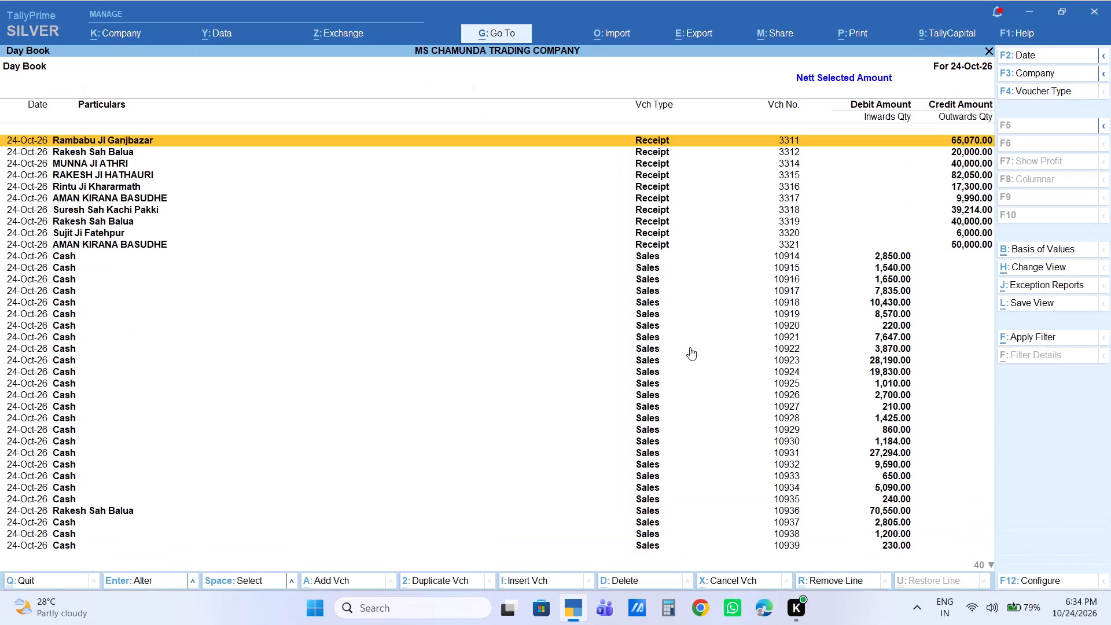
key(Down)
key(Down)
key(Down)
key(Down)
key(Down)
key(Down)
key(Down)
key(Down)
key(Down)
key(Down)
key(Down)
key(Down)
key(Down)
key(Down)
key(Down)
key(Down)
key(Down)
key(Down)
key(Down)
key(Down)
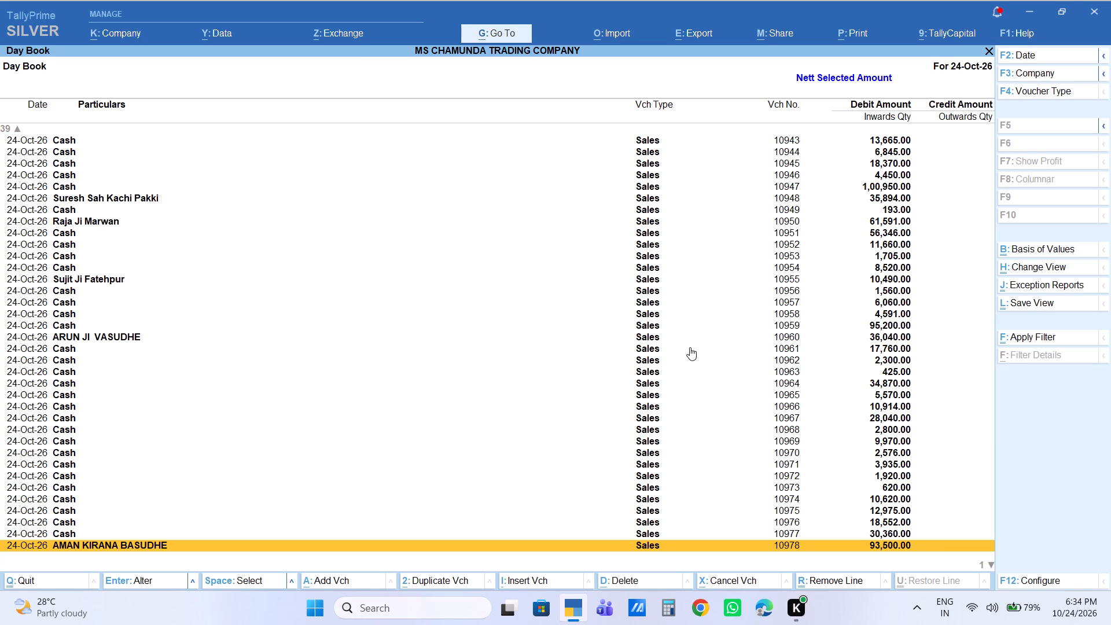
key(Return)
Set the rate of CHINI SF 50kg to 2,850 per bag in sales voucher No. 10979.
key(Return)
key(Return)
key(Return)
key(Return)
key(Return)
key(Return)
key(Return)
key(Return)
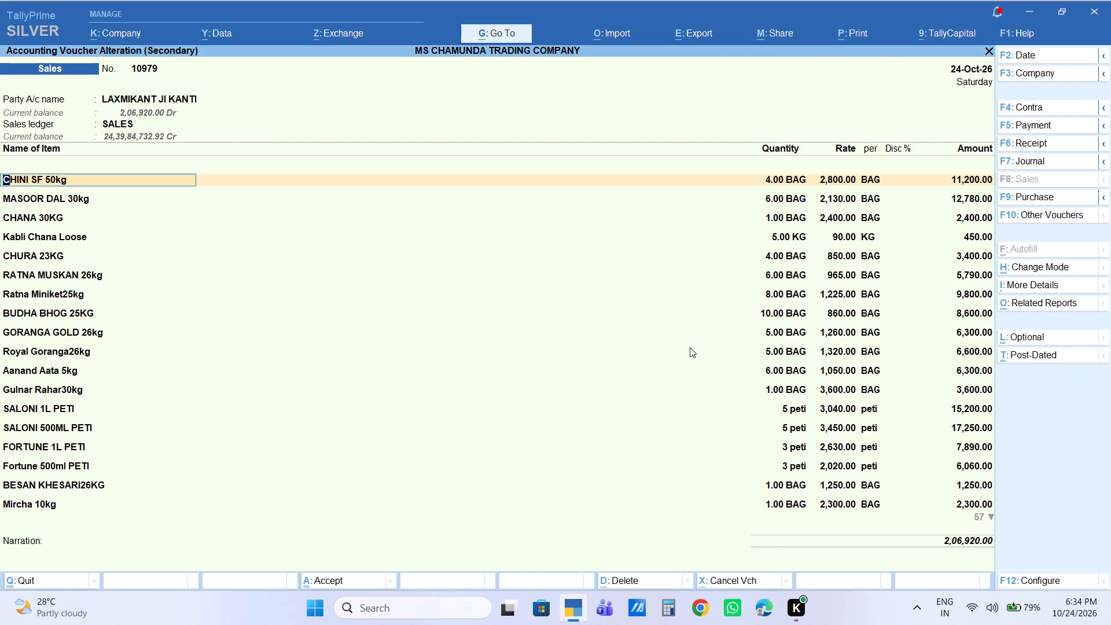
key(Return)
key(Return)
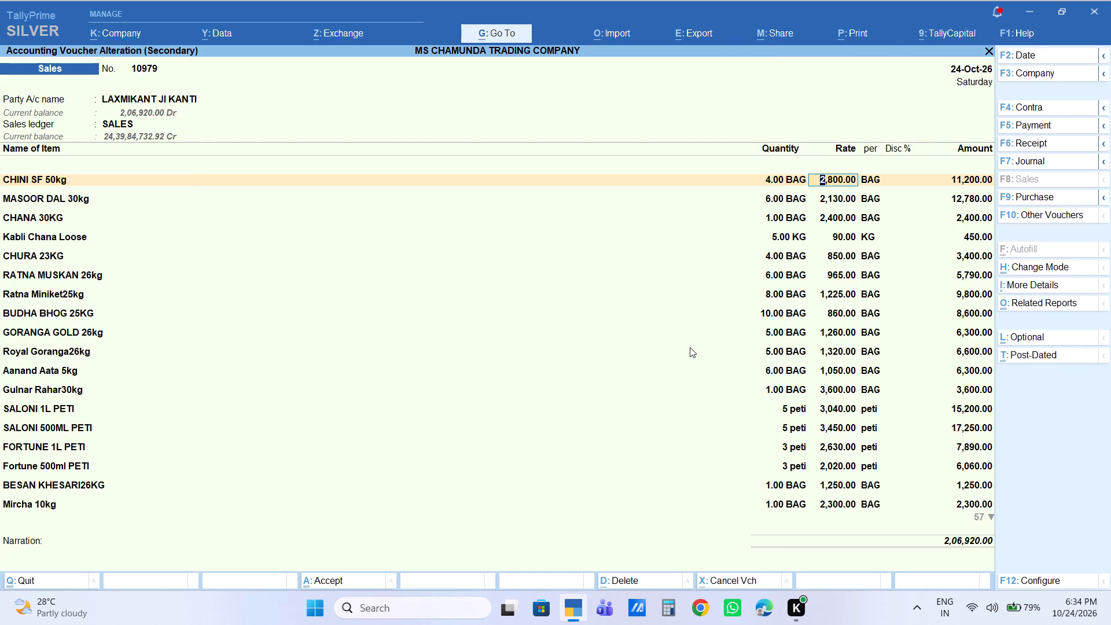
text(2825)
key(BackSpace)
key(BackSpace)
text(50)
key(Return)
key(Return)
key(Return)
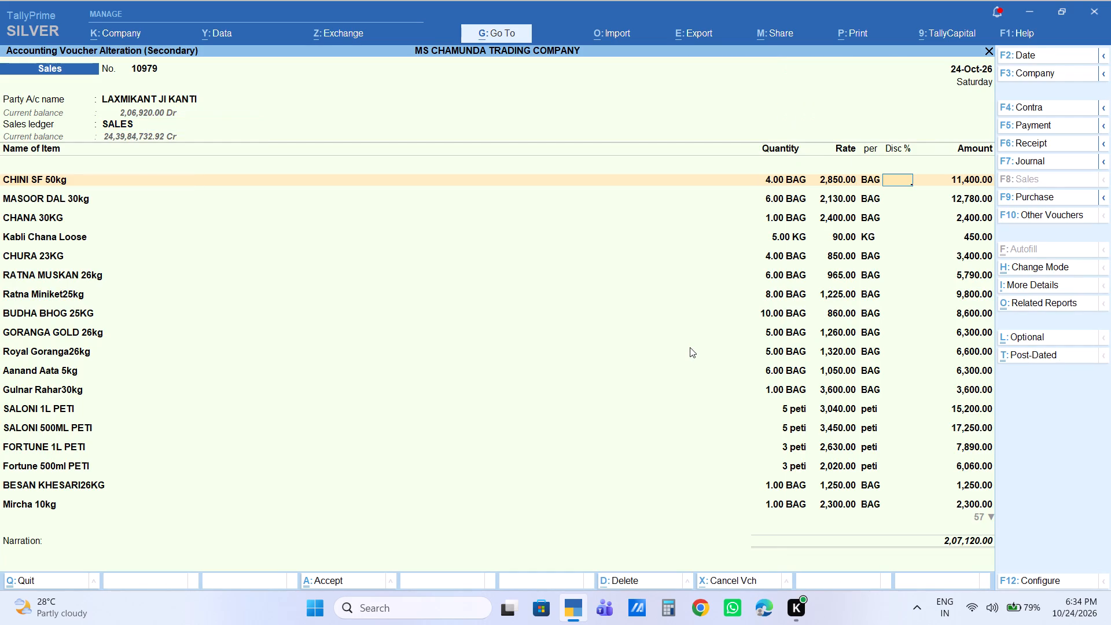
Skip MASOOR DAL 30kg and set the rate of CHANA 30KG to 2,460 per bag.
key(Return)
key(Return)
key(Return)
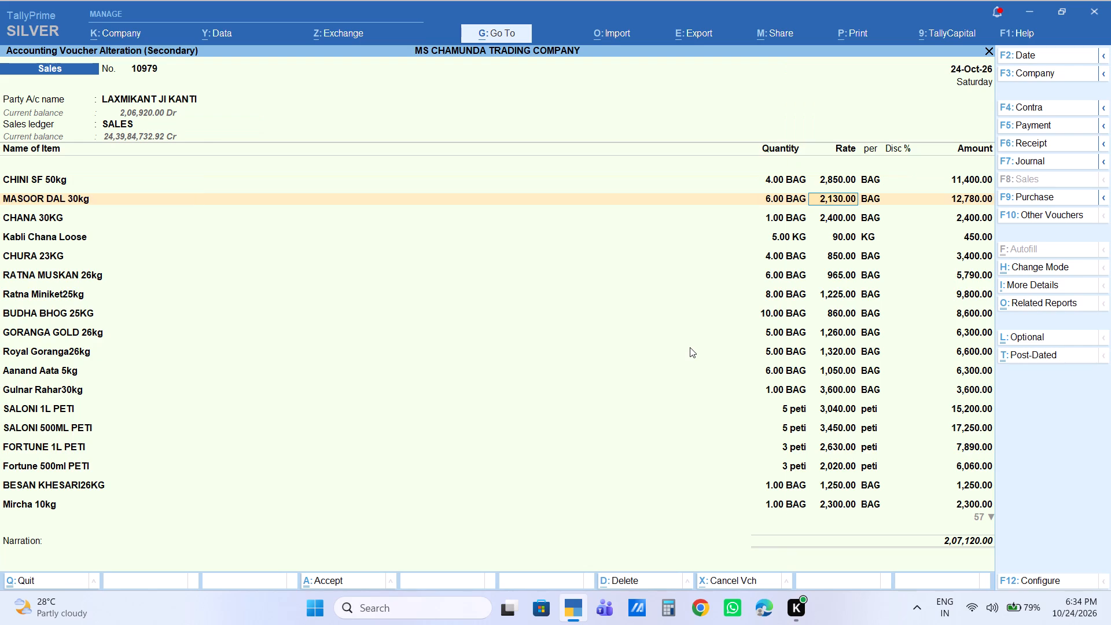
key(Down)
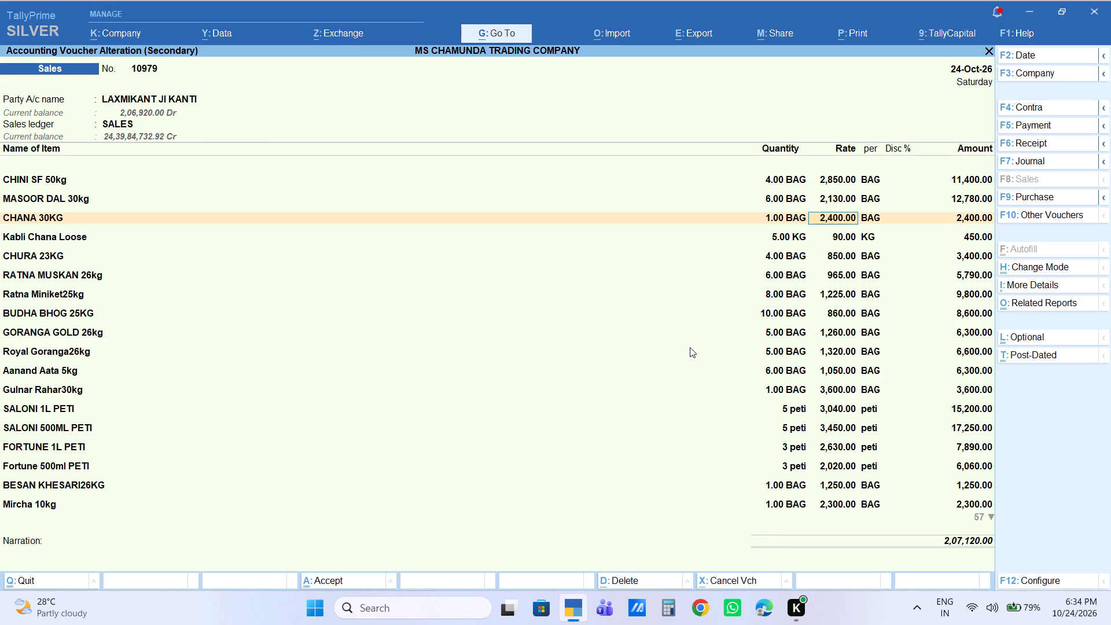
text(2460)
key(Return)
key(Return)
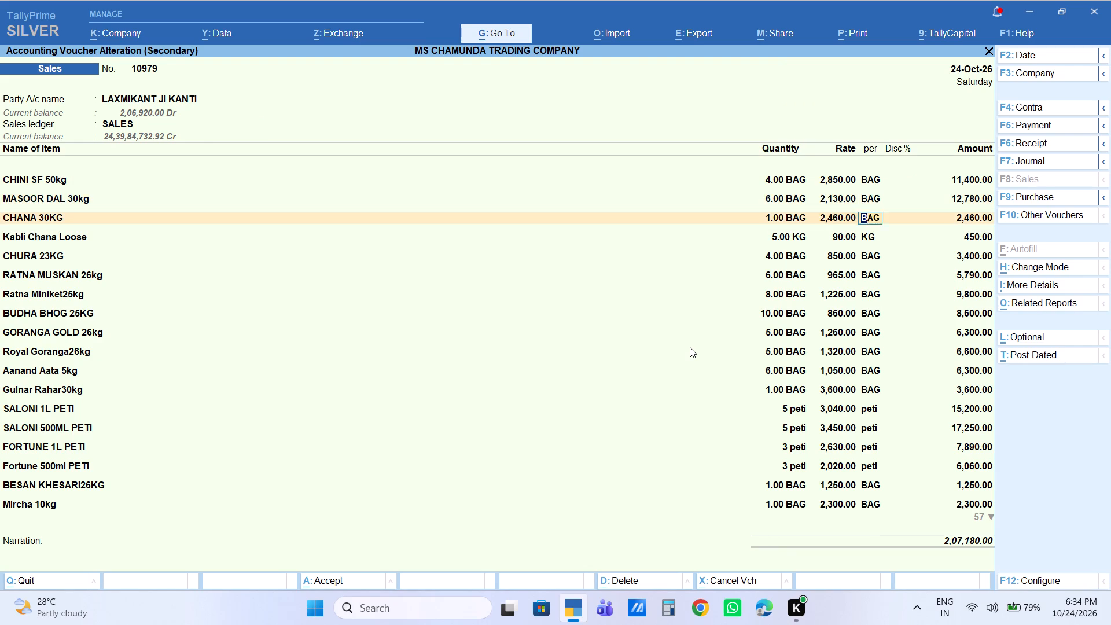
Set the rate of Kabli Chana Loose to 105 per KG.
key(Return)
key(Return)
key(Return)
key(Return)
key(Return)
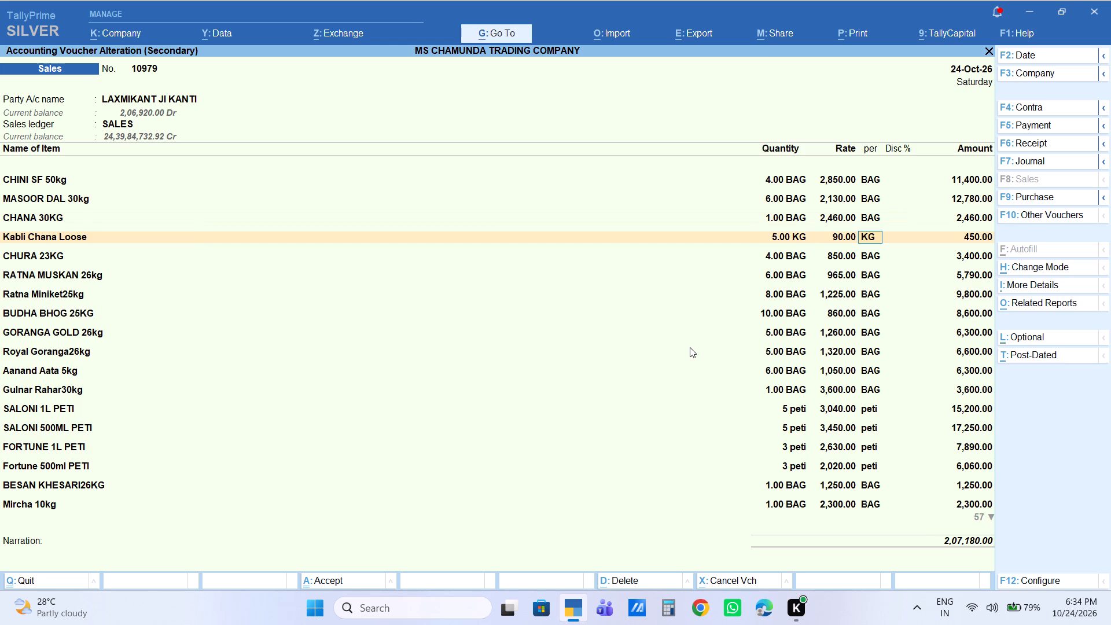
key(BackSpace)
text(105)
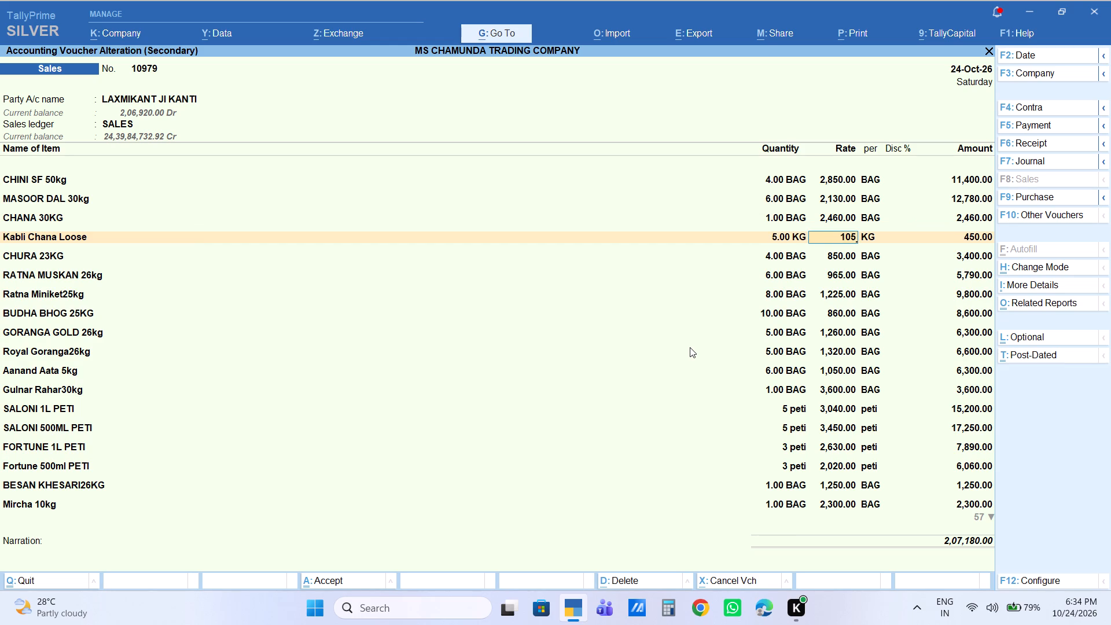
key(Return)
Skip CHURA 23KG and set the rate of RATNA MUSKAN 26kg to 980 per bag.
key(Return)
key(Return)
key(Return)
key(Return)
key(Return)
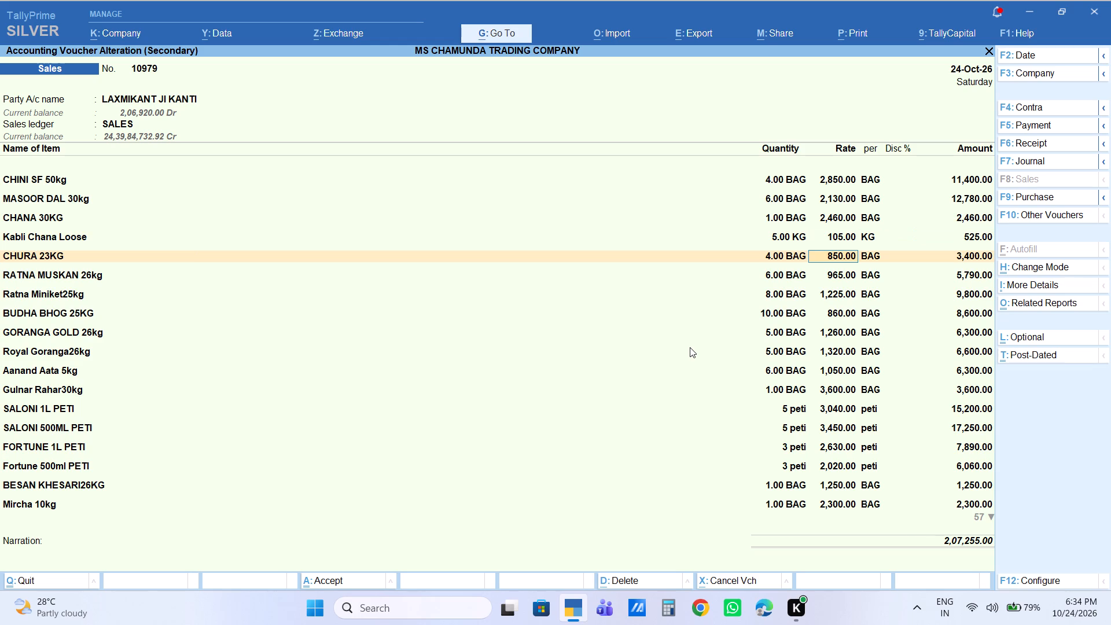
key(Down)
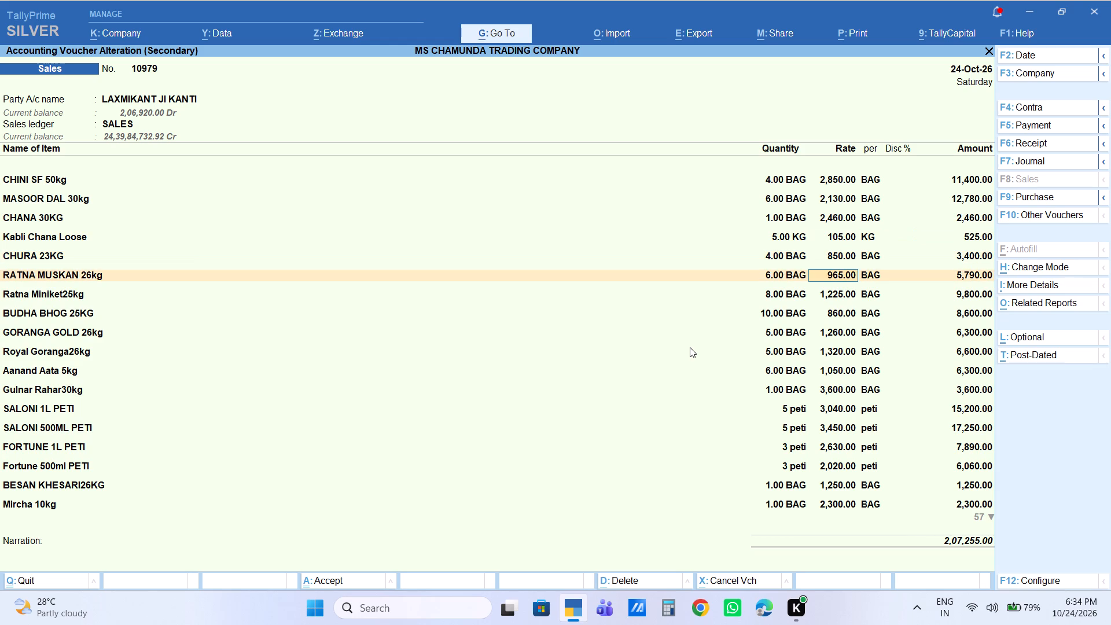
text(980)
key(Return)
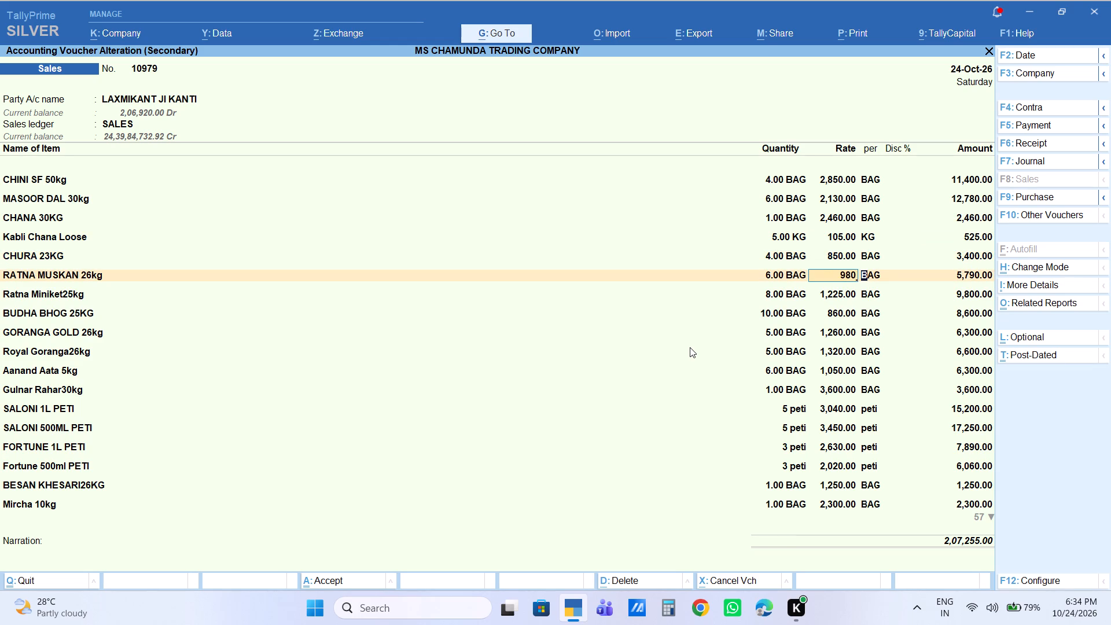
Leave the rates from Ratna Miniket25kg through Gulnar Rahar30kg as they are and set the SALONI 1L PETI rate to 3,050 per peti.
key(Return)
key(Return)
key(Return)
key(Return)
key(Return)
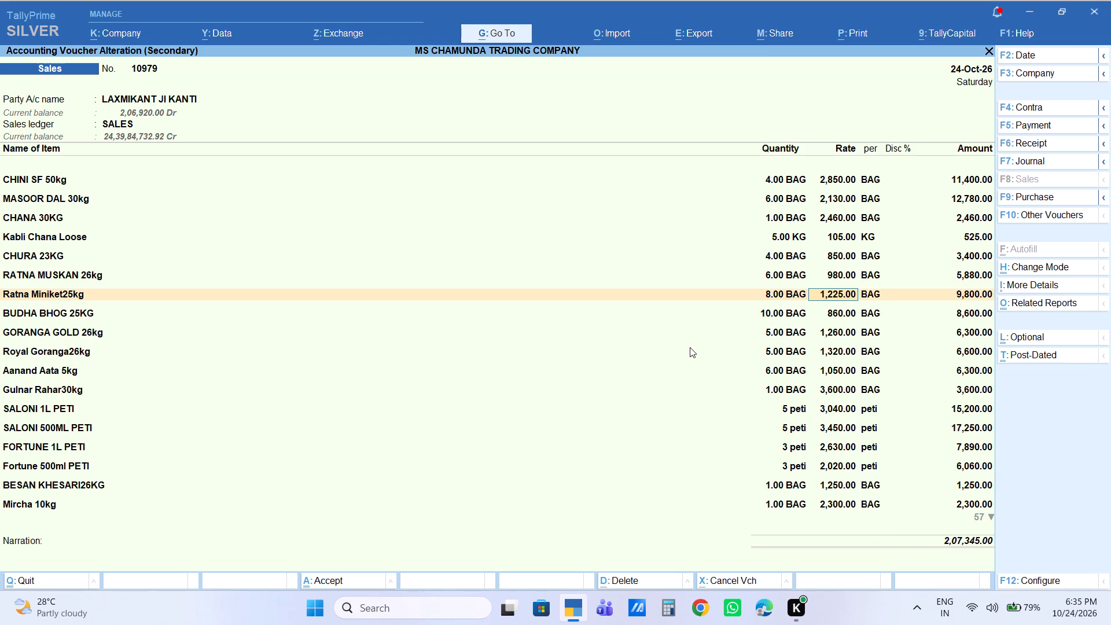
key(Down)
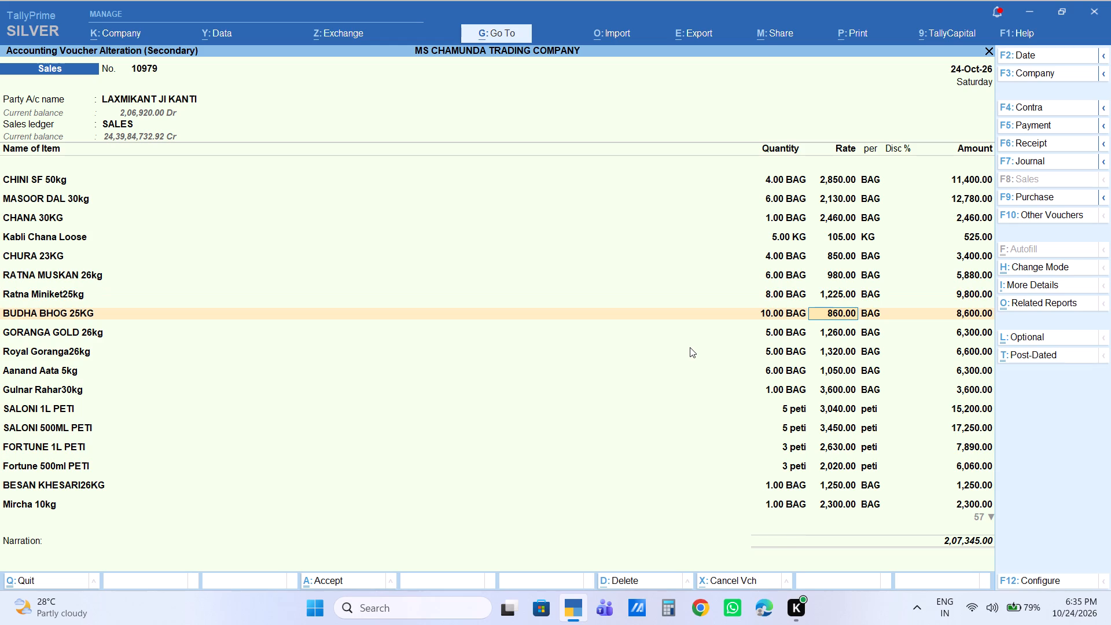
key(Down)
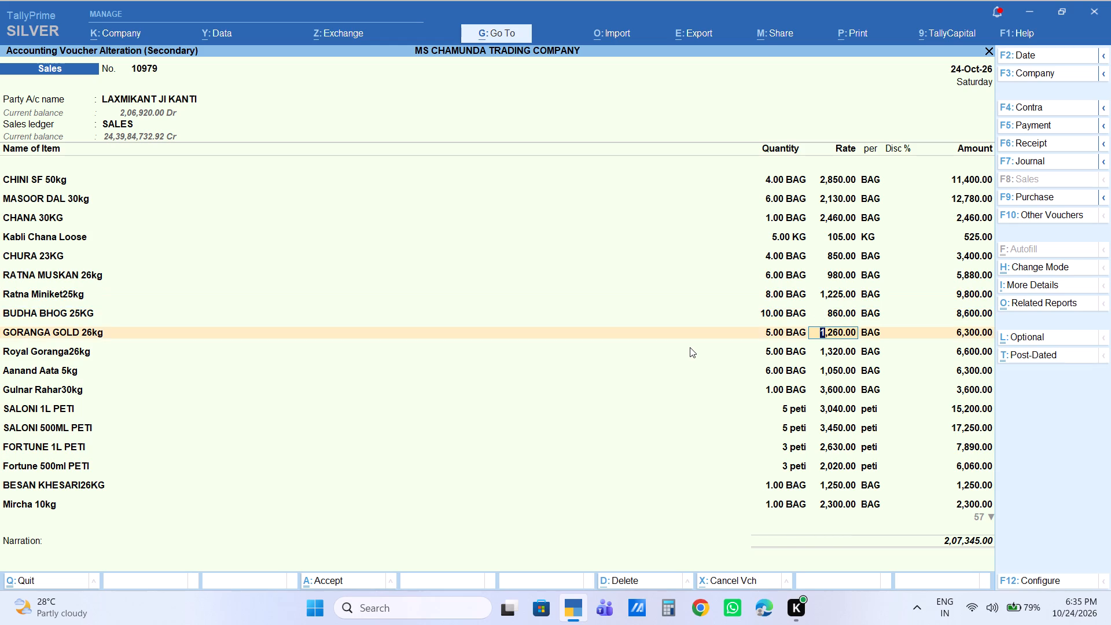
key(Down)
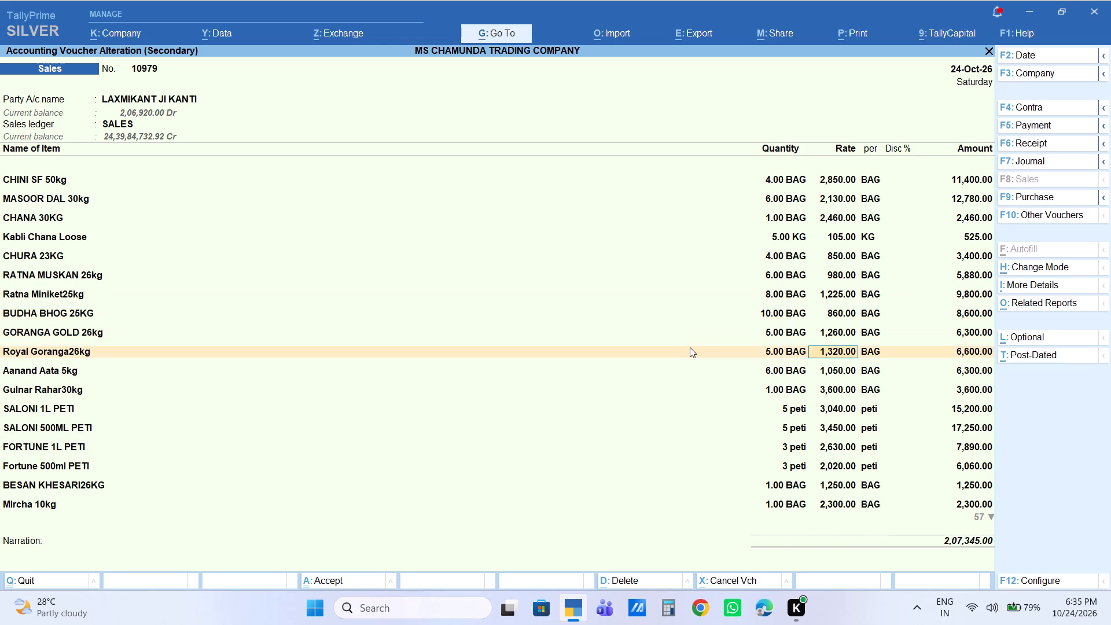
key(Down)
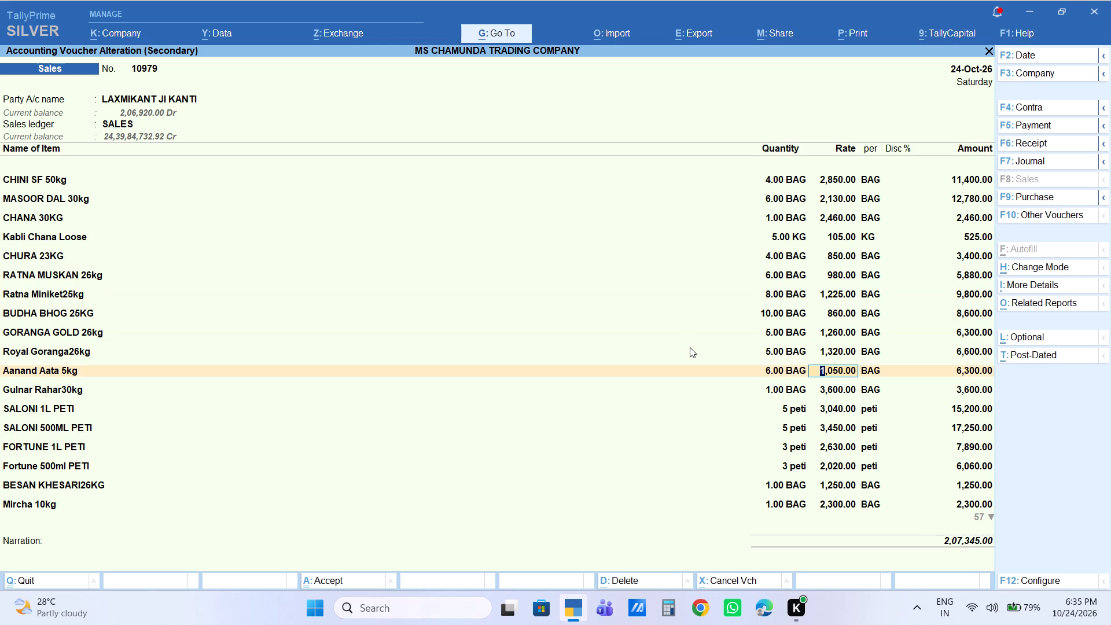
key(Down)
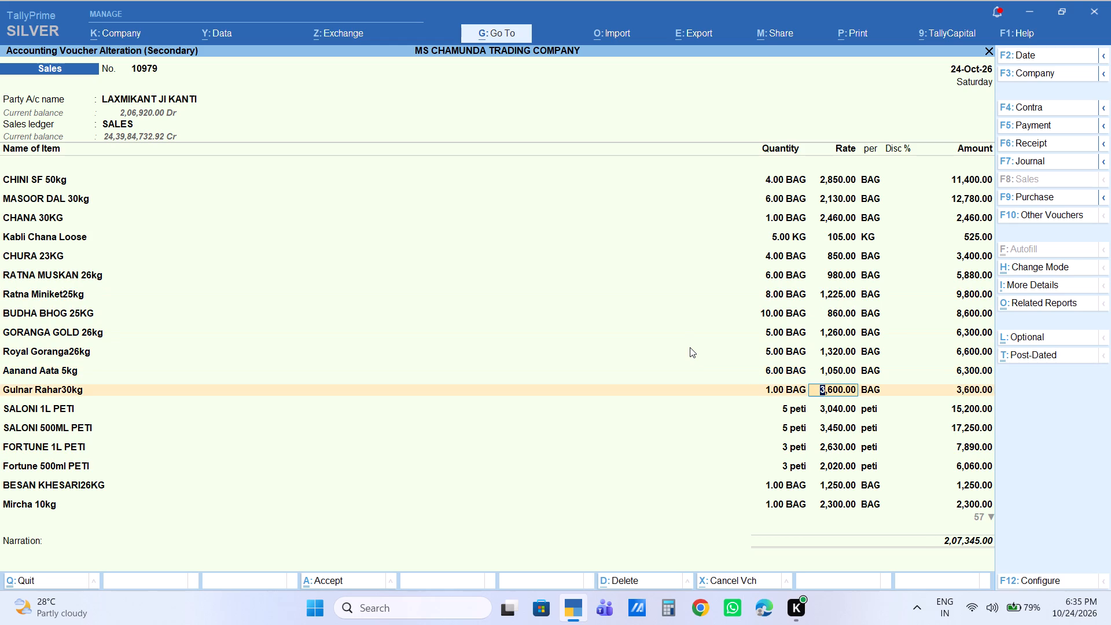
key(Down)
text(3050)
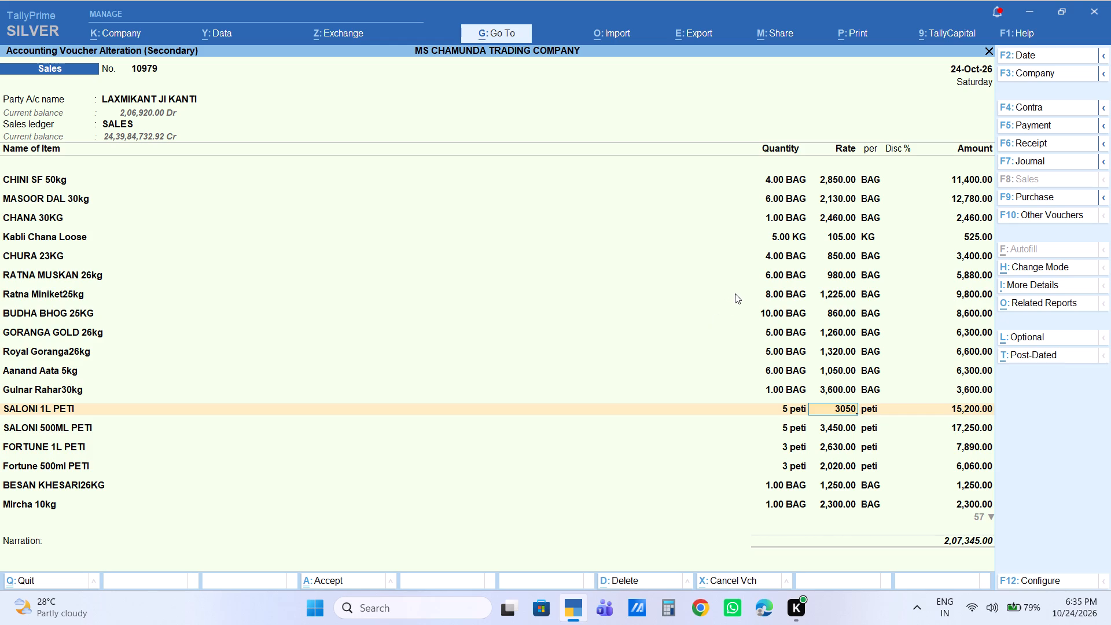
key(Return)
key(BackSpace)
Skip SALONI 500ML PETI and set the rate of FORTUNE 1L PETI to 2,640 per peti.
key(Down)
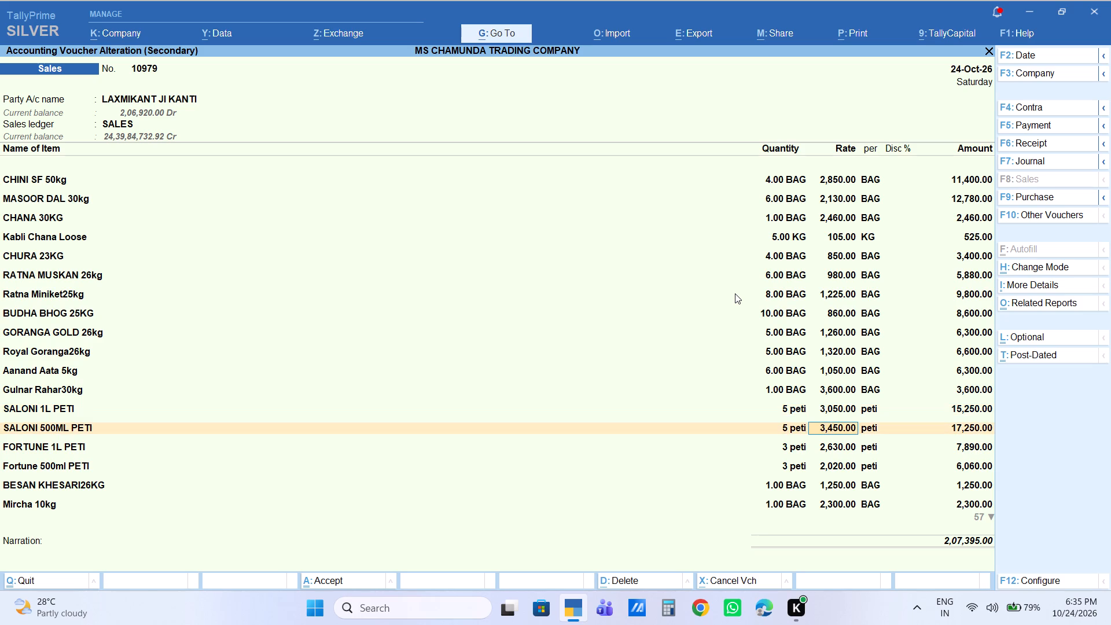
key(Down)
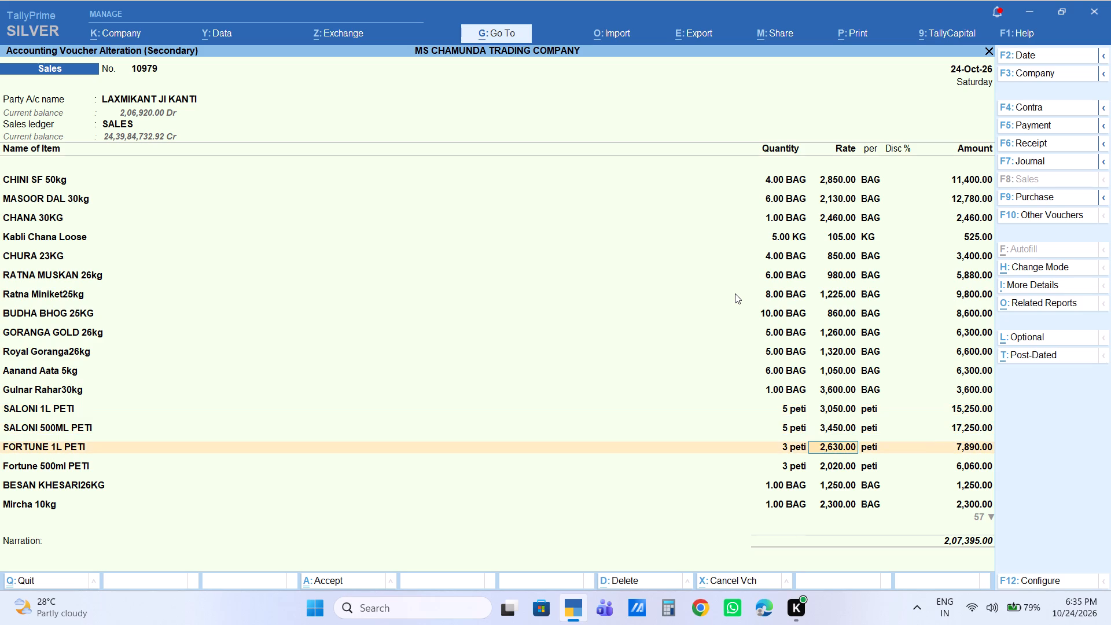
text(2640)
key(Return)
Set the rate of Fortune 500ml PETI to 2,025 per peti.
key(Return)
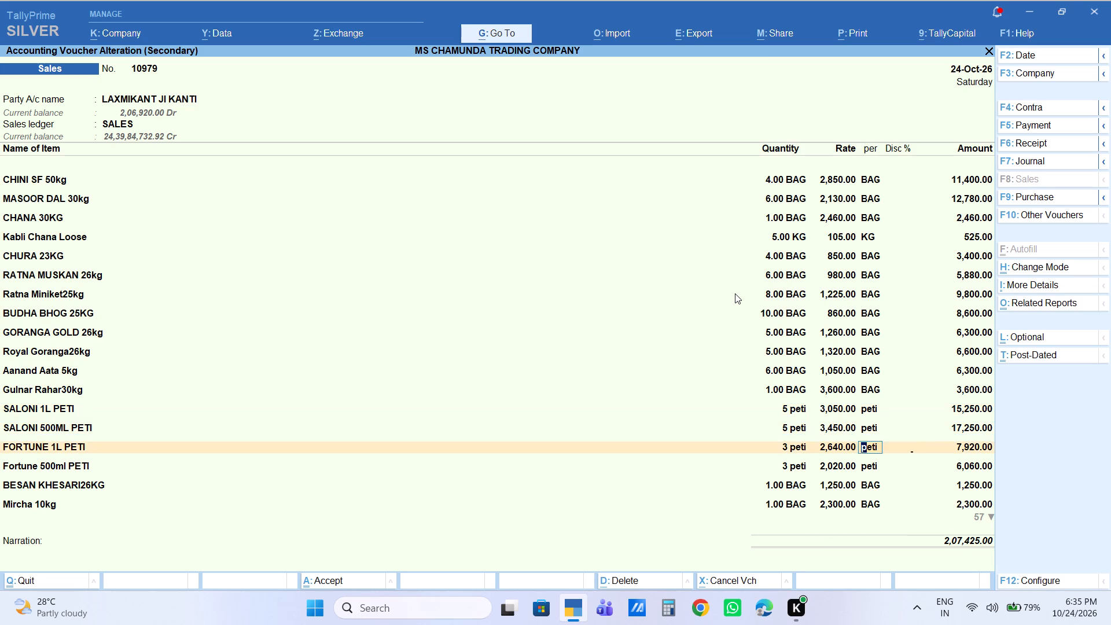
key(Return)
key(Return)
key(Return)
key(Return)
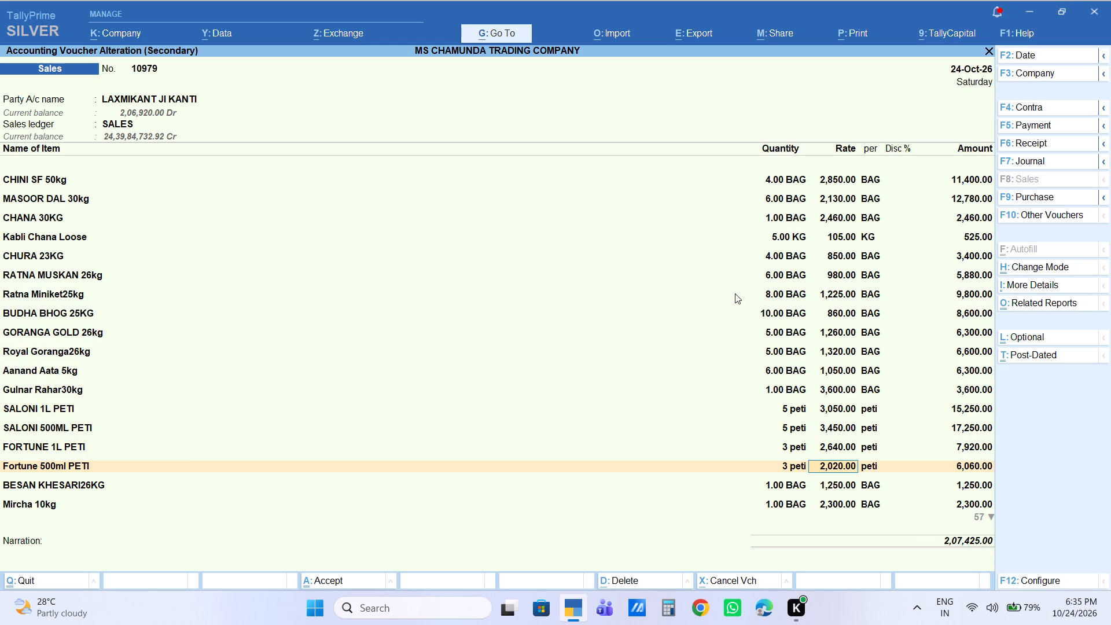
text(2025)
key(Return)
Leave the rates from BESAN KHESARI26KG through Surf Excel 500g as they are and set the Kerao rate to 65 per KG.
key(Return)
key(Return)
key(Return)
key(Return)
key(Return)
key(Return)
key(BackSpace)
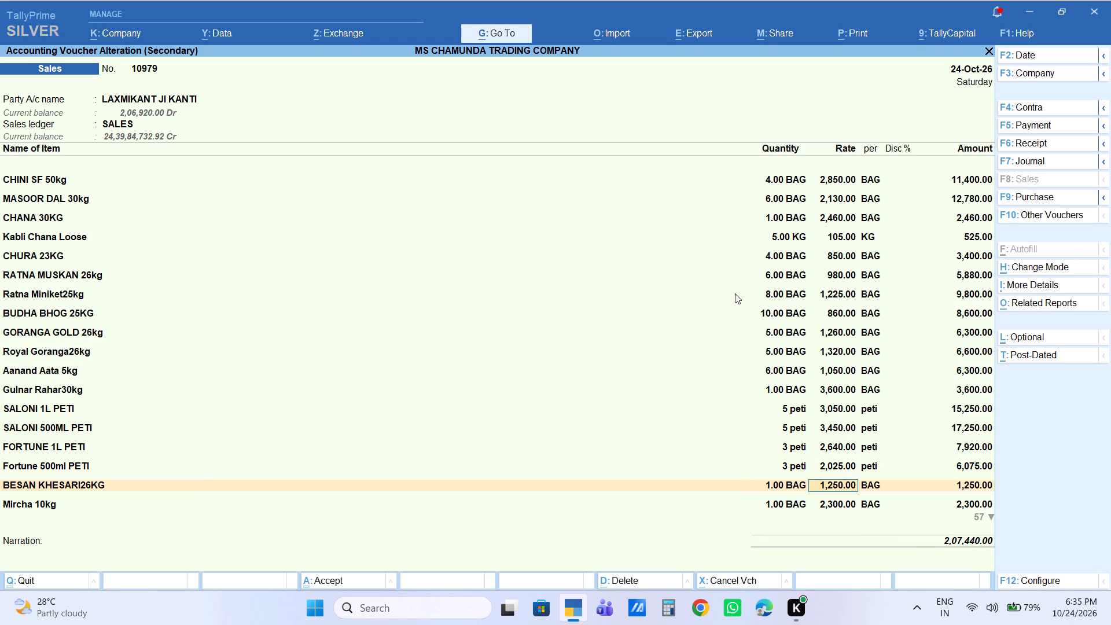
key(Down)
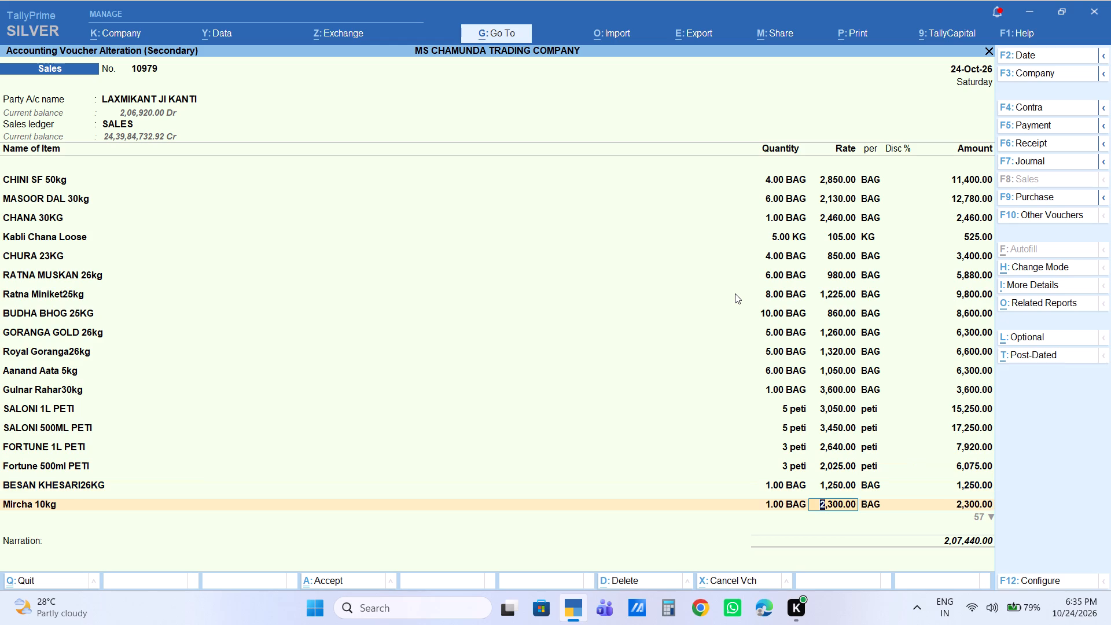
key(Down)
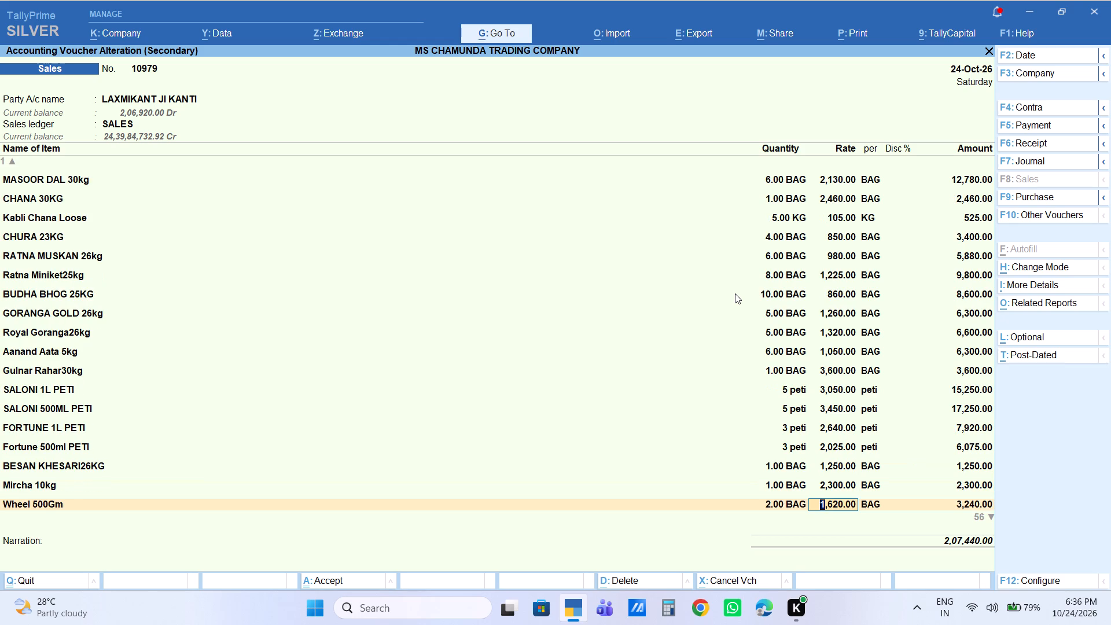
key(Down)
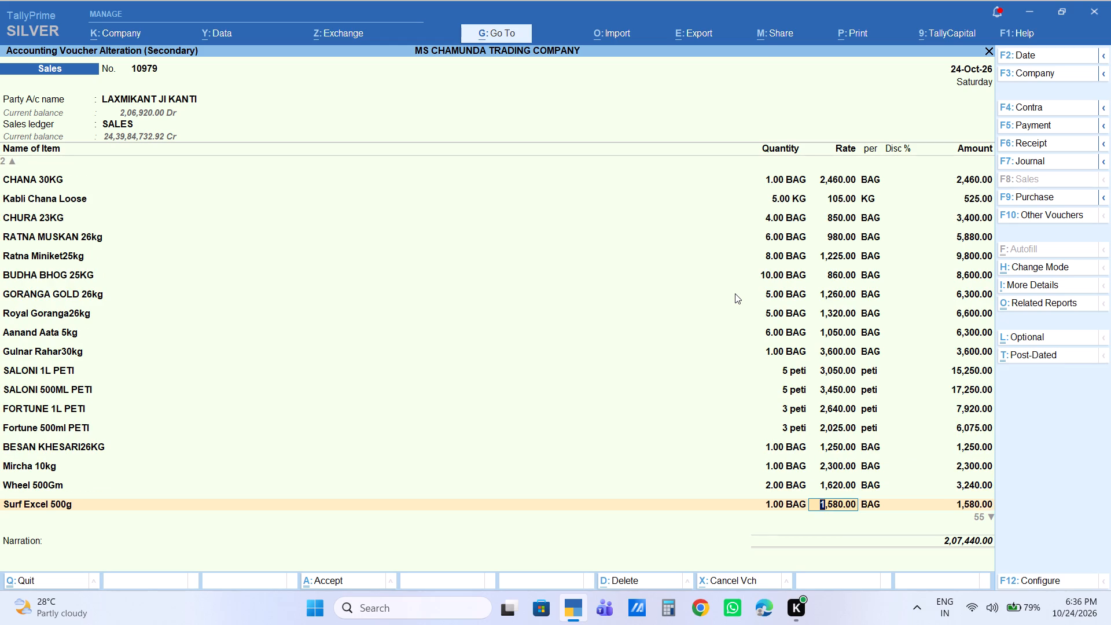
key(Down)
text(65)
key(Return)
Set the rate of SAFED MATAR30KG to 1,710 per bag.
key(Return)
key(Return)
key(Return)
key(Return)
key(Return)
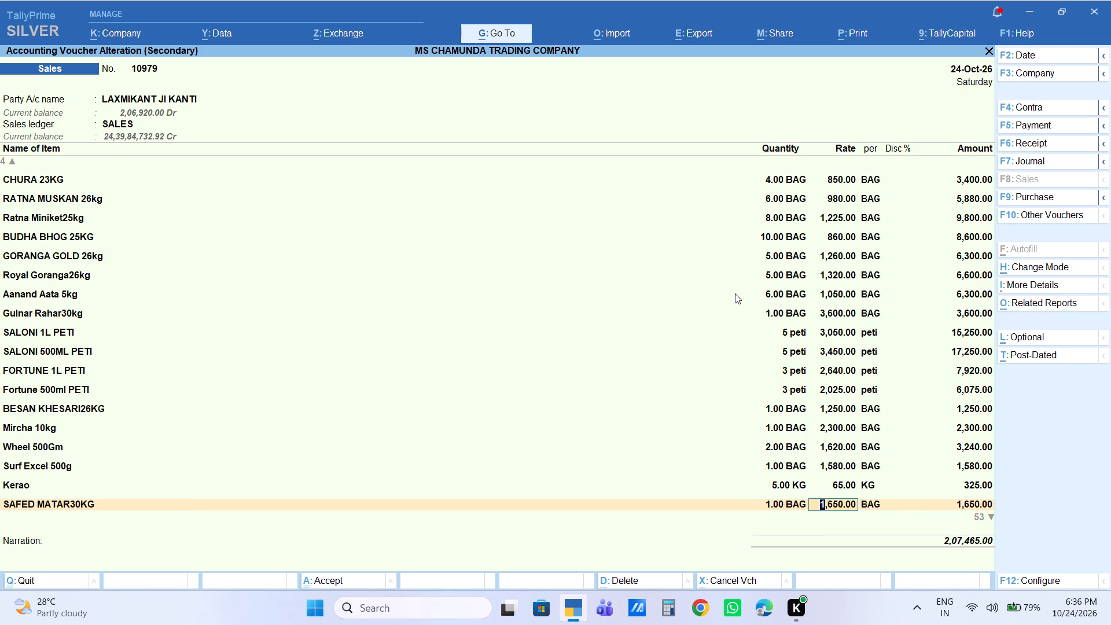
text(1710)
key(Return)
key(Return)
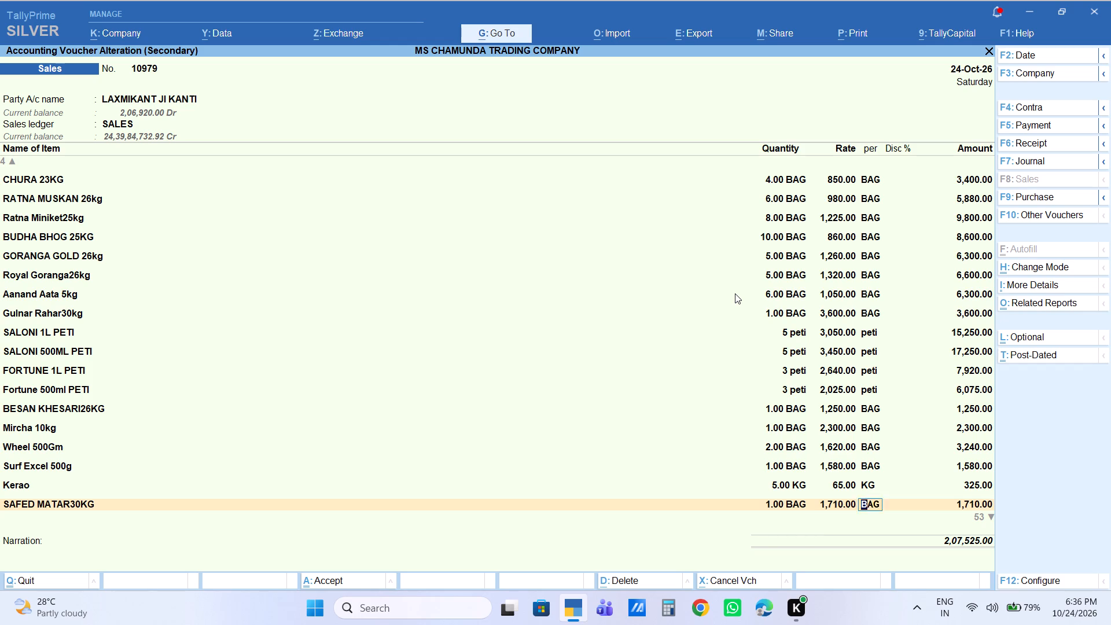
Leave the Nobel Peti and PARIVAR PAPAD PCS rates as they are and set the MAIDA LV rate to 1,550 per bag.
key(Return)
key(Return)
key(Return)
key(Return)
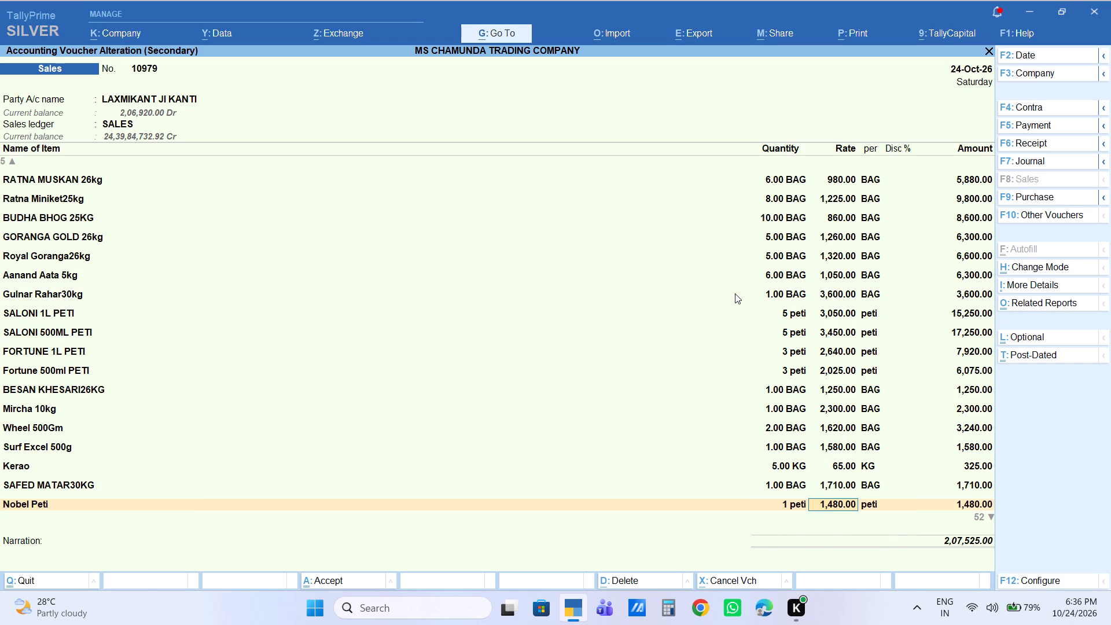
key(Down)
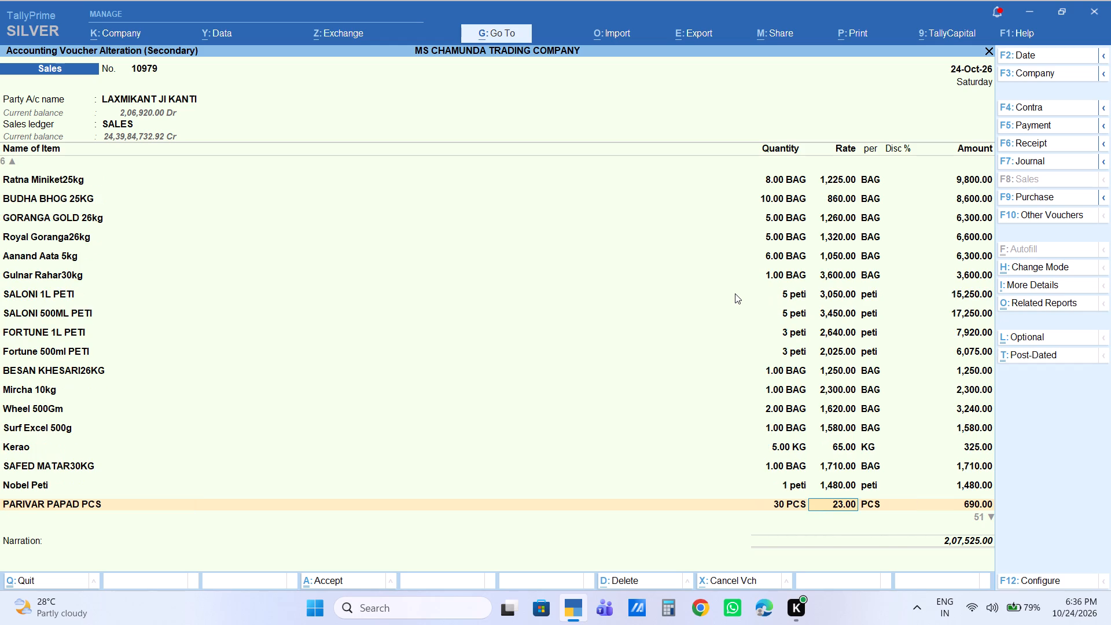
key(Down)
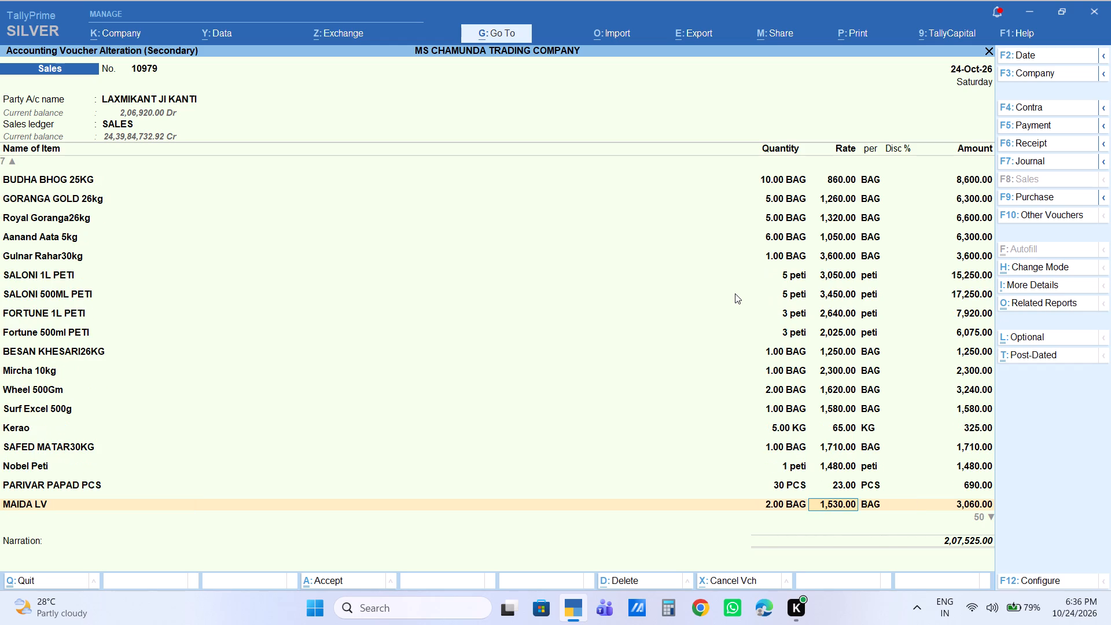
text(1550)
key(Return)
key(Return)
key(Return)
key(Return)
Set the rate of Soyabin 20kg to 1,450 per bag.
key(Return)
key(Return)
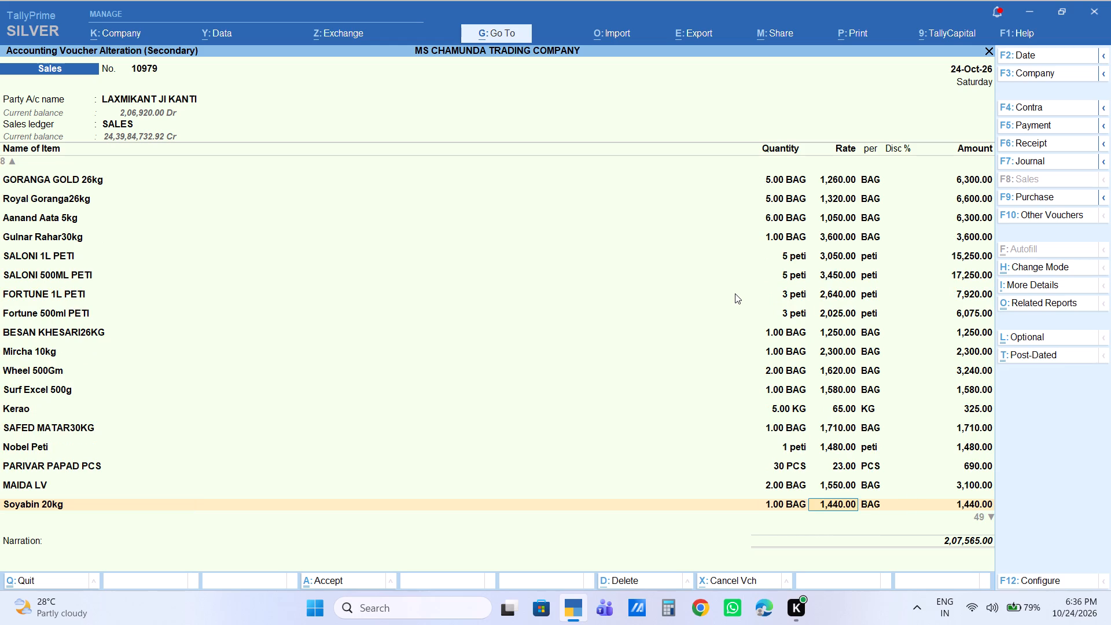
text(1450)
key(Return)
key(Return)
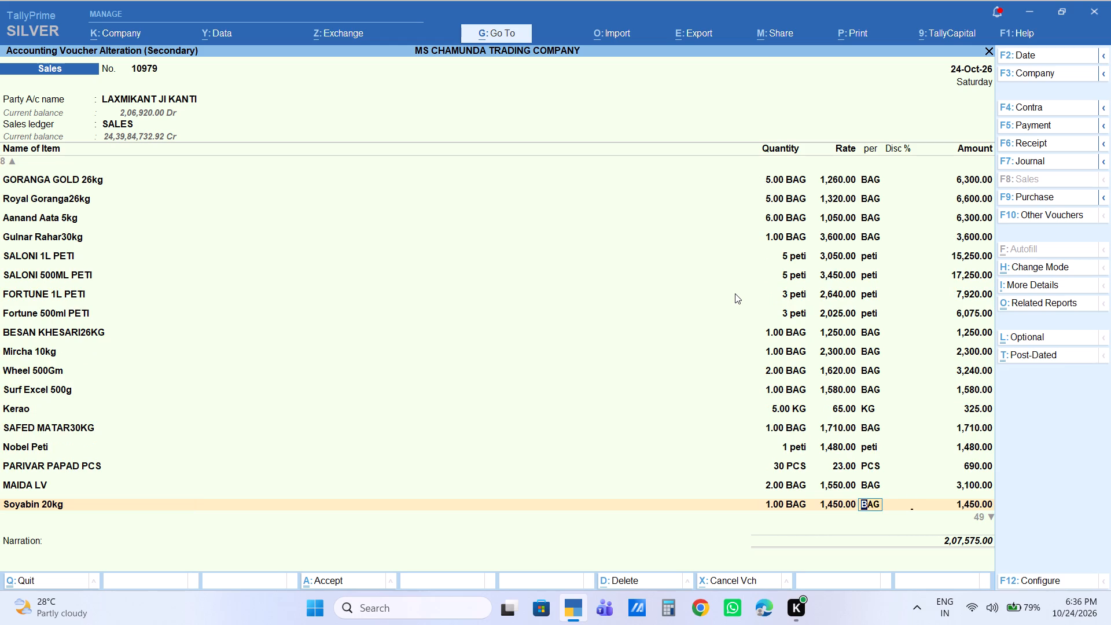
key(Return)
key(Return)
Leave the rates from Jmain KG through Kaju 100g as they are and set the BARI KG rate to 140 per KG.
key(Return)
key(Return)
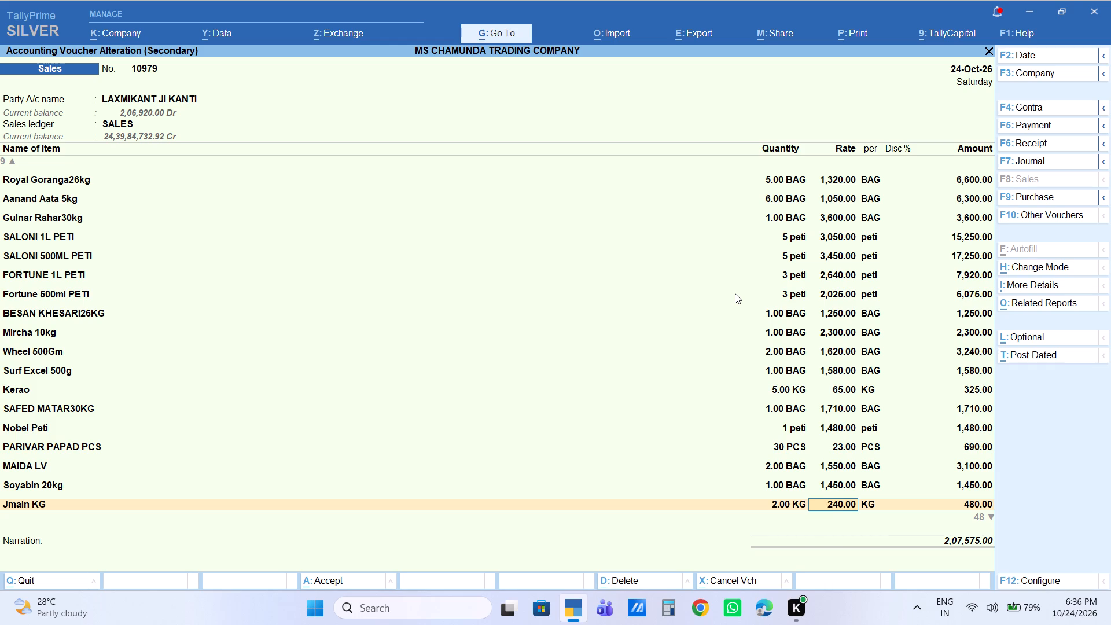
key(Down)
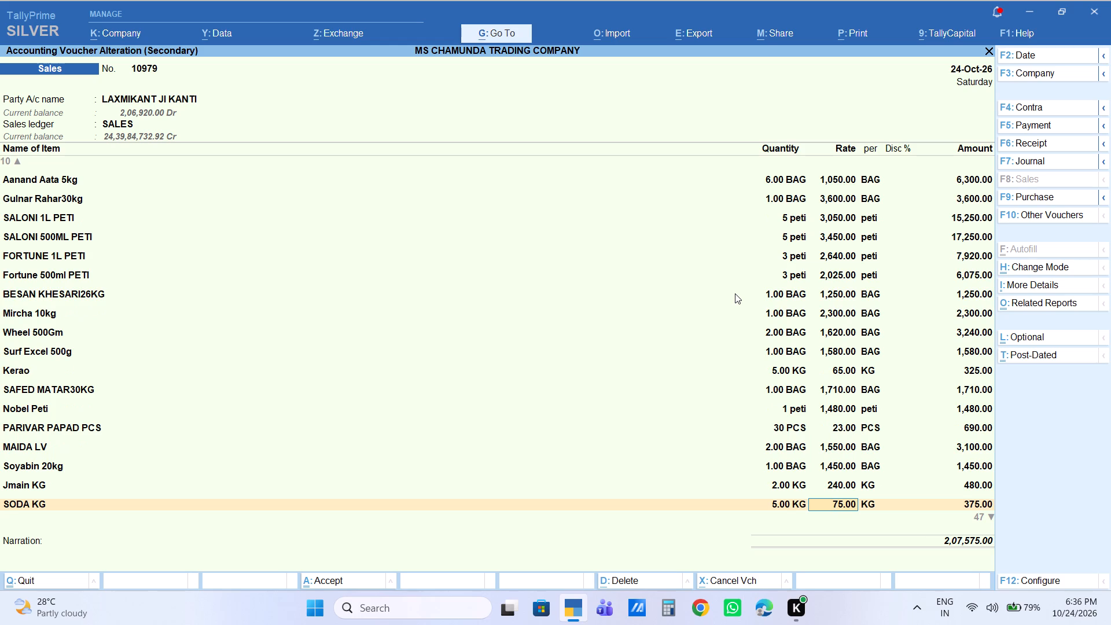
key(Down)
key(Down)
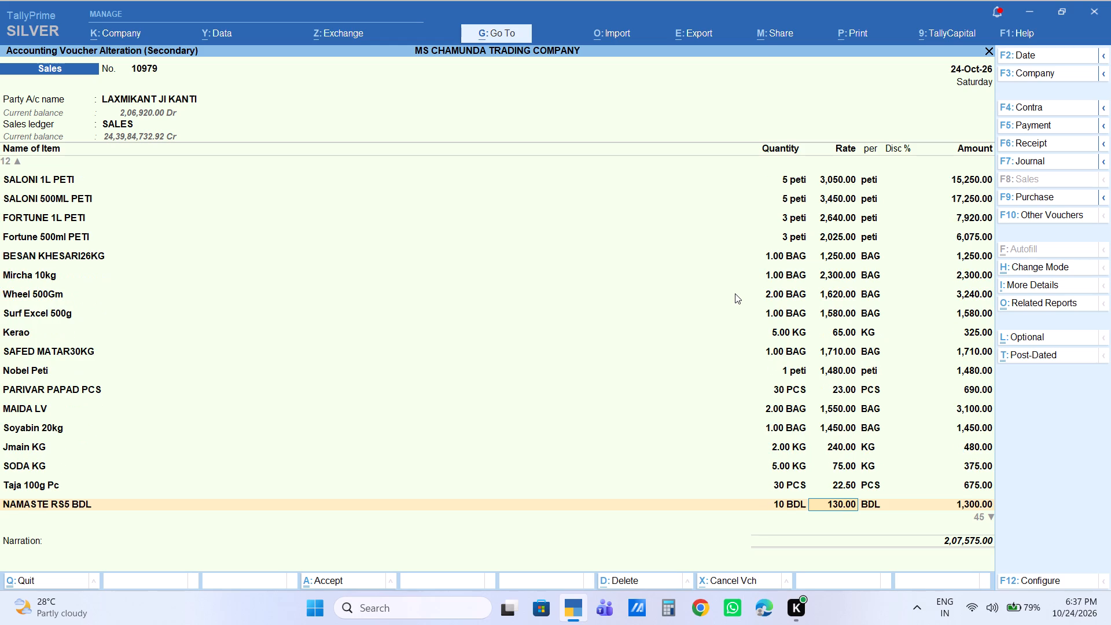
key(Down)
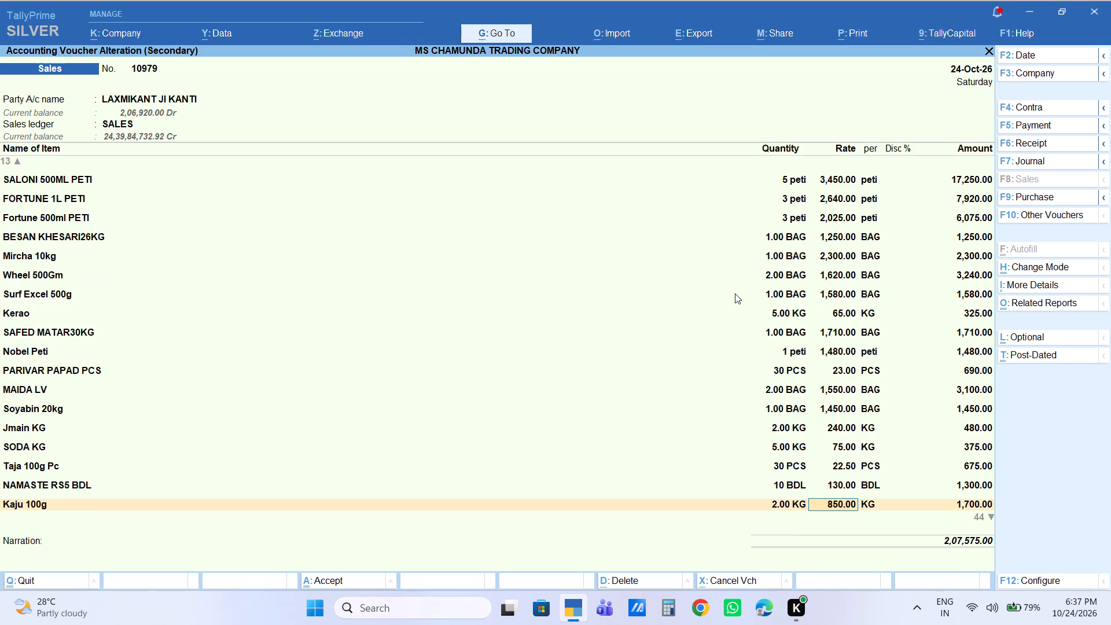
key(Down)
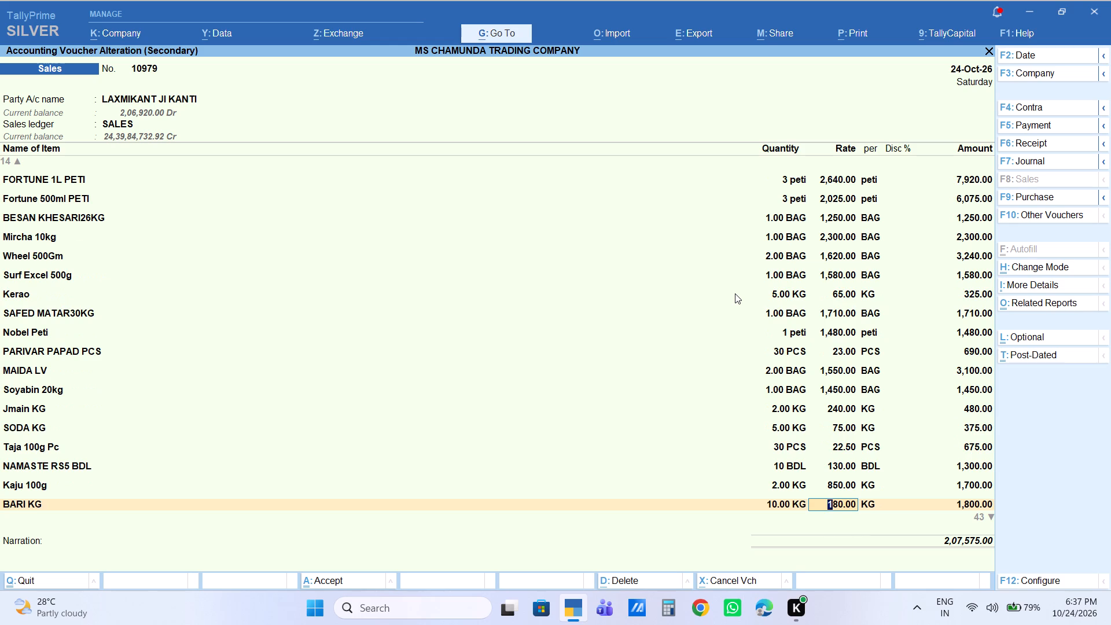
text(140)
key(Return)
key(Return)
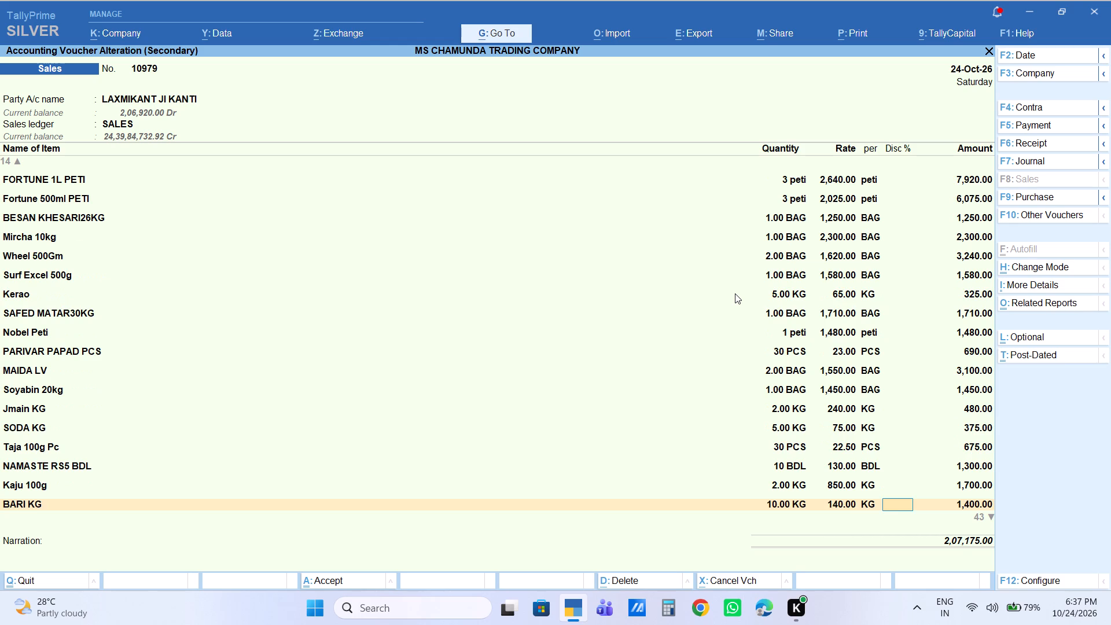
key(Return)
key(Return)
Review the item rates from Surf Excel Rs10 Bag through Sarso Mahin Kg without altering them.
key(Return)
key(Return)
key(Return)
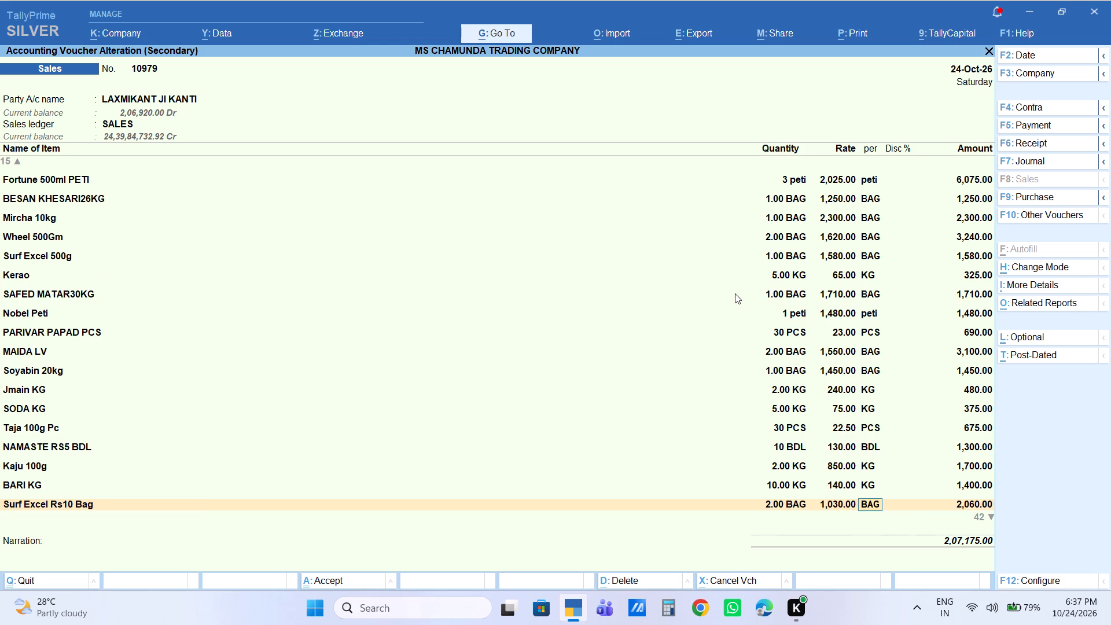
key(BackSpace)
key(Down)
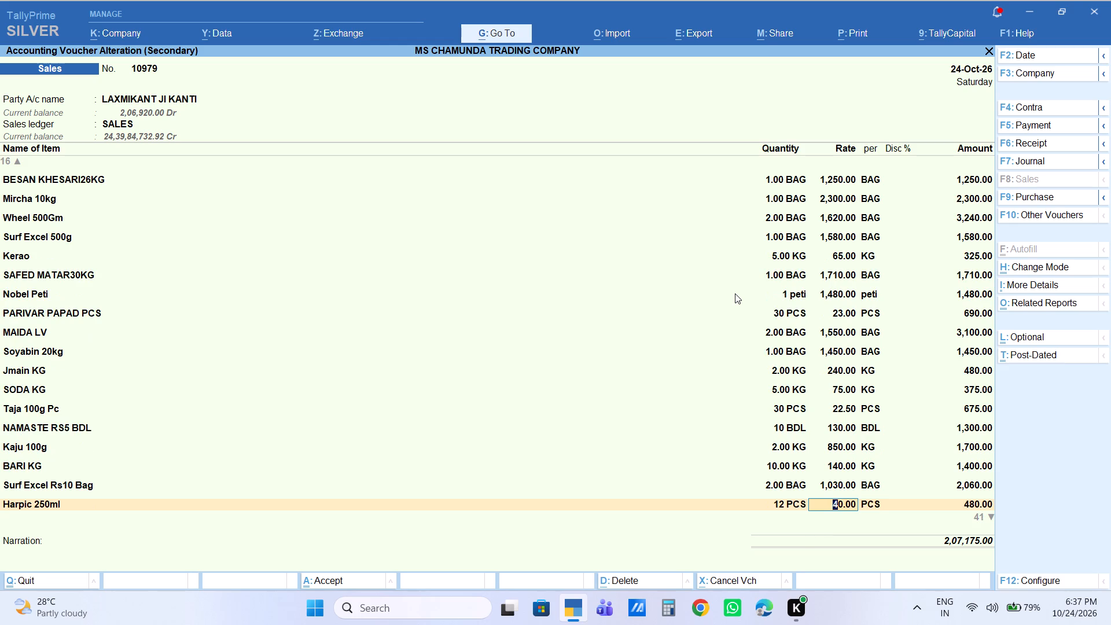
key(Down)
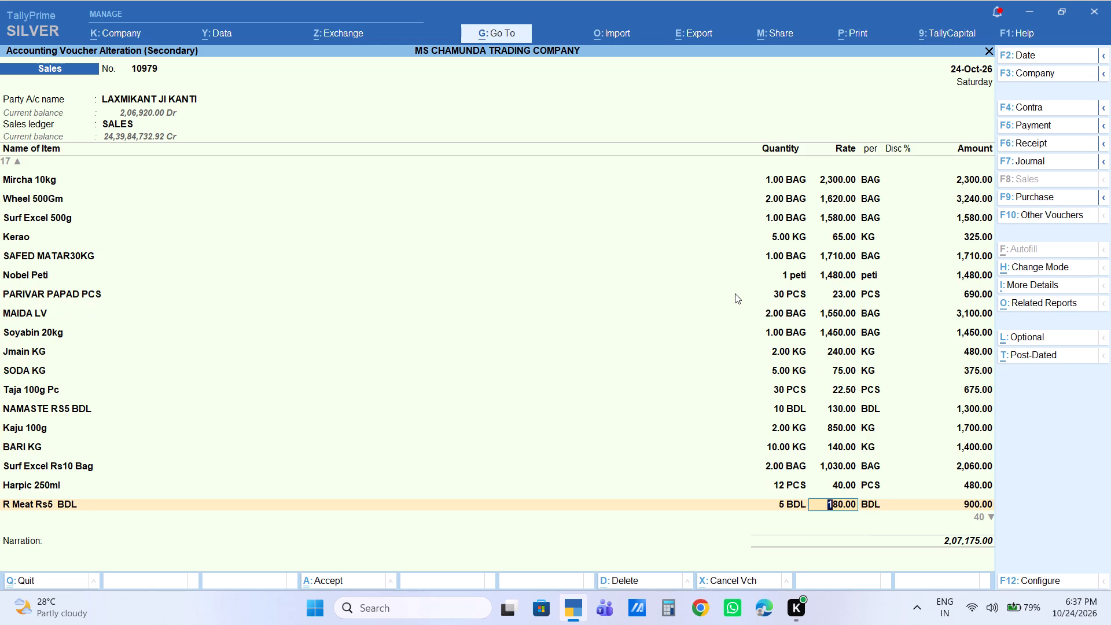
key(Down)
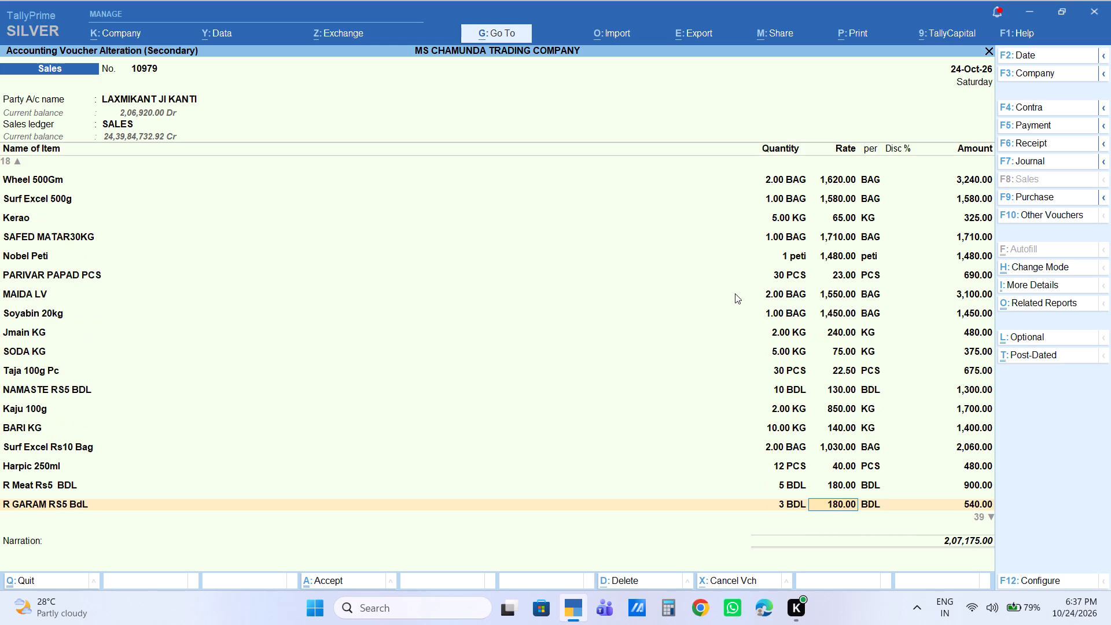
key(Down)
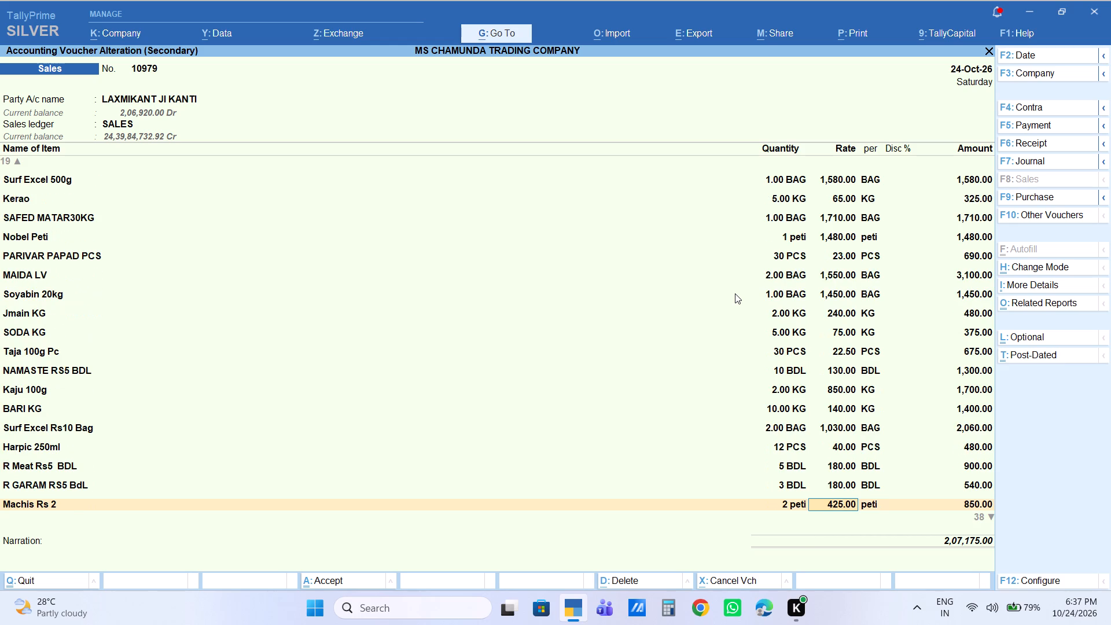
key(Down)
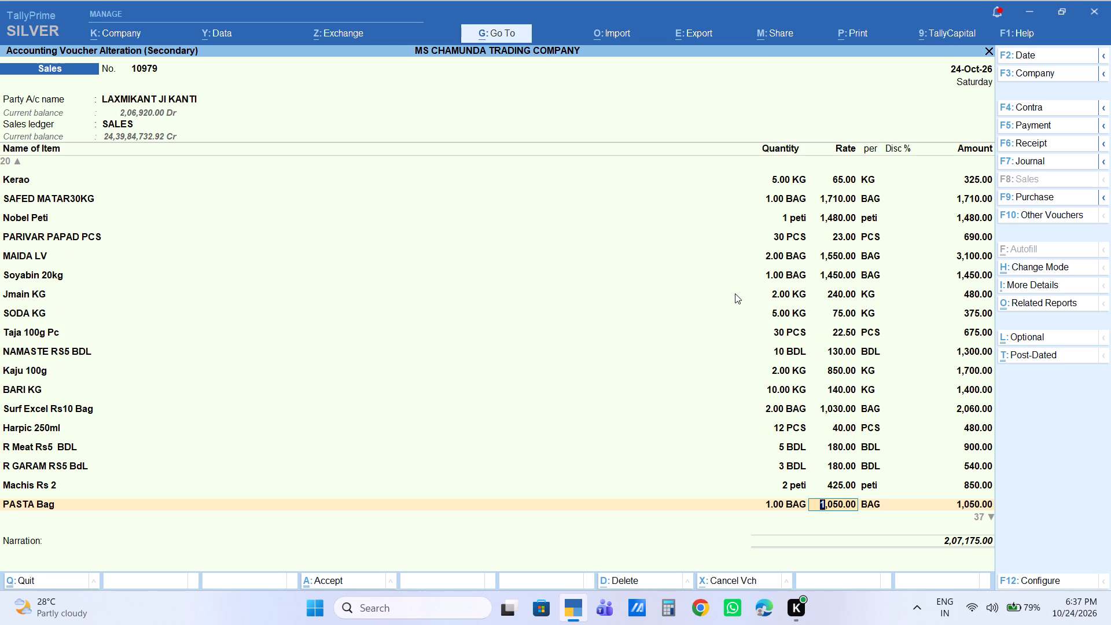
key(Down)
key(Down)
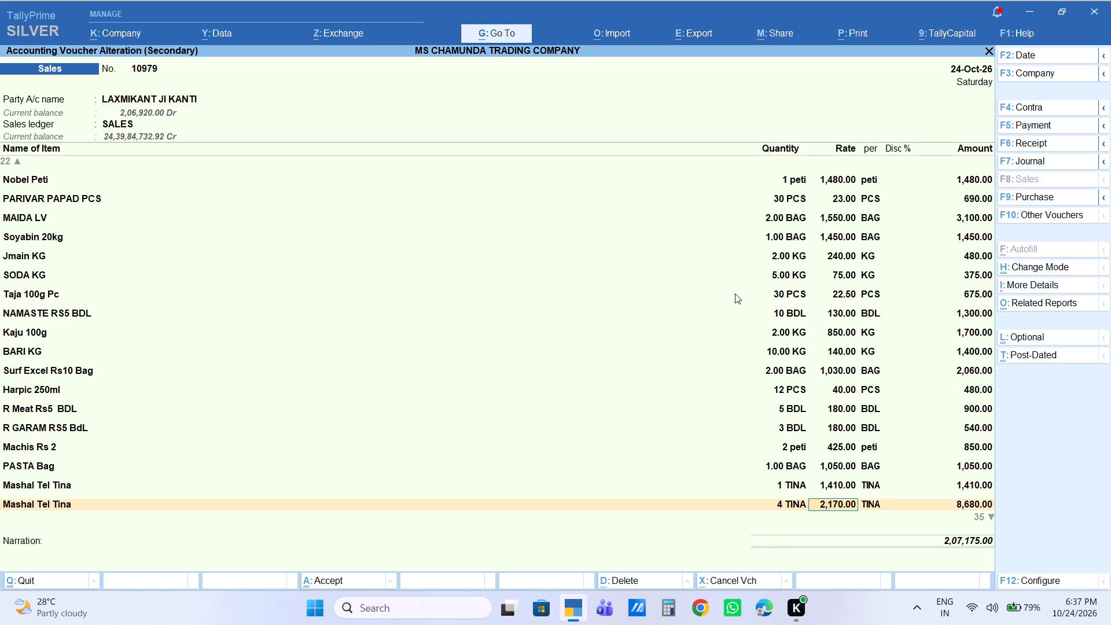
key(Down)
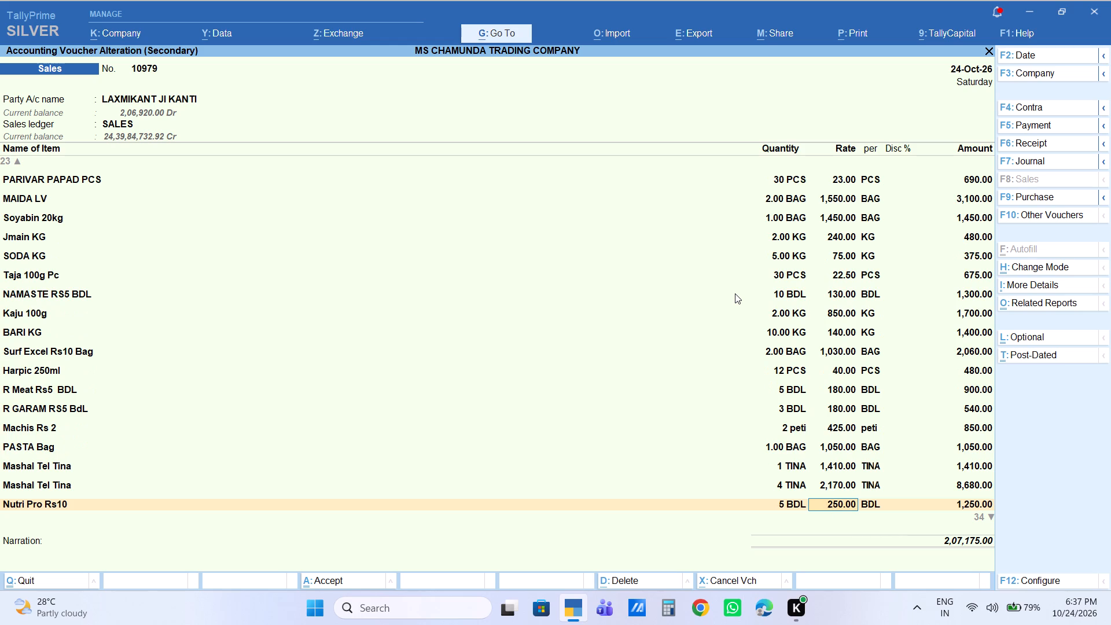
key(Down)
key(Up)
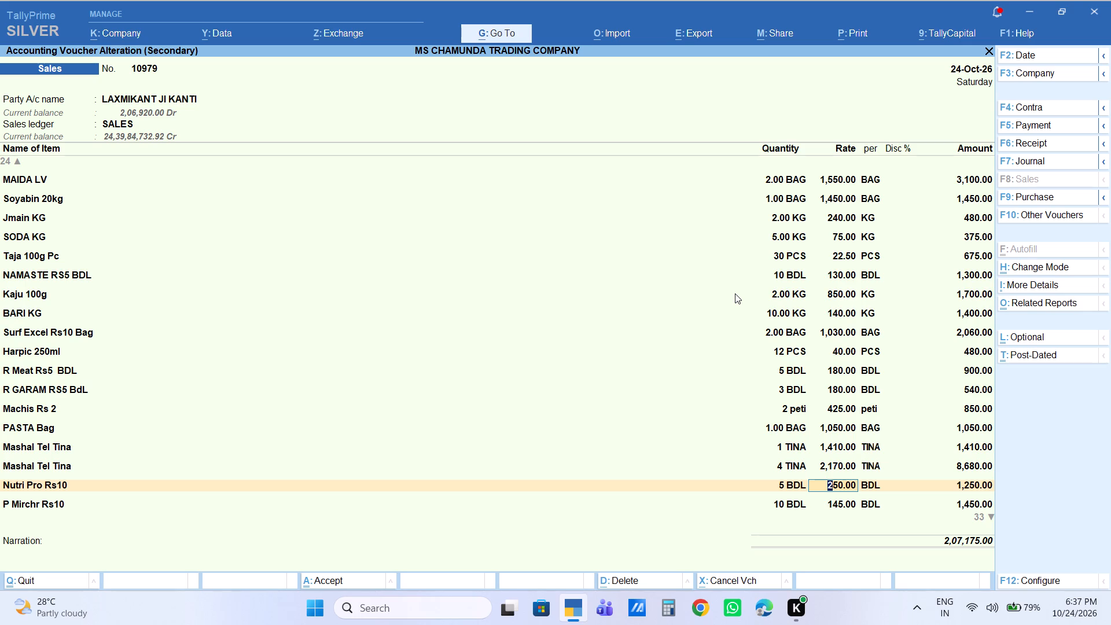
key(Down)
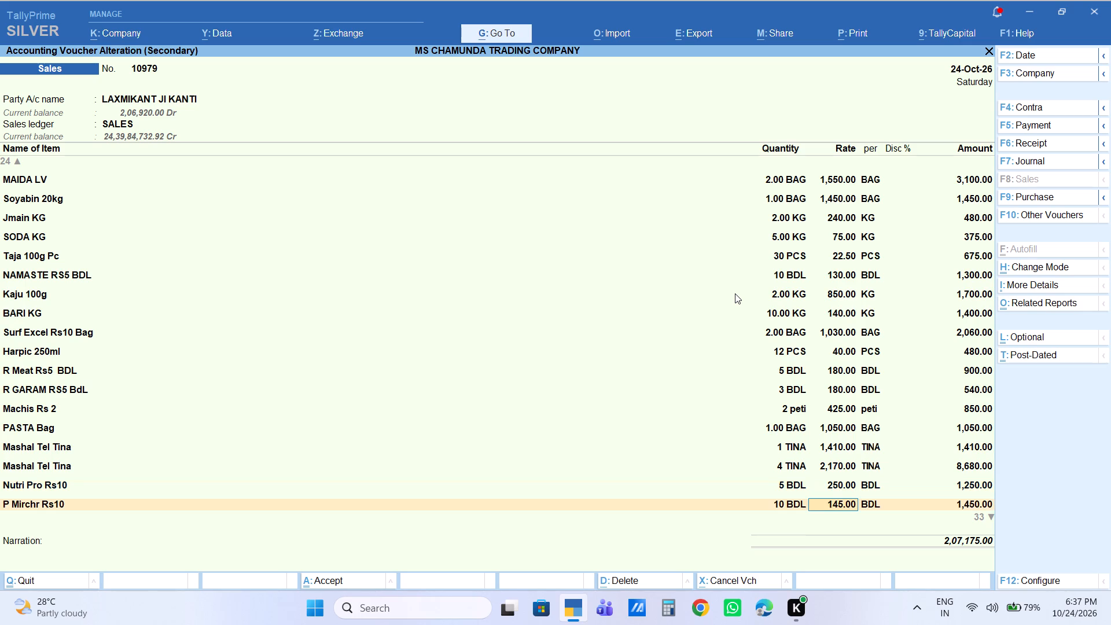
key(Down)
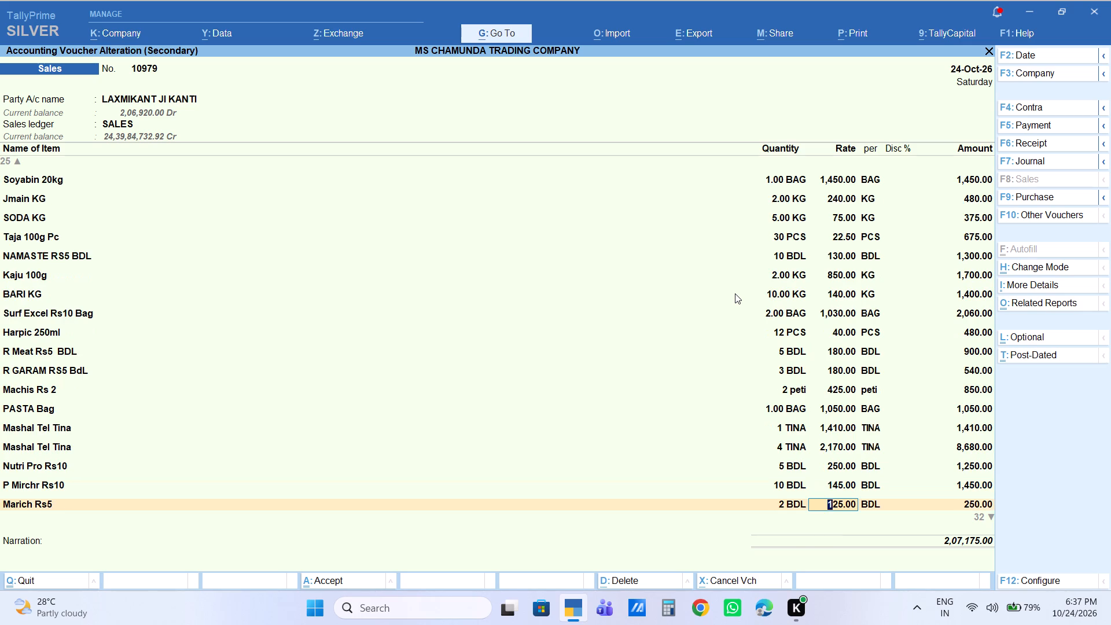
key(Down)
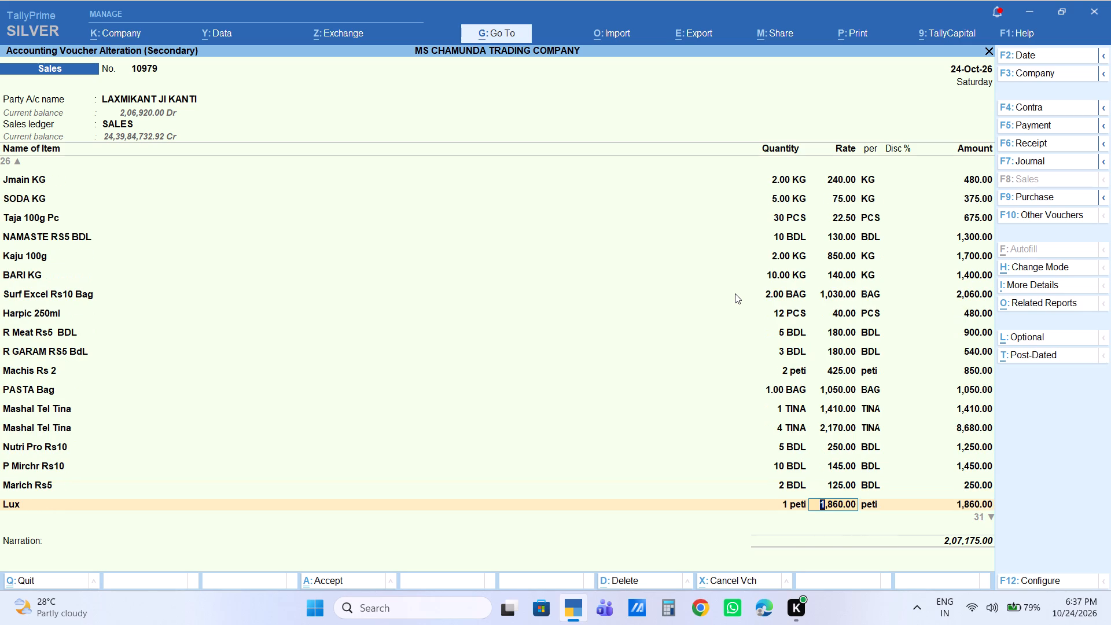
key(Down)
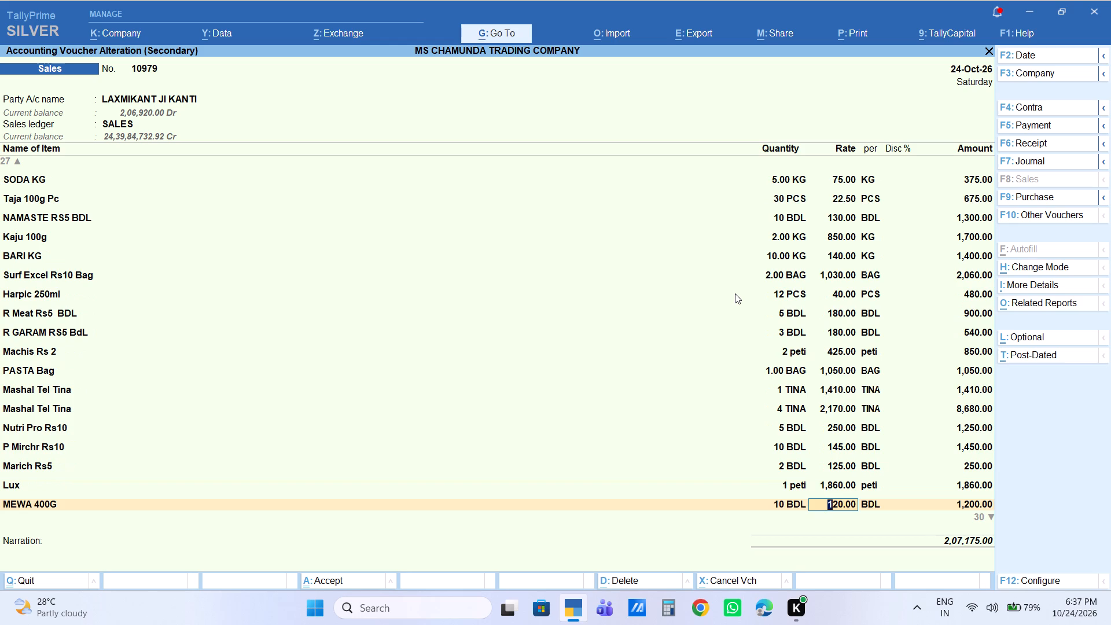
key(Down)
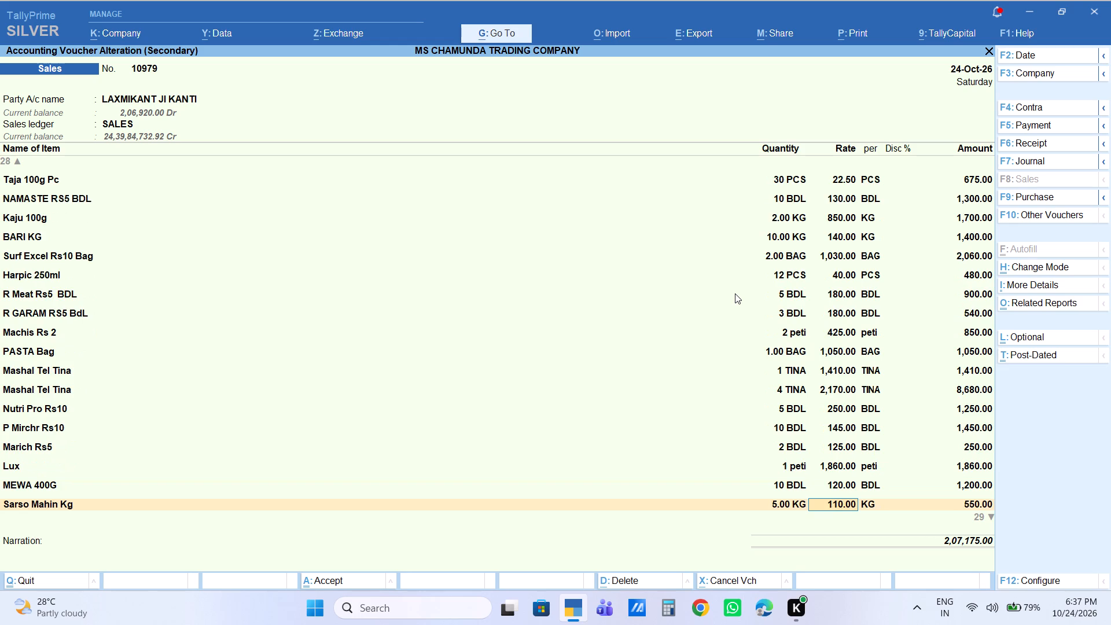
Set the rate of Ripuraj Arwa 26kg to 1,872 per bag.
key(Down)
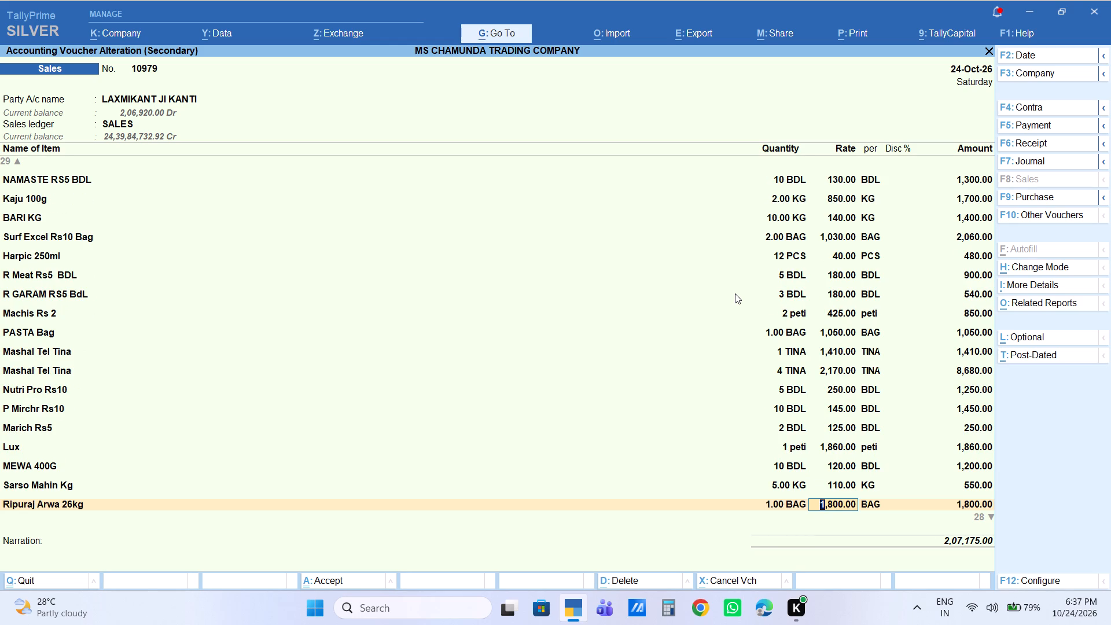
text(1872)
key(Return)
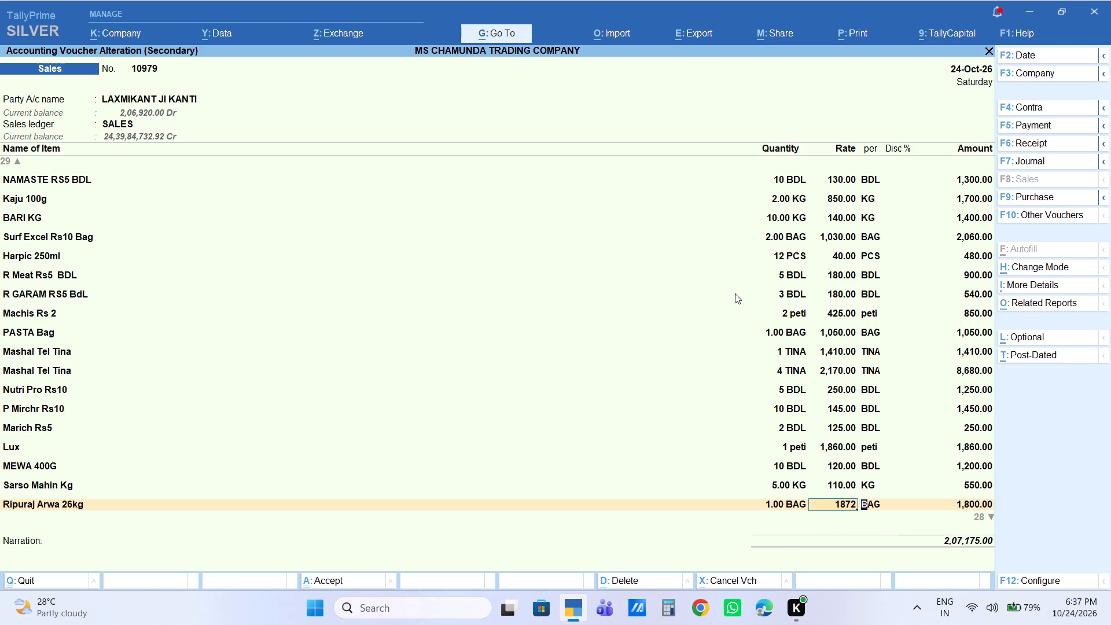
key(Return)
key(Return)
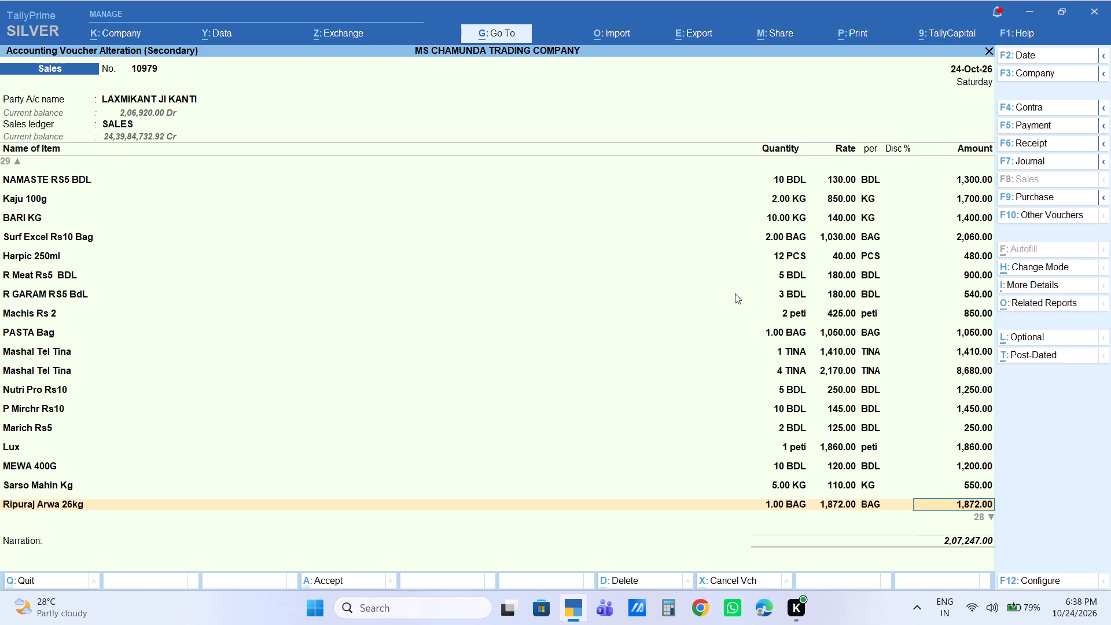
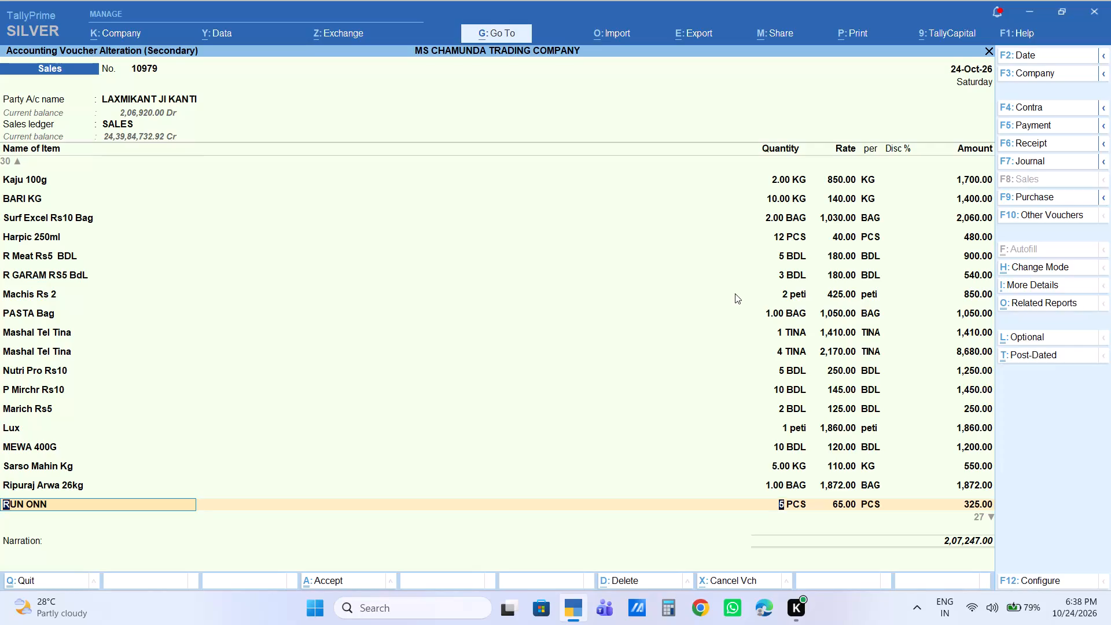
Leave the RUN ONN rate as it is and set the rate of BHINDI BAG to 800 per bag.
key(Return)
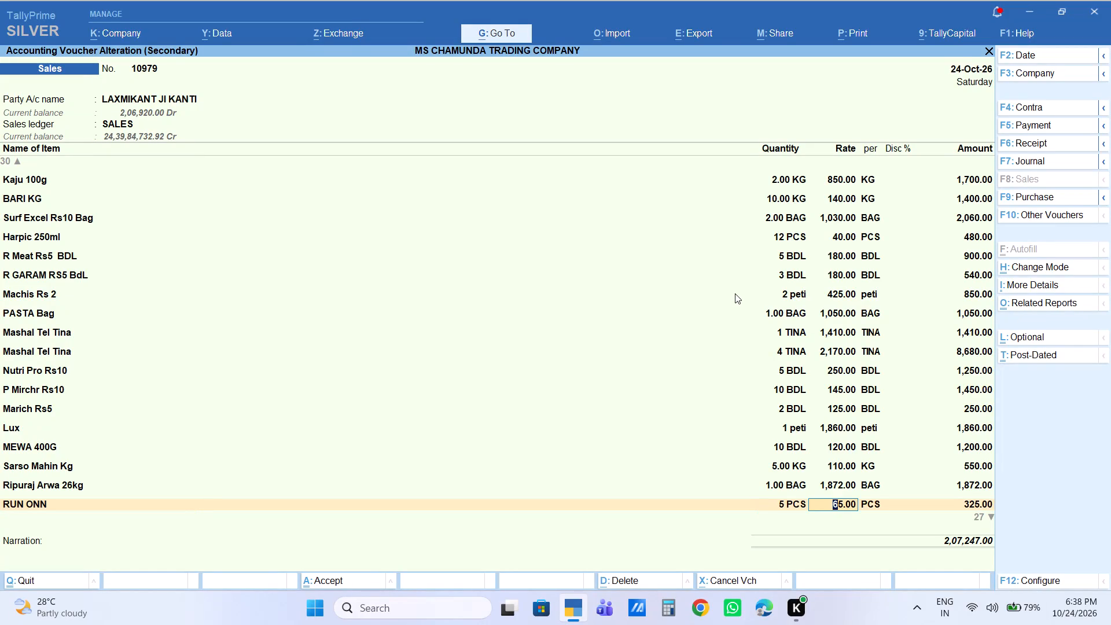
key(Down)
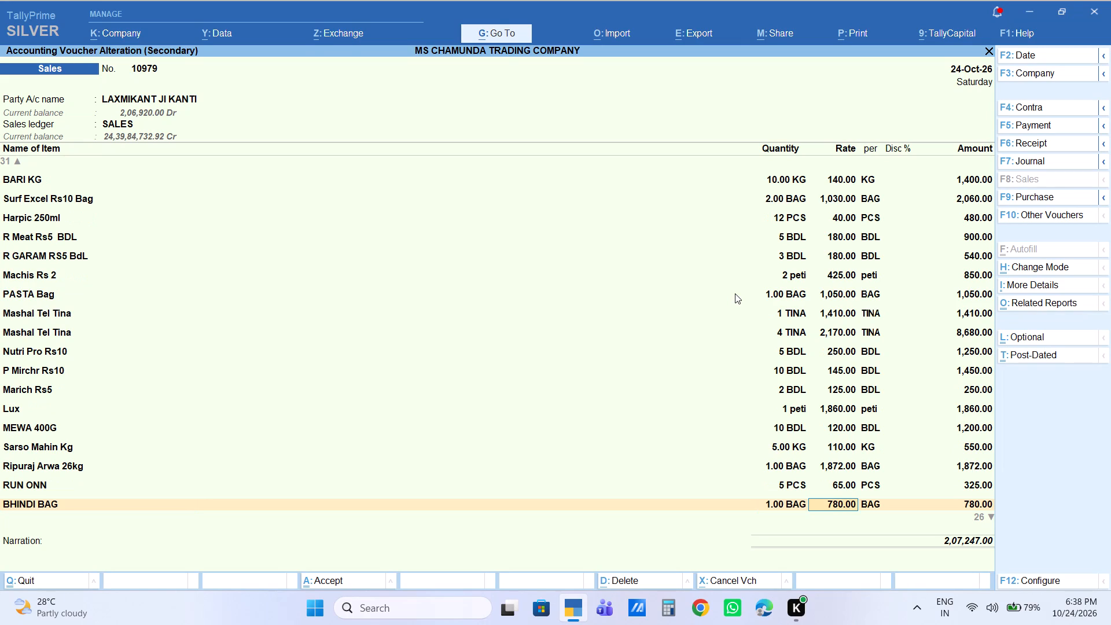
text(800)
key(Return)
key(Return)
key(Return)
key(Return)
Set the rate of KAMDHENU 25KG to 860 per bag.
key(Return)
key(Return)
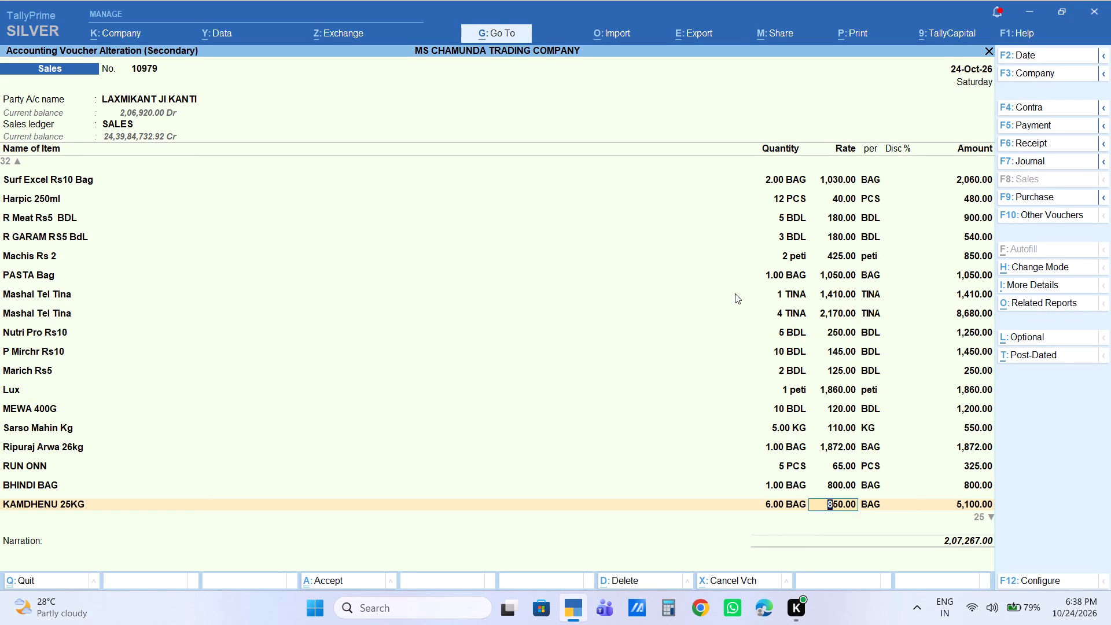
text(860)
key(Return)
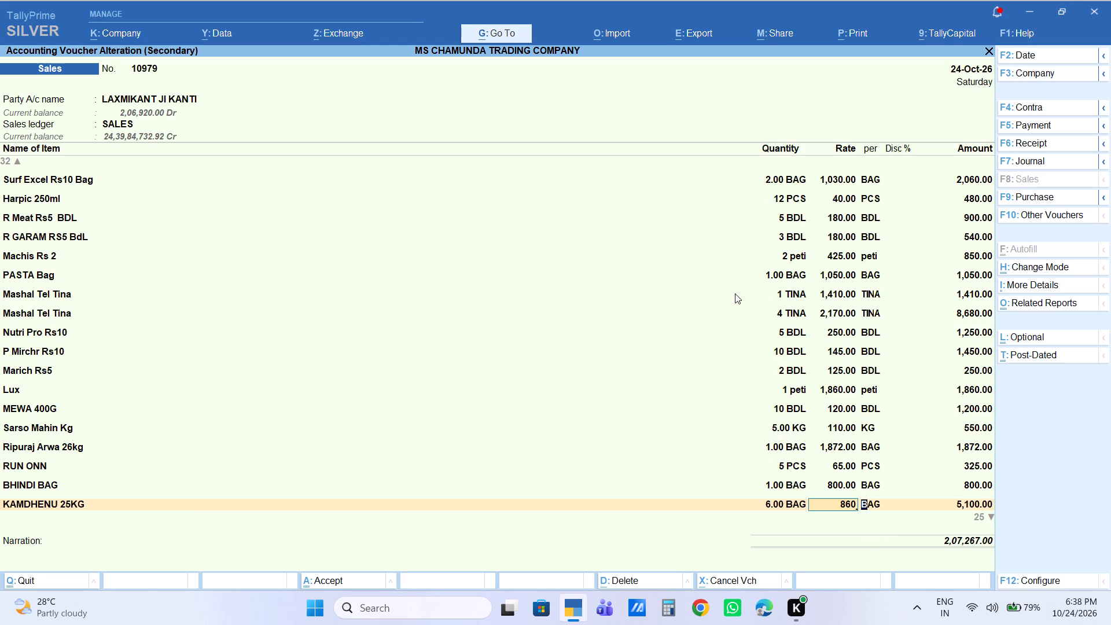
key(Return)
key(Return)
key(Return)
Review the item rates from KK REGULAR 26KG through A Lemon Maza Rs5 without altering them.
key(Return)
key(Return)
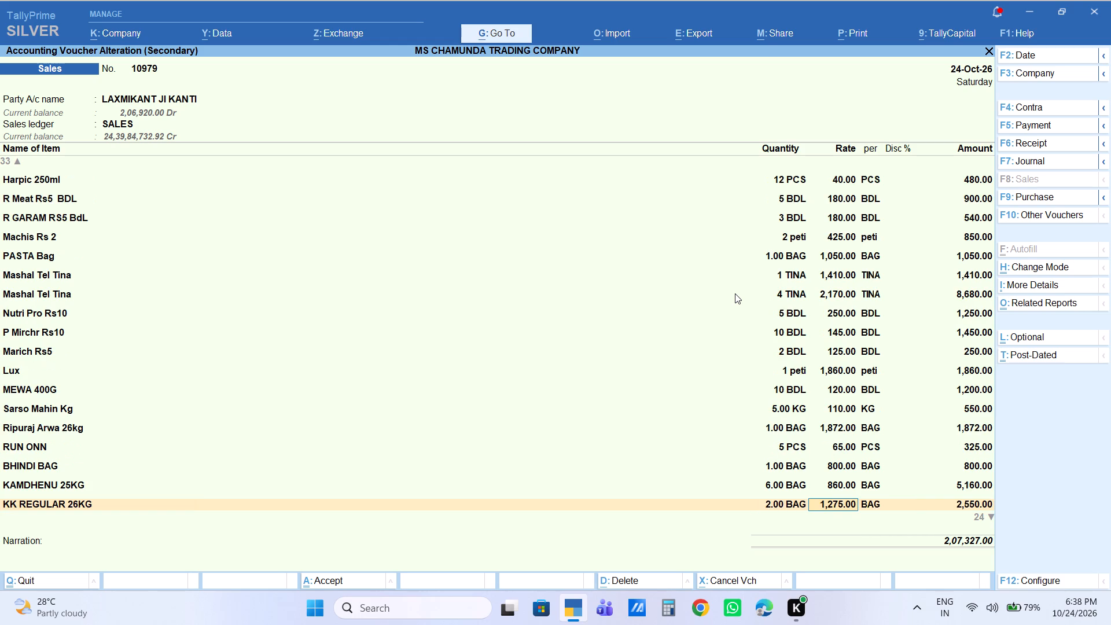
key(Down)
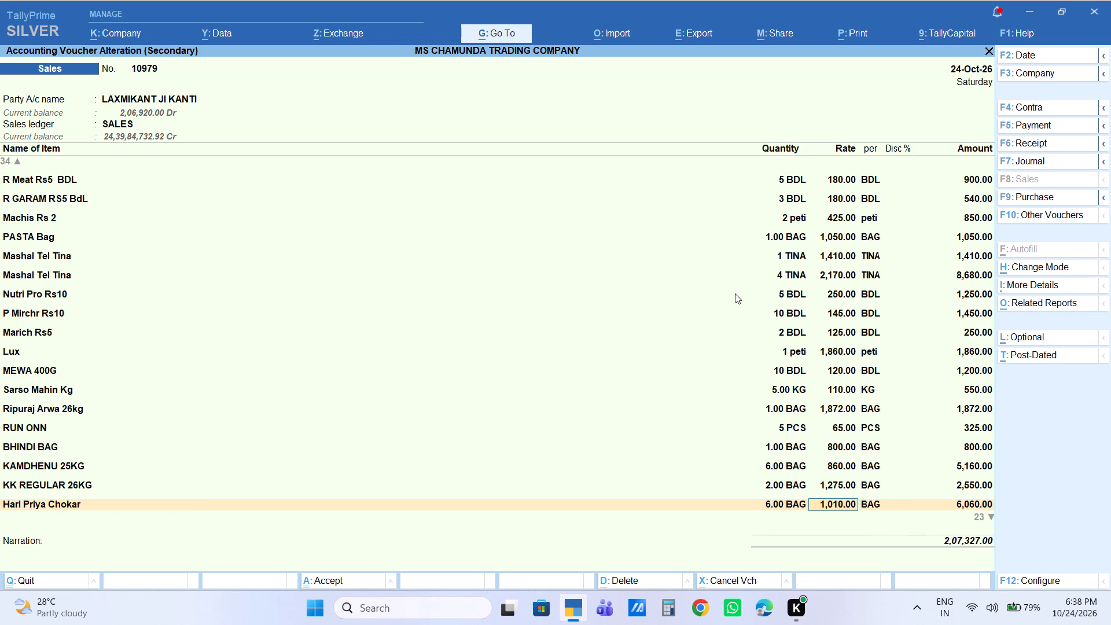
key(Down)
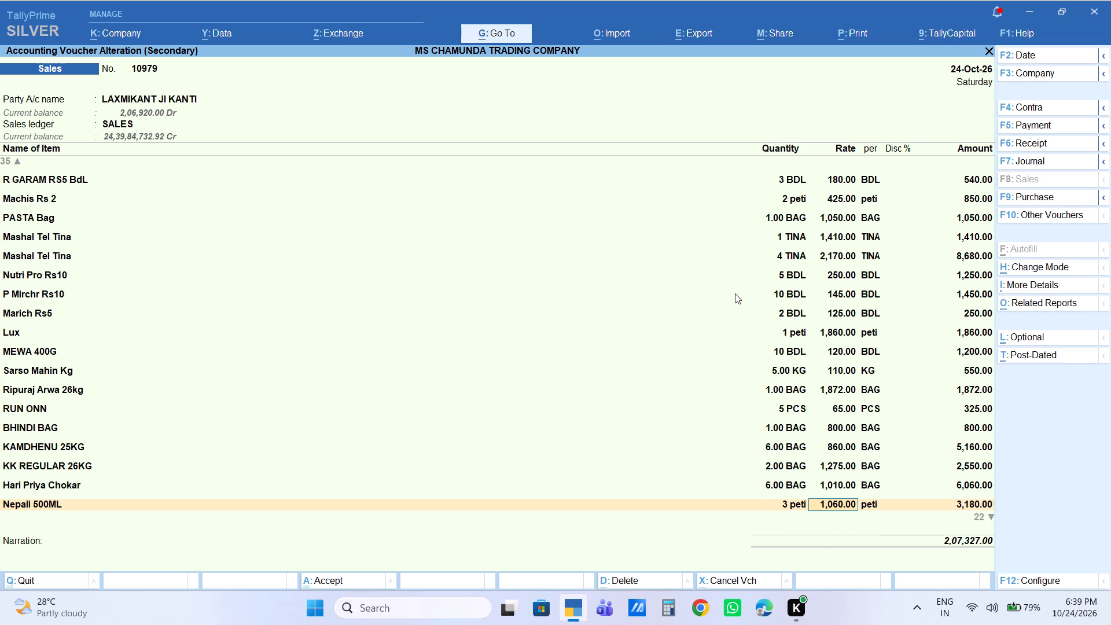
key(Down)
key(Up)
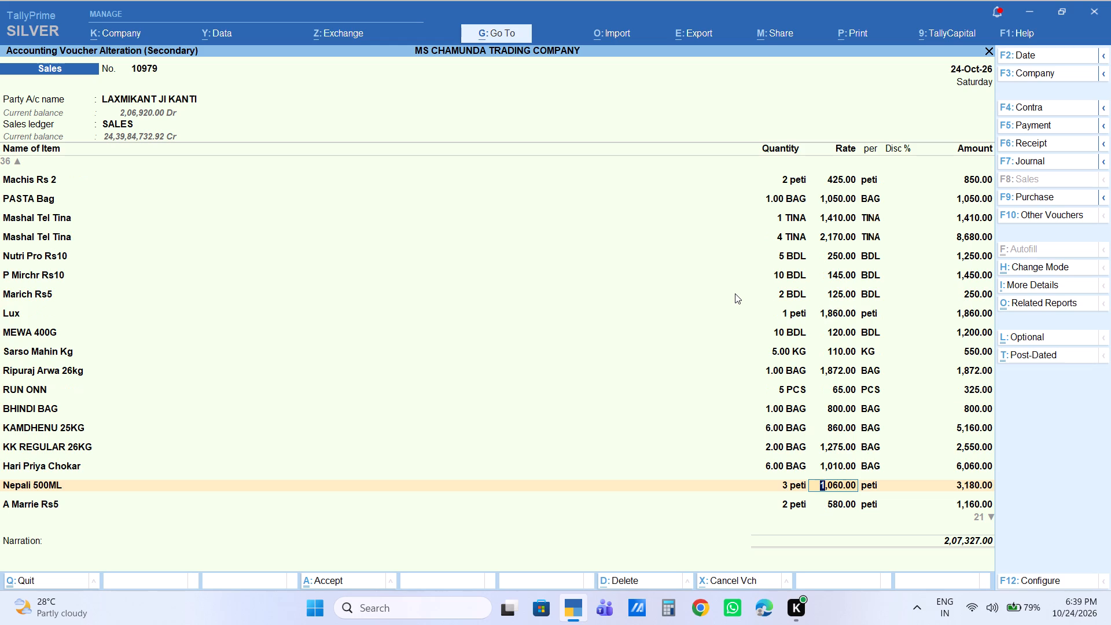
key(Down)
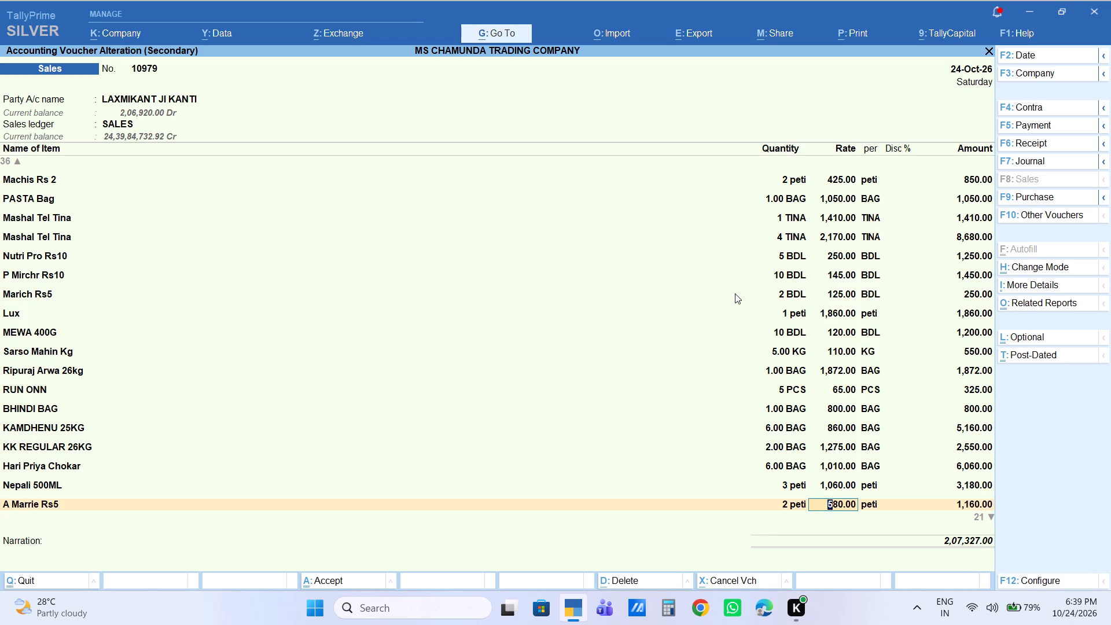
key(Down)
key(Down)
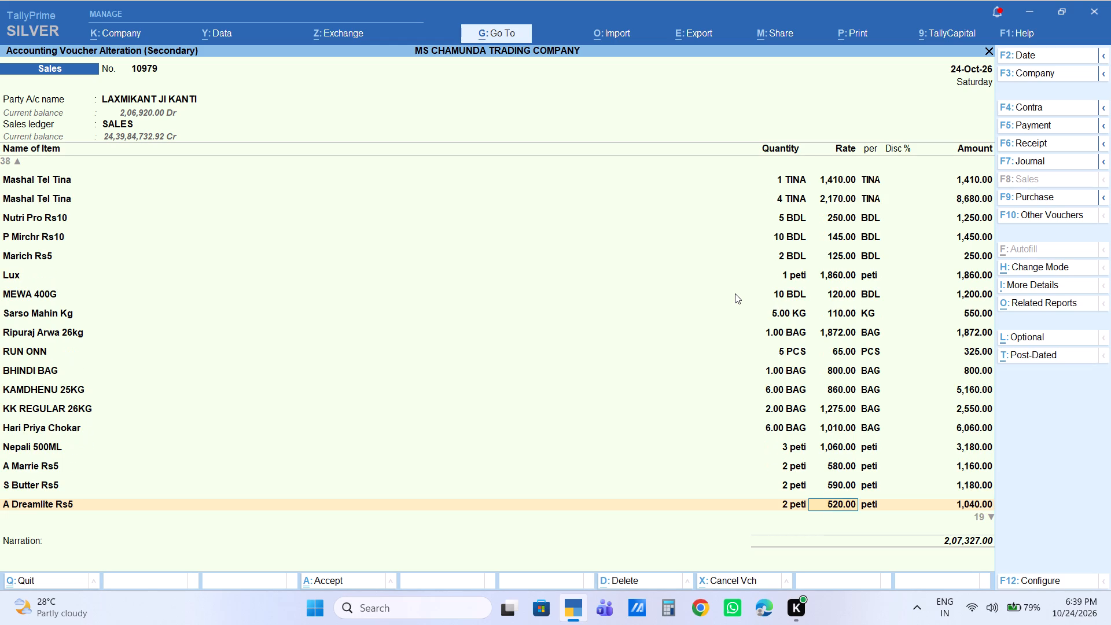
key(Down)
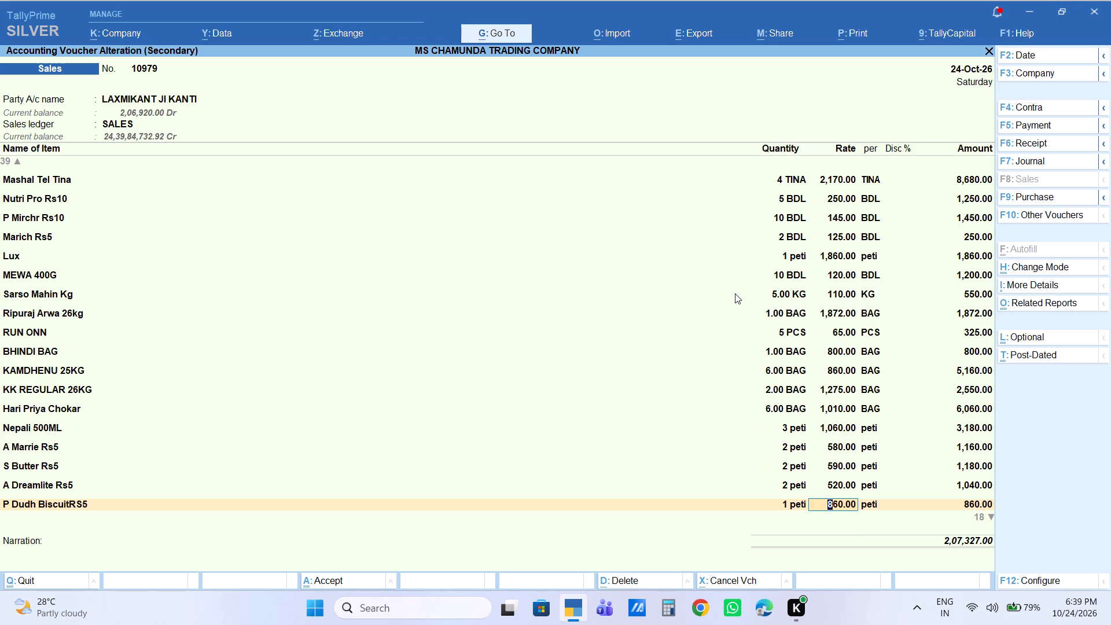
key(Down)
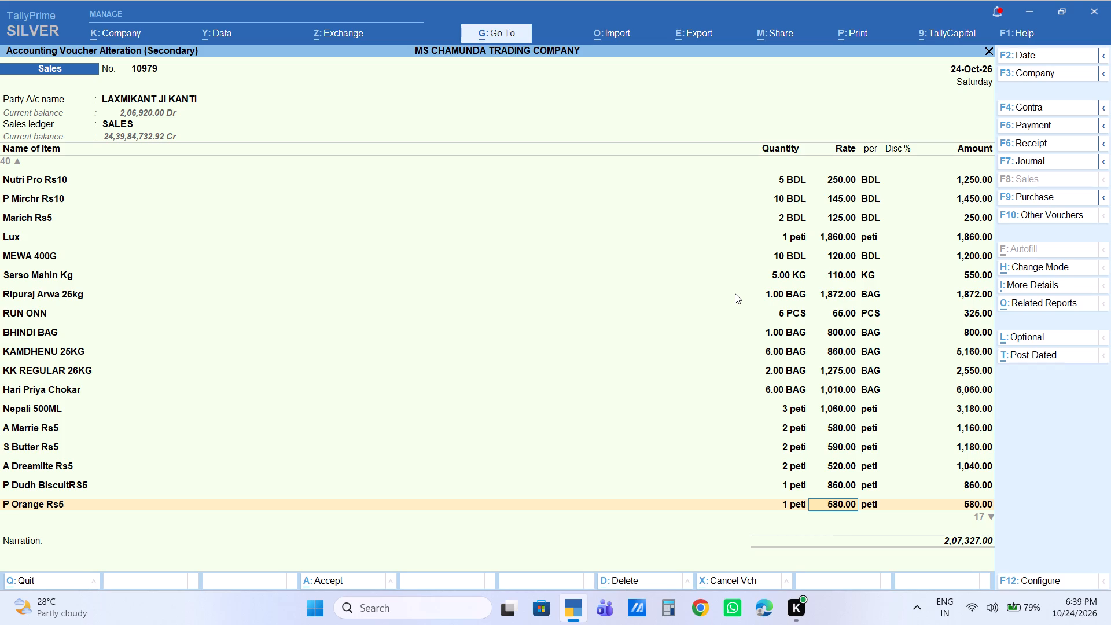
key(Down)
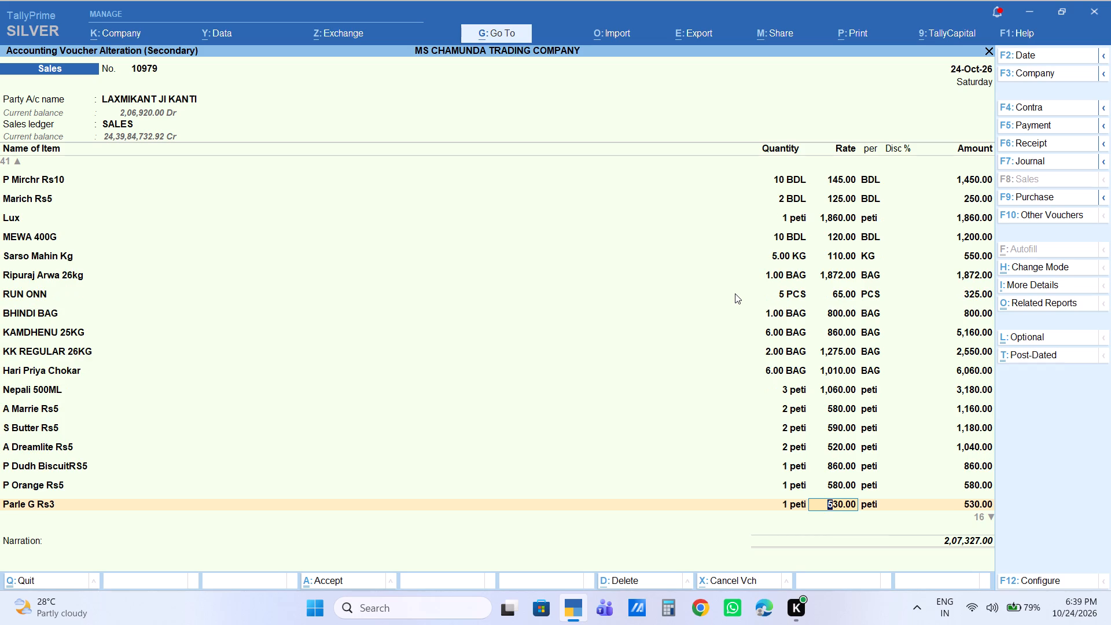
key(Down)
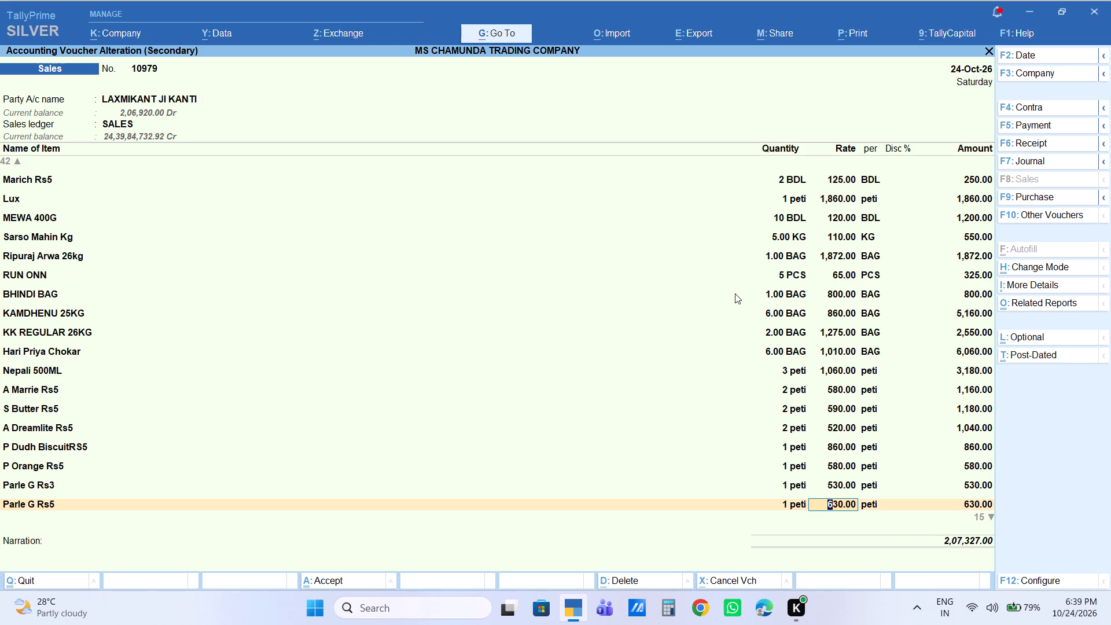
key(Down)
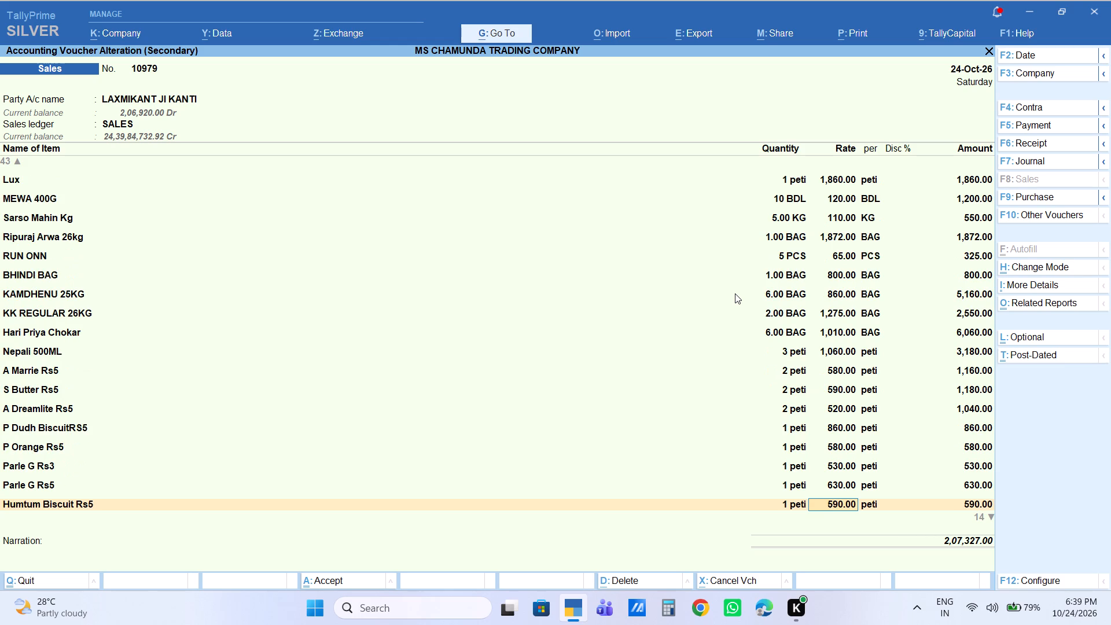
key(Down)
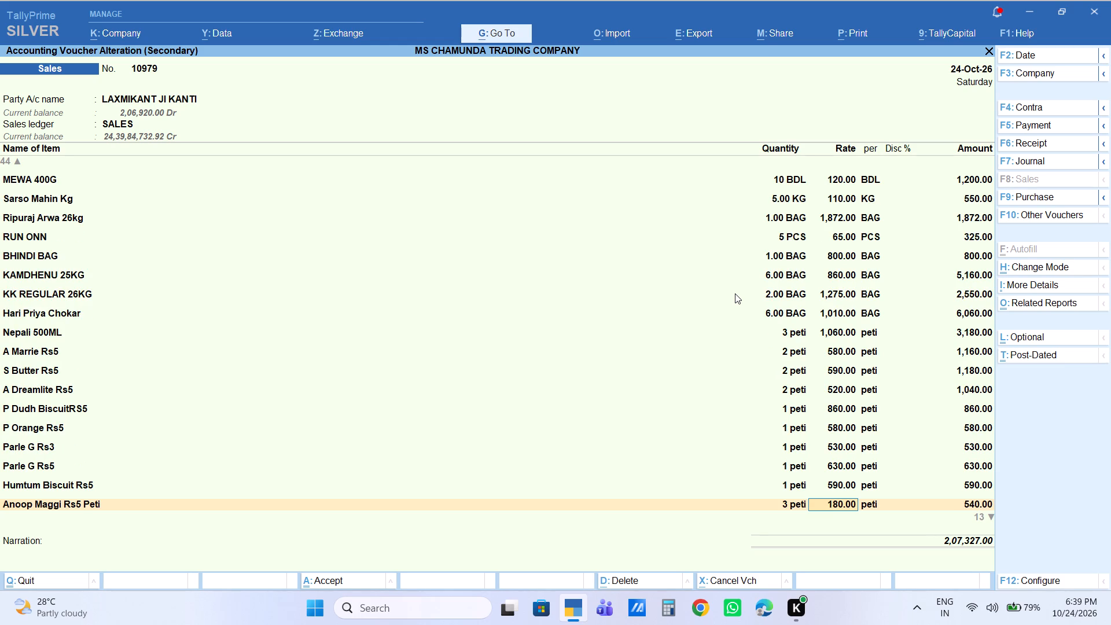
key(Down)
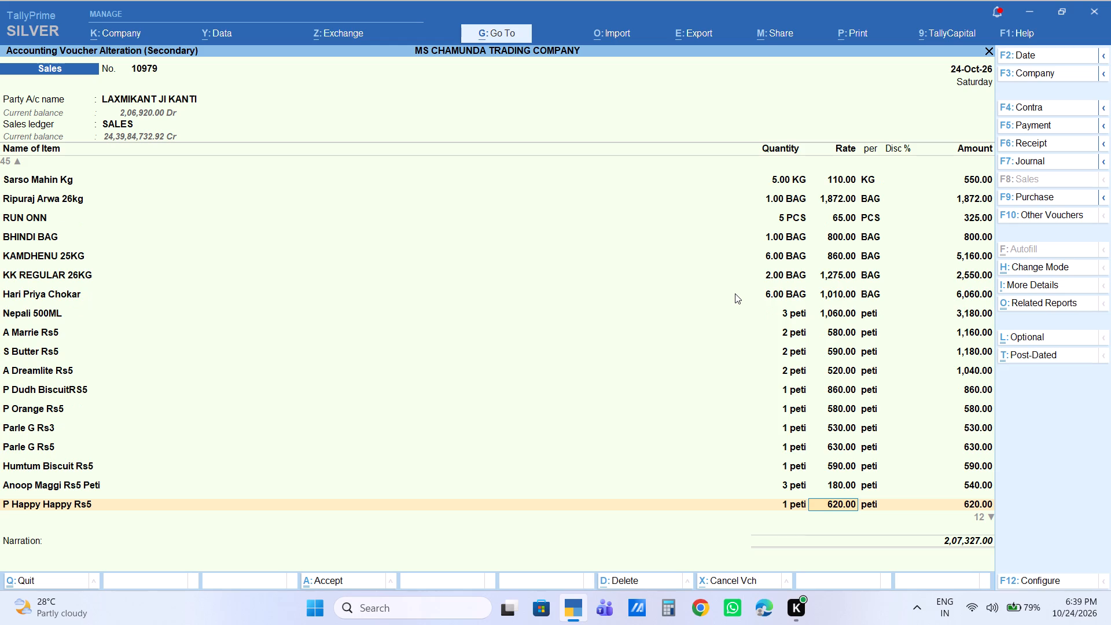
key(Down)
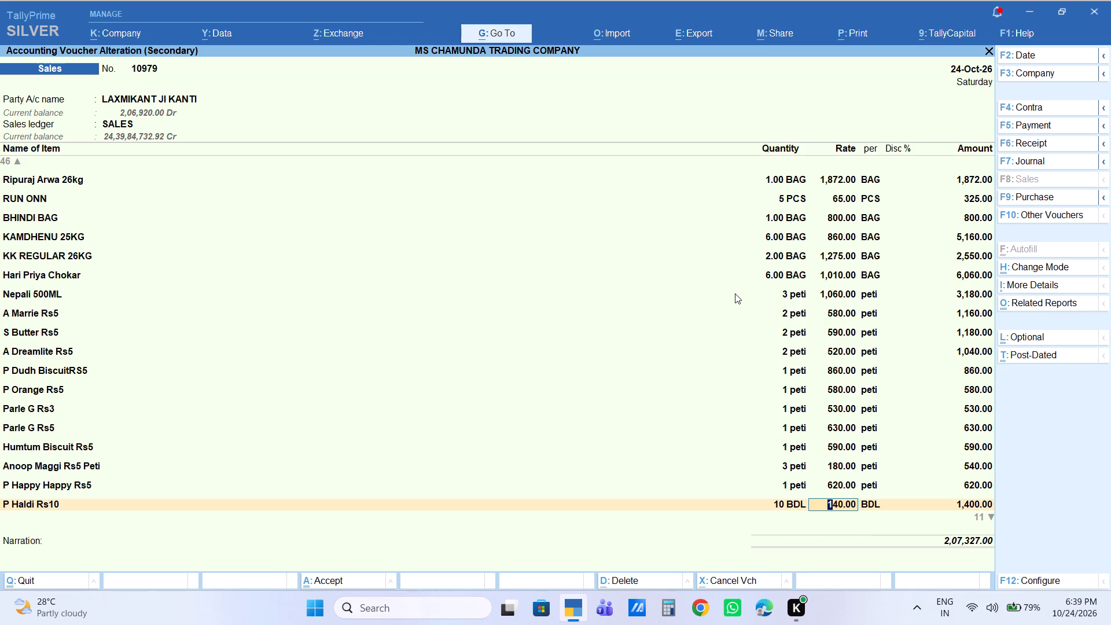
key(Down)
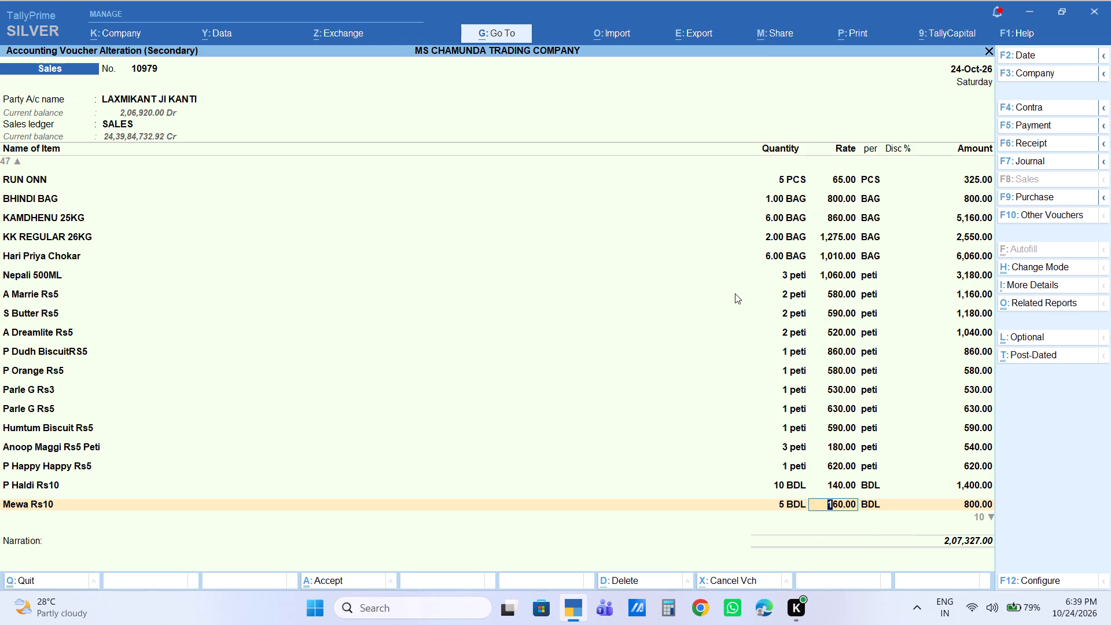
key(Down)
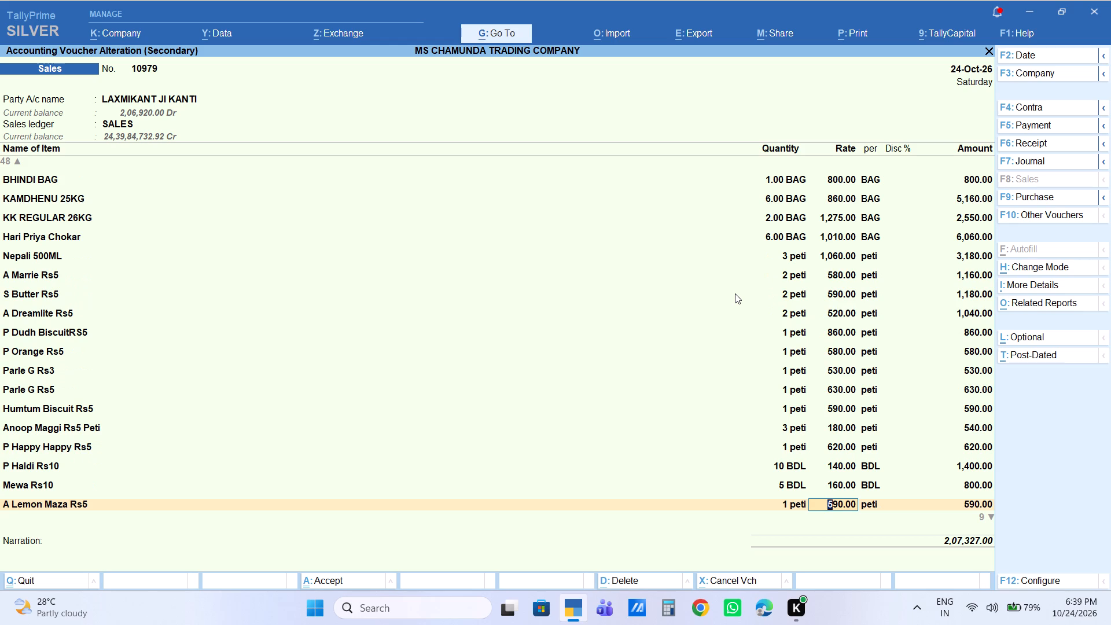
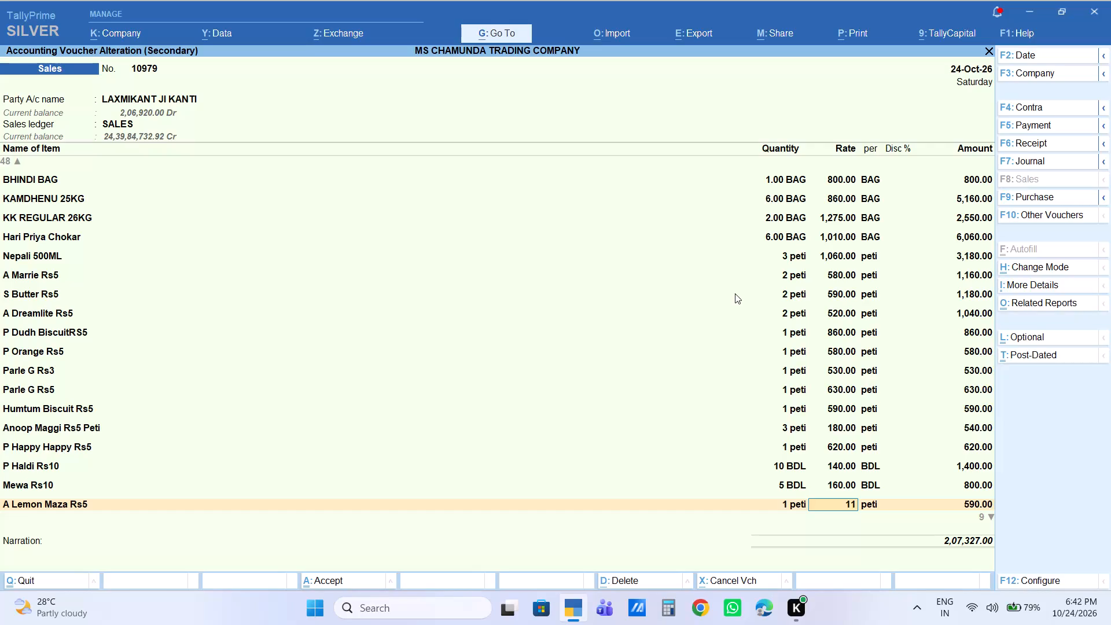
Clear the mistaken rate entry for A Lemon Maza Rs5 and keep its existing rate.
key(BackSpace)
key(BackSpace)
key(BackSpace)
key(BackSpace)
key(Return)
key(Return)
Set the rate of P Haldi Rs10 to 145 per BDL.
key(Up)
key(Up)
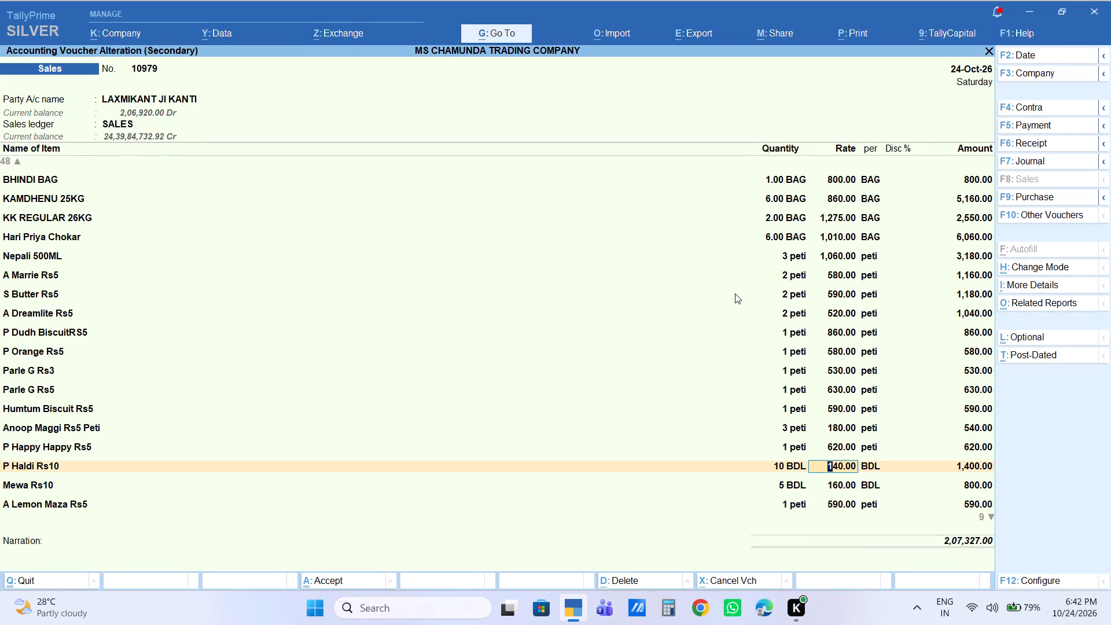
text(145)
key(Return)
key(Return)
key(Return)
key(Return)
key(Return)
key(Return)
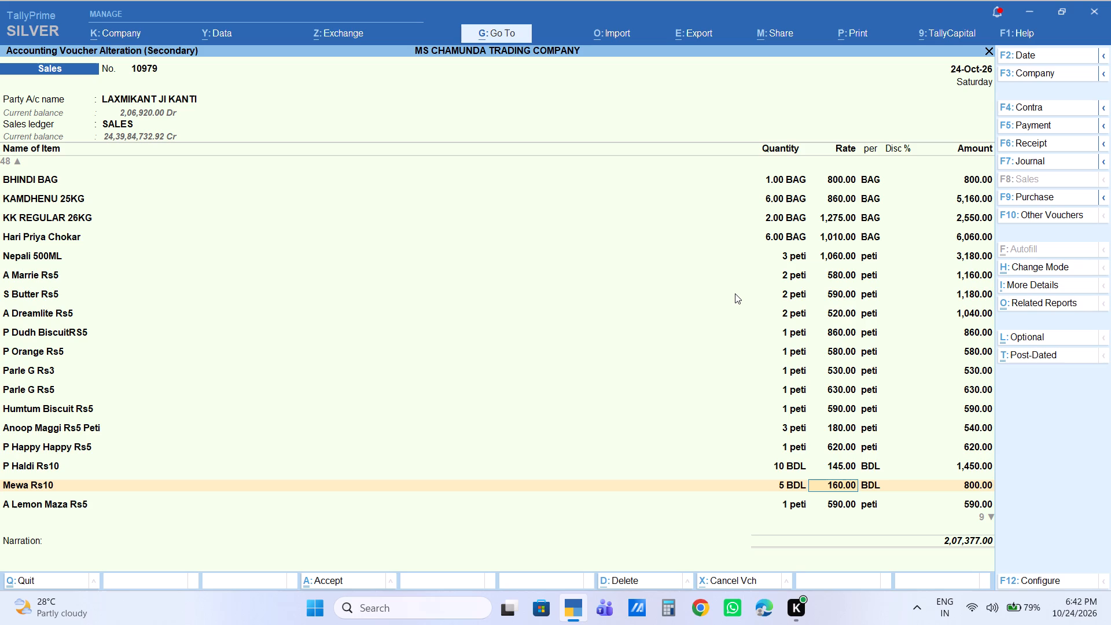
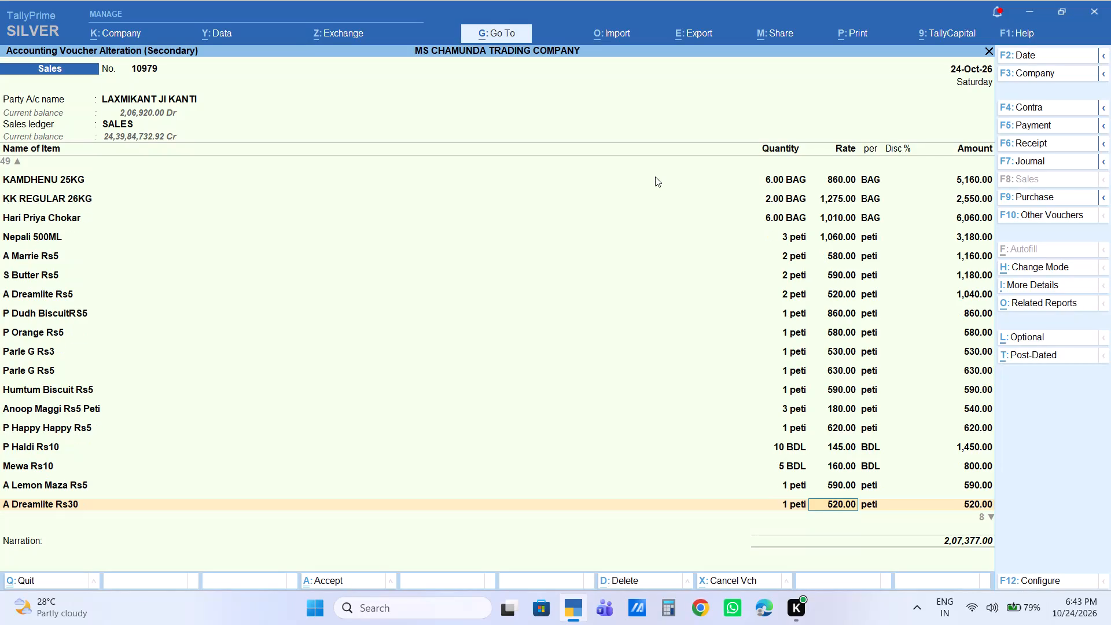
Check the rates of the items around Mewa Rs10 and P Top Rs30, and set GOOD LITE 1KG's rate to 200 per BAG.
key(Down)
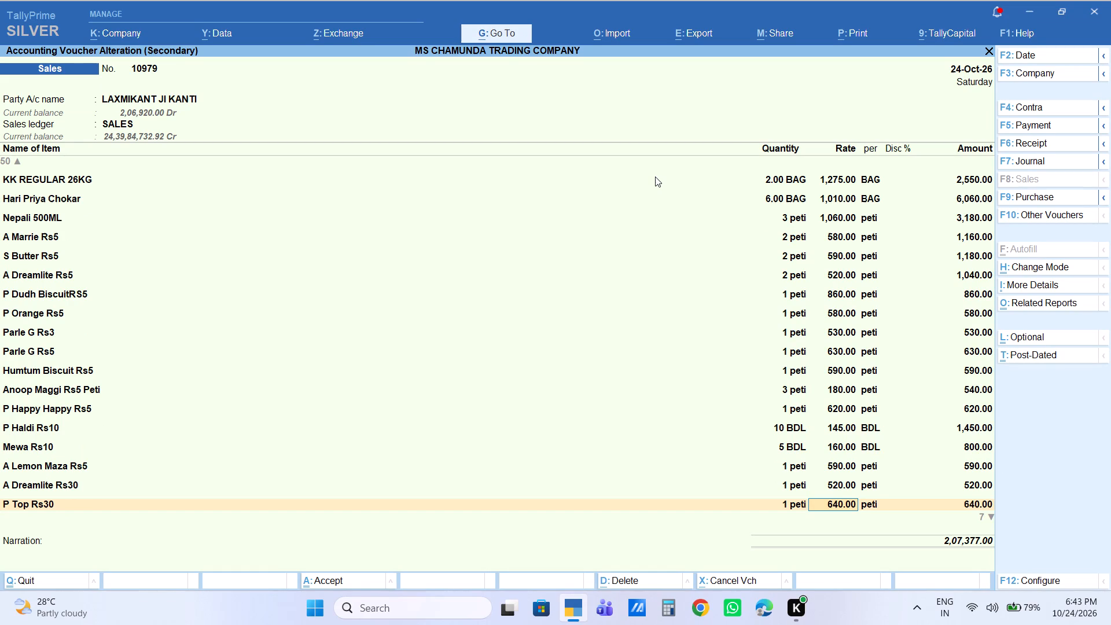
key(Up)
key(Up)
key(Up)
key(Up)
key(Down)
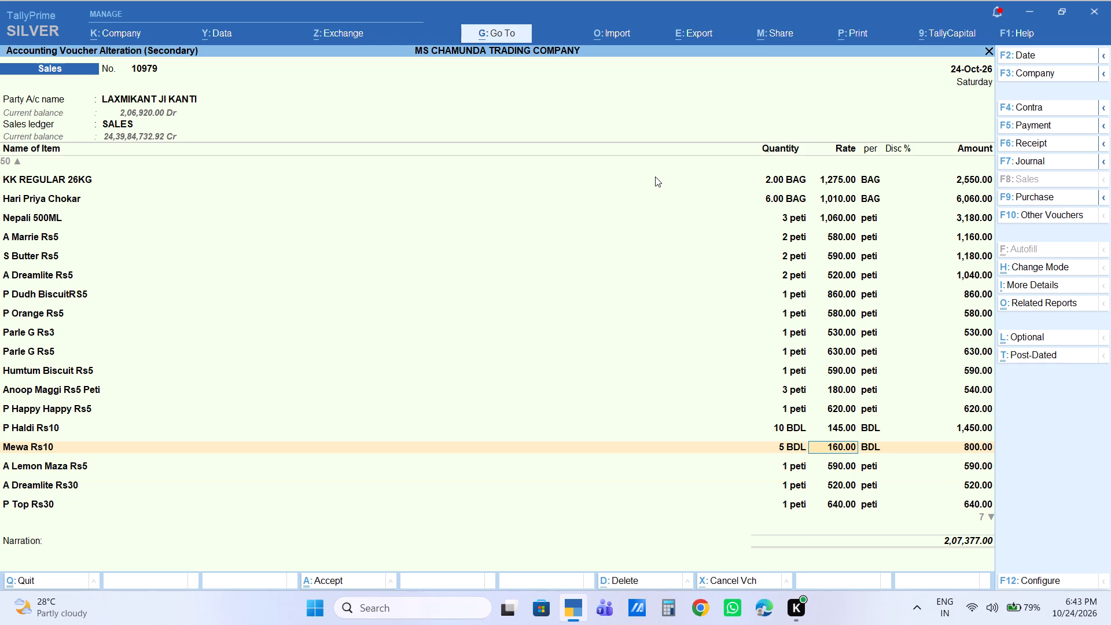
key(Down)
key(Down)
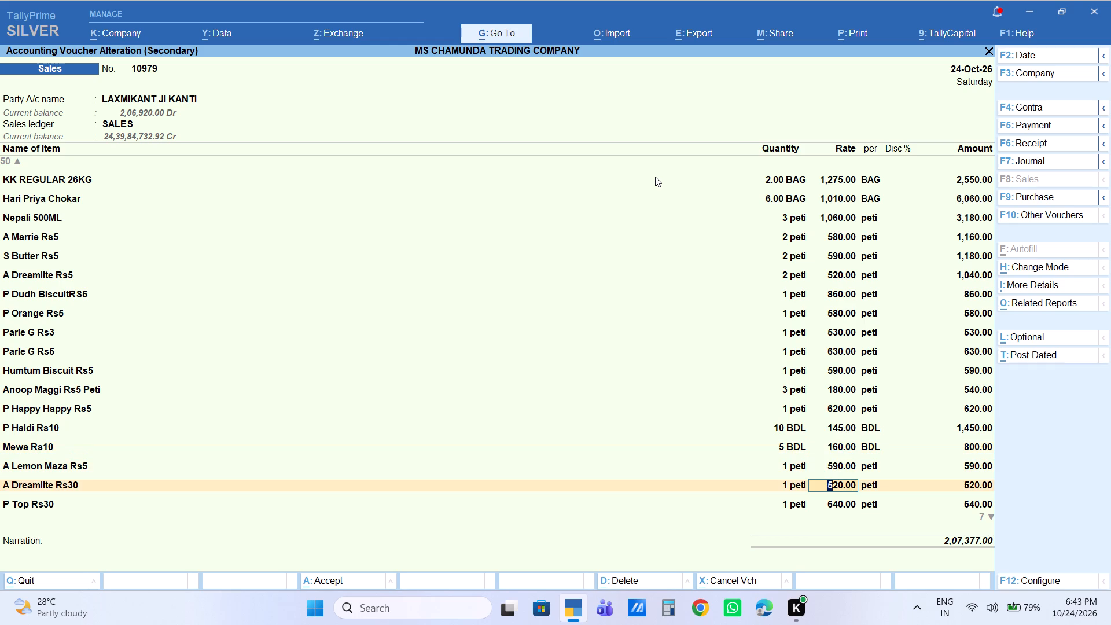
key(Down)
key(Down)
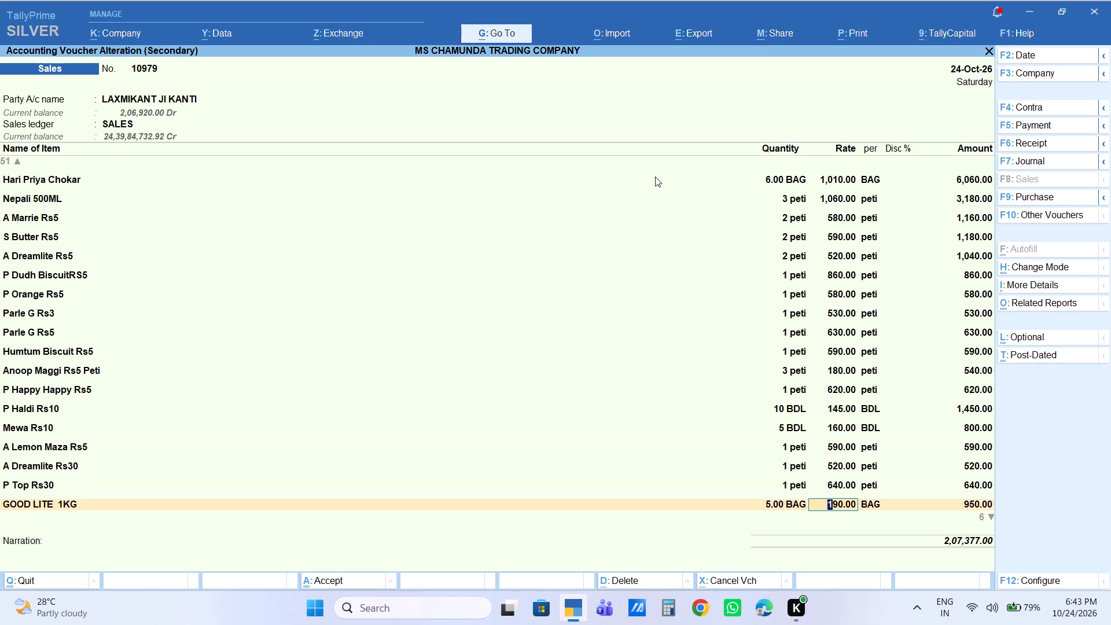
text(200)
key(Return)
key(Return)
key(Return)
key(Return)
key(Return)
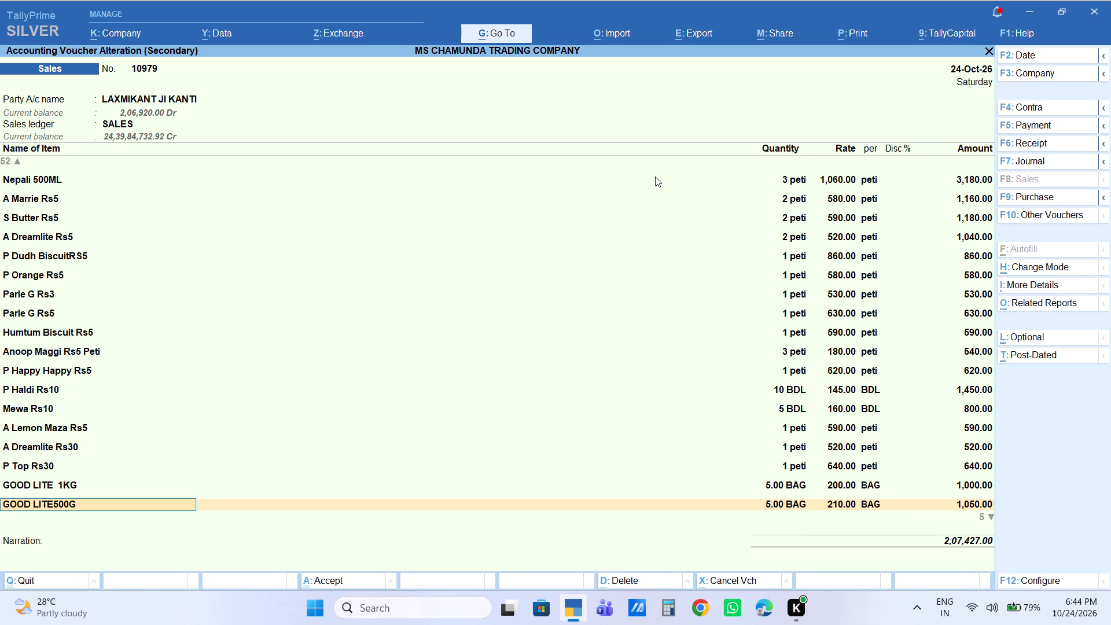
Set the rate of R Chai Elaichi Rs20 to 330 per BDL.
key(Return)
key(Down)
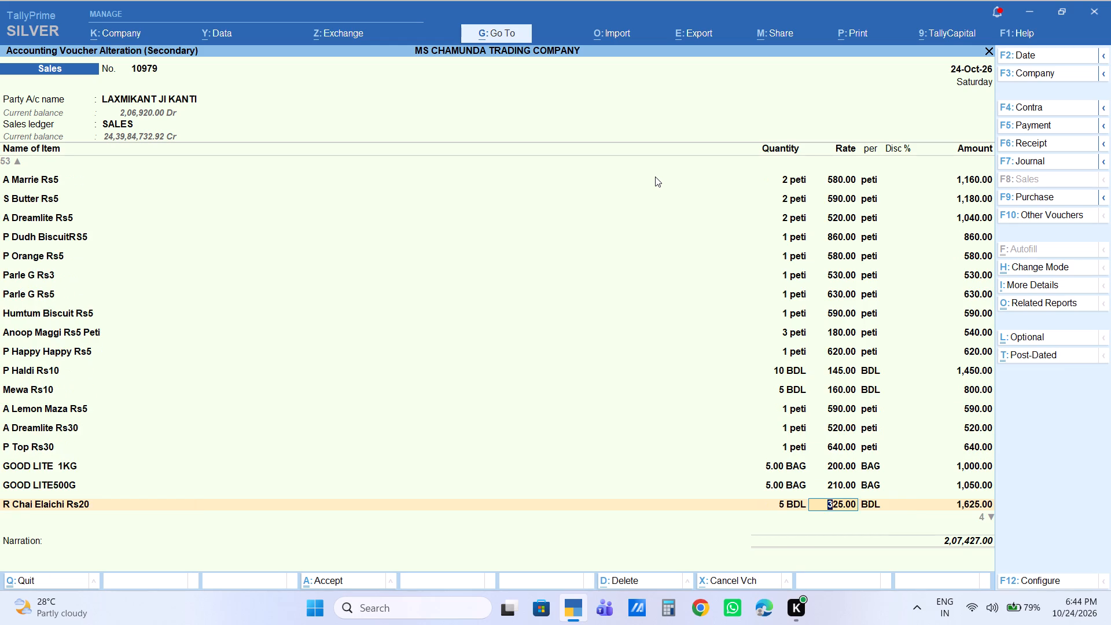
text(330)
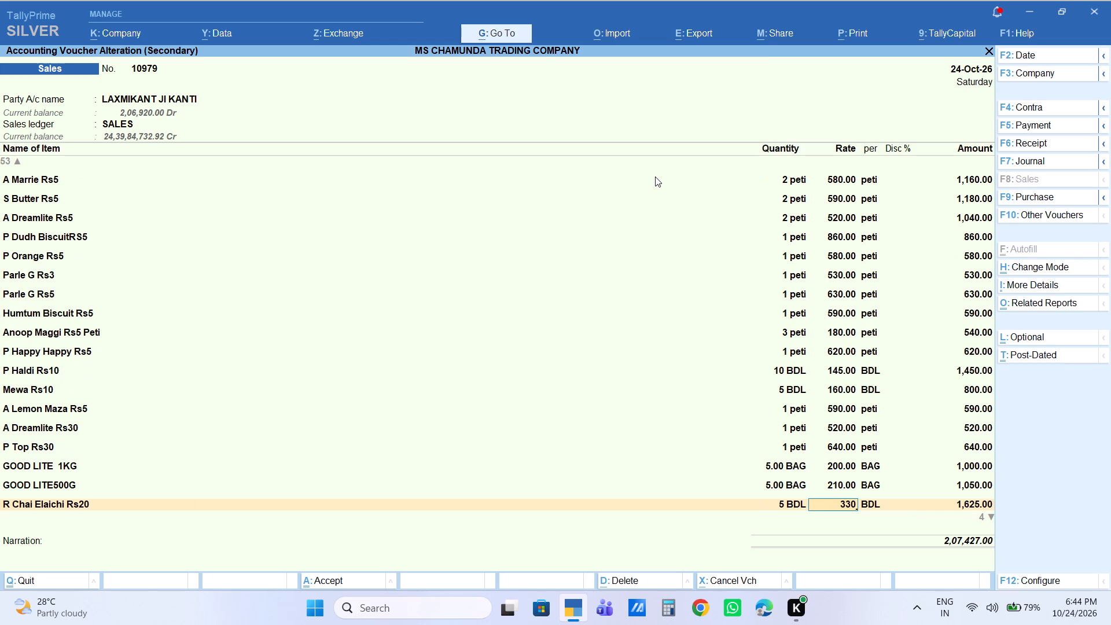
key(Return)
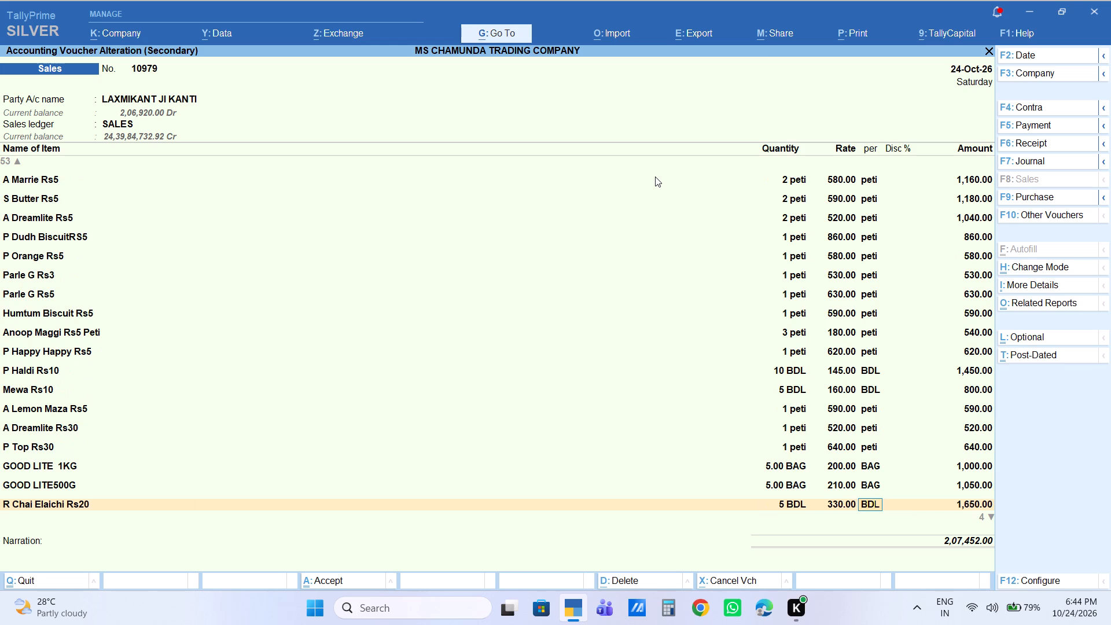
Set the quantity of R Chai Elaichi Rs20 to 2 BDL, keeping its rate.
key(BackSpace)
key(BackSpace)
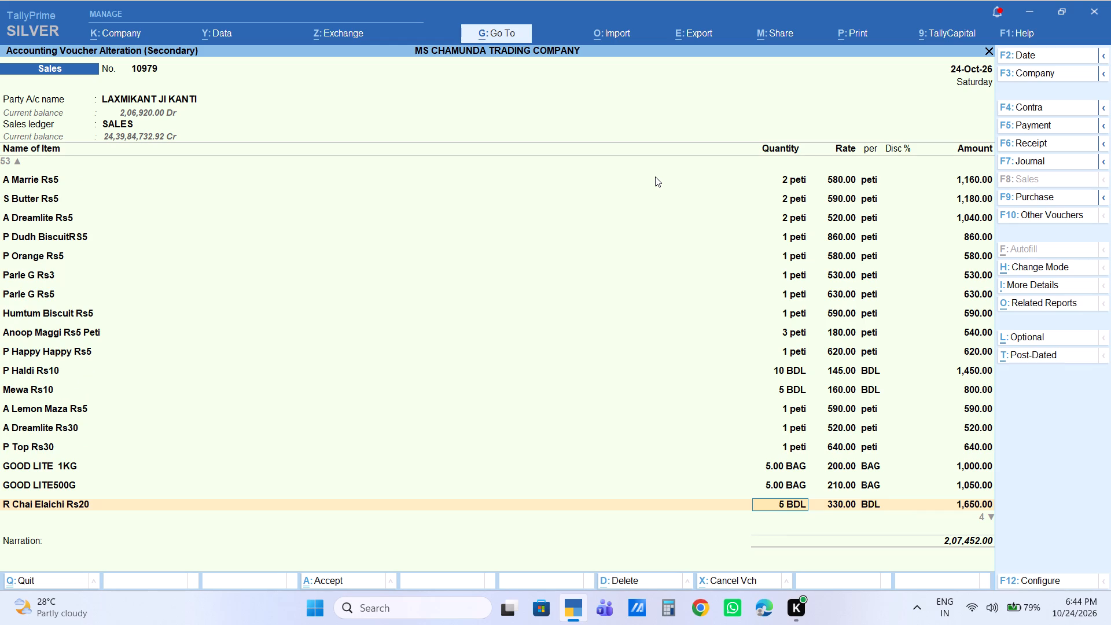
key(2)
key(Return)
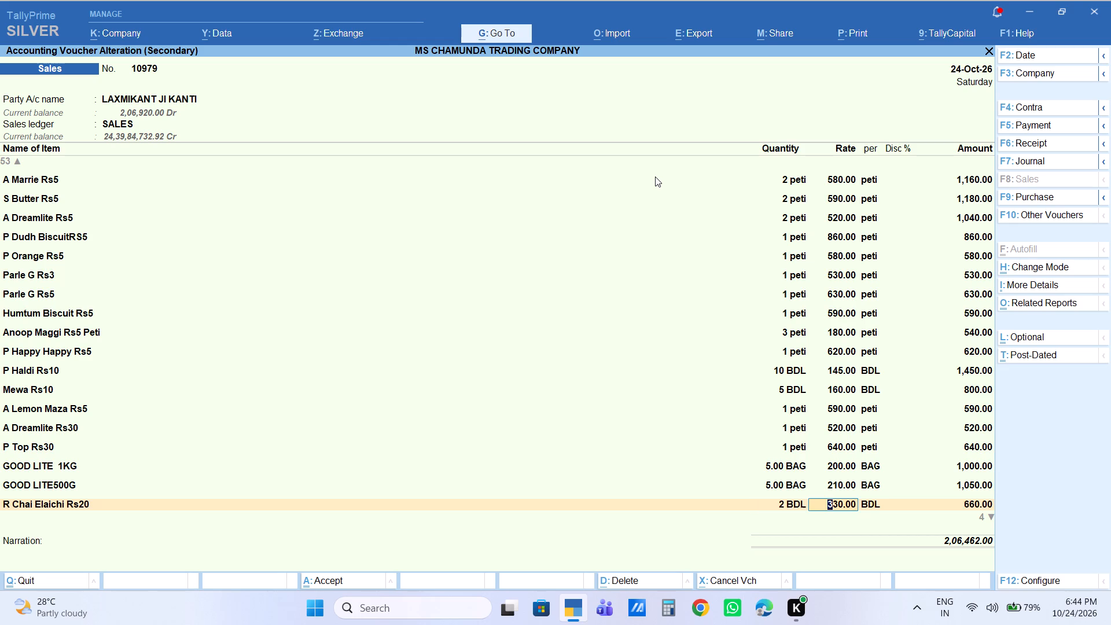
key(Return)
key(Return)
key(Return)
key(Return)
key(Return)
key(Return)
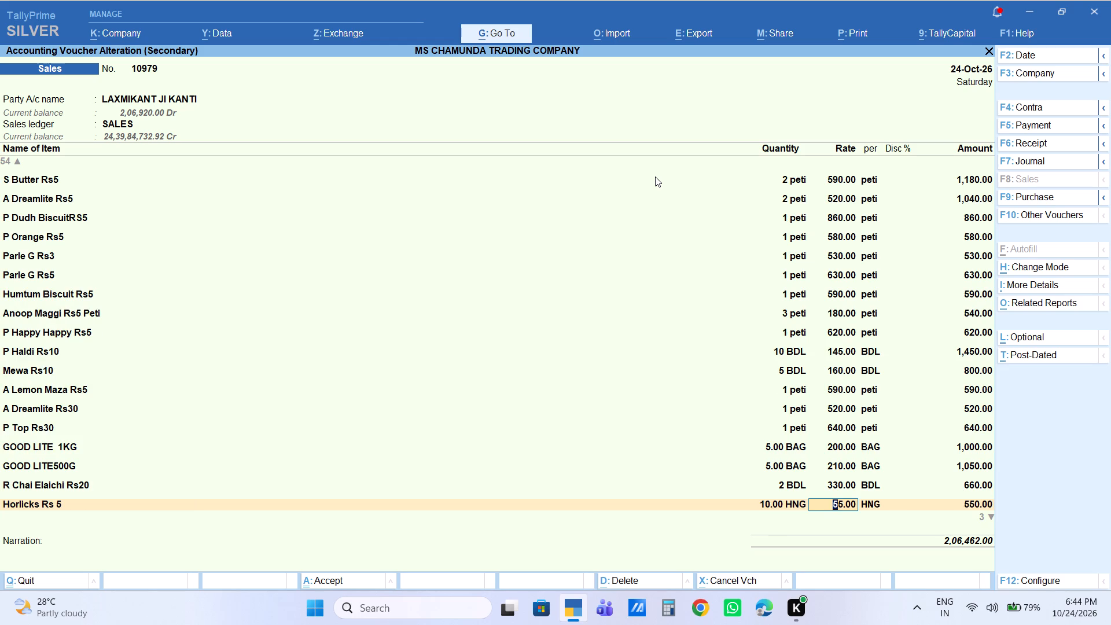
Pass through the remaining item lines with their rates kept and set the Labour Charge amount to 308.
key(Down)
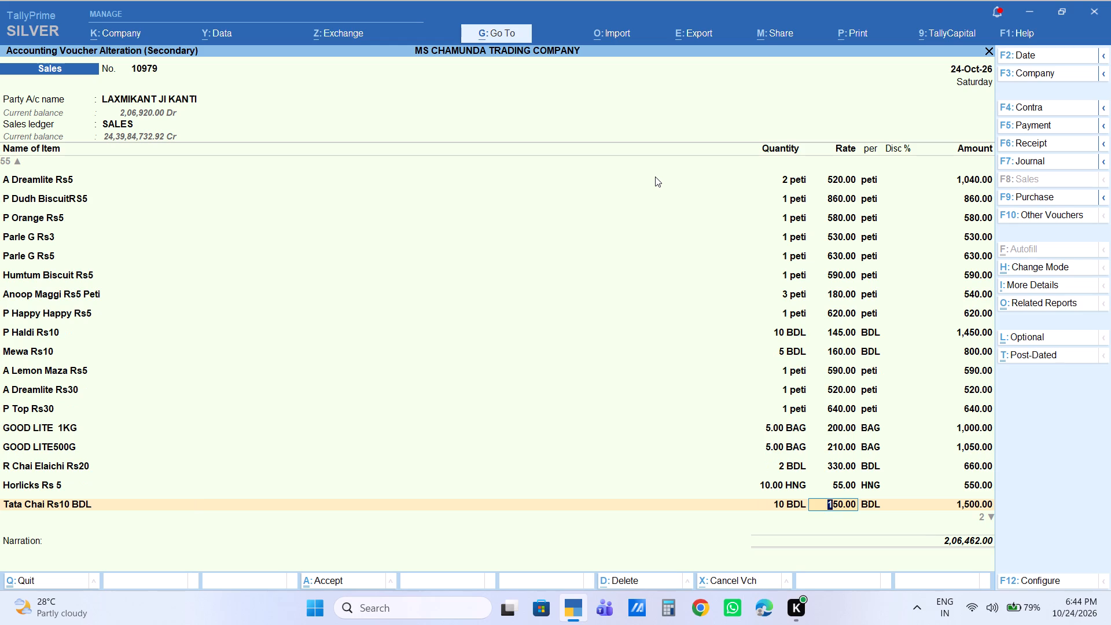
key(Return)
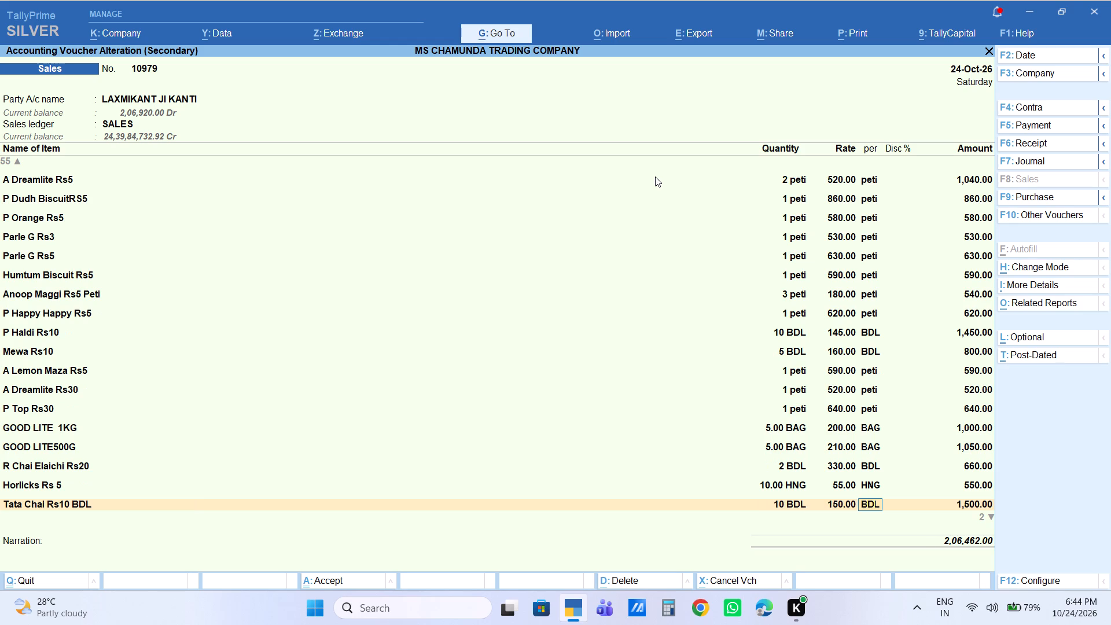
key(Return)
key(Return)
key(Return)
key(Return)
key(Return)
key(Return)
key(Return)
key(Return)
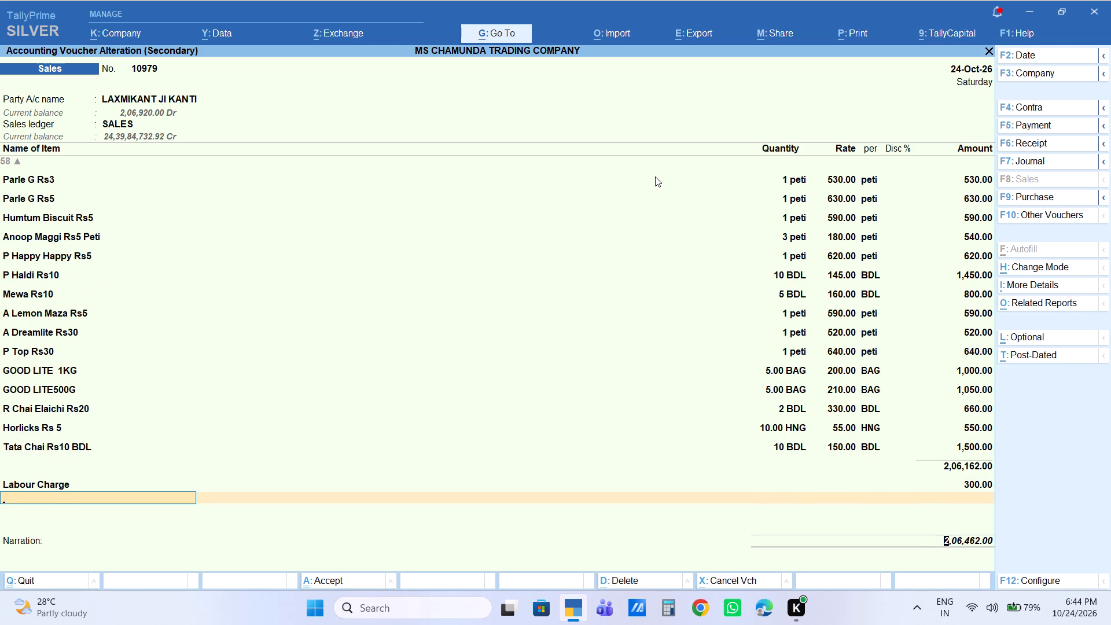
key(BackSpace)
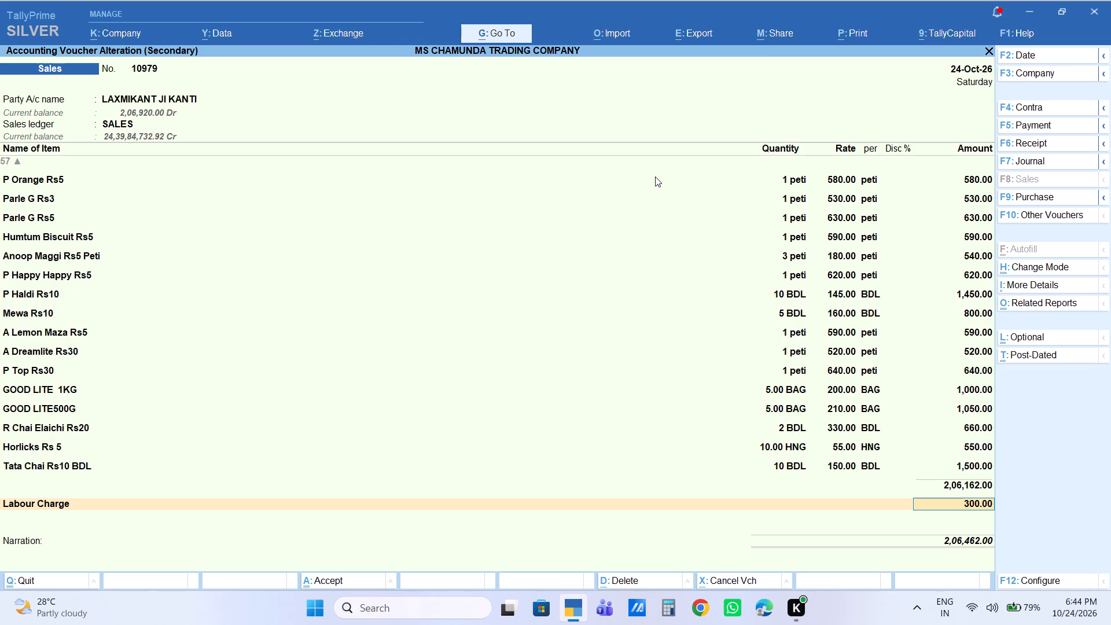
text(308)
key(Return)
Leave the narration blank and accept the altered sales voucher No. 10979.
key(Return)
key(Return)
key(Return)
key(Return)
key(Return)
key(Return)
key(Return)
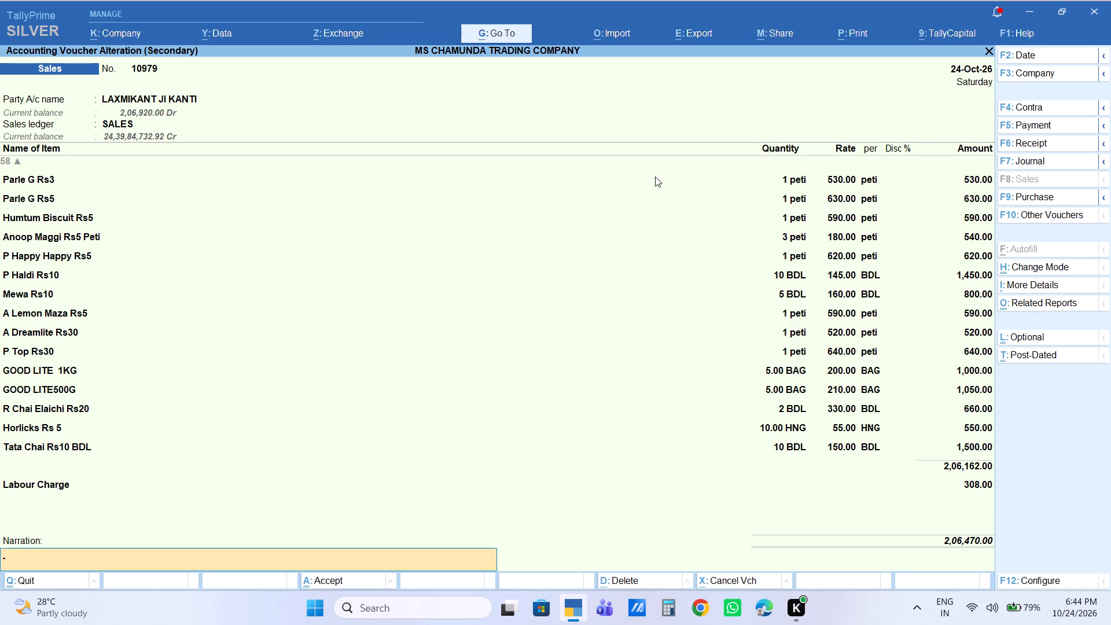
key(Return)
key(Return)
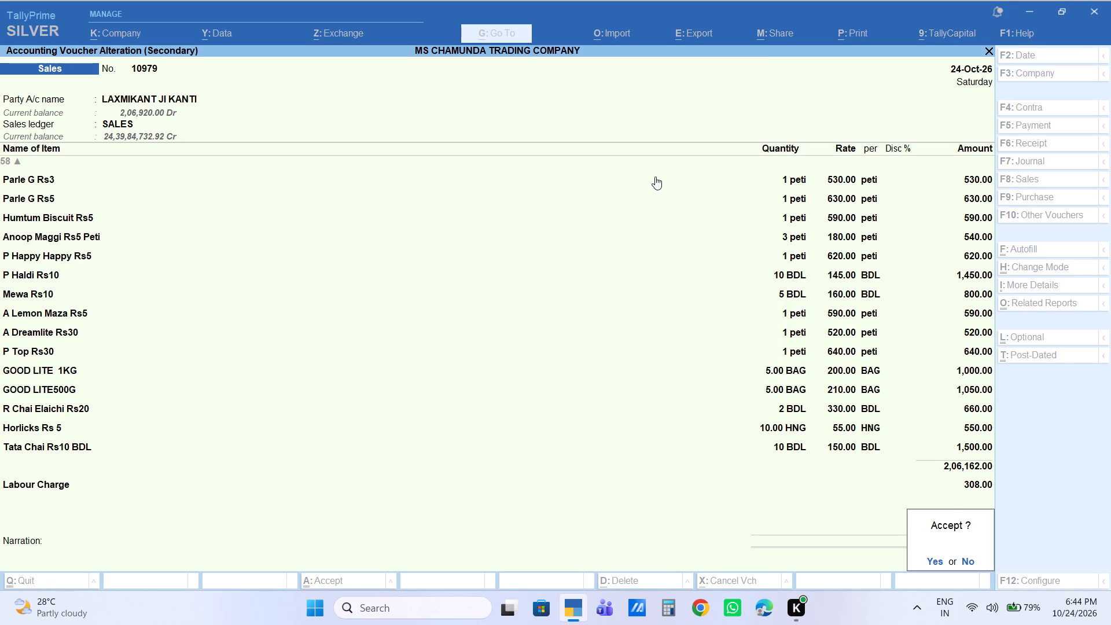
key(Return)
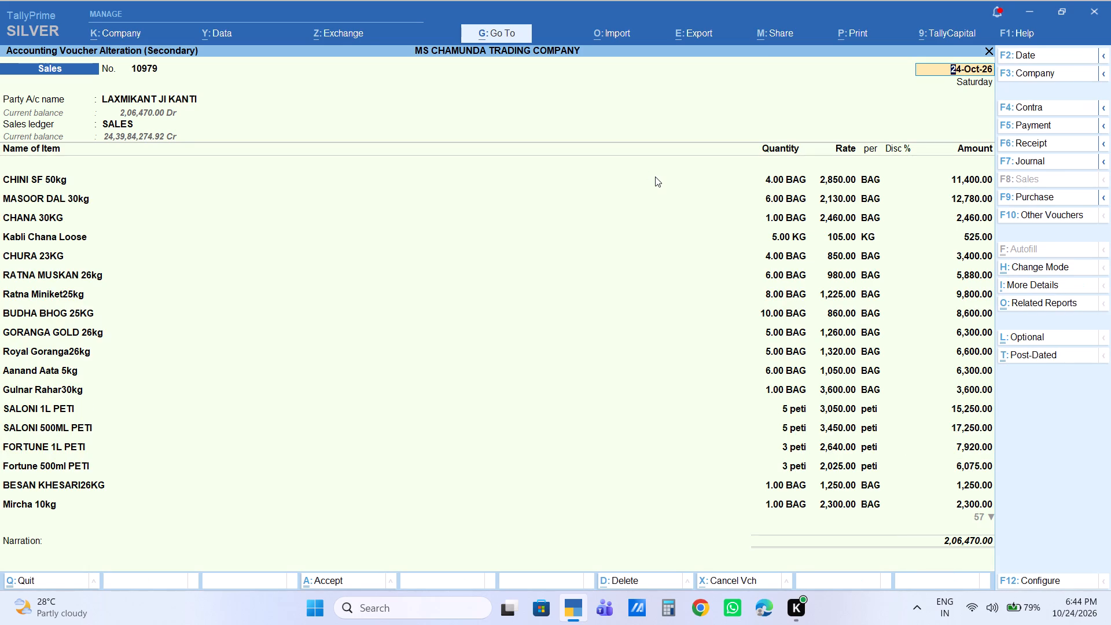
Print sales voucher No. 10979.
key(ctrl+p)
key(Right)
key(Return)
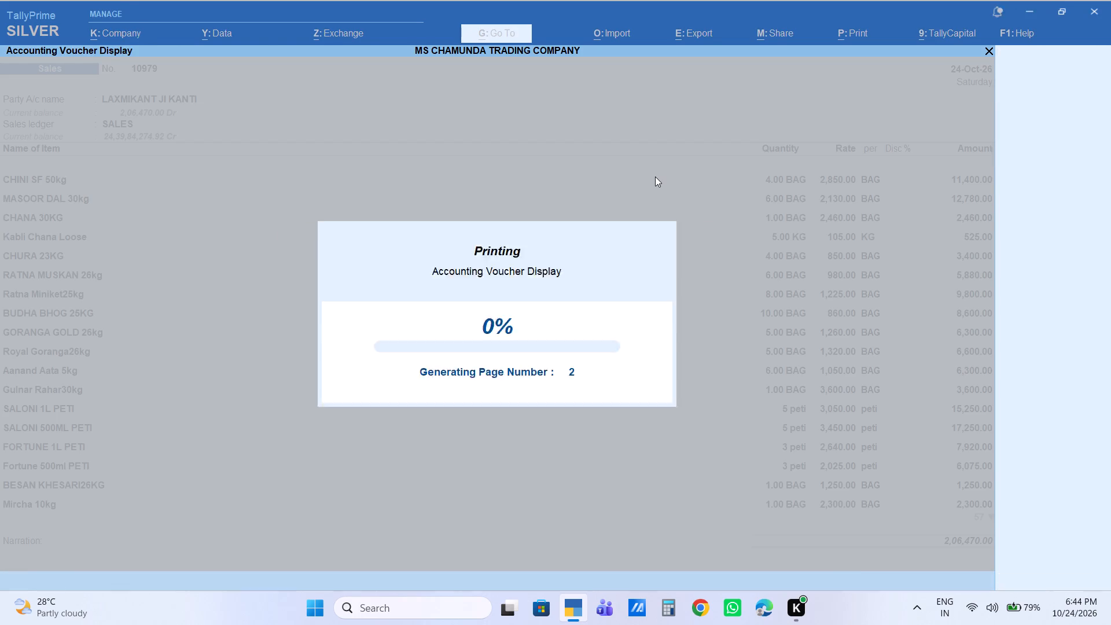
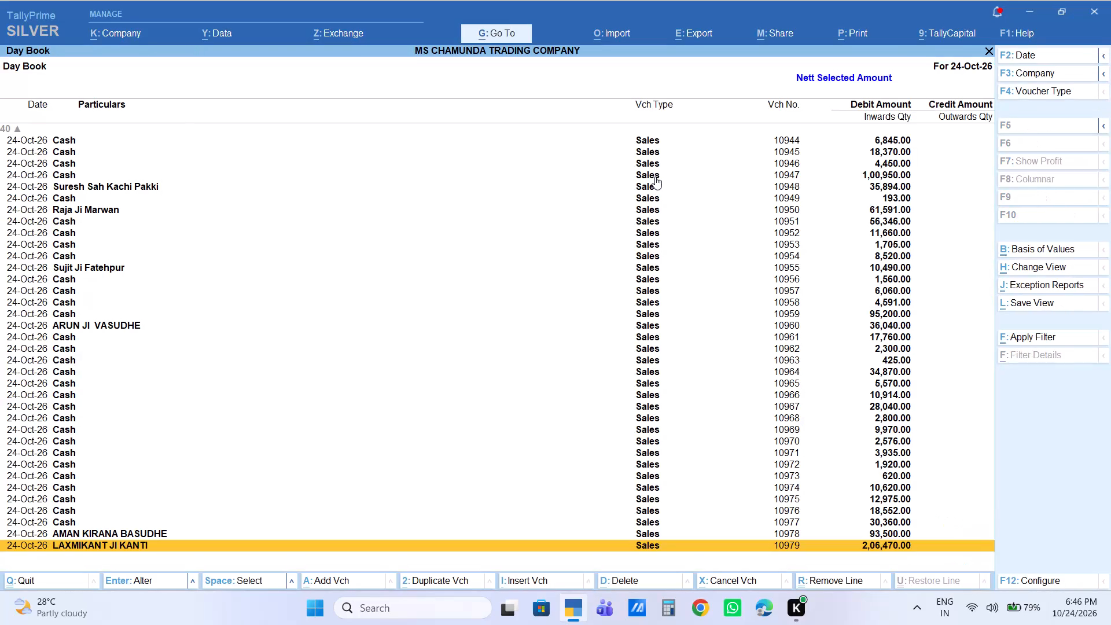
Leave the Day Book and start a new receipt voucher with Cash as the receiving account.
key(Escape)
key(Up)
key(Return)
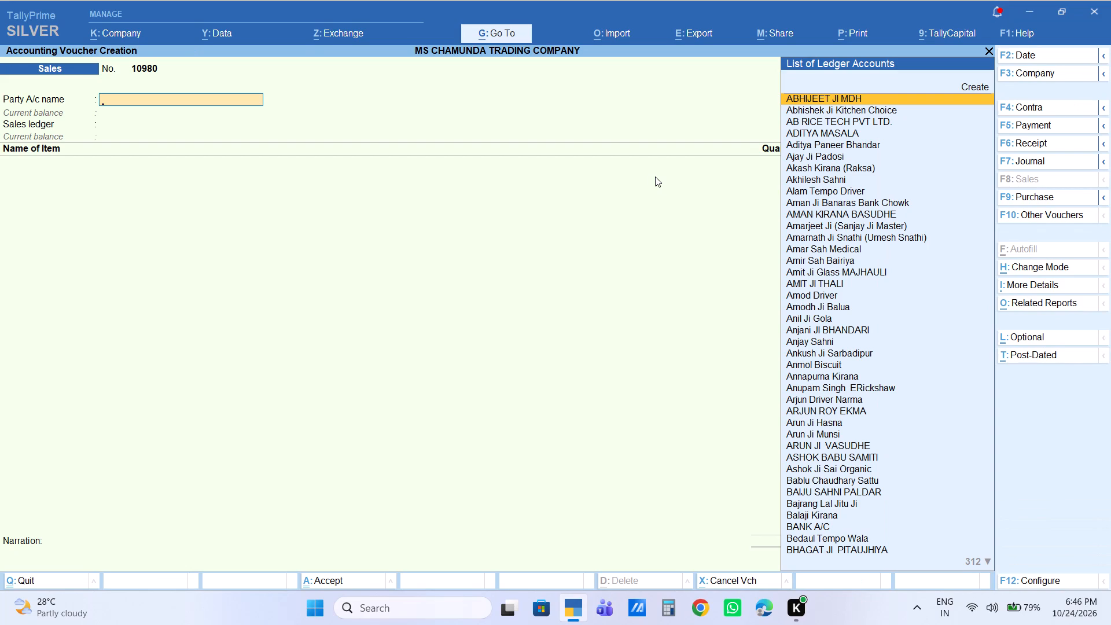
key(F6)
text(cas)
key(Return)
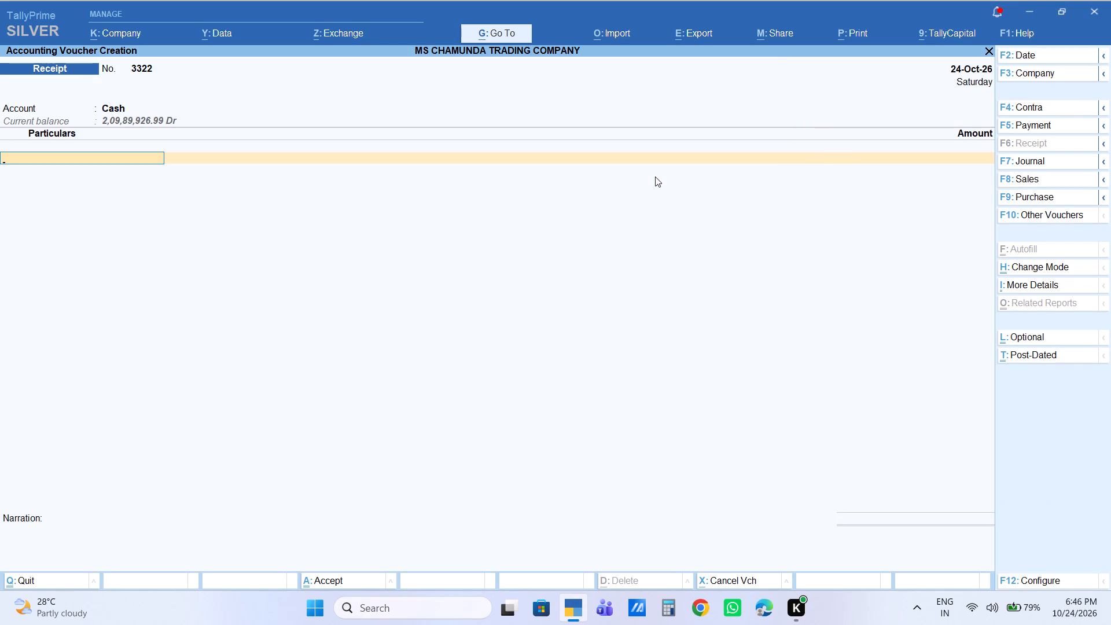
text(laxmi)
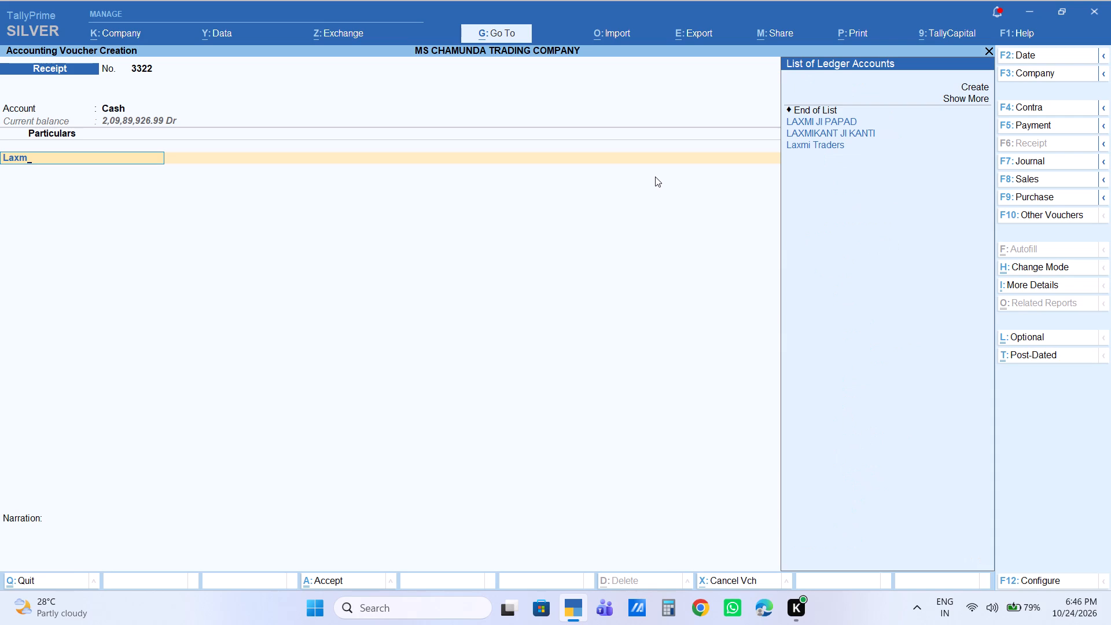
key(Down)
key(Down)
key(Return)
key(Return)
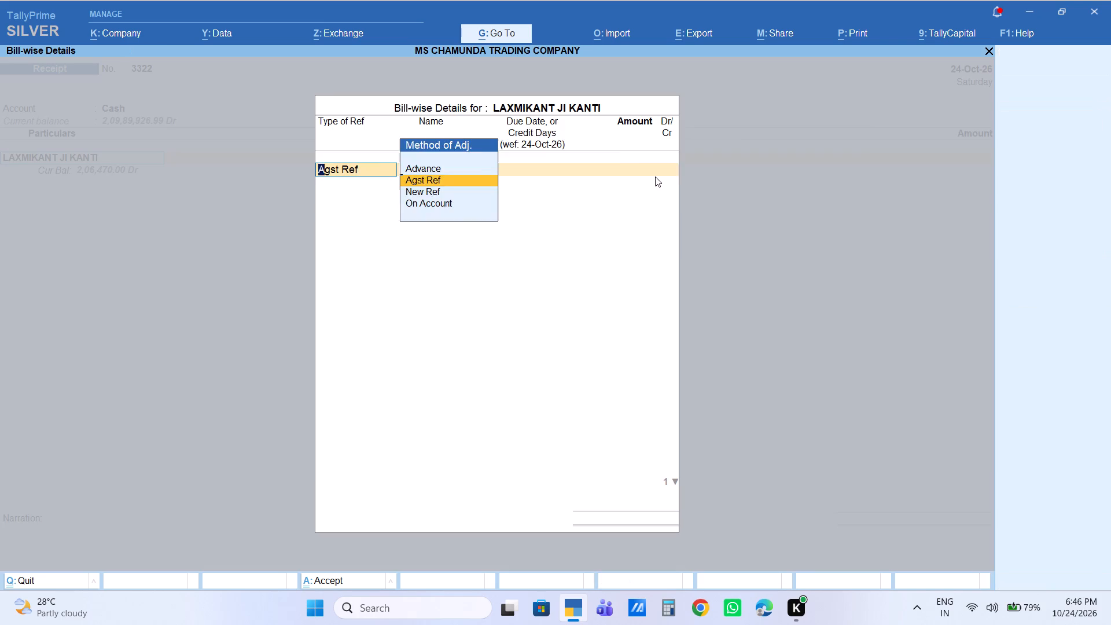
key(Return)
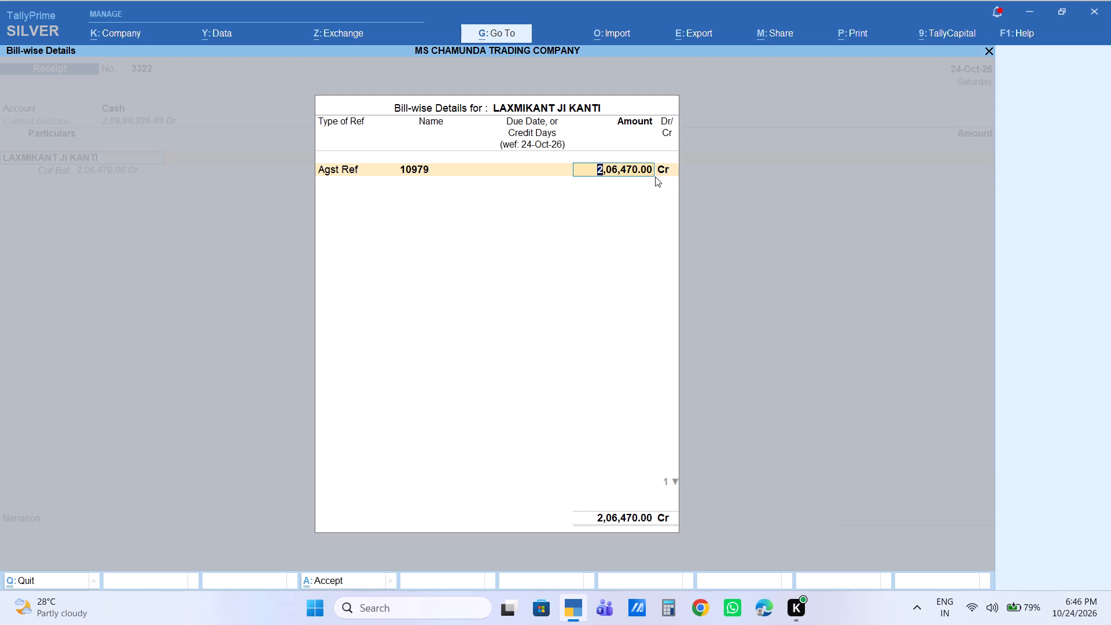
text(10000)
key(Return)
key(Return)
key(Return)
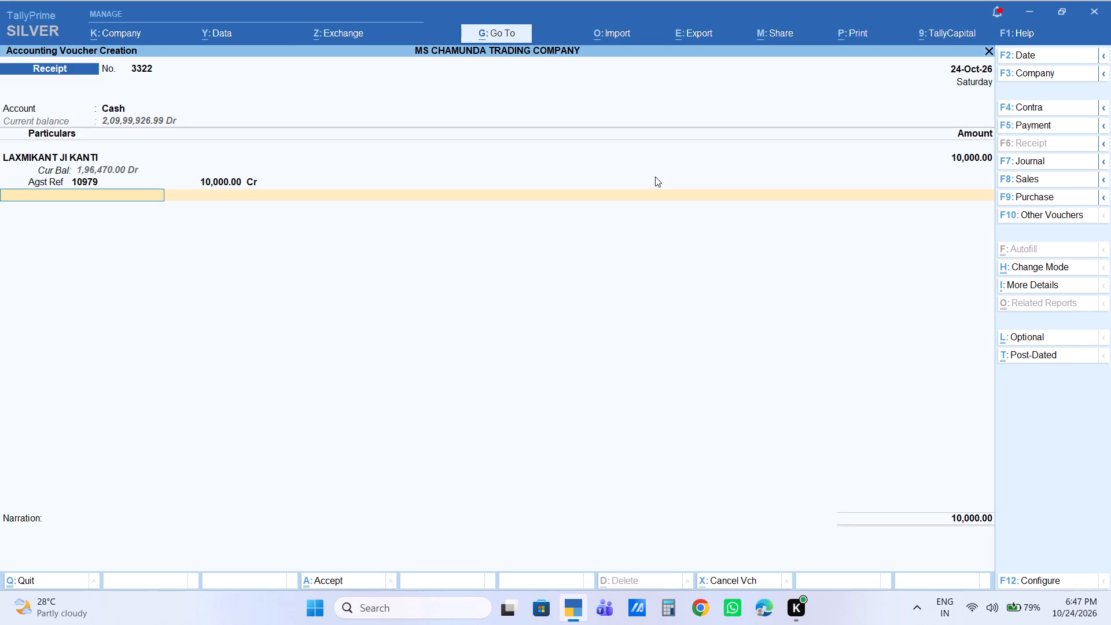
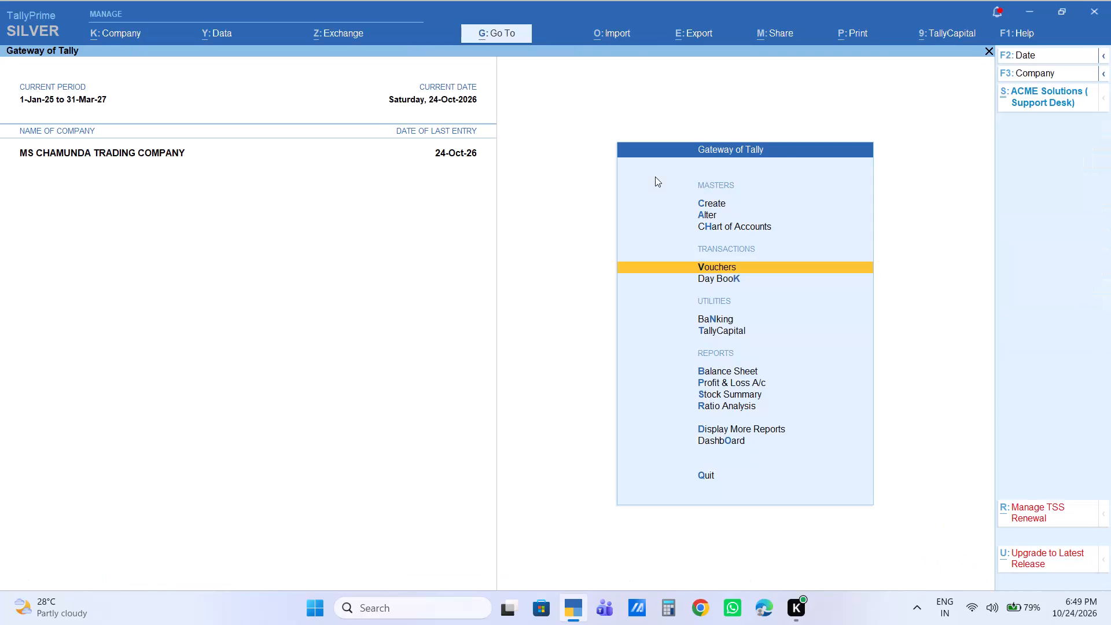
Open the Ledger Vouchers report for the last ledger matching "suni" in the account books.
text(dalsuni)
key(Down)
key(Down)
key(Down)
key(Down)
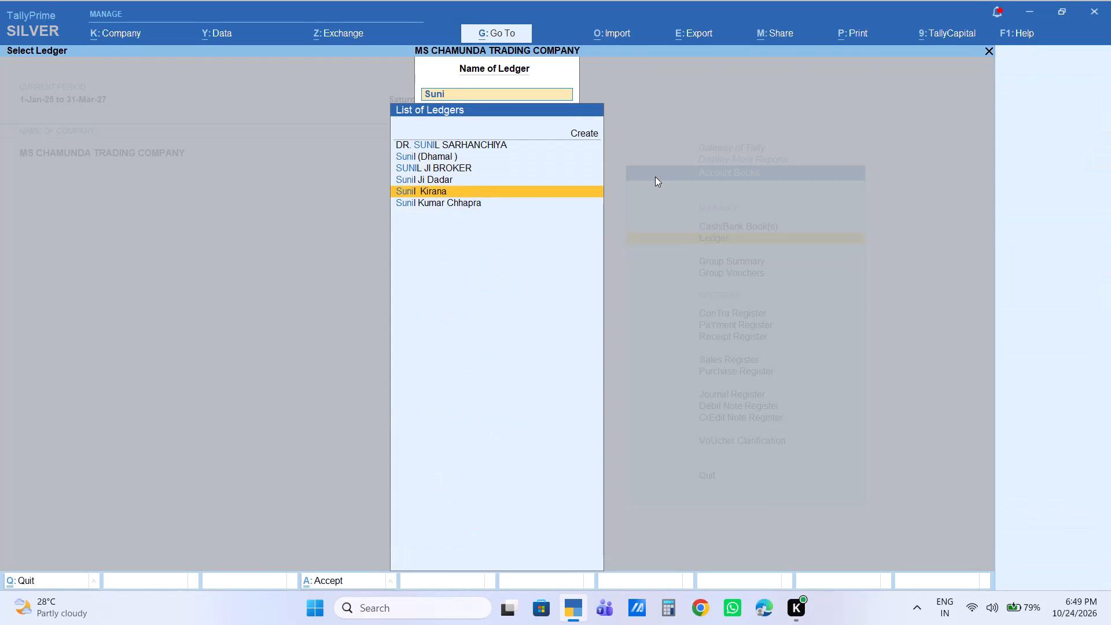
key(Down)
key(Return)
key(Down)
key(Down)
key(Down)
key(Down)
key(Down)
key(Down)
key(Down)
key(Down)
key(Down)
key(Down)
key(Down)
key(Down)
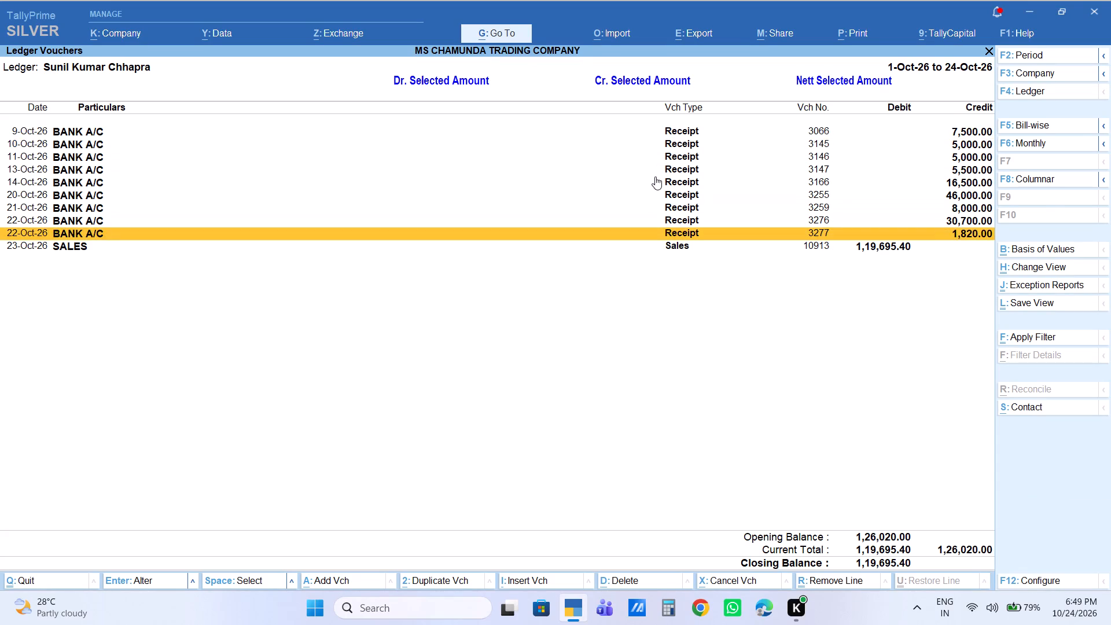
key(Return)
Review the item lines and rates of sales voucher No. 10913 down to Jmain KG and back up to the voucher header.
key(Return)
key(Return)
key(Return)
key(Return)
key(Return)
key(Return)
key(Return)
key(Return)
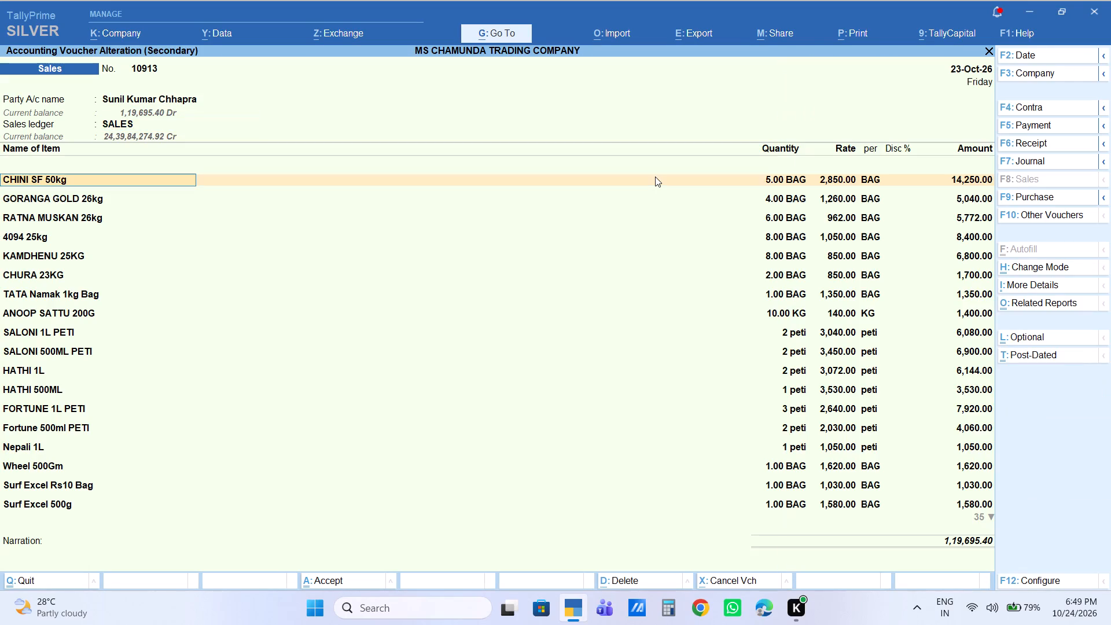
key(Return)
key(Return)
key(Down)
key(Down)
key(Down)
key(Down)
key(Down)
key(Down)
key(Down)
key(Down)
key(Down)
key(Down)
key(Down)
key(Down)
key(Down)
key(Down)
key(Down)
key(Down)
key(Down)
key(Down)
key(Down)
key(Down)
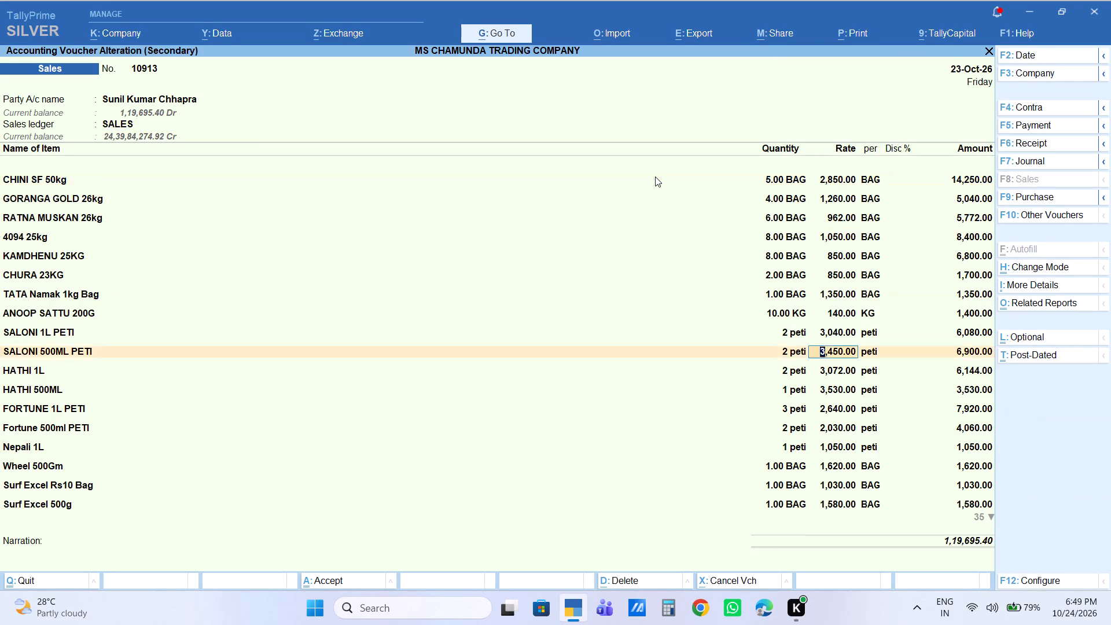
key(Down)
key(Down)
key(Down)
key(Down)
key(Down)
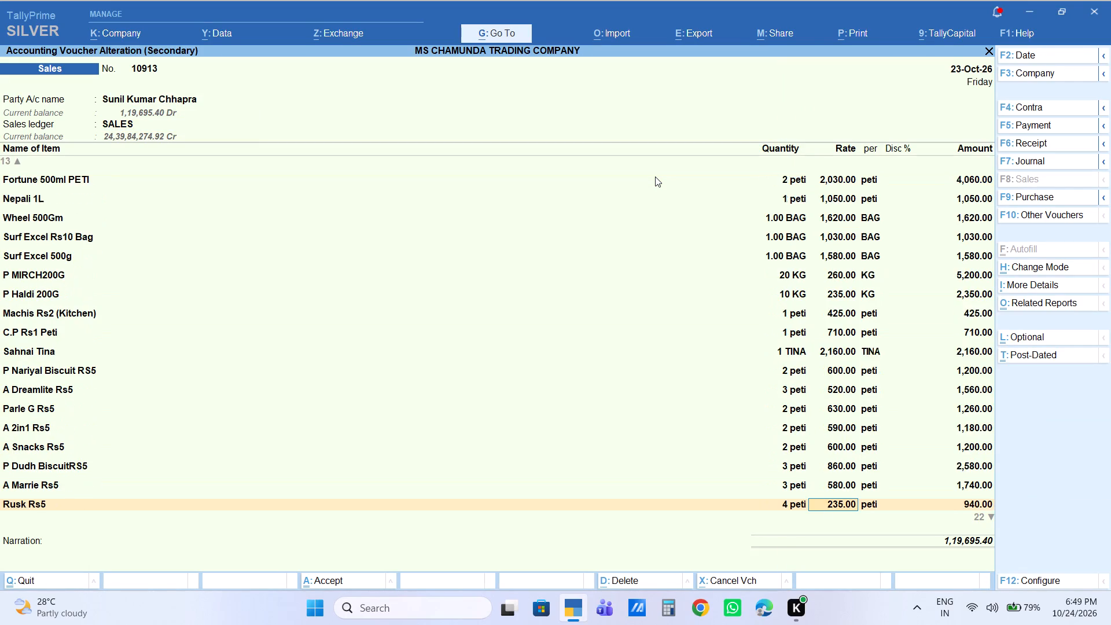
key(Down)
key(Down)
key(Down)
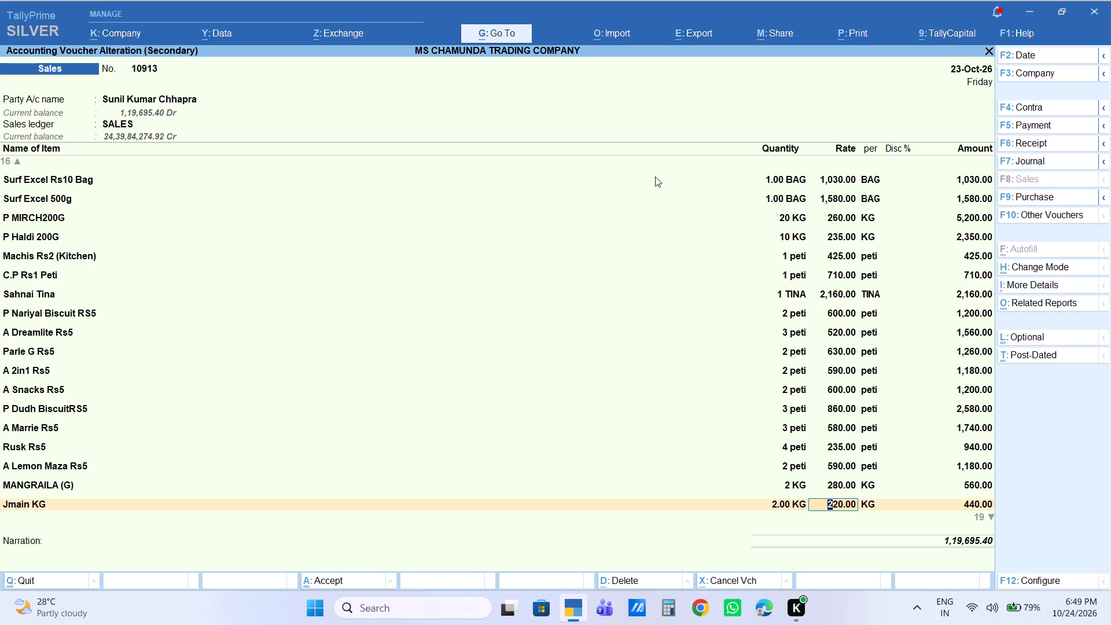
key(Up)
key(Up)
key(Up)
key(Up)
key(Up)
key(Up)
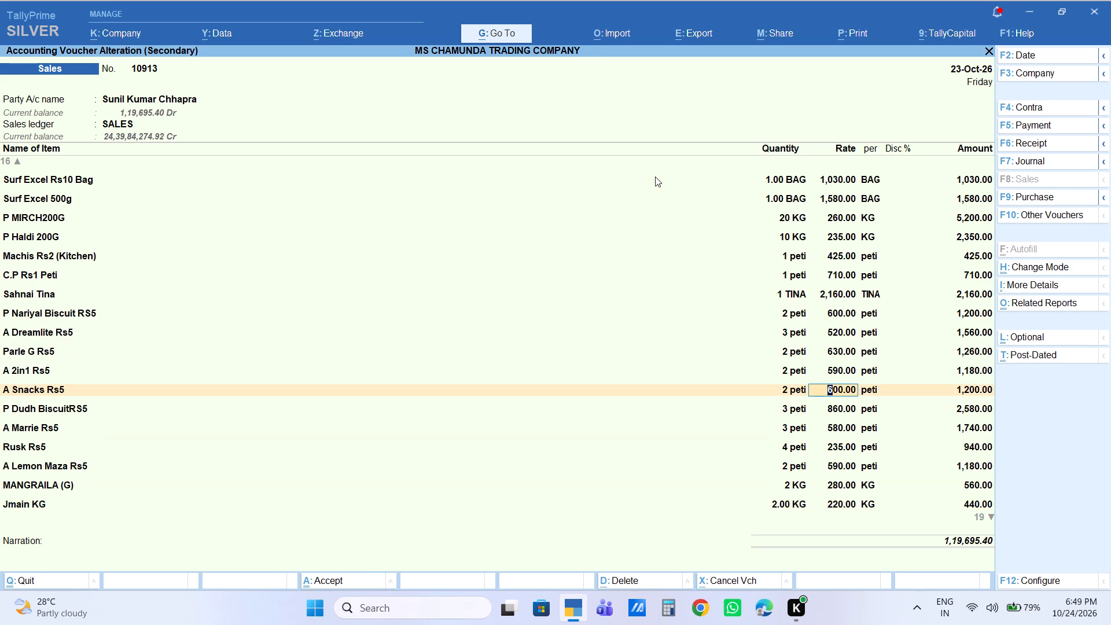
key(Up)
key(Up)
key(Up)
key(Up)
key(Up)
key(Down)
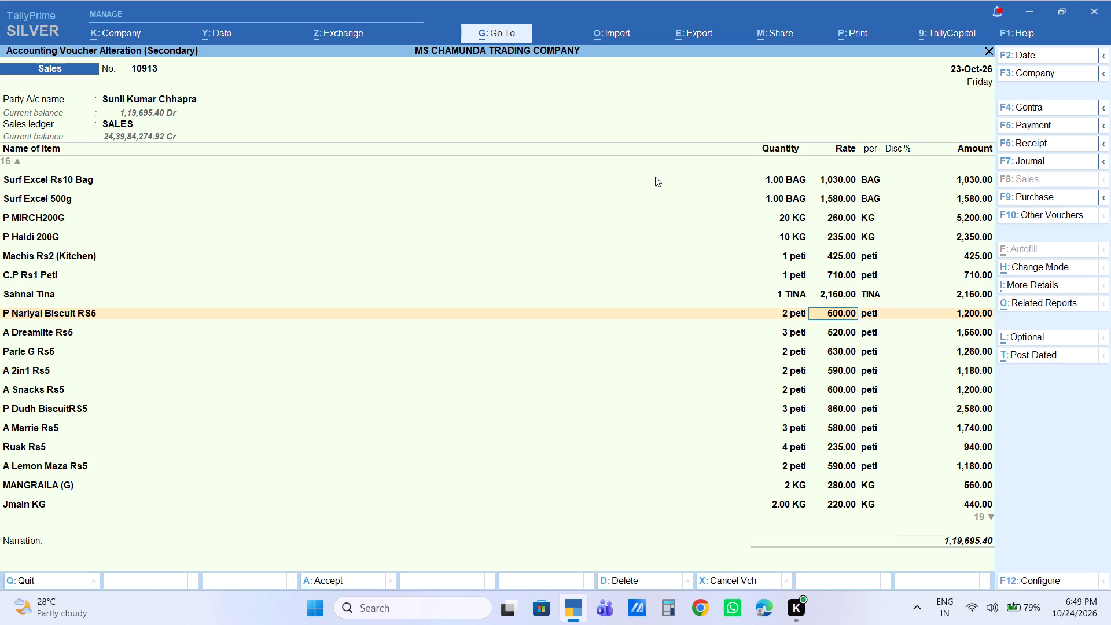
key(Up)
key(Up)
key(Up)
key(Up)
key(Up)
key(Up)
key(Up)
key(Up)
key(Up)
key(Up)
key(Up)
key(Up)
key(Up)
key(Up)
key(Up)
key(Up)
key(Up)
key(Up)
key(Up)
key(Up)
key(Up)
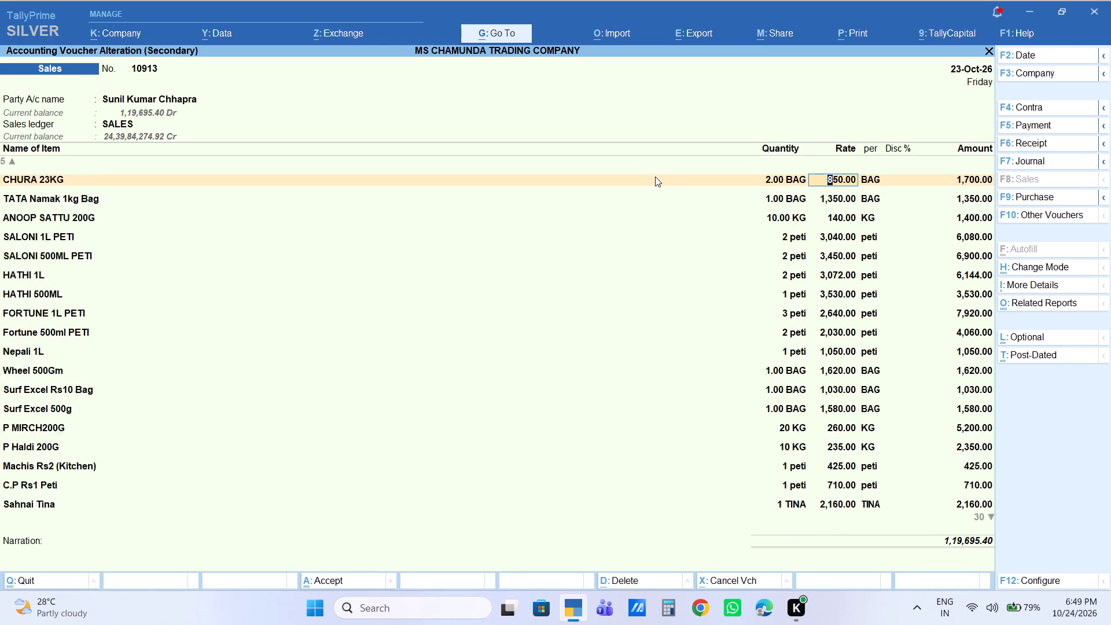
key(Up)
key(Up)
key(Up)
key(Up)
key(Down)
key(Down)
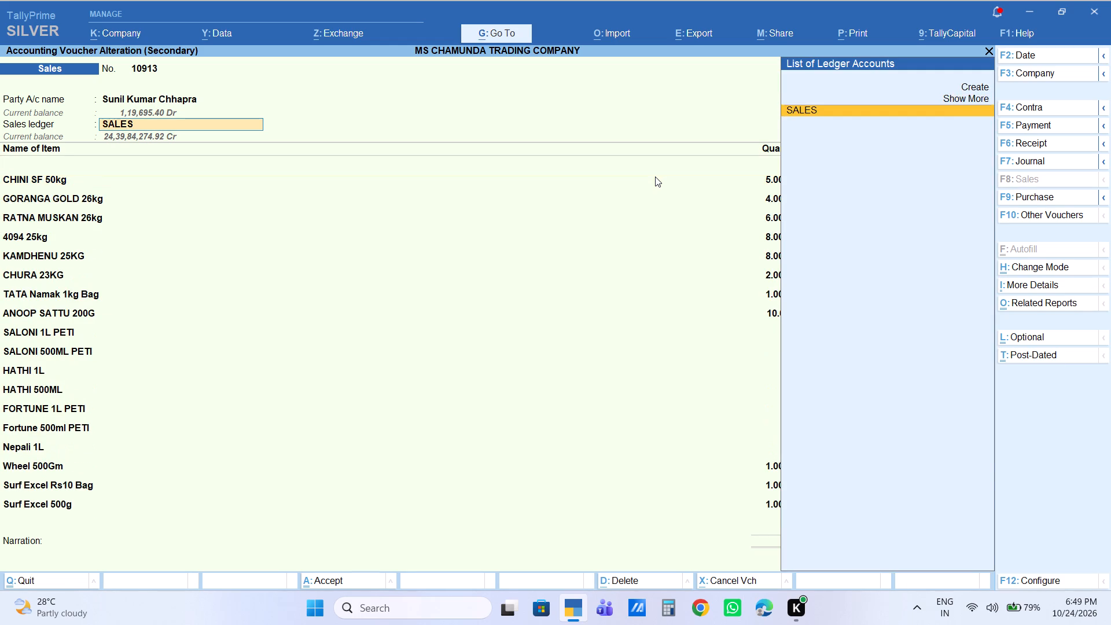
Set the rate of RATNA MUSKAN 26kg to 980 per BAG in sales voucher No. 10913.
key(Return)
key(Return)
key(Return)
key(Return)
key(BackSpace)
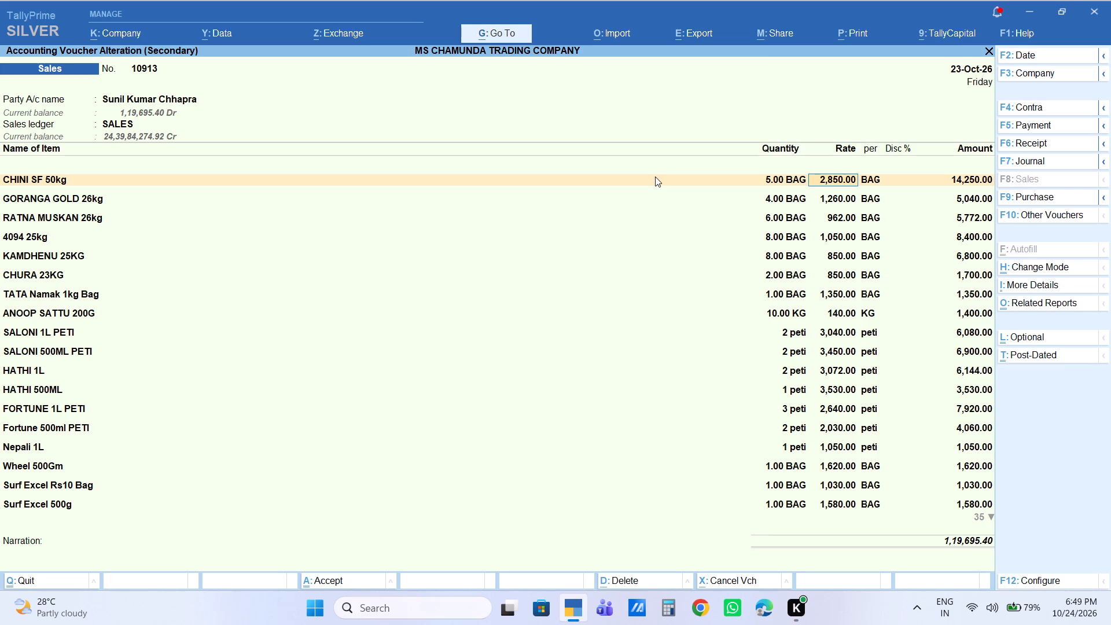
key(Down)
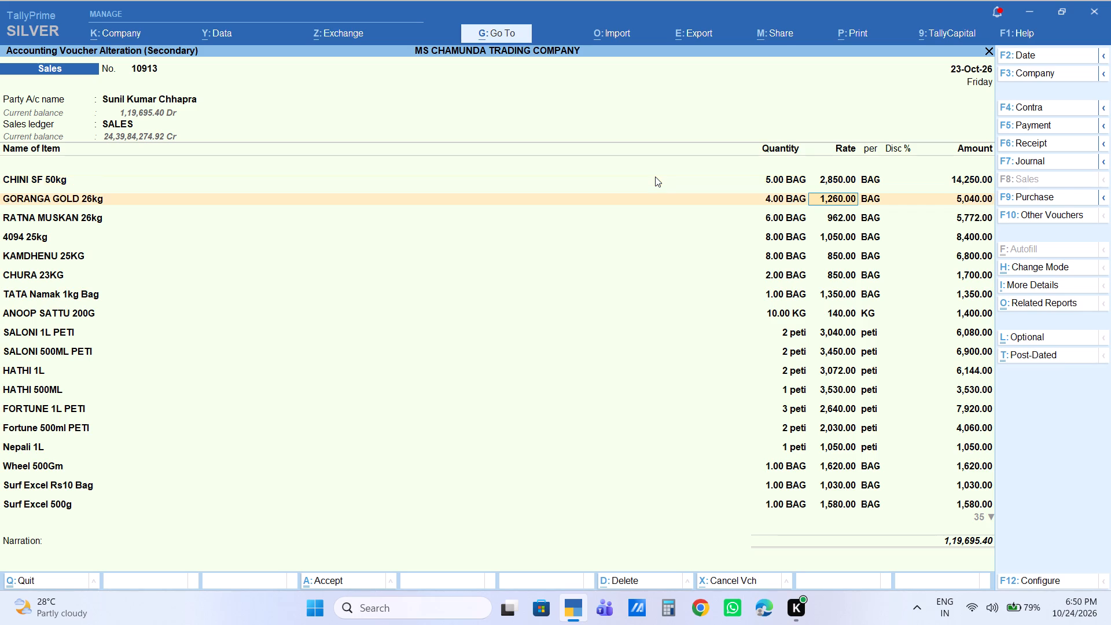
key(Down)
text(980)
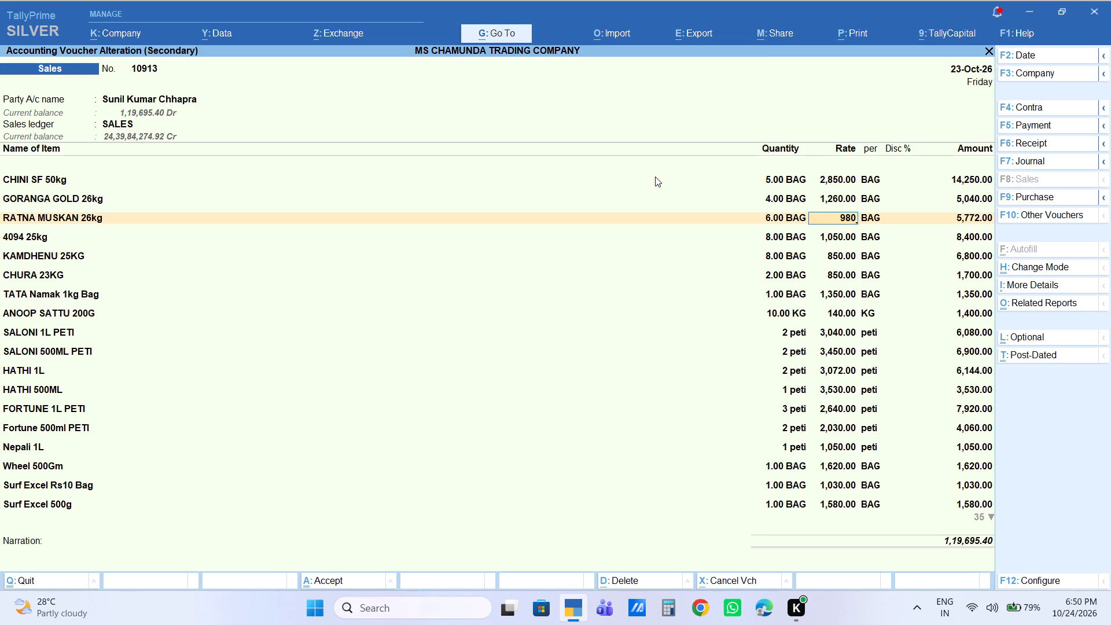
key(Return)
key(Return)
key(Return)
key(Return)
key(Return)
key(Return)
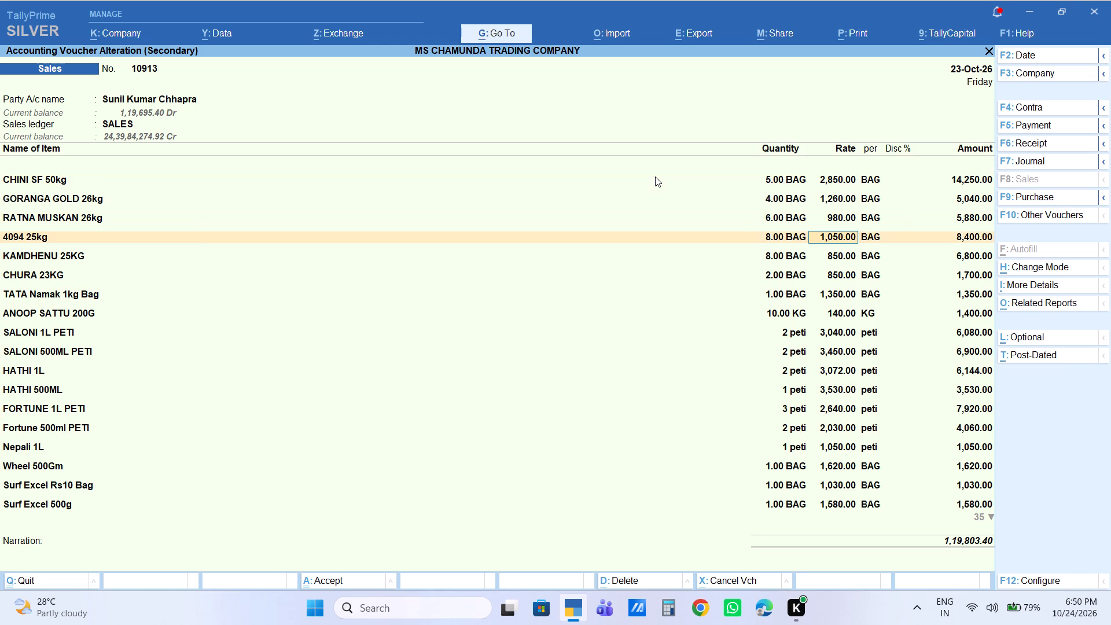
Set the rate of KAMDHENU 25KG to 875 per BAG.
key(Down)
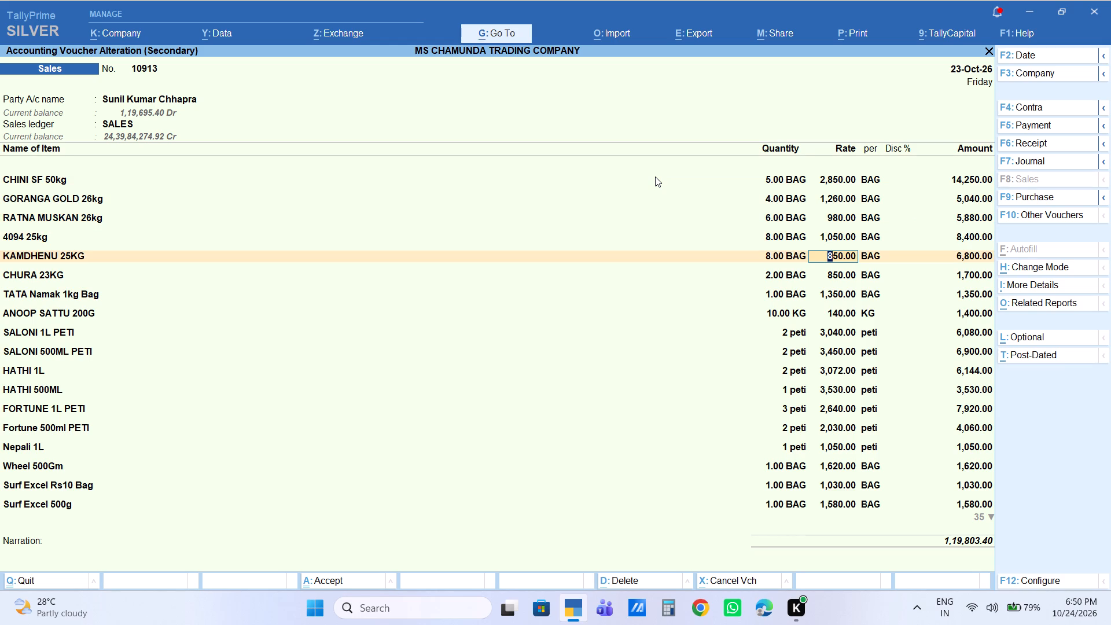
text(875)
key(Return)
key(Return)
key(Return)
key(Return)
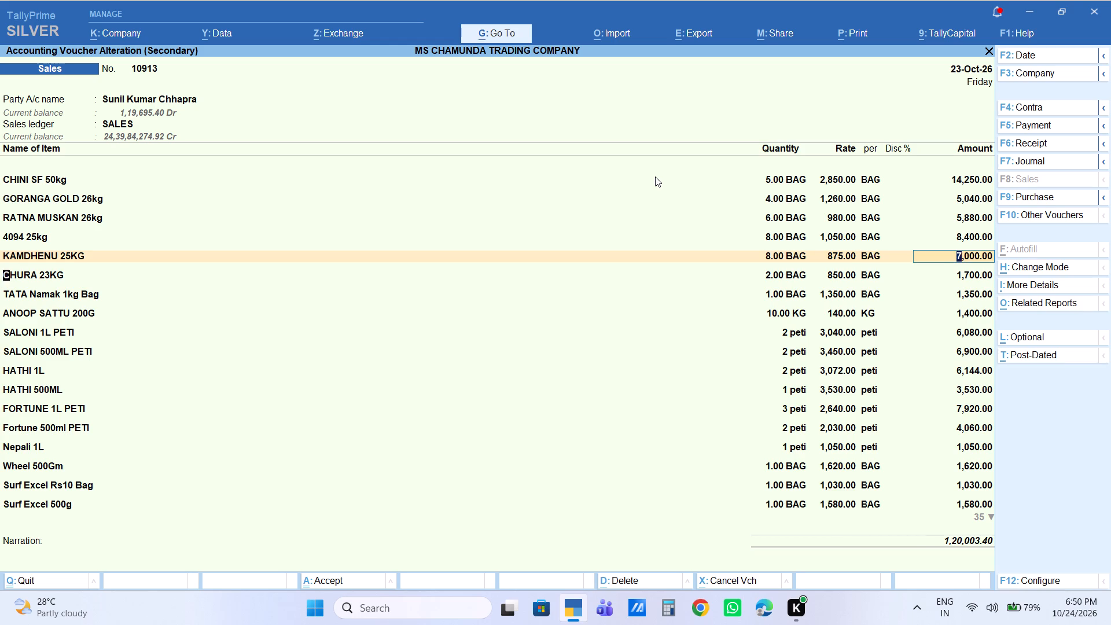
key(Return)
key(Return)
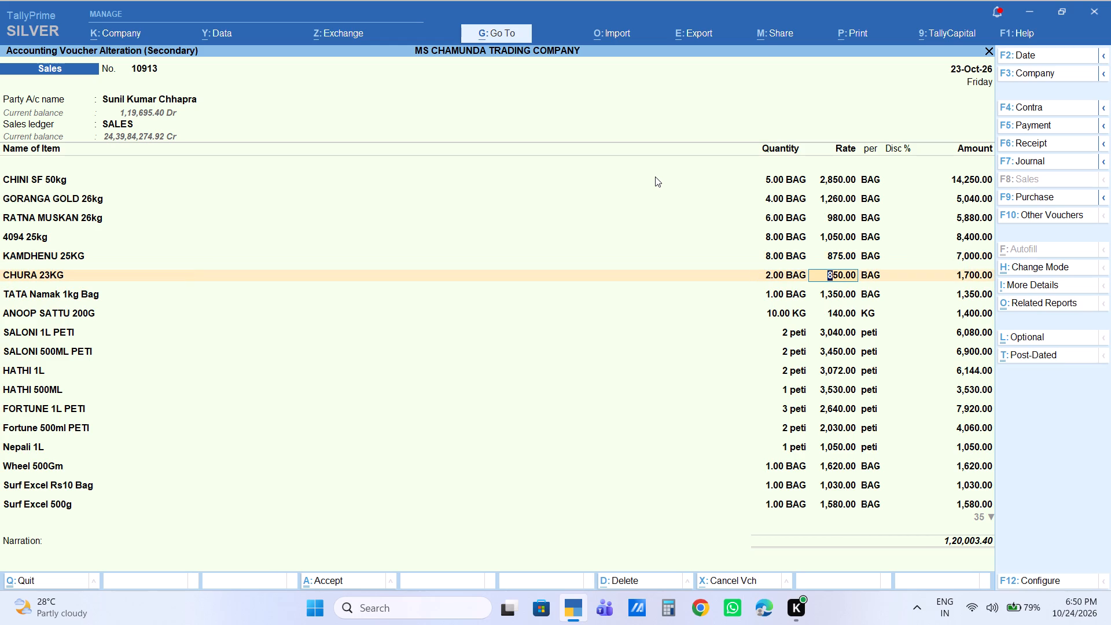
Set the rate of SALONI 1L PETI to 3,050 per peti.
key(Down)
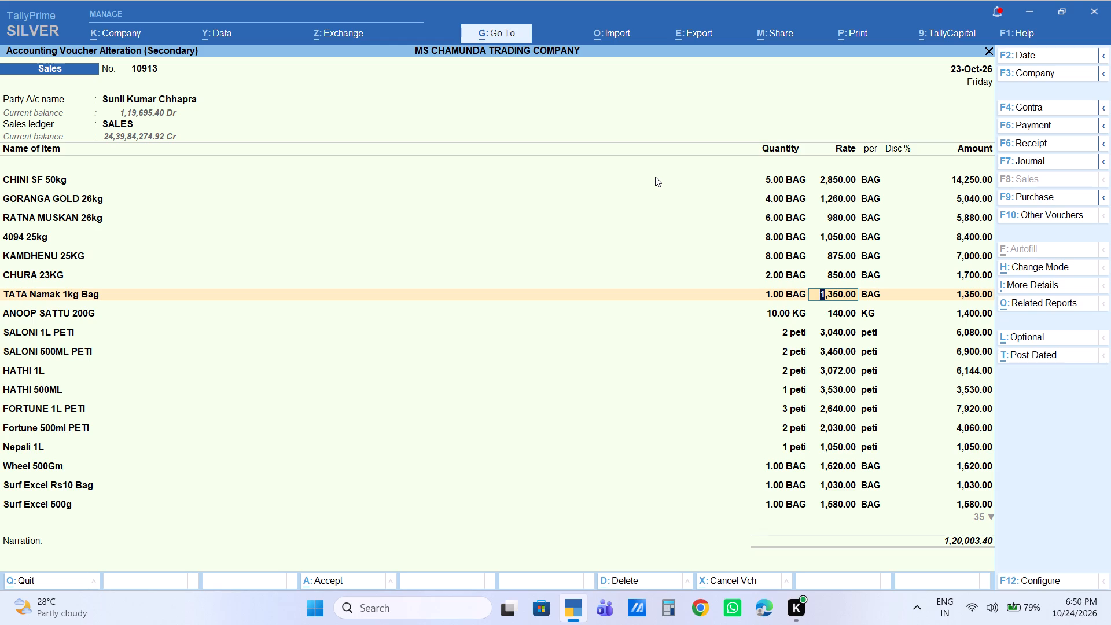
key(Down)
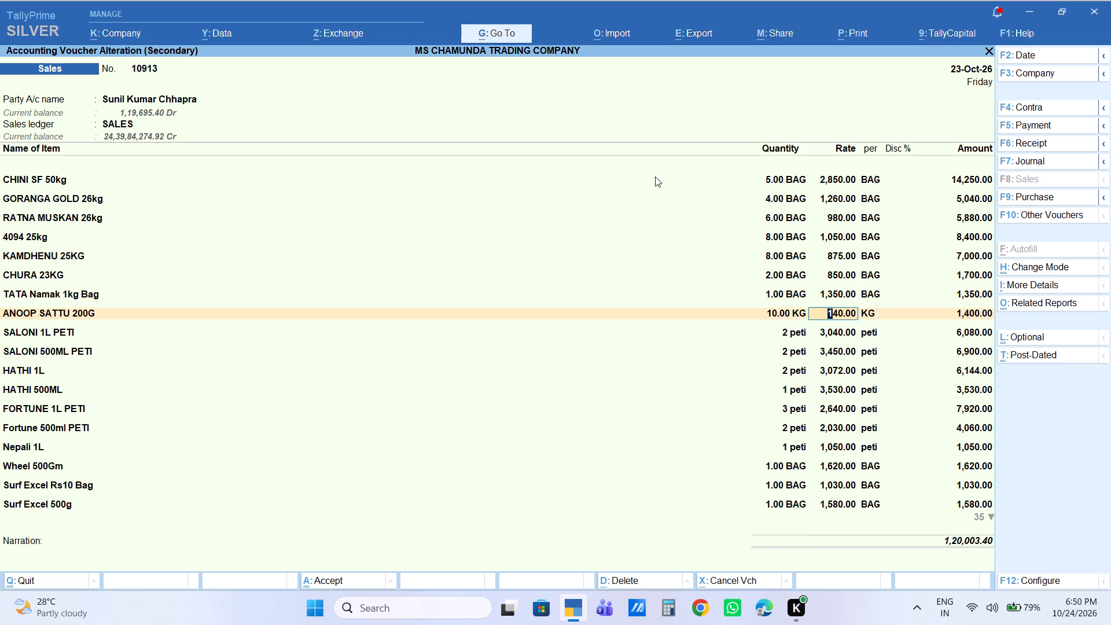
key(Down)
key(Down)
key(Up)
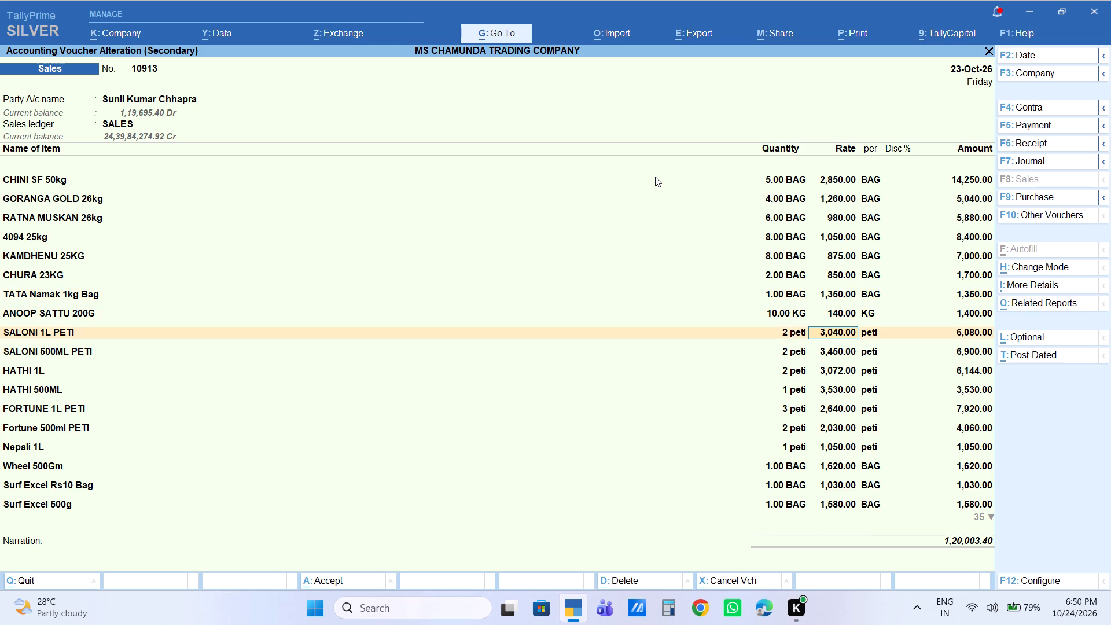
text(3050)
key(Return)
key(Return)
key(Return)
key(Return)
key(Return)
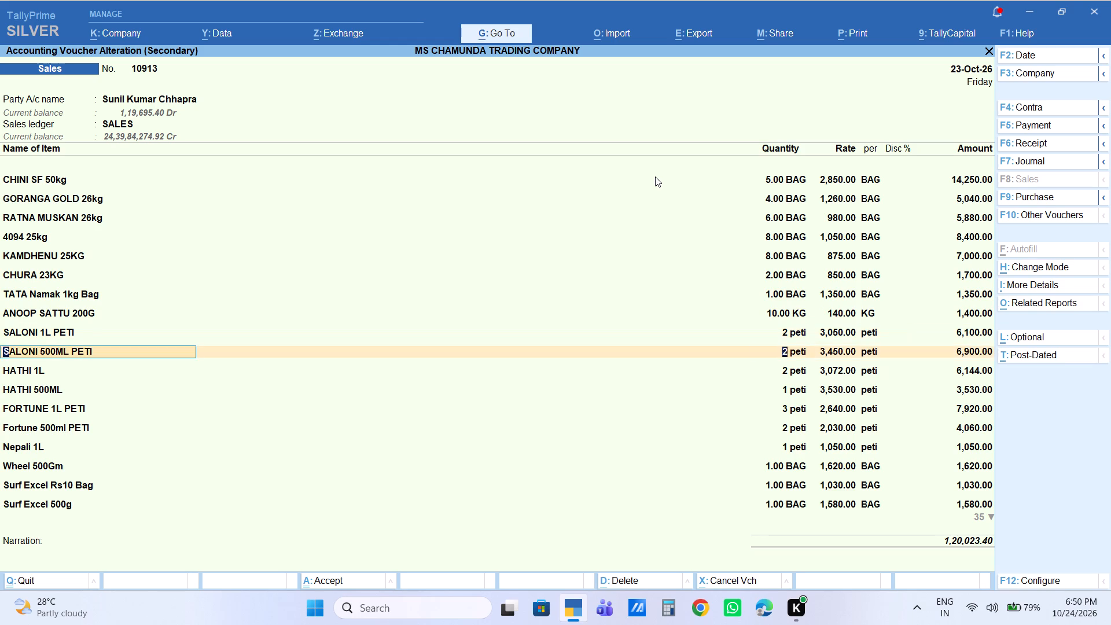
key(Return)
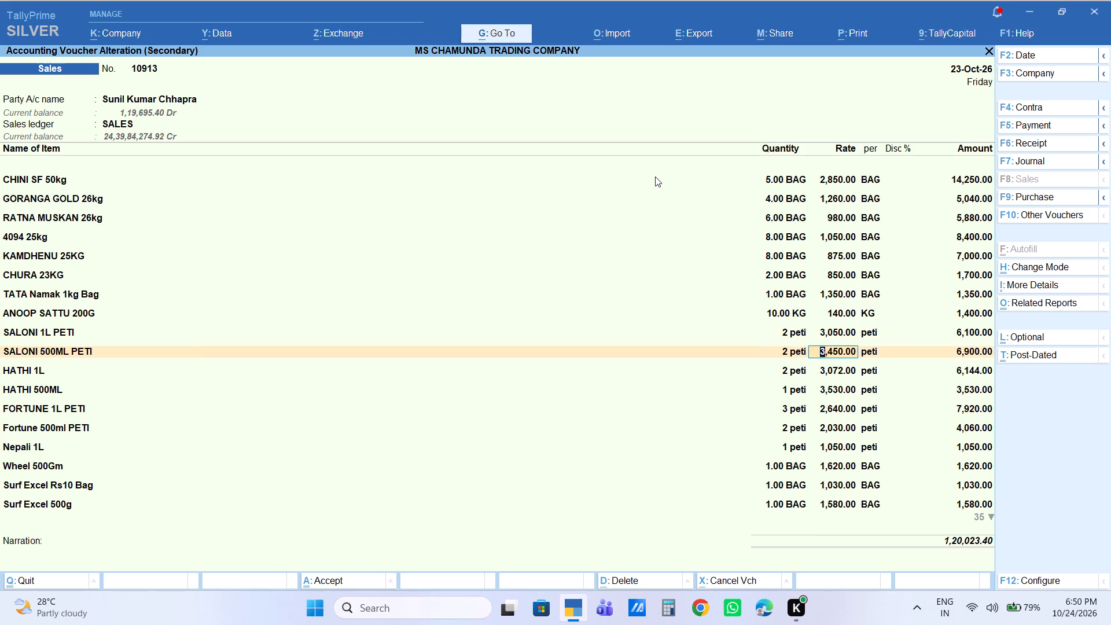
Set the rate of HATHI 1L to 3,070 per peti.
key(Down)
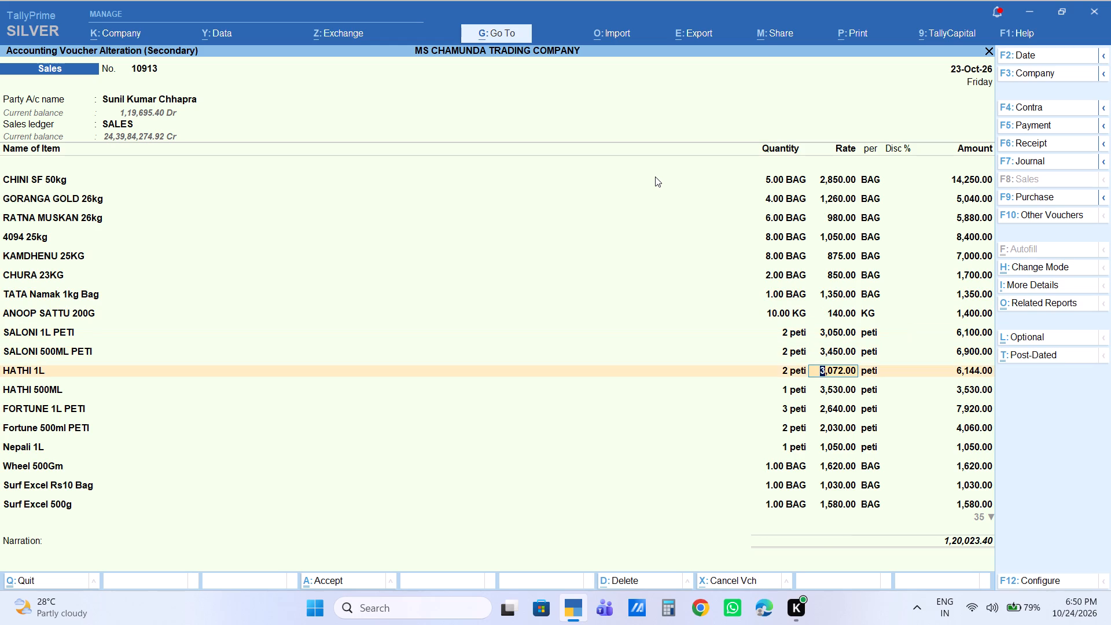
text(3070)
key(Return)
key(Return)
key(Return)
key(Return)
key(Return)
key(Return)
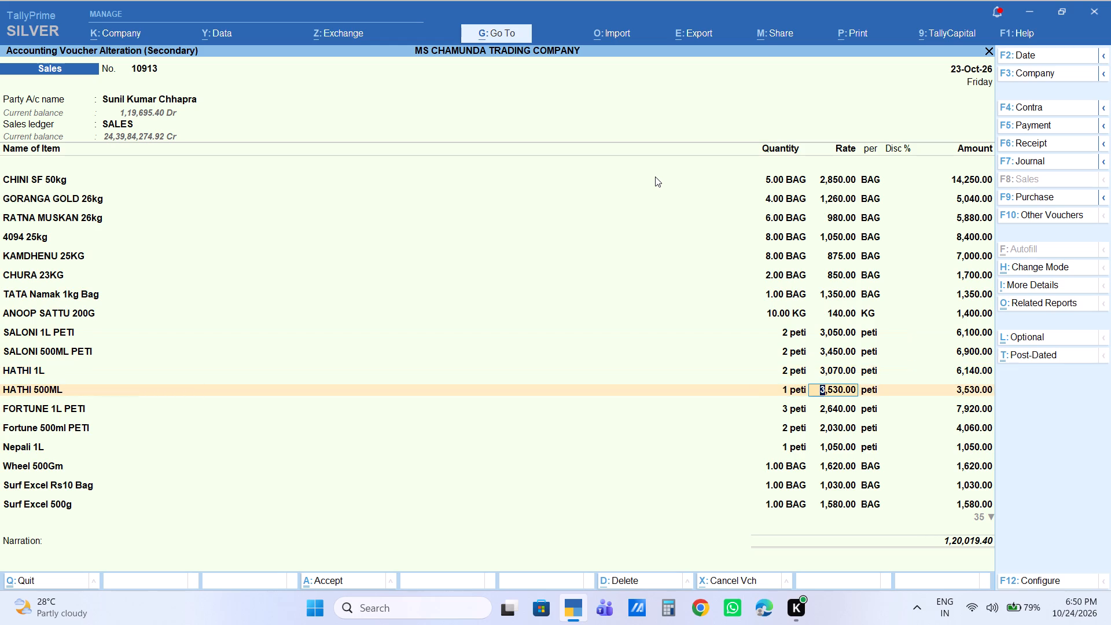
Set the rate of Fortune 500ml PETI to 2,040 per peti.
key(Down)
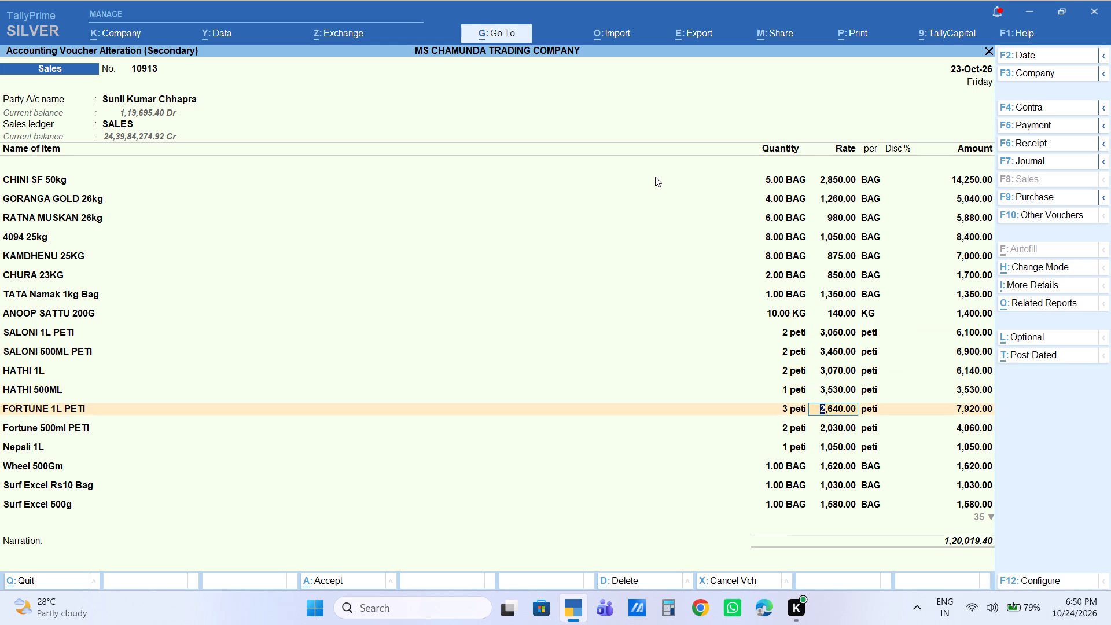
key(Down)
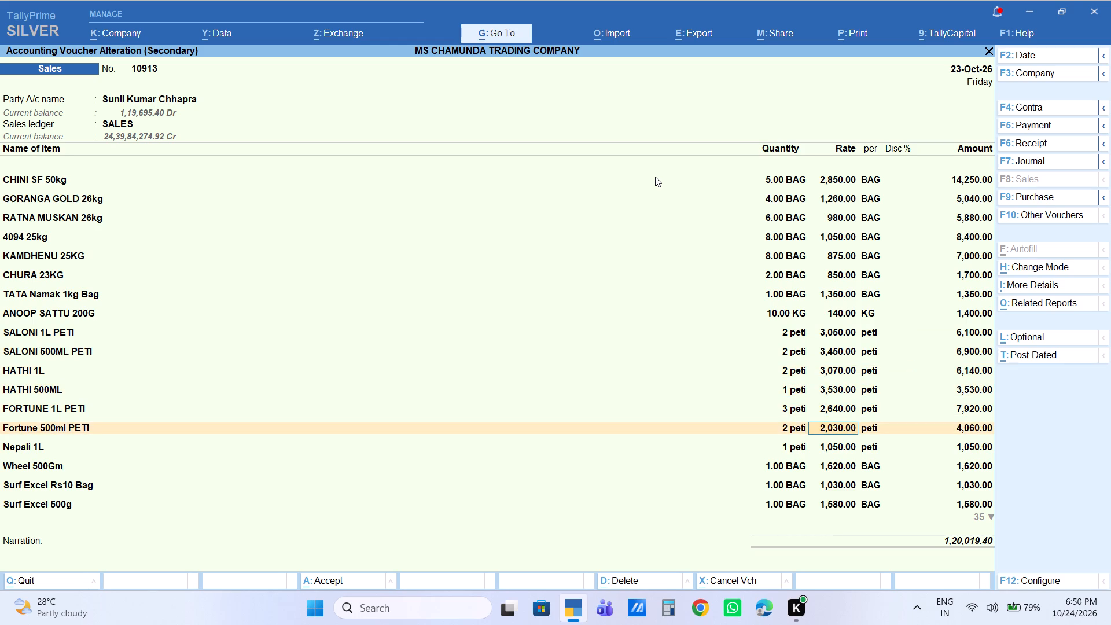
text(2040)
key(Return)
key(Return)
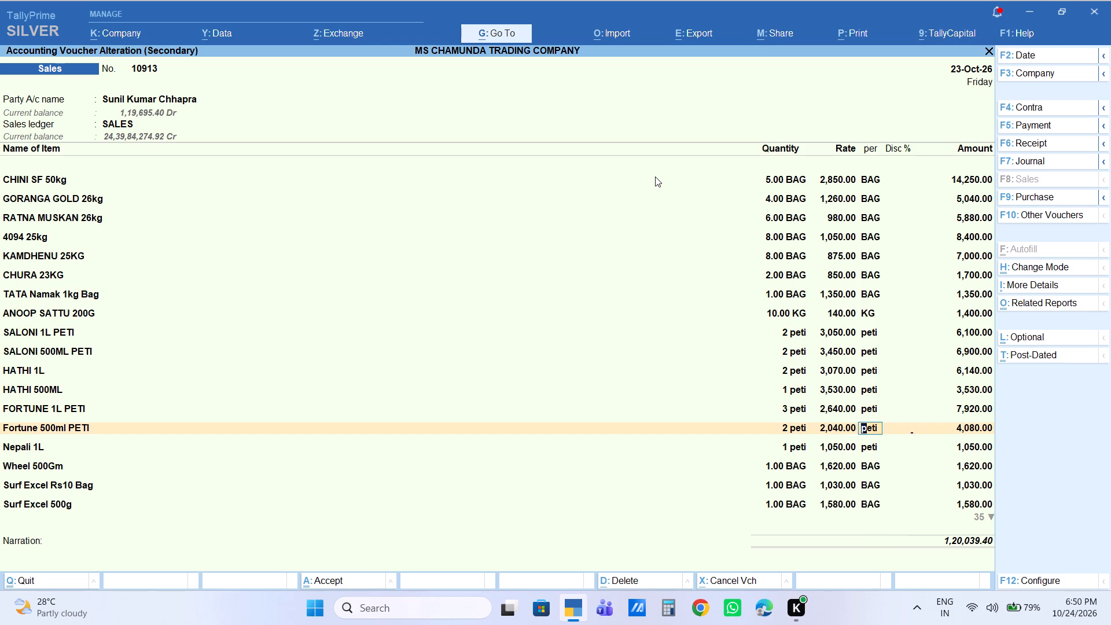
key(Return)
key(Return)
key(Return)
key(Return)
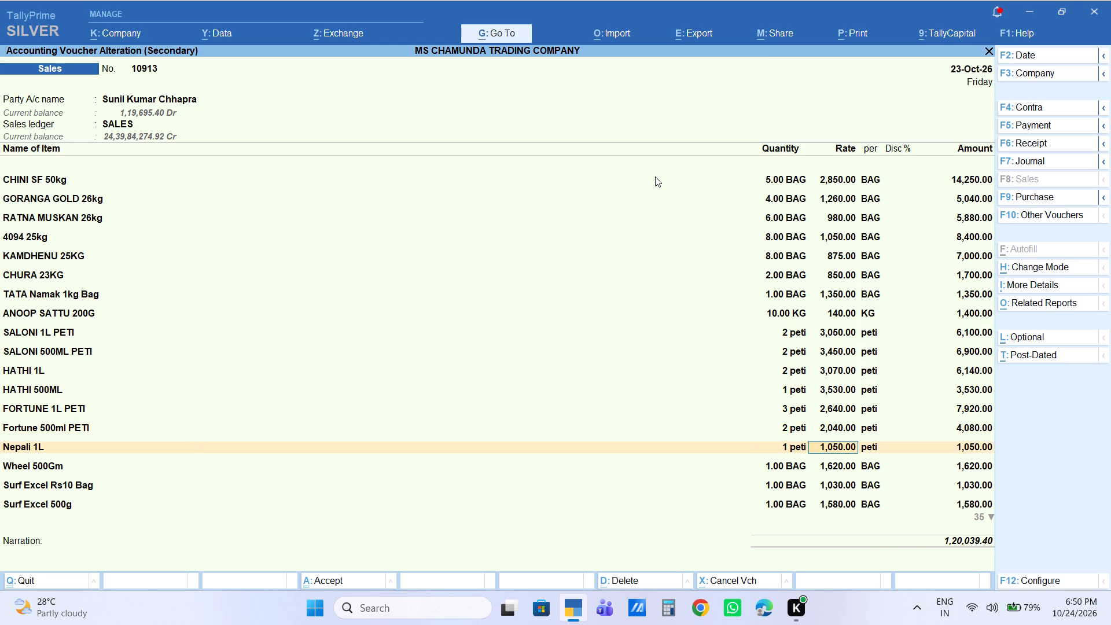
Set the rate of P MIRCH200G to 280 per KG.
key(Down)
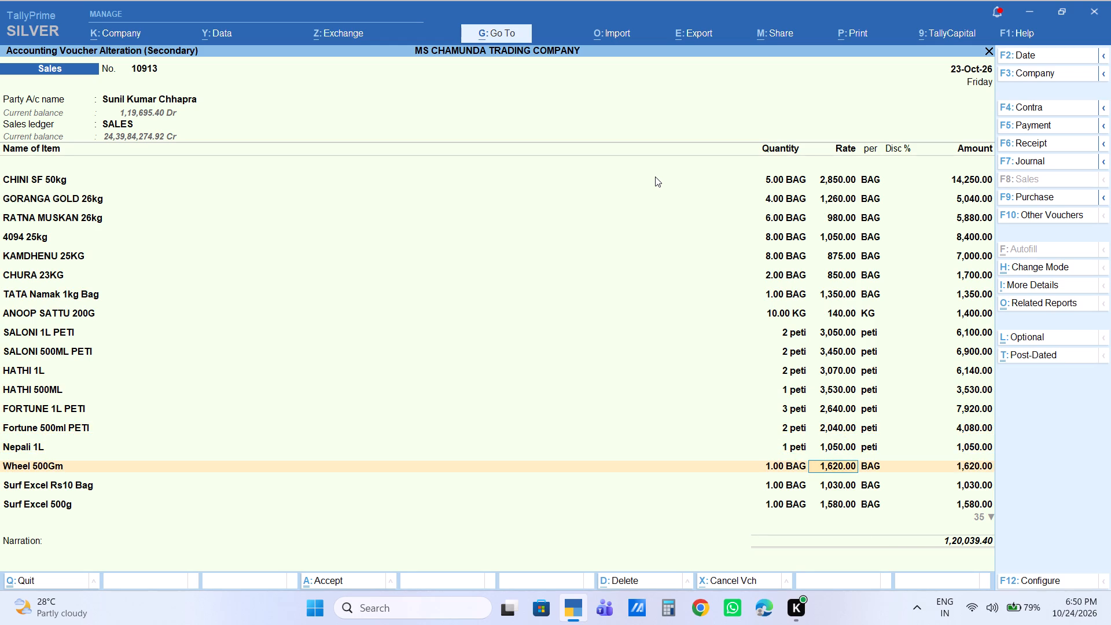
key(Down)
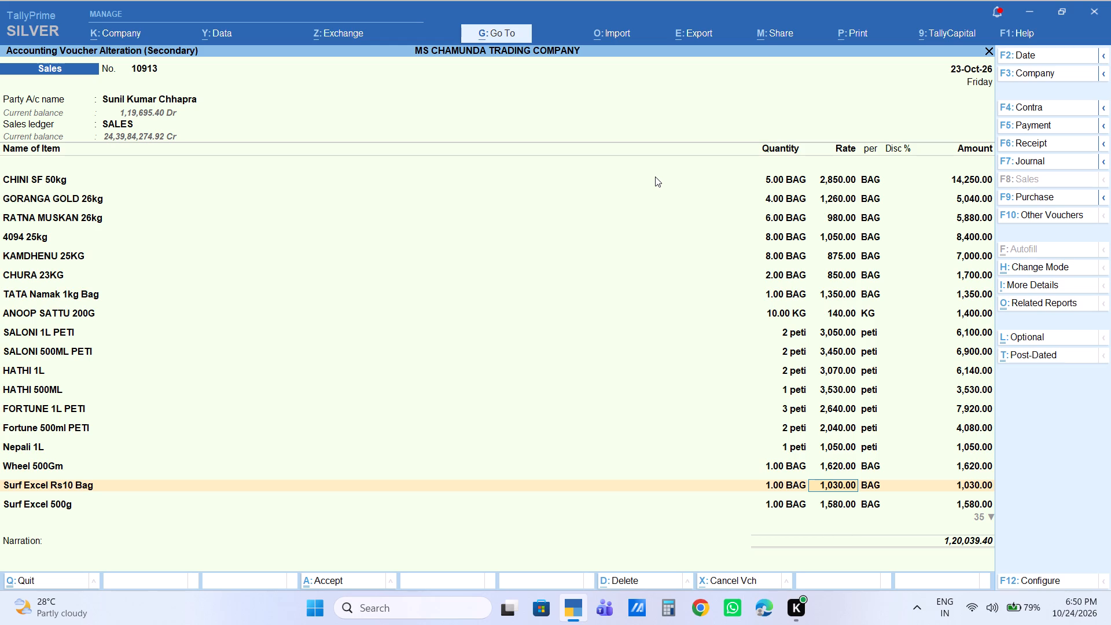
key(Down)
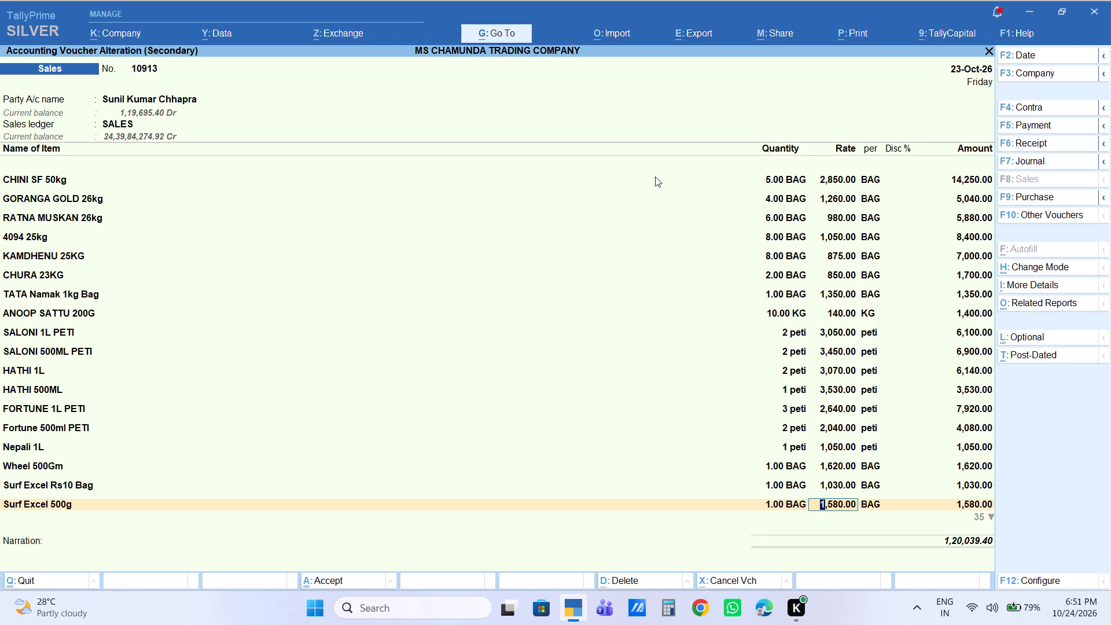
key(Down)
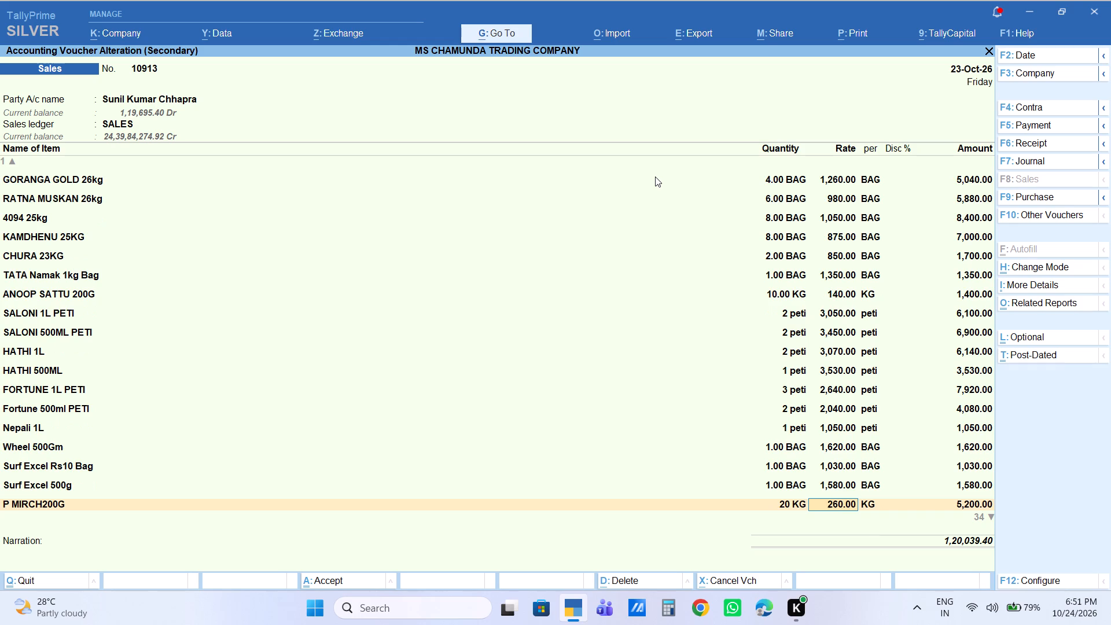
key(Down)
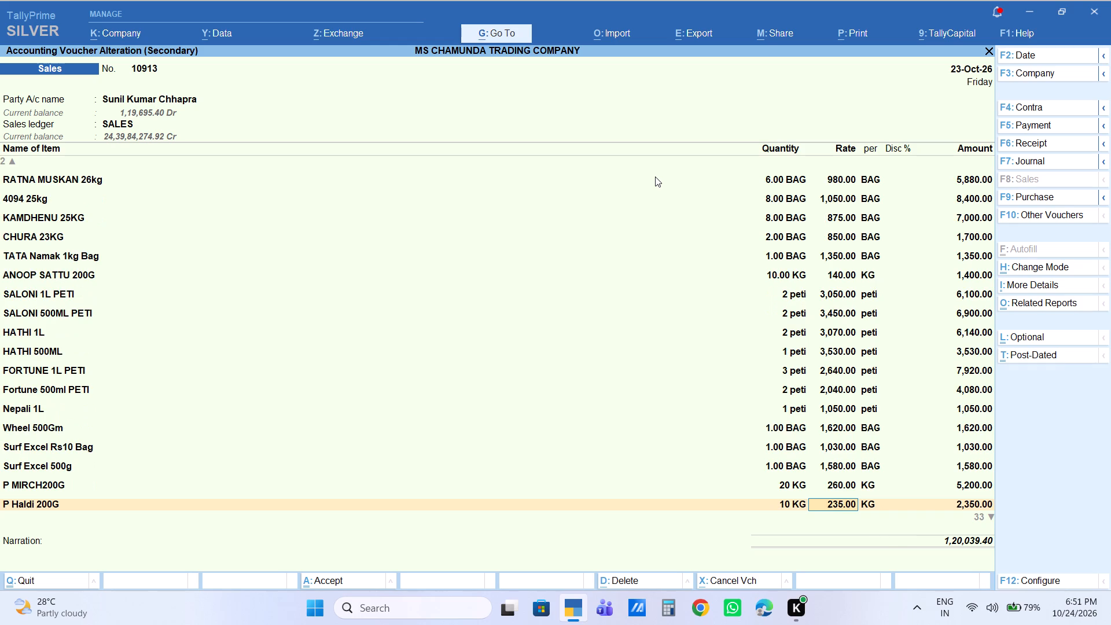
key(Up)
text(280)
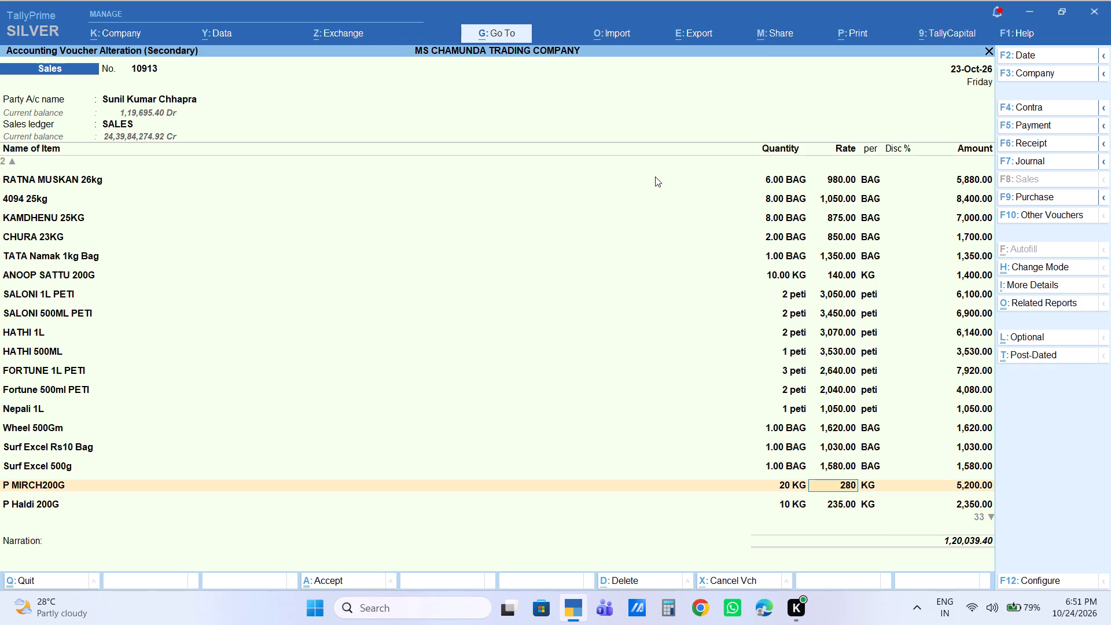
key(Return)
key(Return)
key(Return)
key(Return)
Set the rate of P Haldi 200G to 260 per KG.
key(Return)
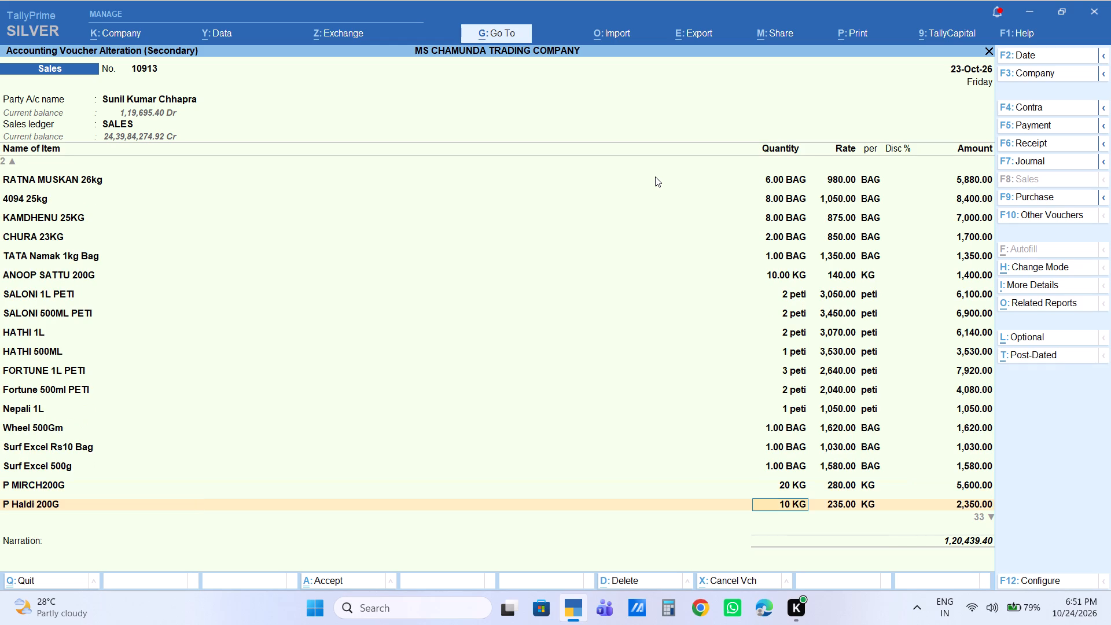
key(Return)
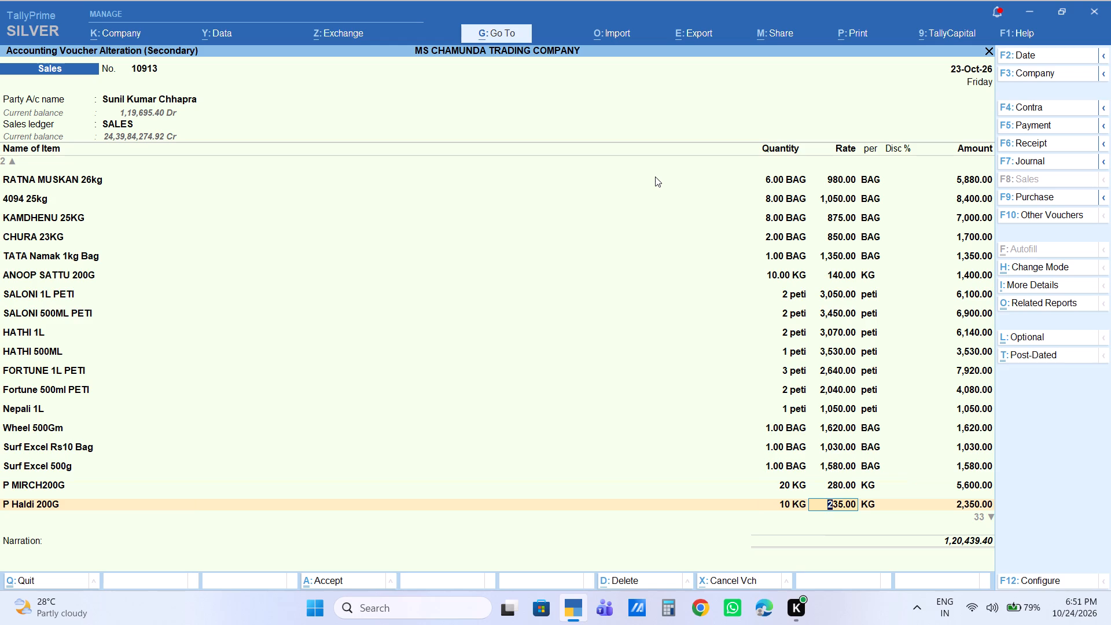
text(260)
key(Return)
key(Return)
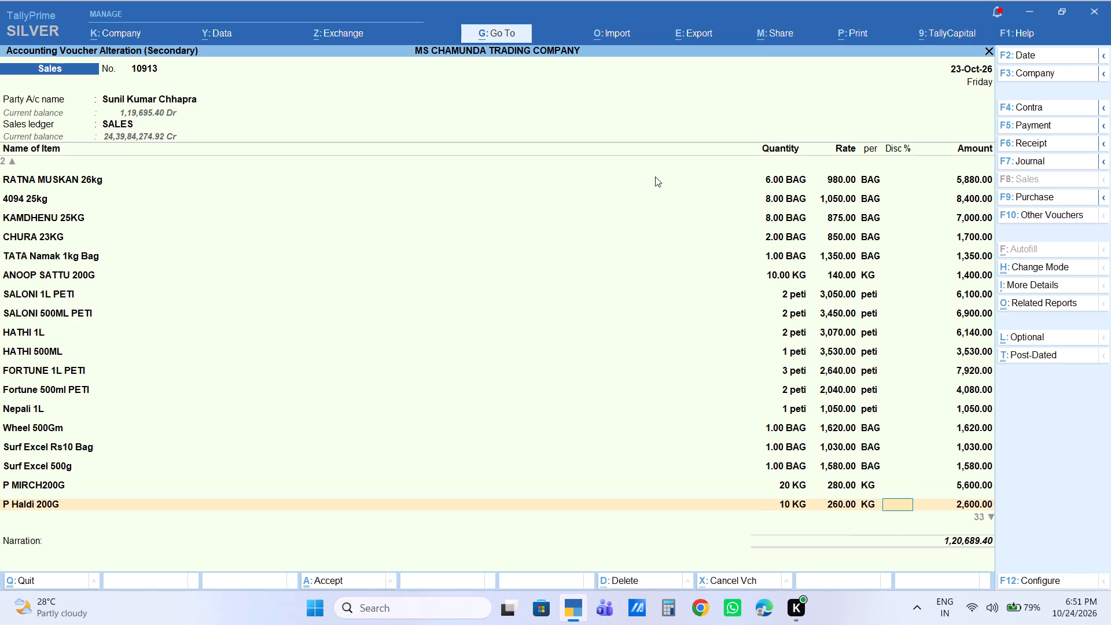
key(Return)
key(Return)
Set the rate of Sahnai Tina to 2,170 per TINA.
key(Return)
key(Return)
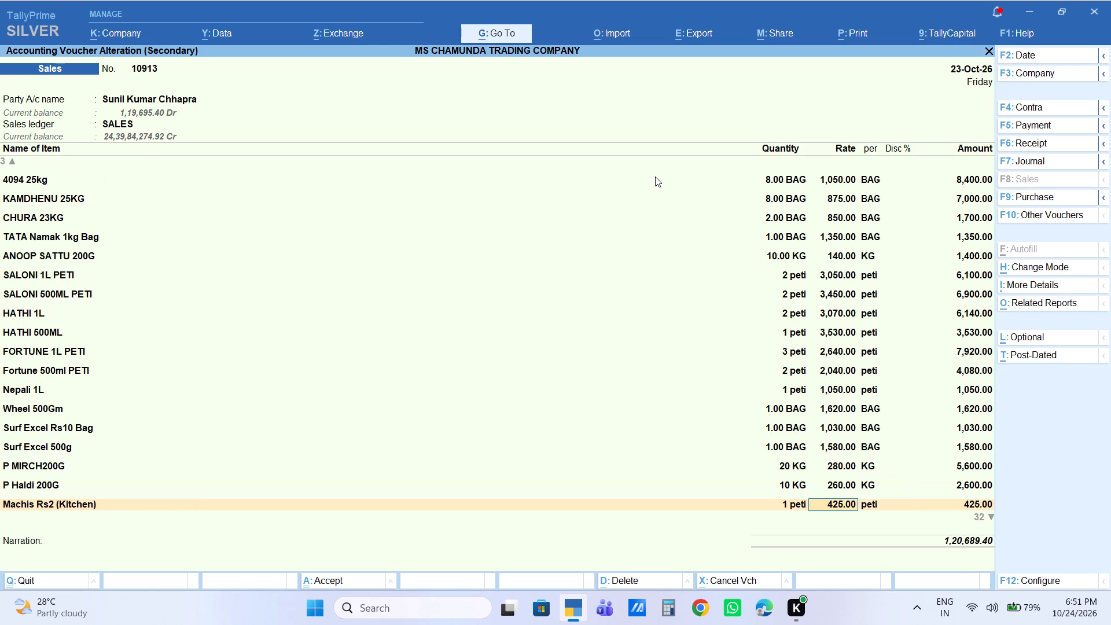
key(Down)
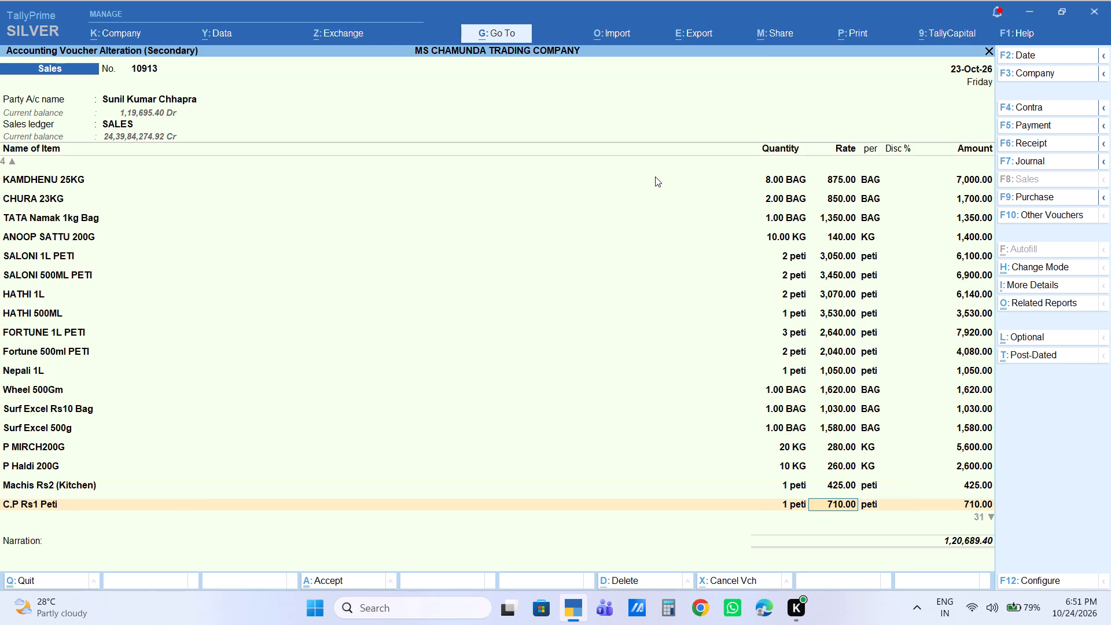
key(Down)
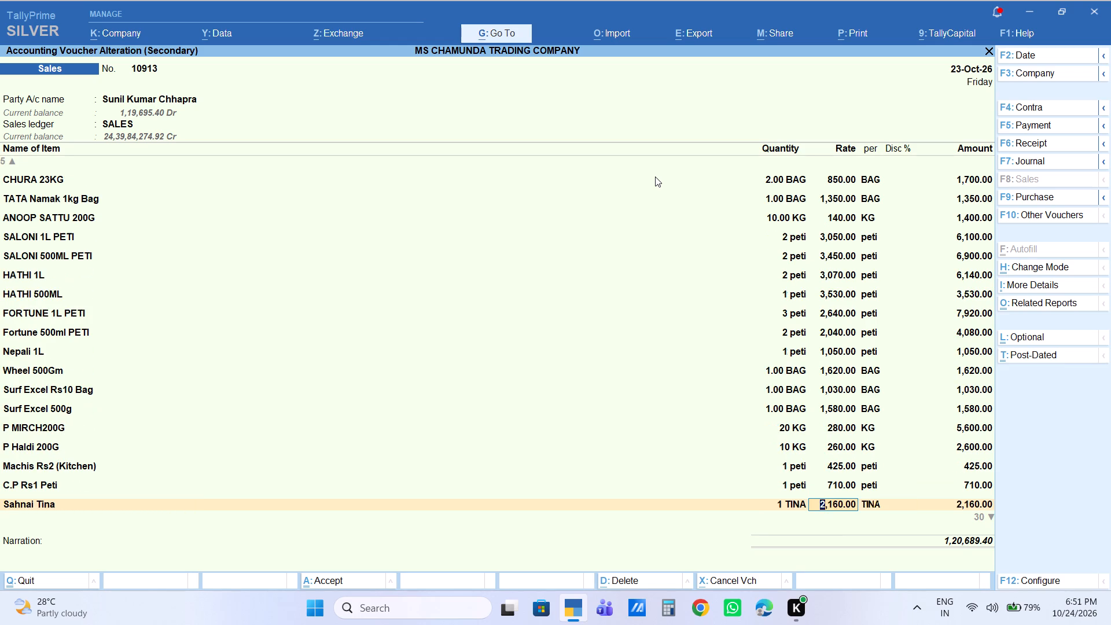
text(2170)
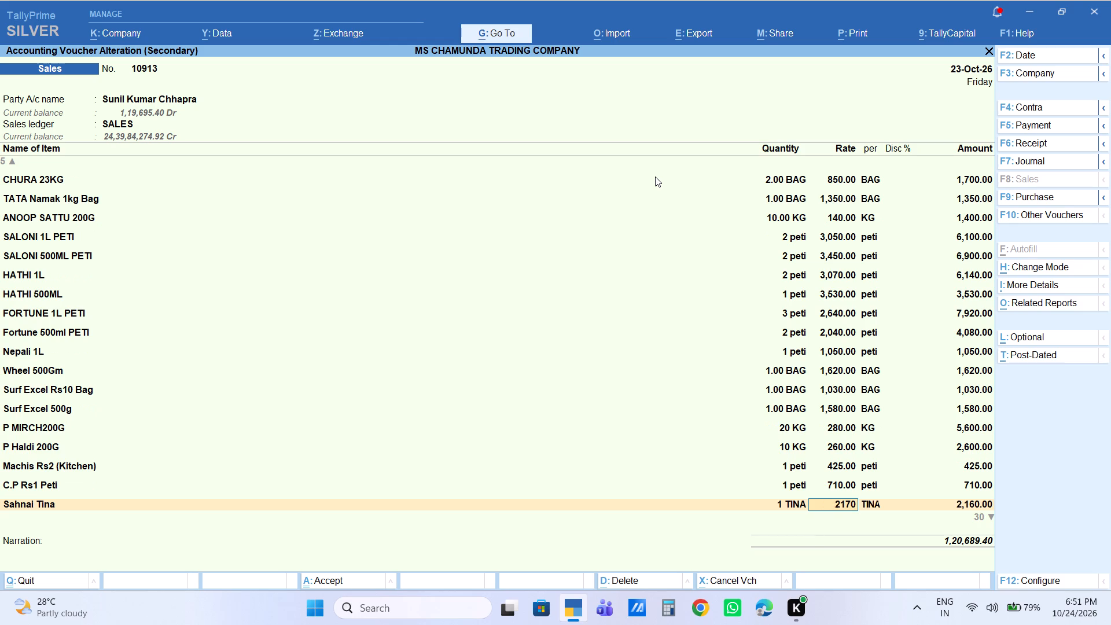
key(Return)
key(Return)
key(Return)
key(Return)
Set the rate of A Snacks Rs5 to 590 per peti.
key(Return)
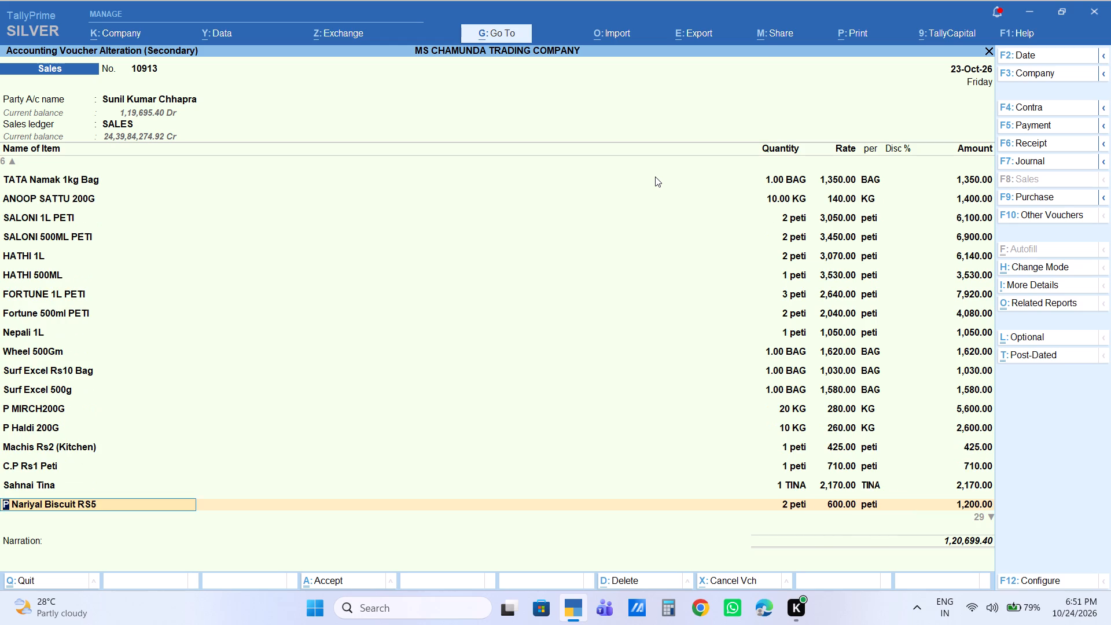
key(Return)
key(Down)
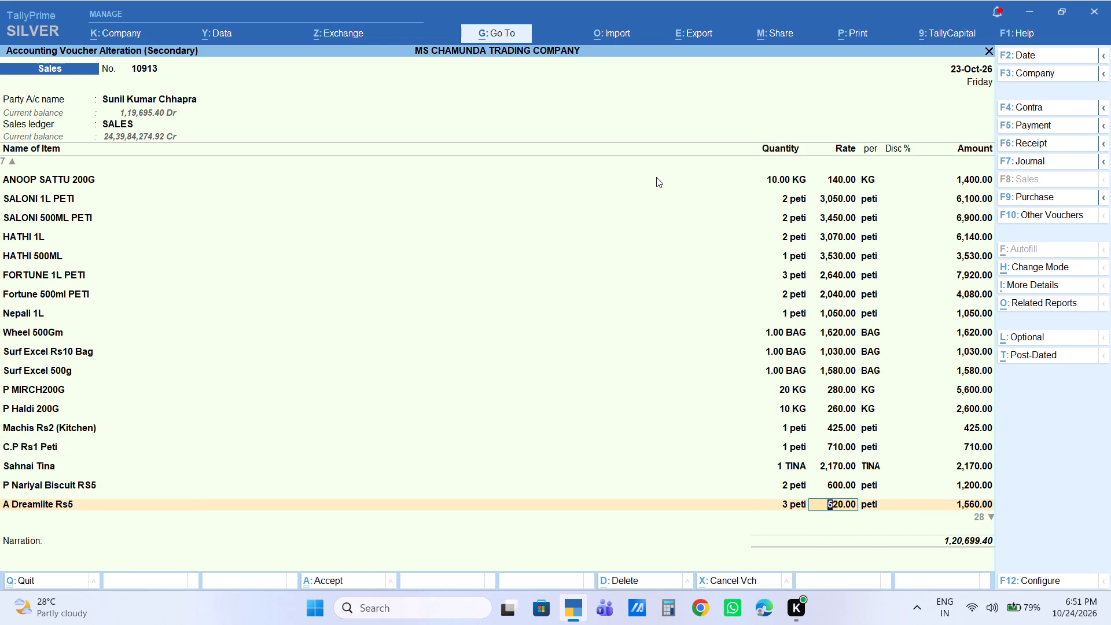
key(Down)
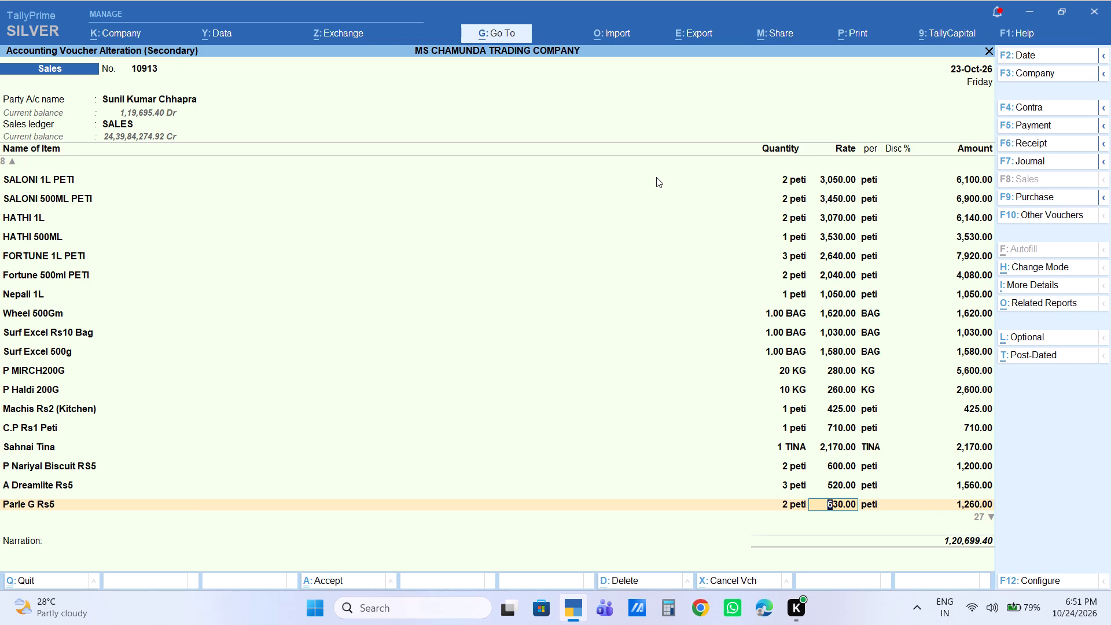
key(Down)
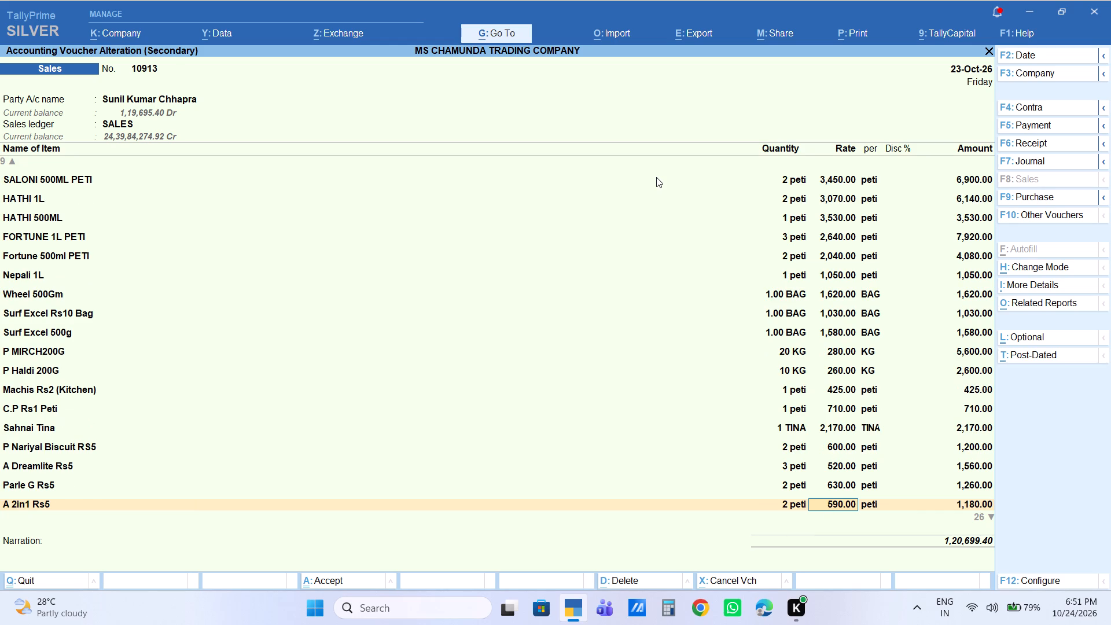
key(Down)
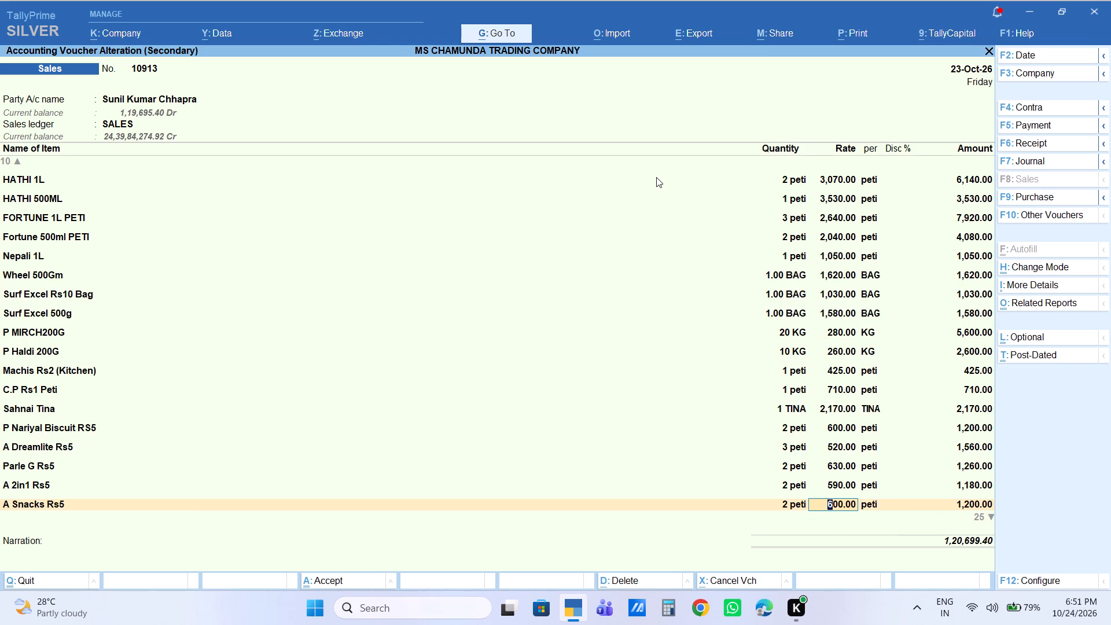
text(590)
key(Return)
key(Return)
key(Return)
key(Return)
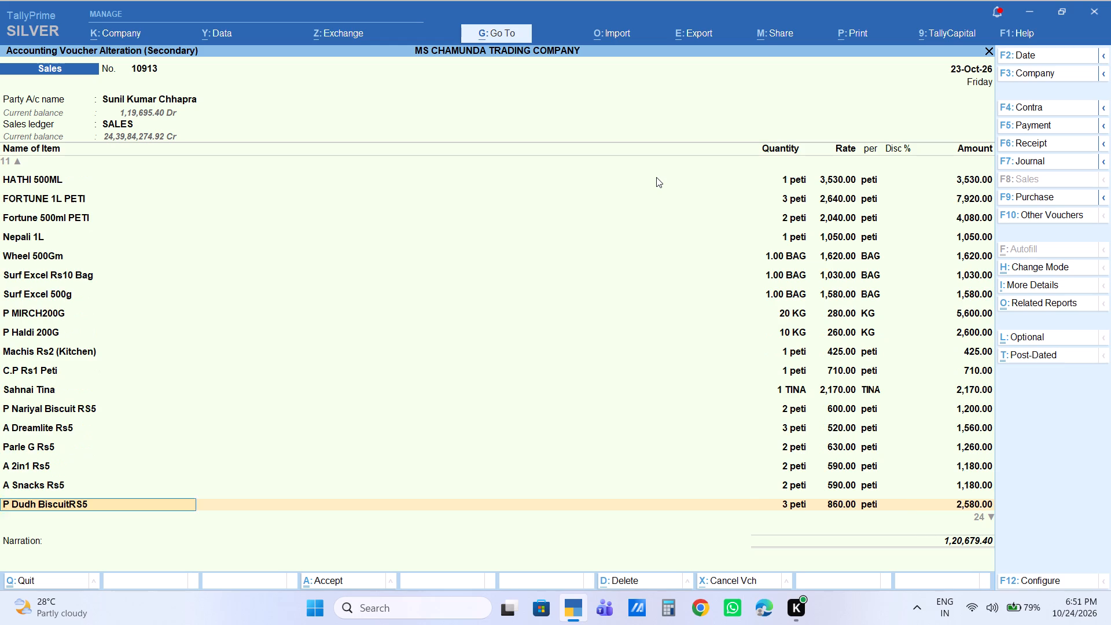
Set the rate of Rusk Rs5 to 240 per peti.
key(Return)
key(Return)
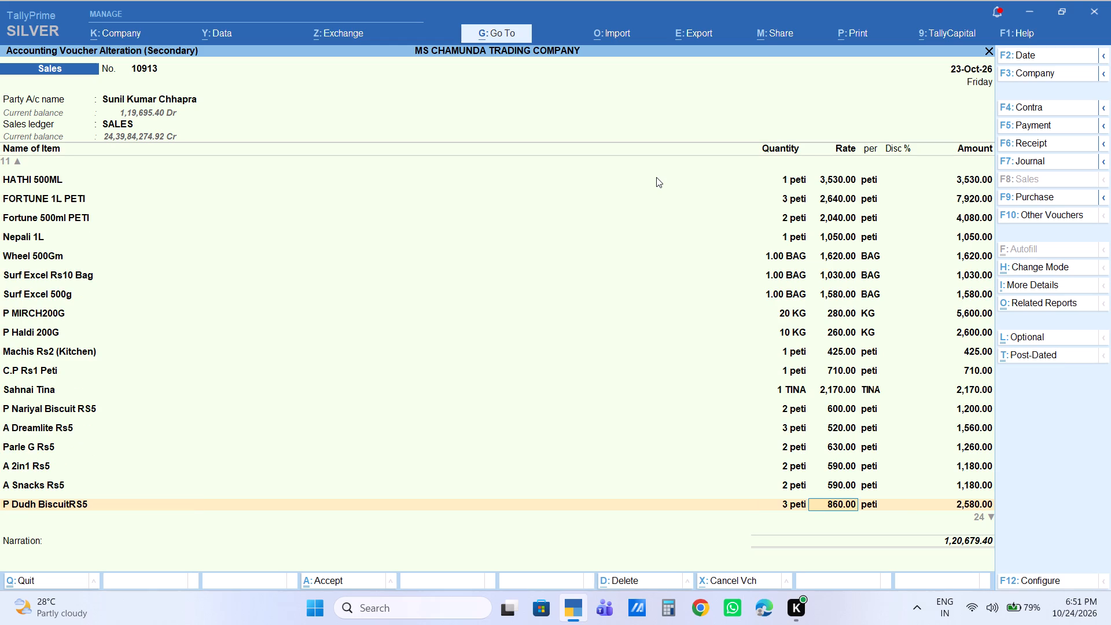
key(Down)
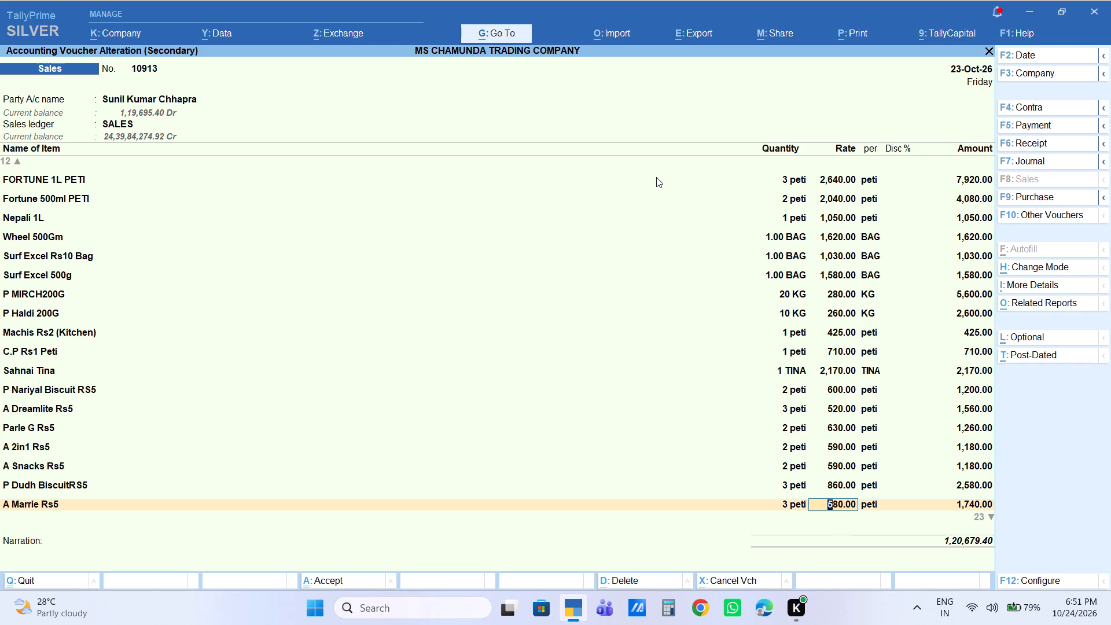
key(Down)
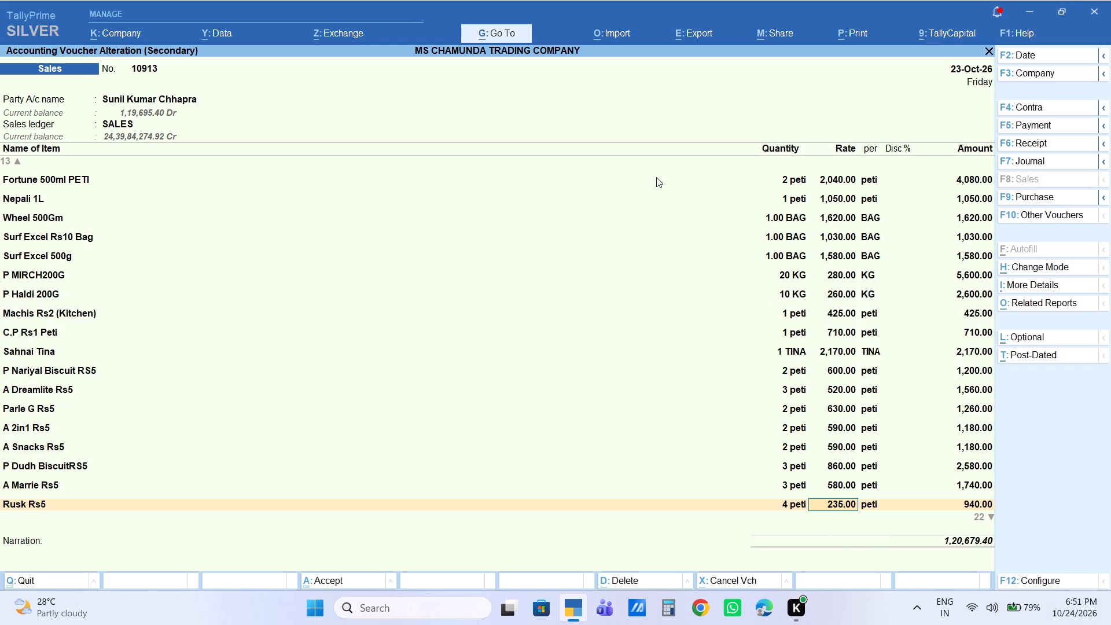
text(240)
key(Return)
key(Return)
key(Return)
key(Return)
Set the rate of MANGRAILA (G) to 320 per KG.
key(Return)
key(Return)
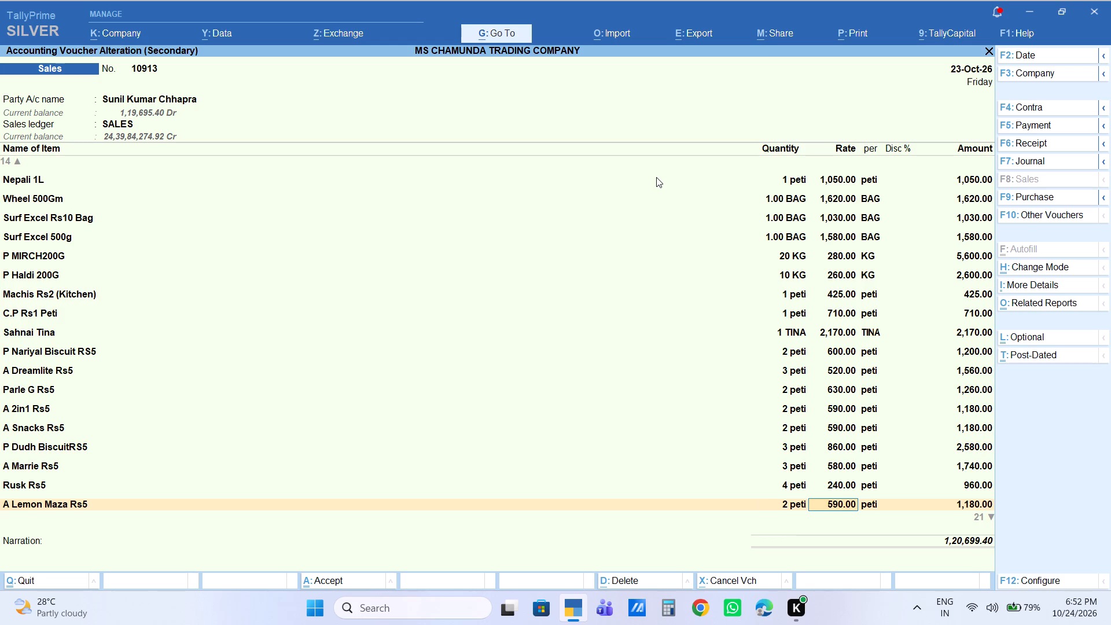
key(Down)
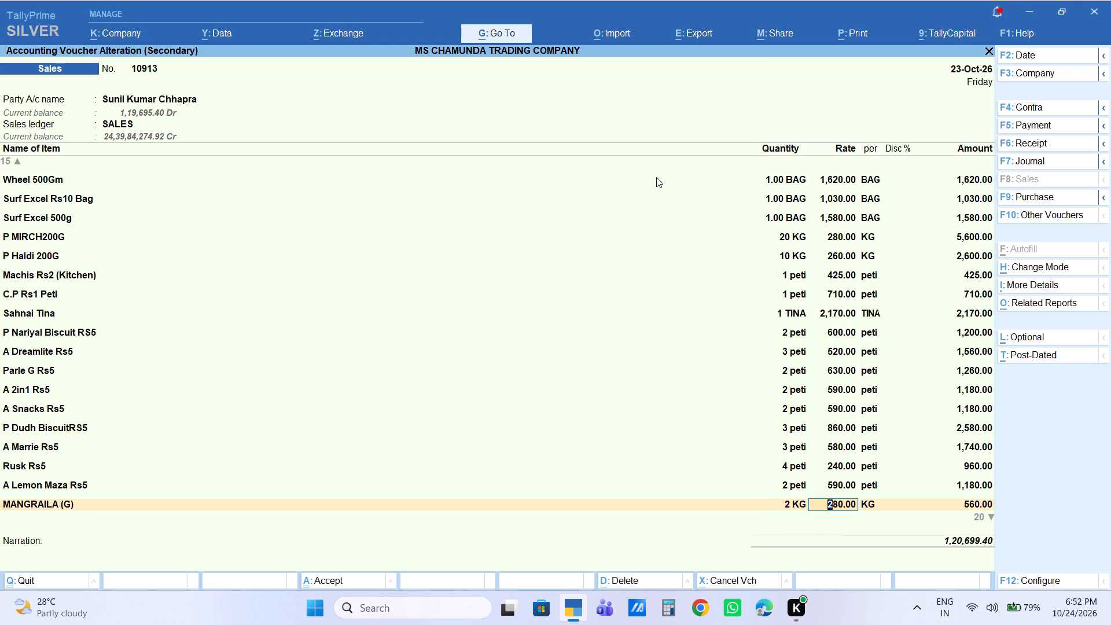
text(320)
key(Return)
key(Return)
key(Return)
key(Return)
Set the rate of Jmain KG to 240 per KG.
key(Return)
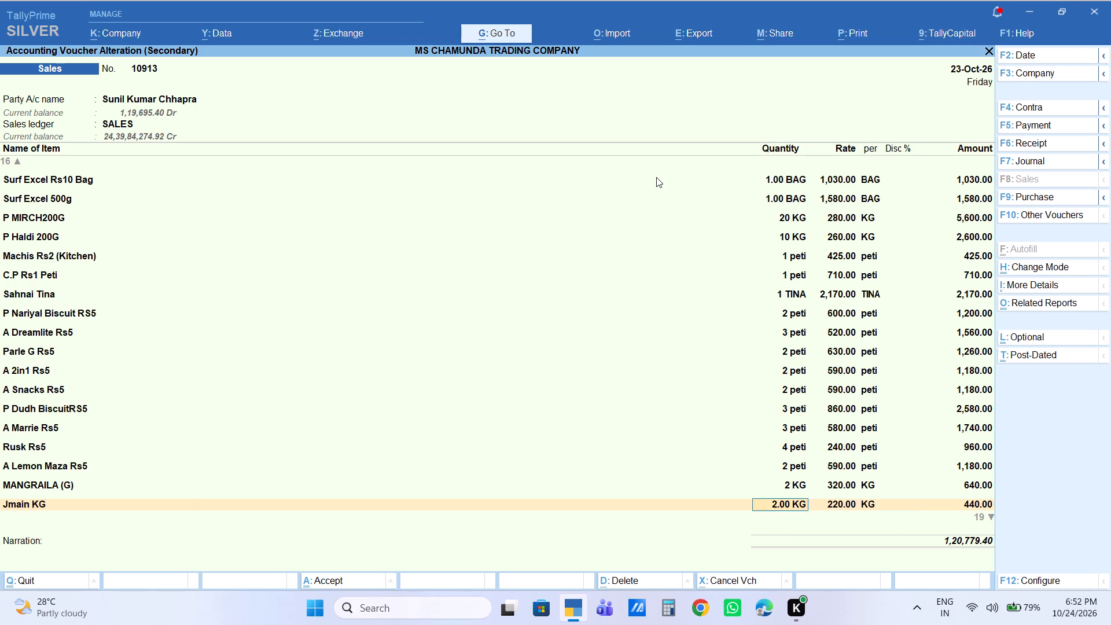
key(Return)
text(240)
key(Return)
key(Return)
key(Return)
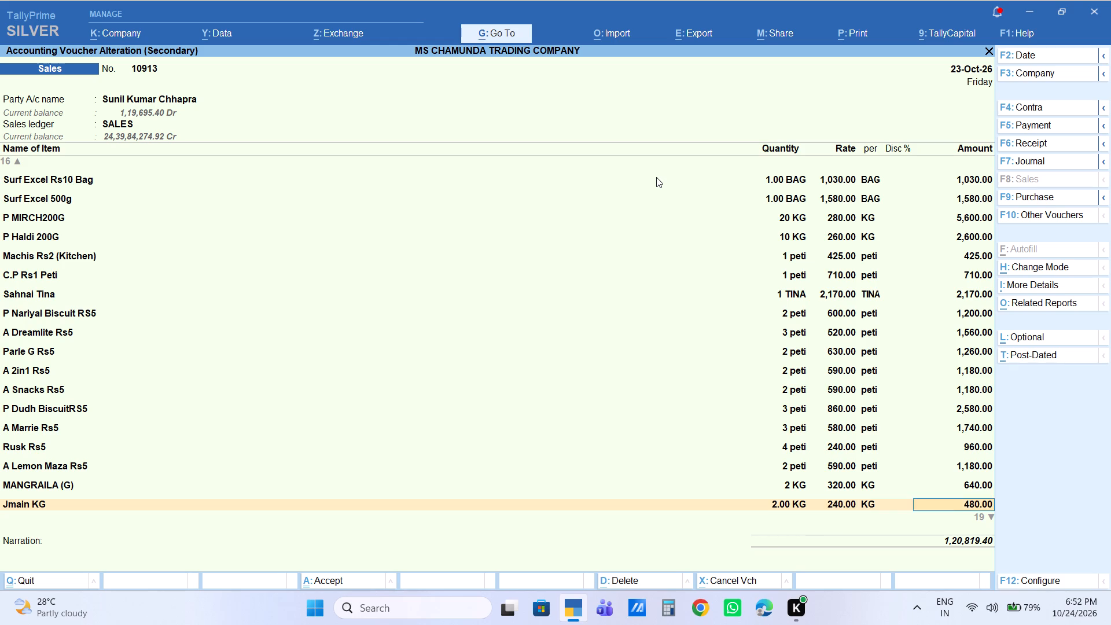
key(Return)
Set the rate of Ghanti Sevai Bag to 360 per BAG.
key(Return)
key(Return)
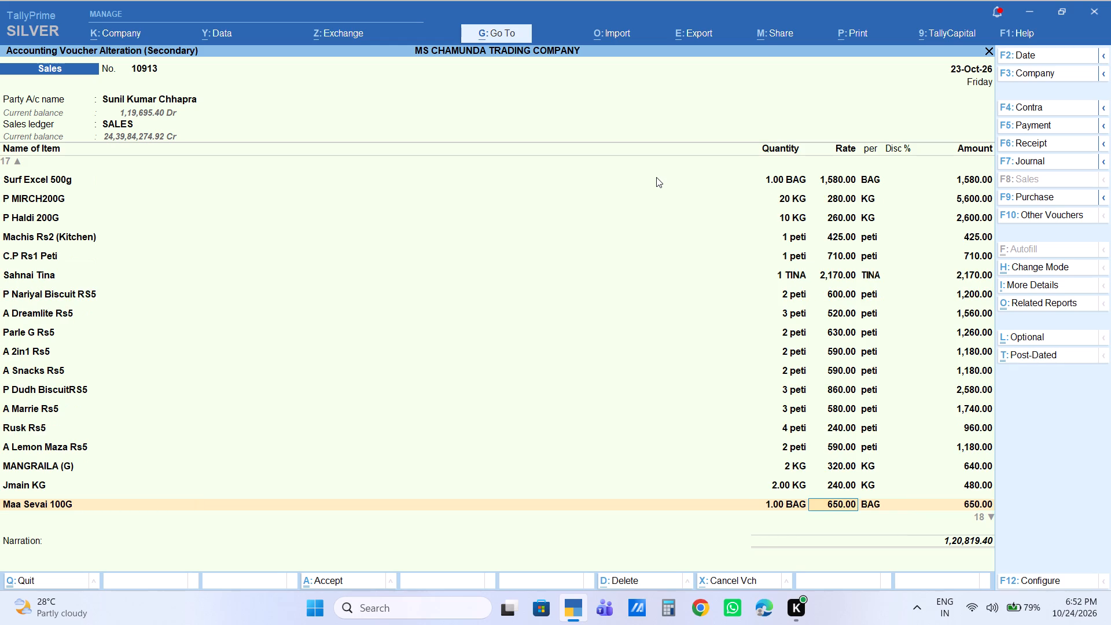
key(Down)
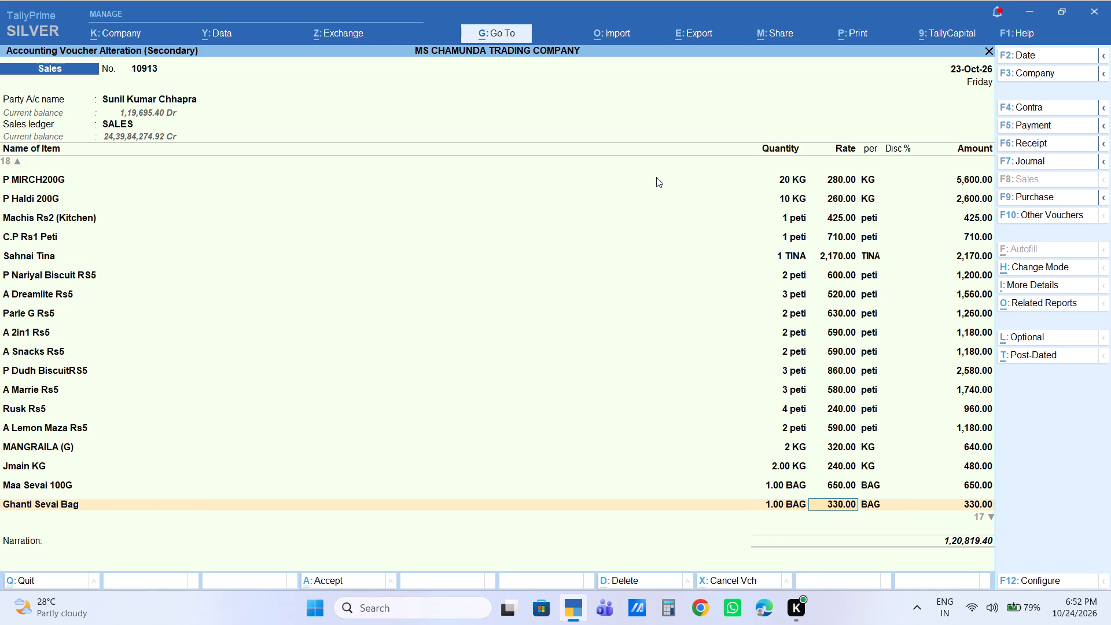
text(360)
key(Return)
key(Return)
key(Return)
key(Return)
Set the rate of KISMIS to 400 per KG.
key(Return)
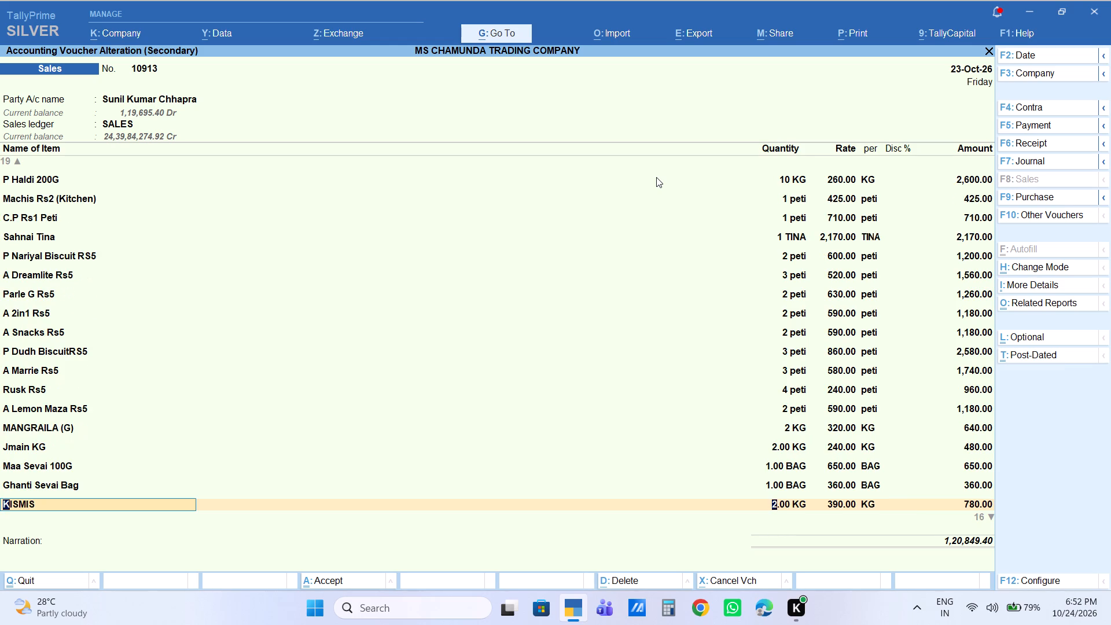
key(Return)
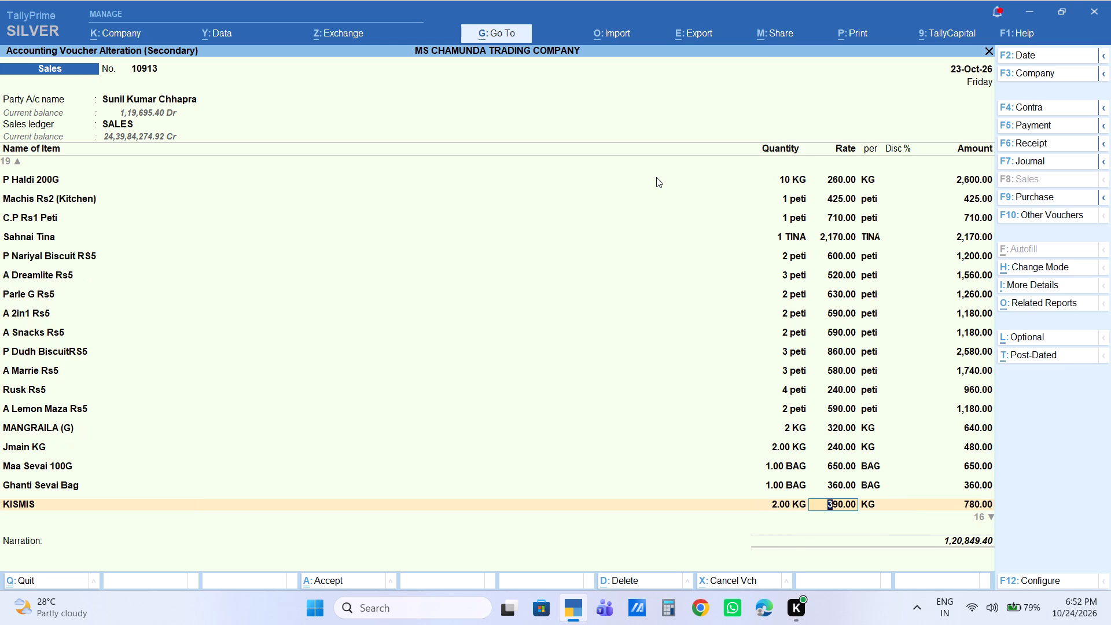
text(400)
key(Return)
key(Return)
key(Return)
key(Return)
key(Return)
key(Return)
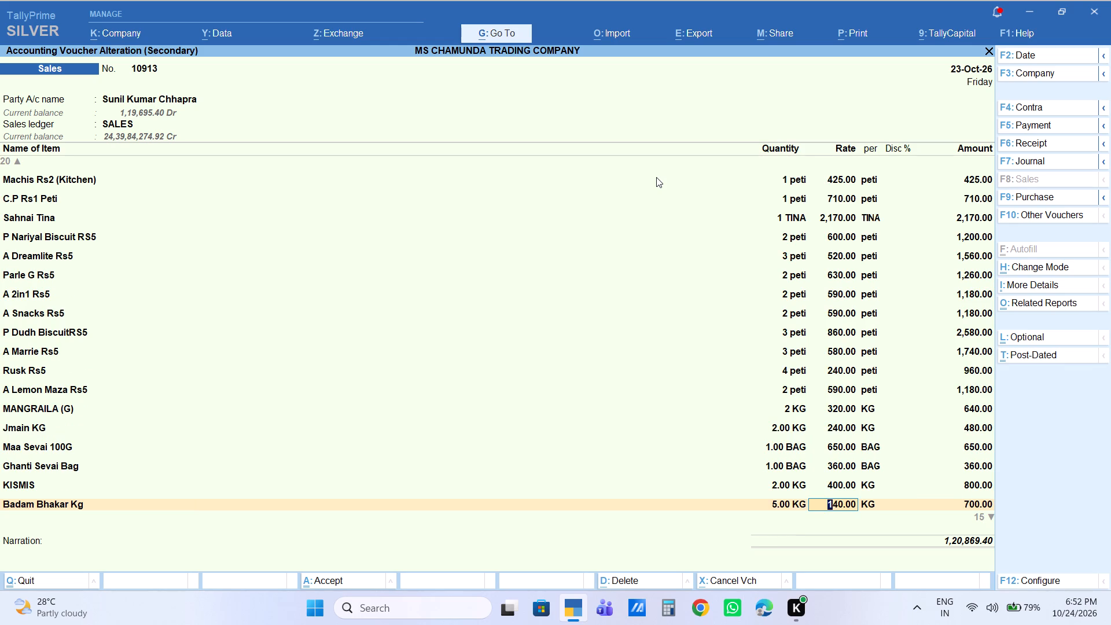
Set the rate of Kaju 100g to 850 per KG.
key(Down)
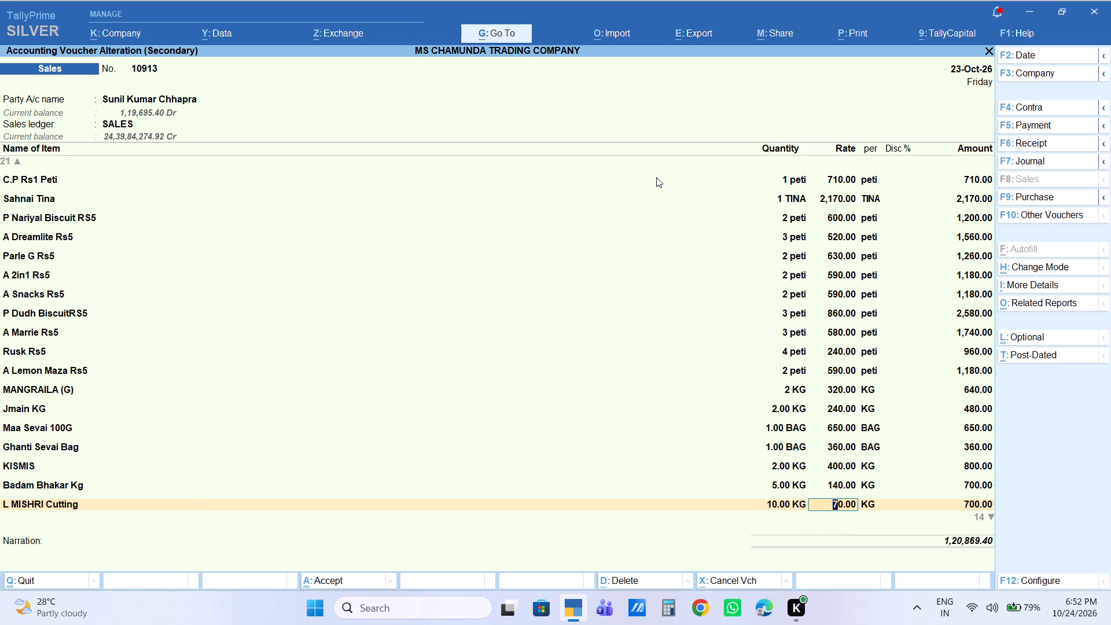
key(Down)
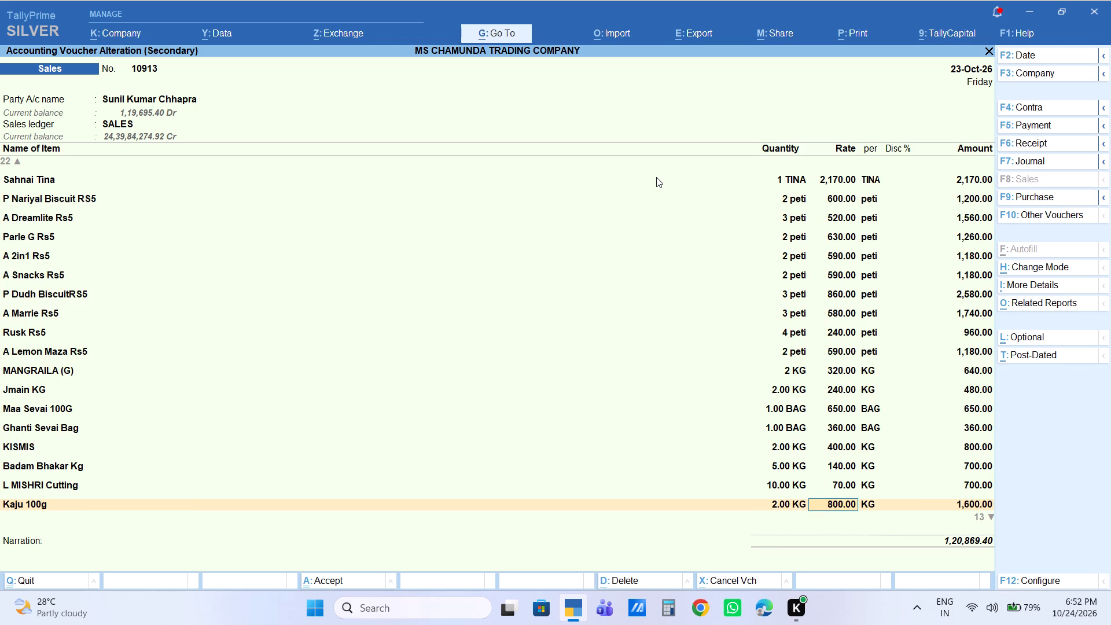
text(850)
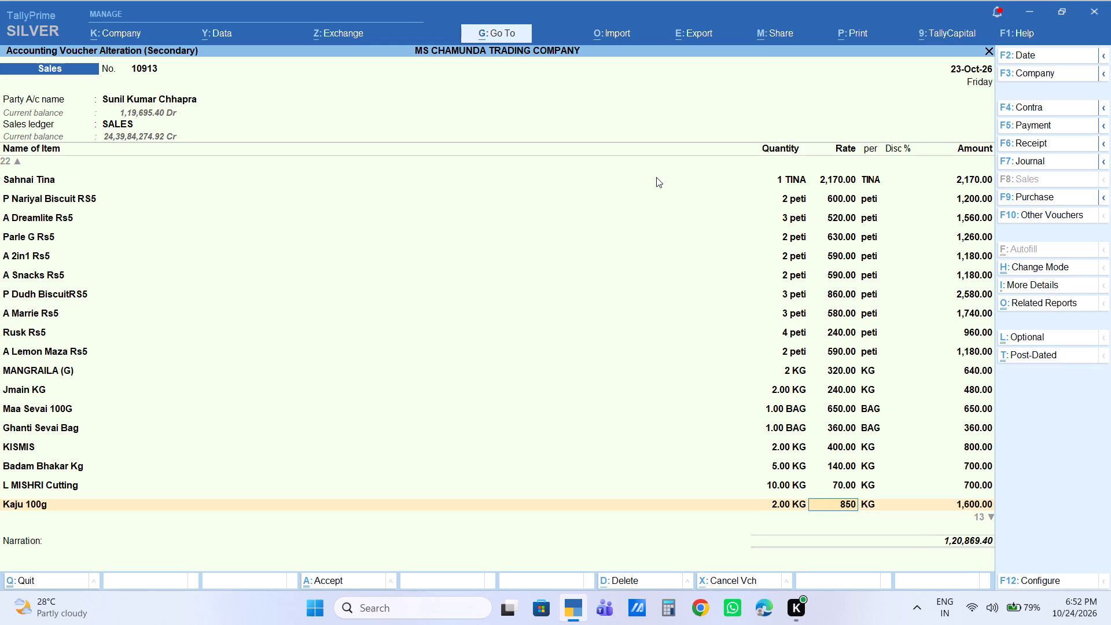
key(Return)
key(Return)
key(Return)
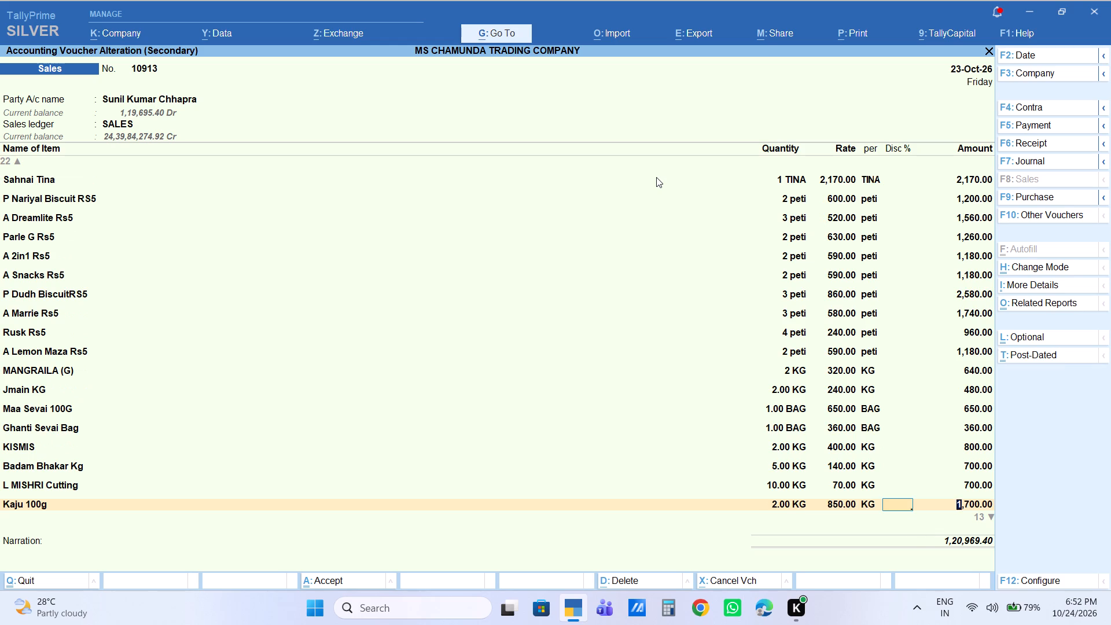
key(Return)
Set the rate of TIL TEL 500ML PCS to 60 per PCS.
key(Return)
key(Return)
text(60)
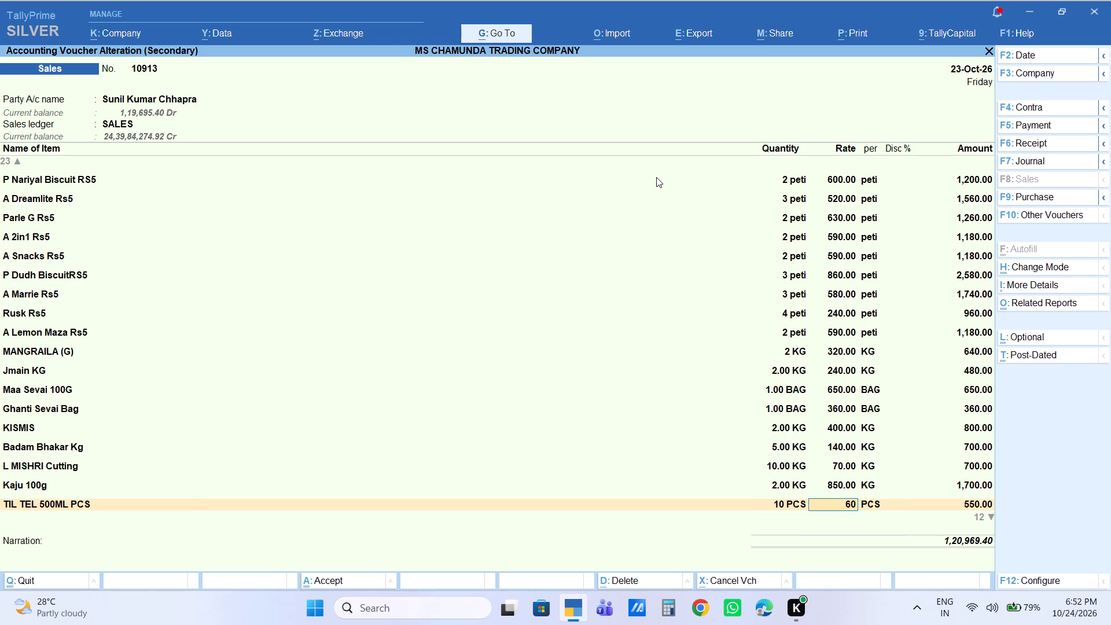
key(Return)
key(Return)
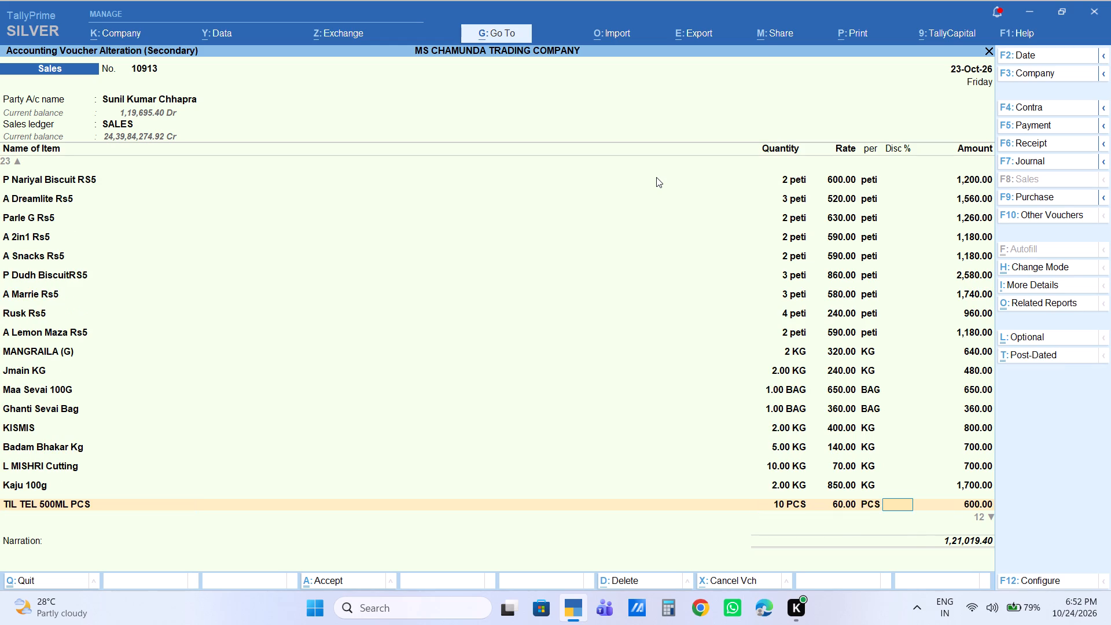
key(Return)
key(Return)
Set the rate of Horlicks 500g(Jar) to 264 per PCS.
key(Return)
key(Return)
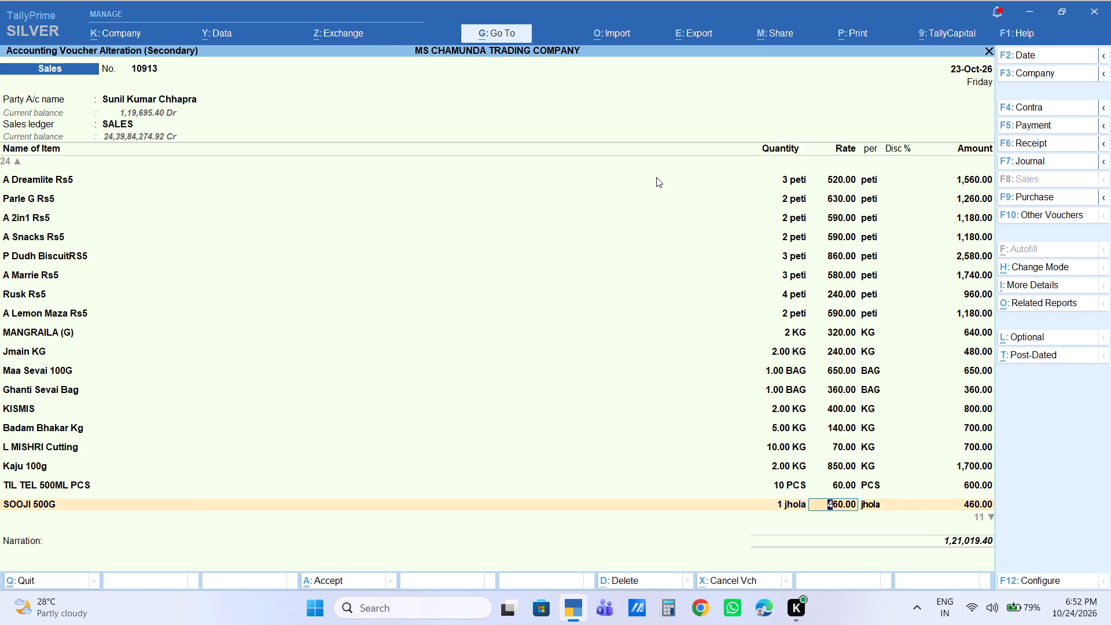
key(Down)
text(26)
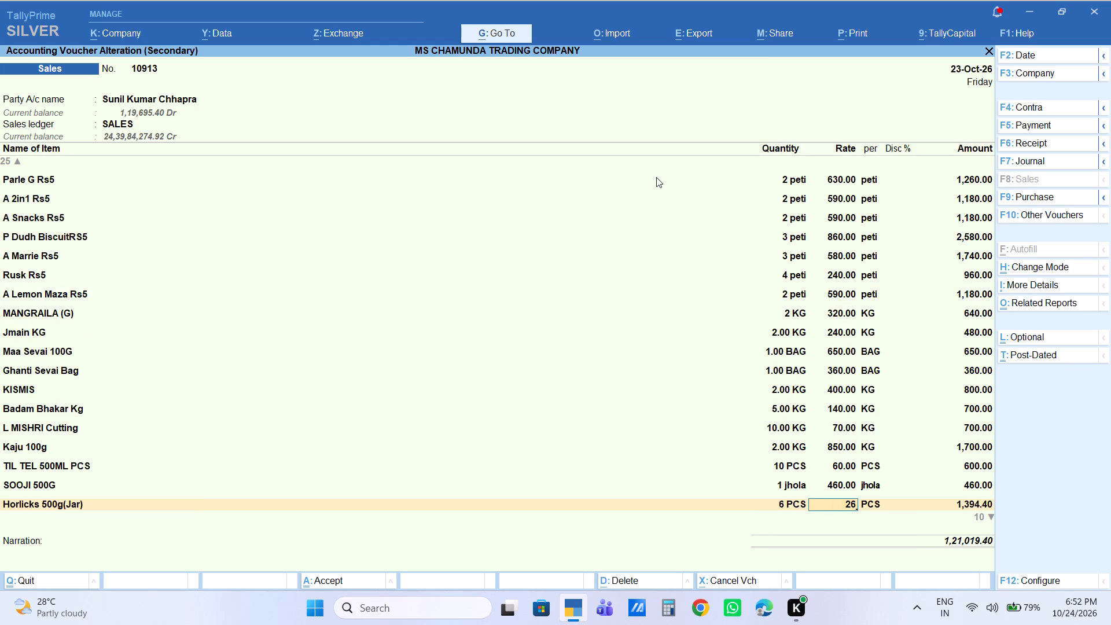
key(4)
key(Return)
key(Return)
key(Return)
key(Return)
Set the rate of Horlicks 1kg (Jar) to 440 per PCS.
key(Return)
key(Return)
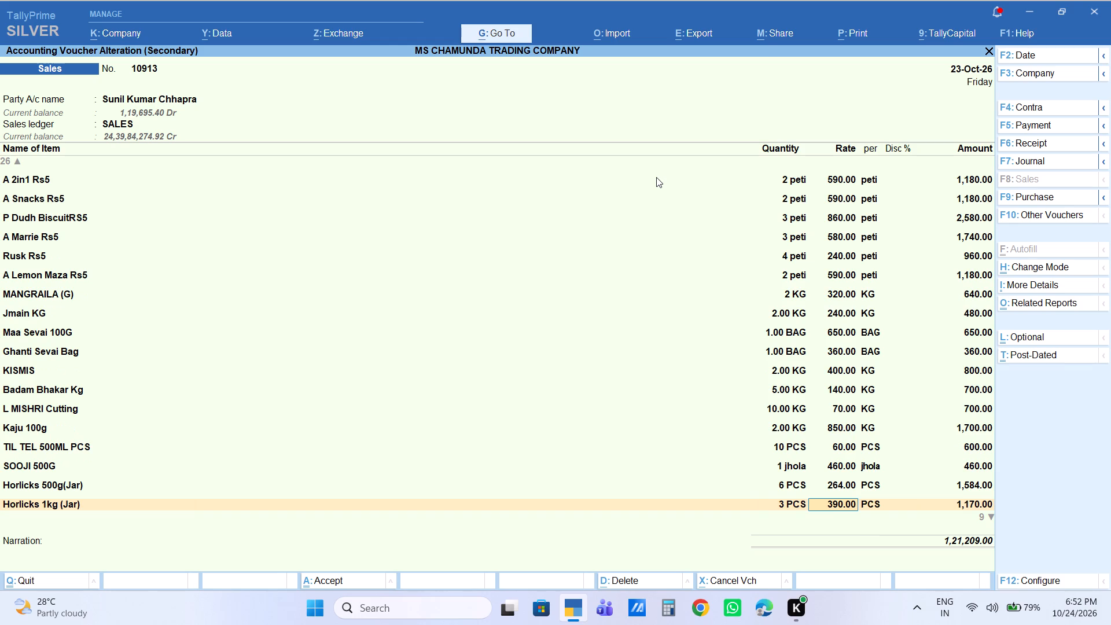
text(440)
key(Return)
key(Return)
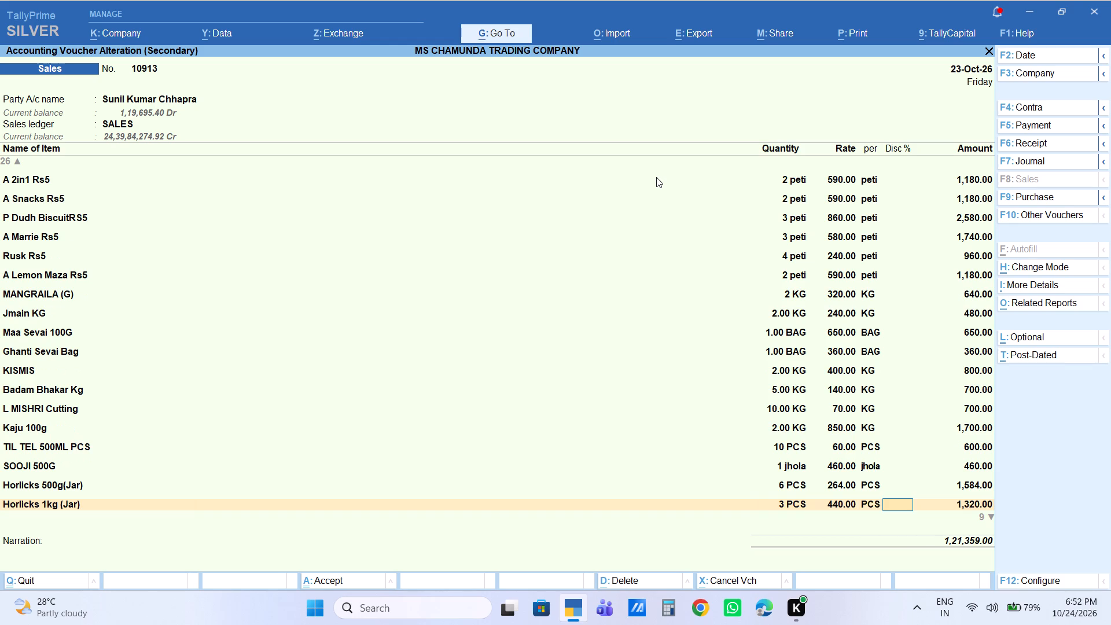
Give both Horlicks jar items, 500g and 1kg, a 9% discount.
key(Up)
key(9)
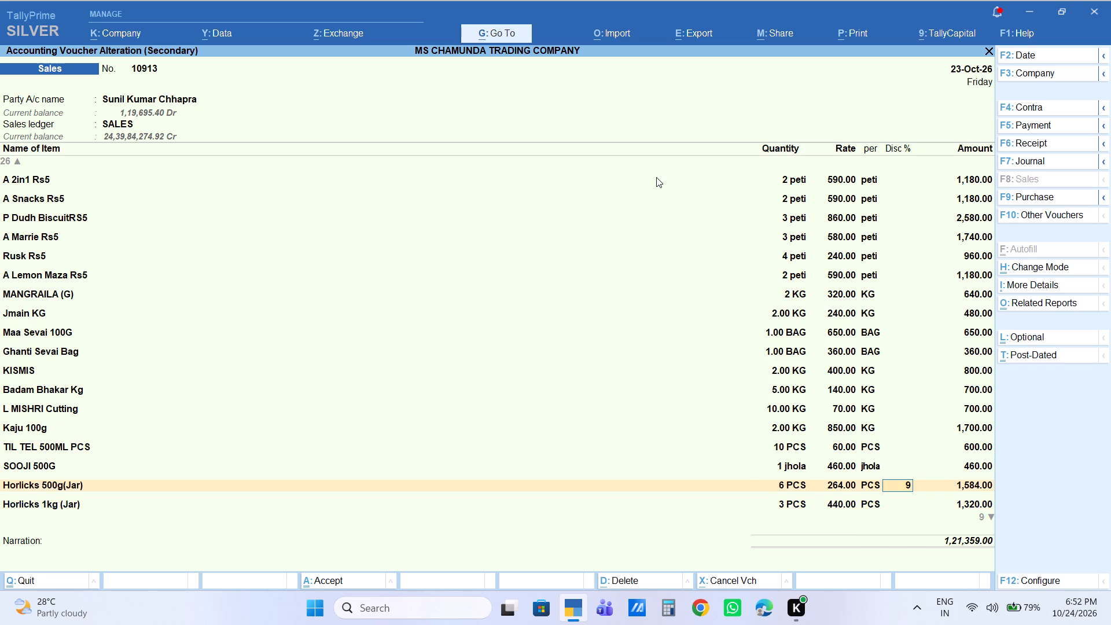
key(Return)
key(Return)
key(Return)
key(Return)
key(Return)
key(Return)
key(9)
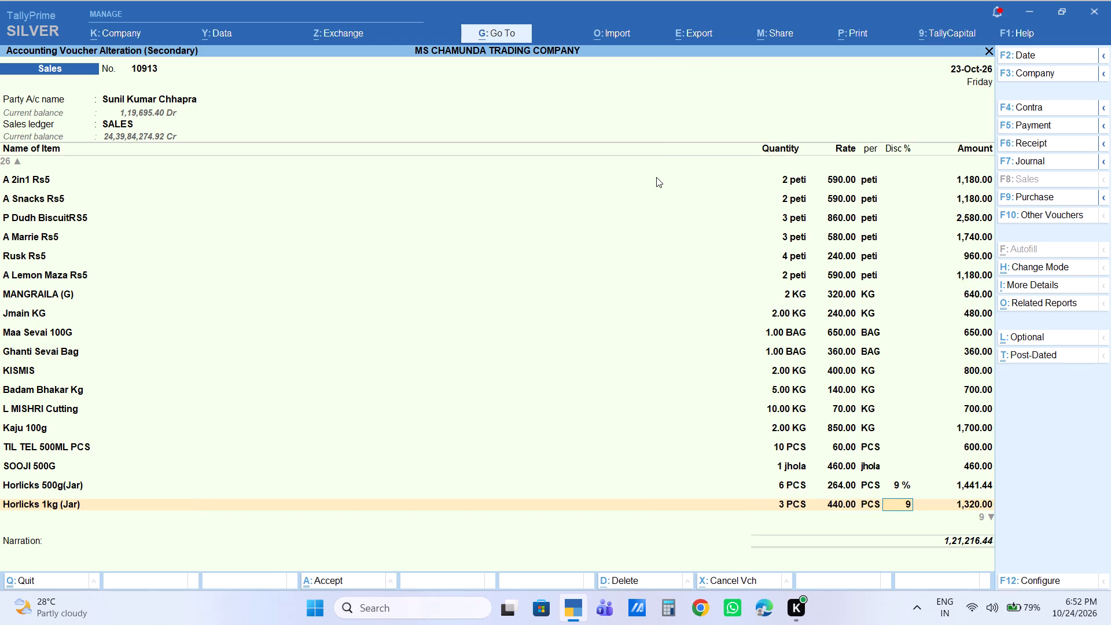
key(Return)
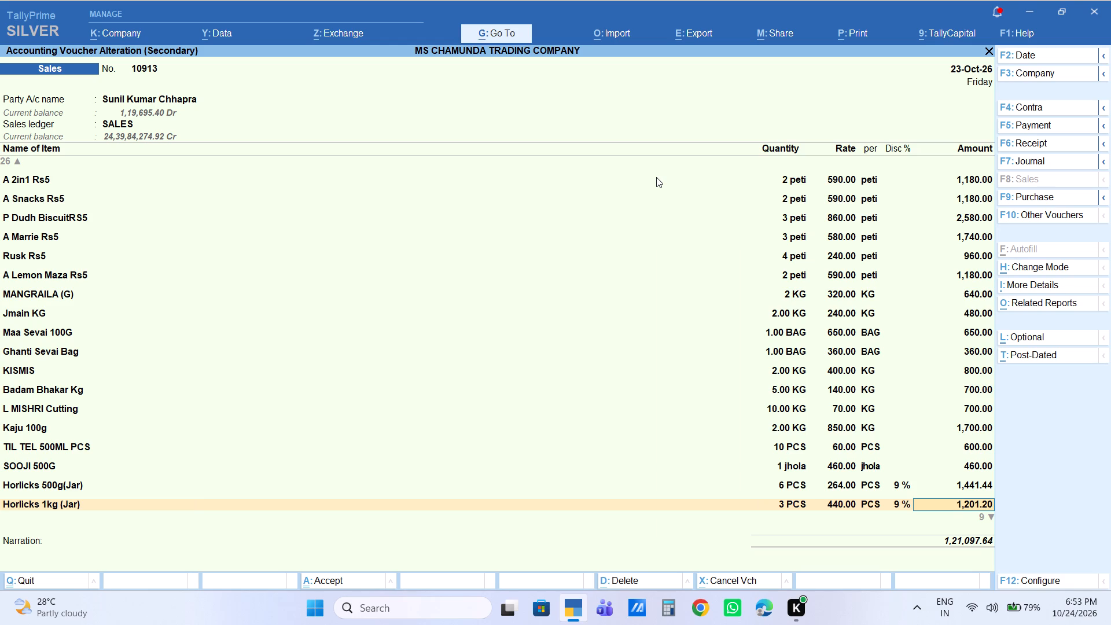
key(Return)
Check the rates of the items from Horlicks Rs 5 through Marich Rs5.
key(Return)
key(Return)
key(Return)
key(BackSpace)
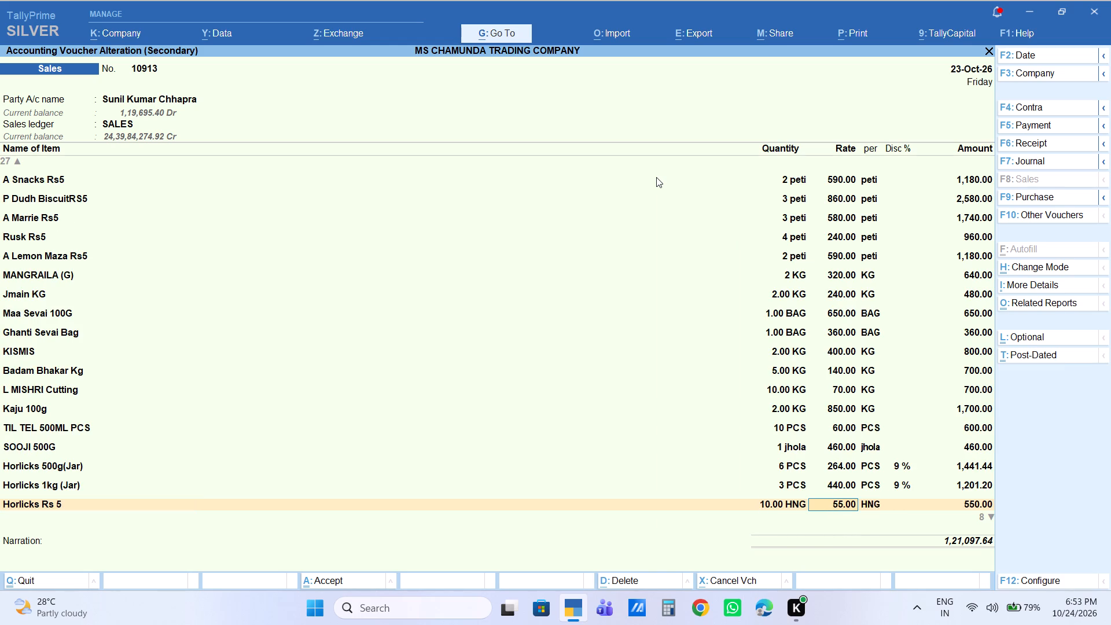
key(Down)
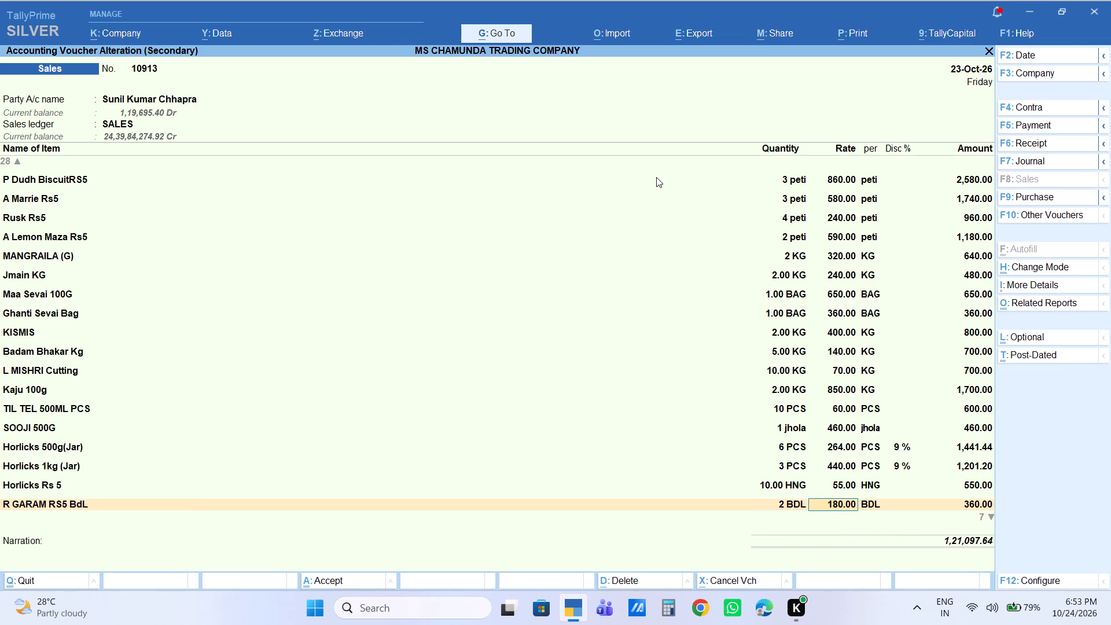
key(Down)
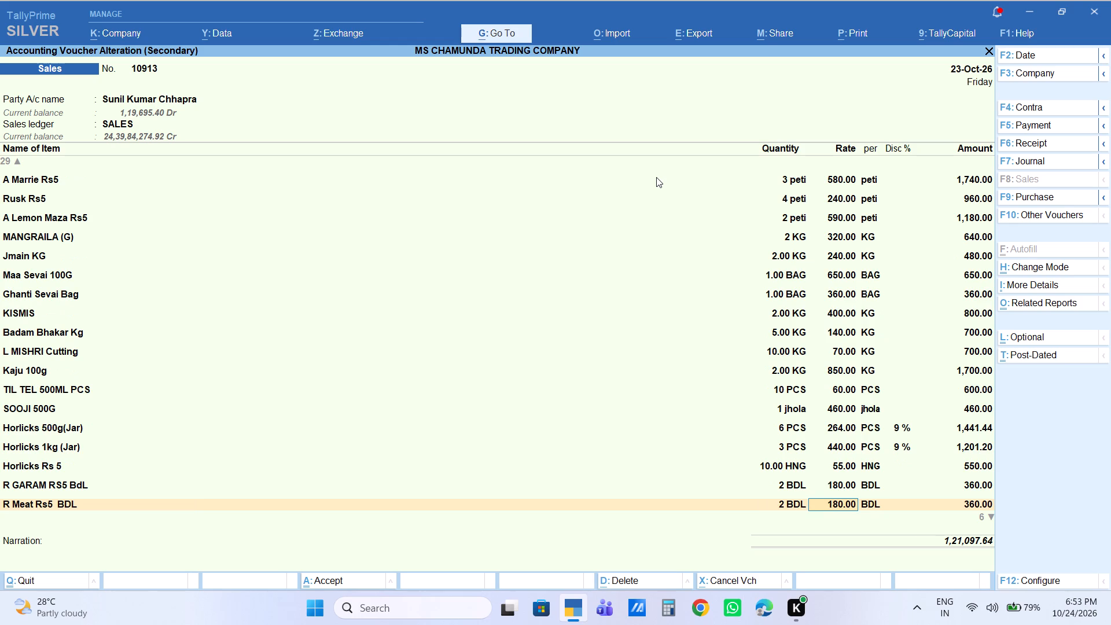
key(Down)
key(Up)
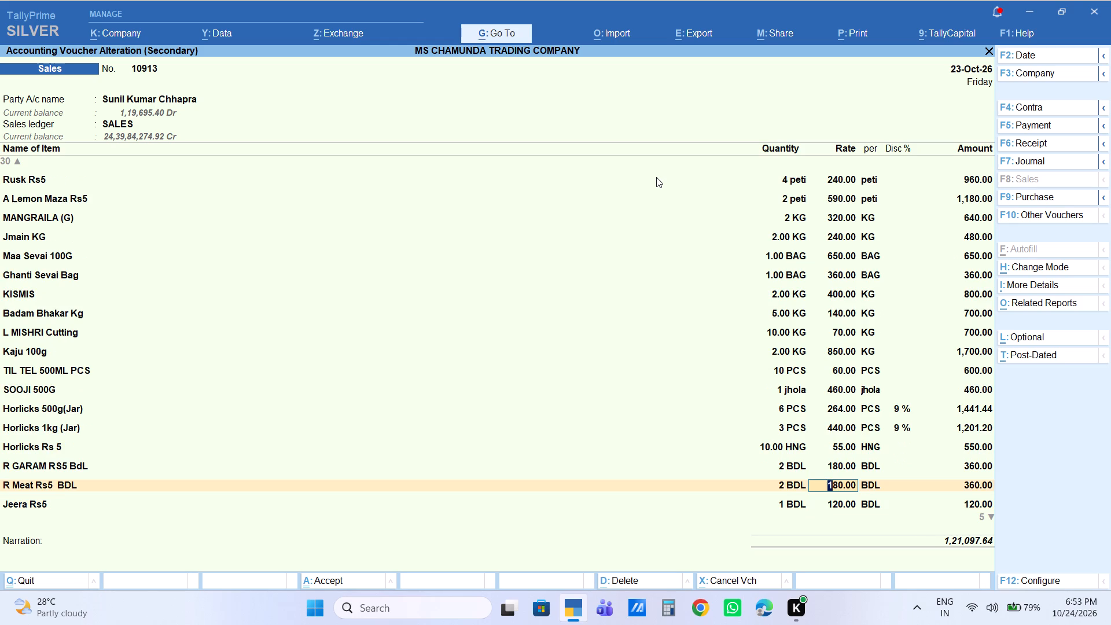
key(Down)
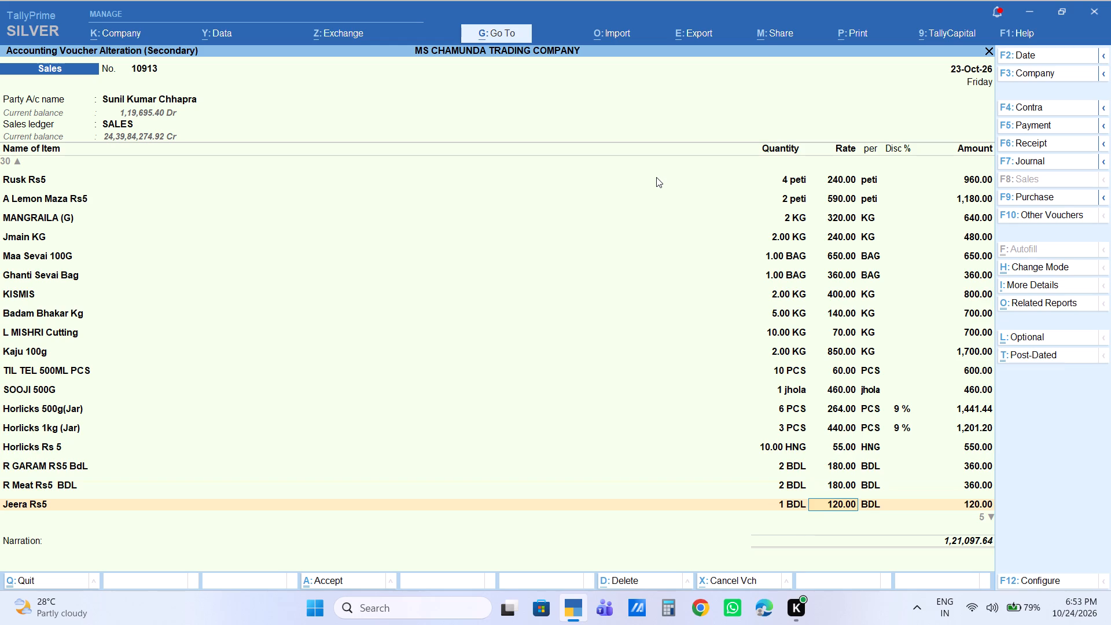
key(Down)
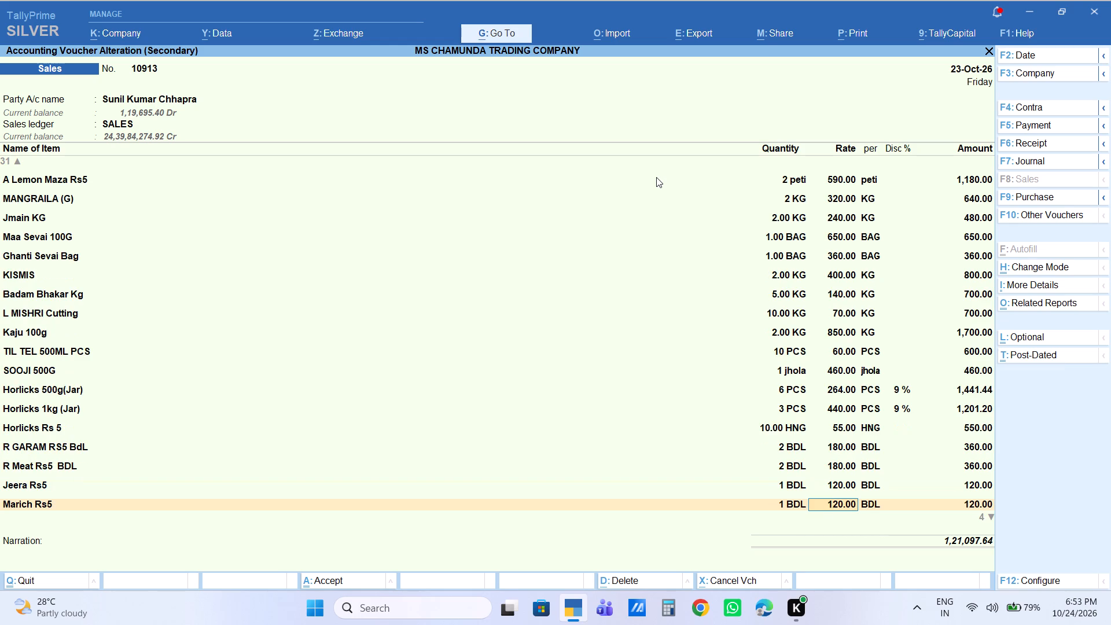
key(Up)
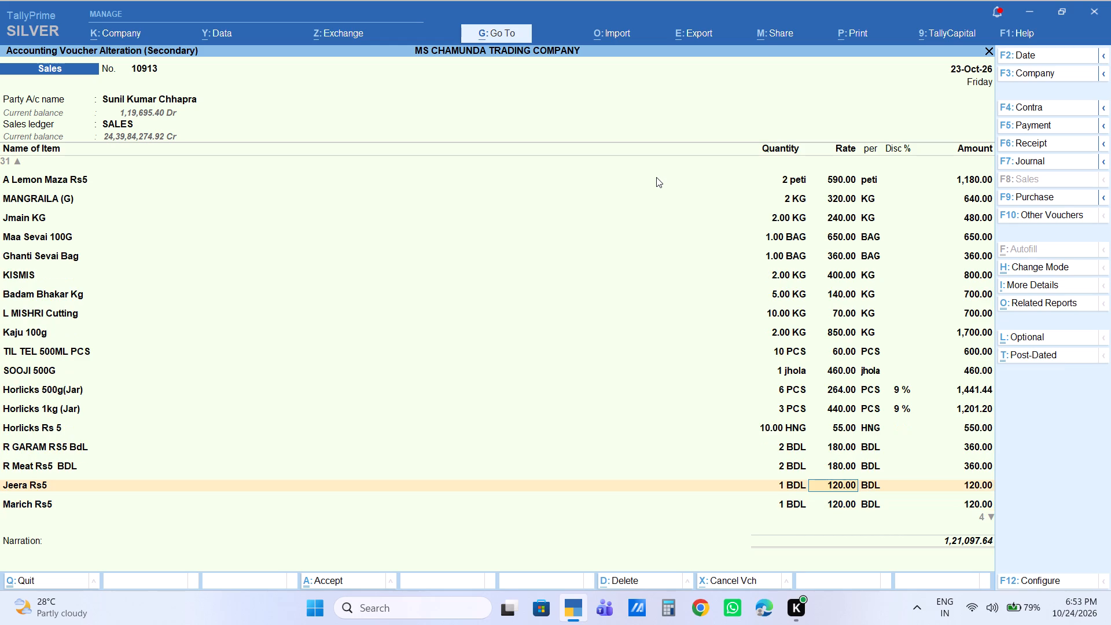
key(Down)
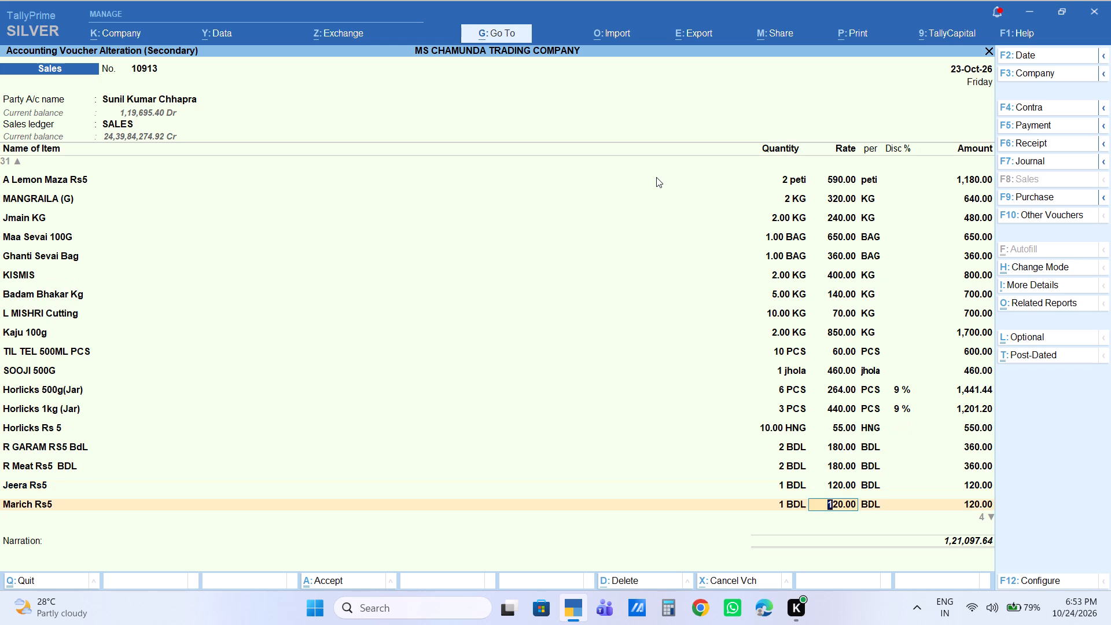
Remove the PANCHFORAN RS5 line by replacing its item name with End of List.
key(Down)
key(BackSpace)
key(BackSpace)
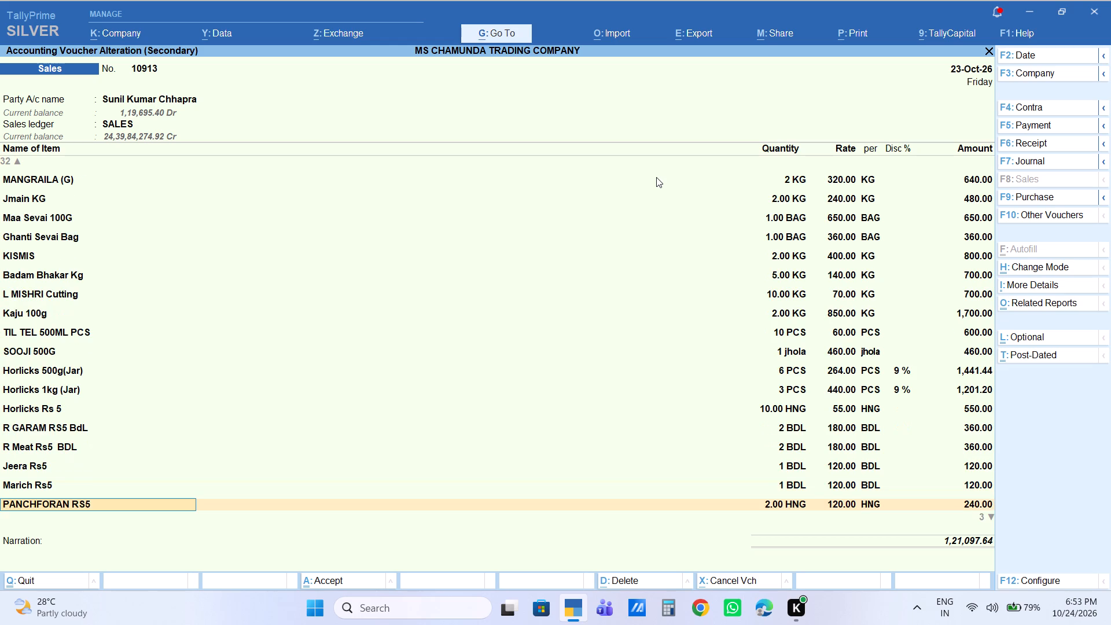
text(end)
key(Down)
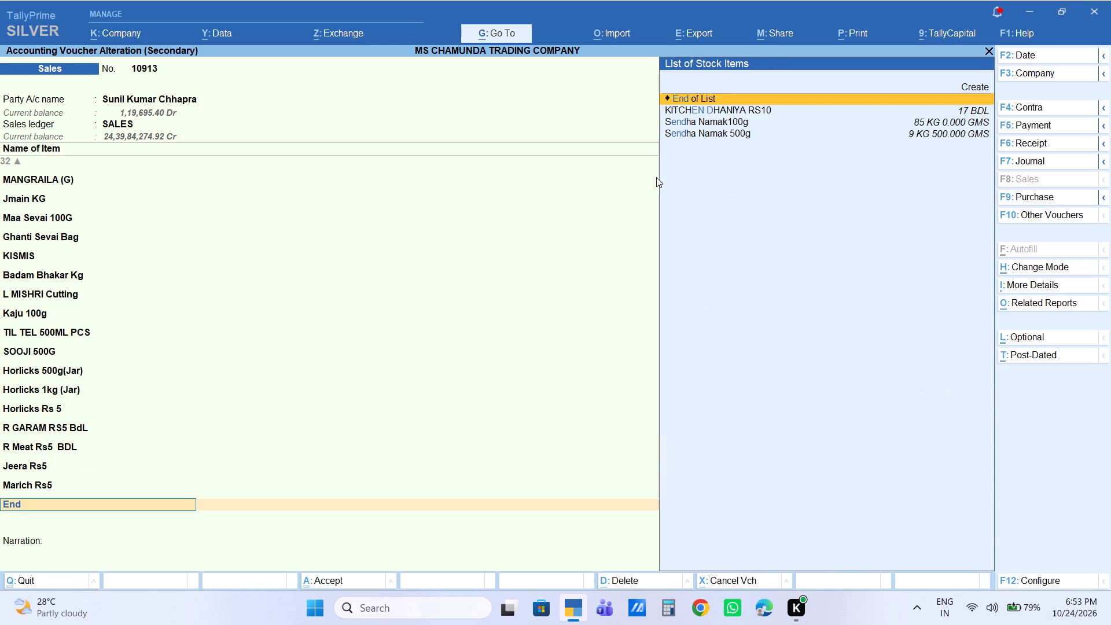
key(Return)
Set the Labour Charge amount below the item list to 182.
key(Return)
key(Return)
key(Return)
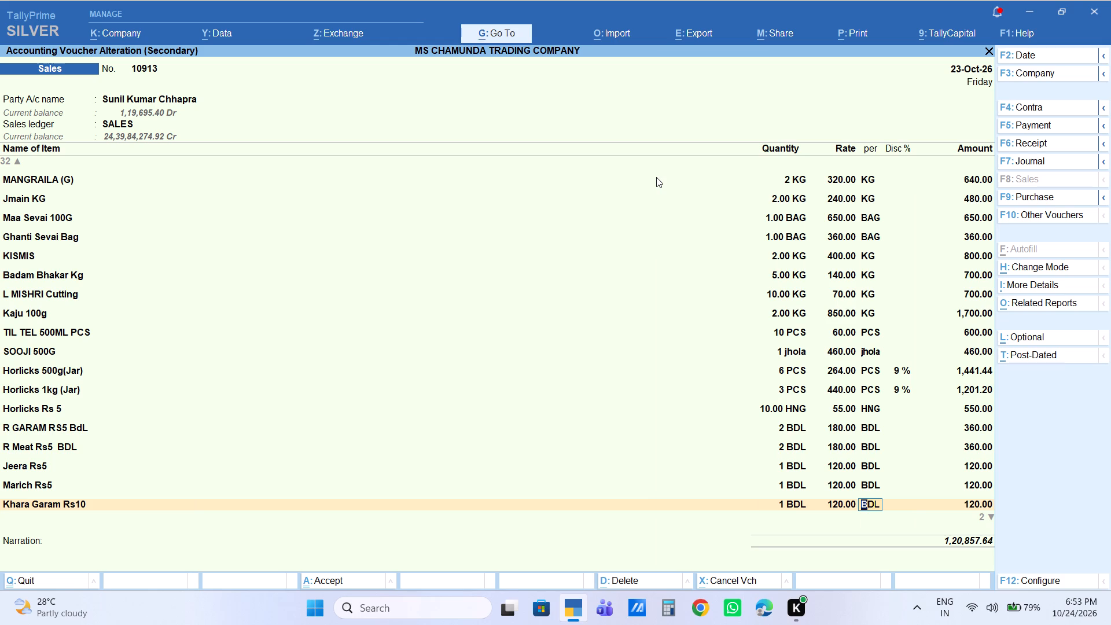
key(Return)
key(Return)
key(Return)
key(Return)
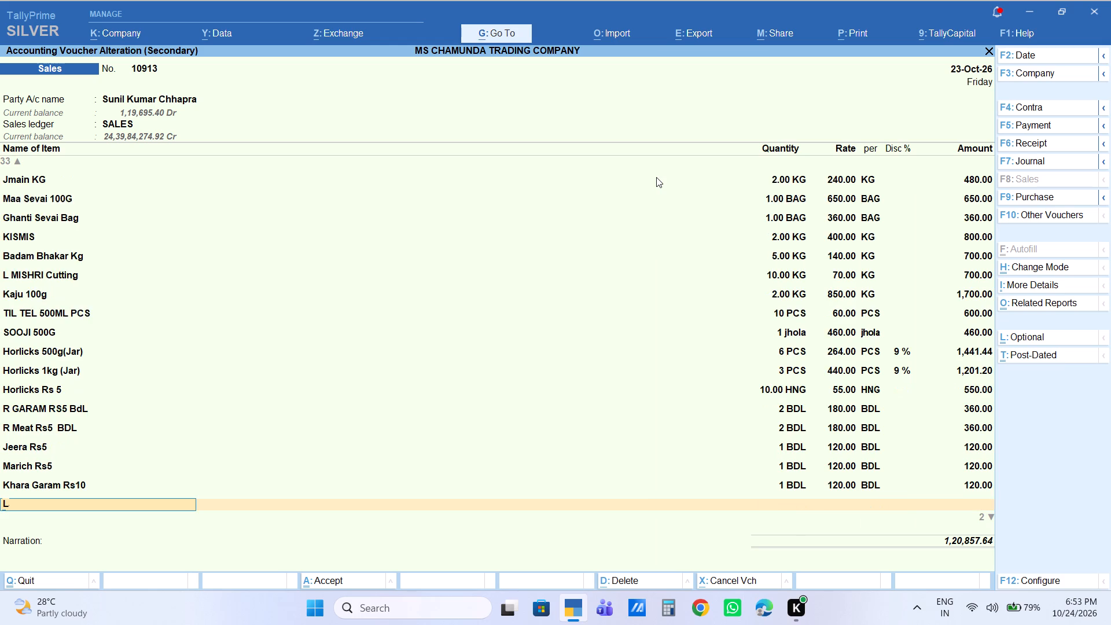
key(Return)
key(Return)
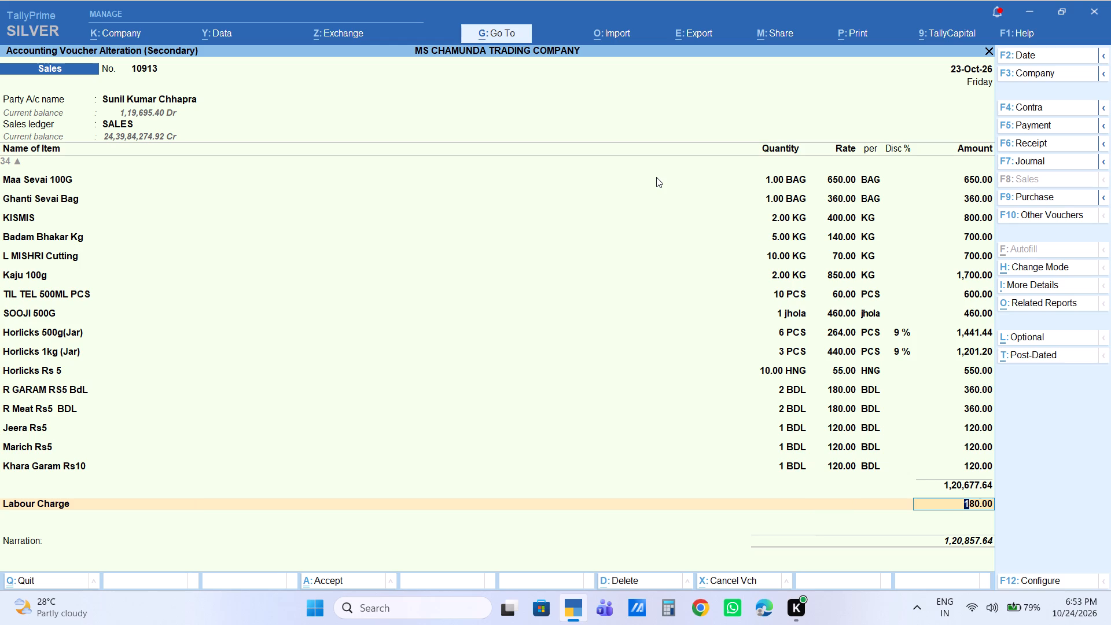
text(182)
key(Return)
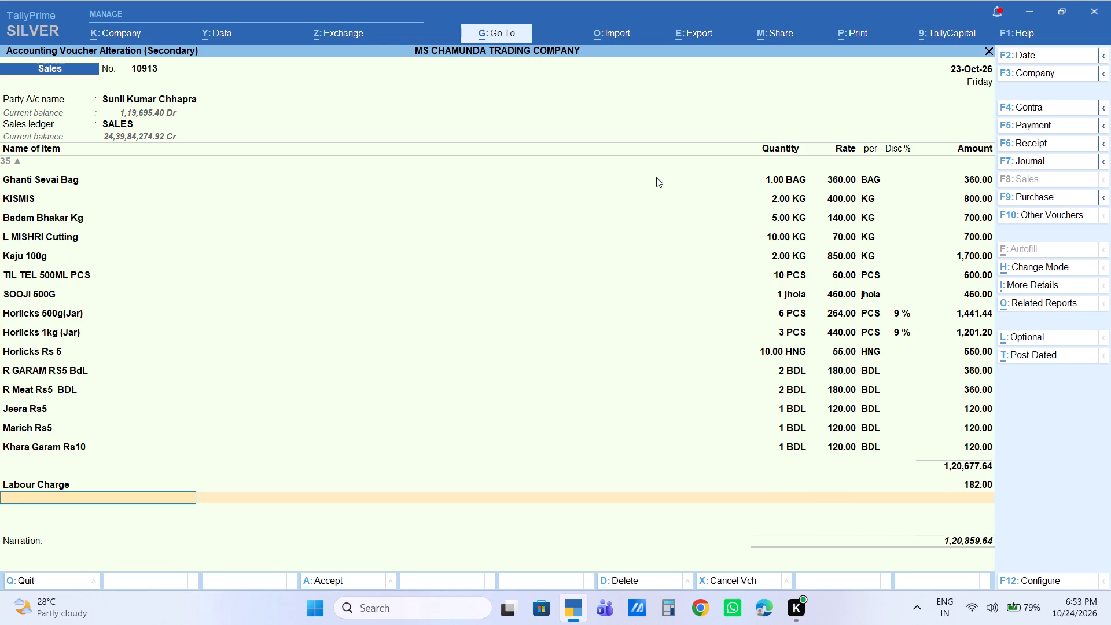
Add the R. Off ledger line below Labour Charge to round off the voucher total.
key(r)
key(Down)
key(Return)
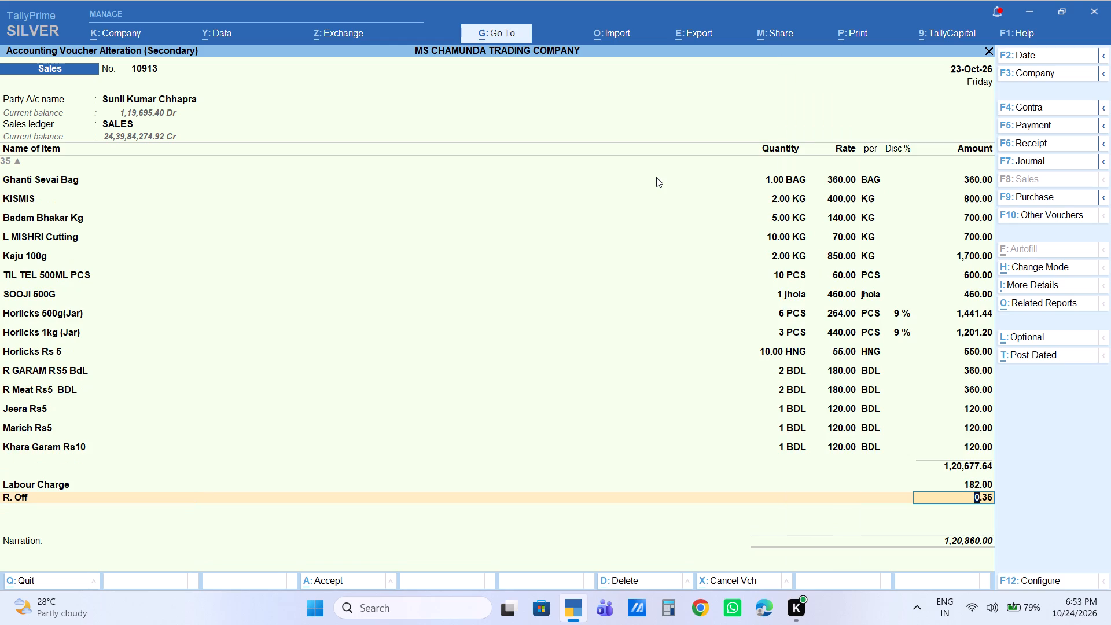
Set the Labour Charge amount to 192.
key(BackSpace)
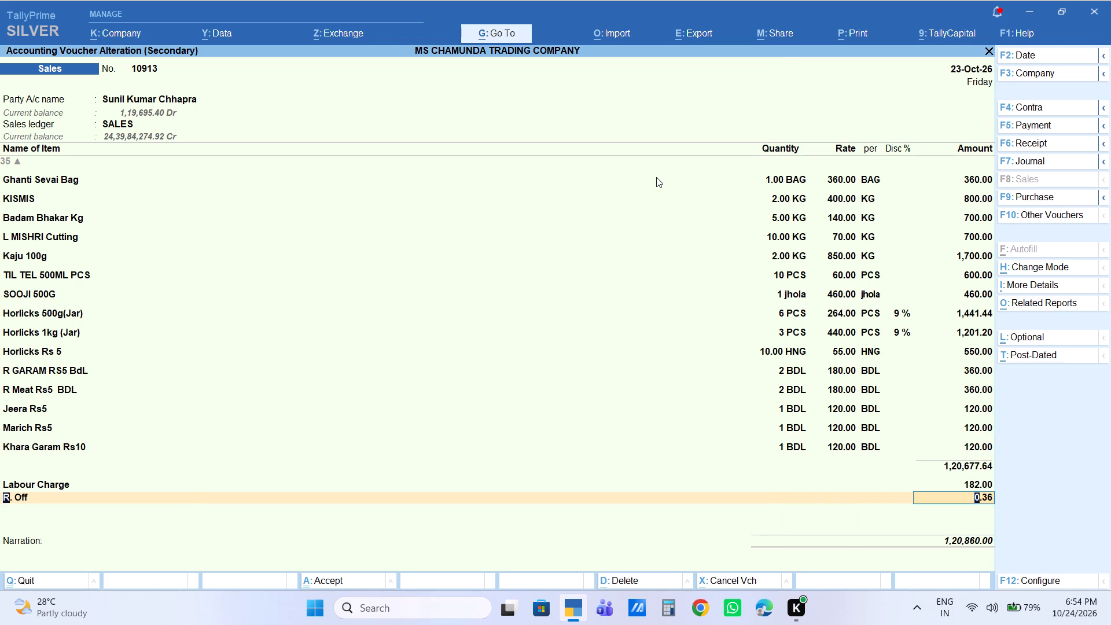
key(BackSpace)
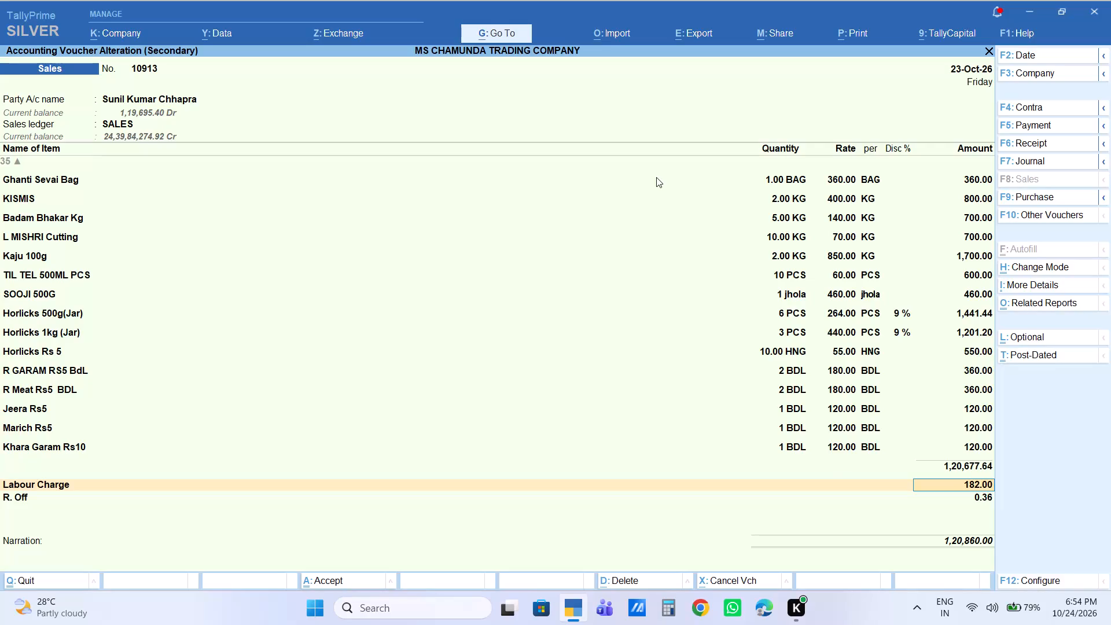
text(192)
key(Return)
Keep the R. Off amount and the empty narration, and accept the altered sales voucher.
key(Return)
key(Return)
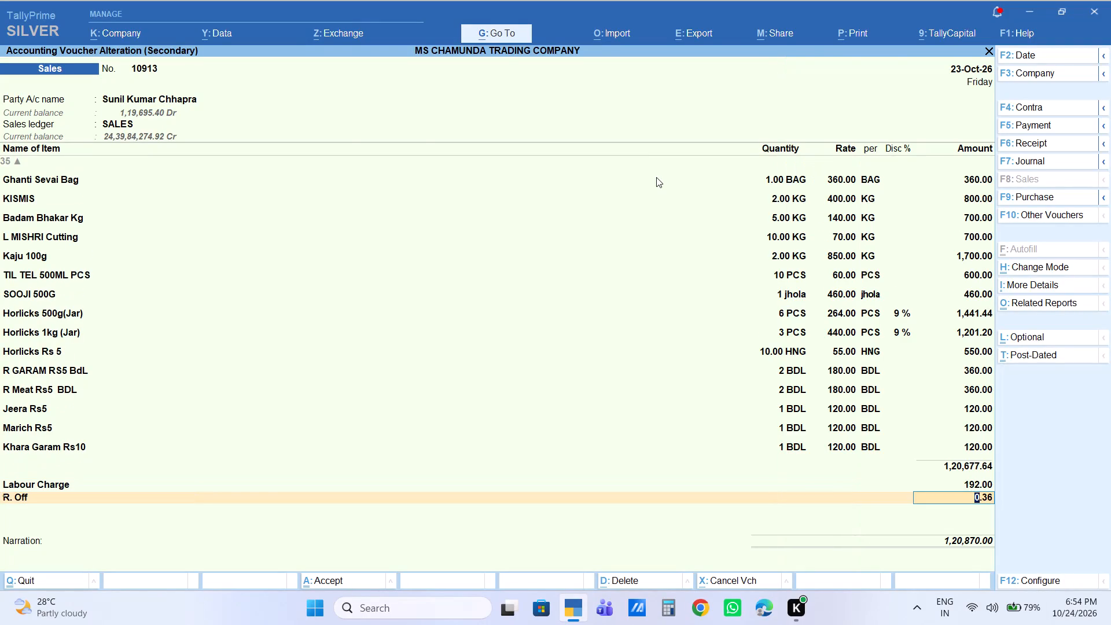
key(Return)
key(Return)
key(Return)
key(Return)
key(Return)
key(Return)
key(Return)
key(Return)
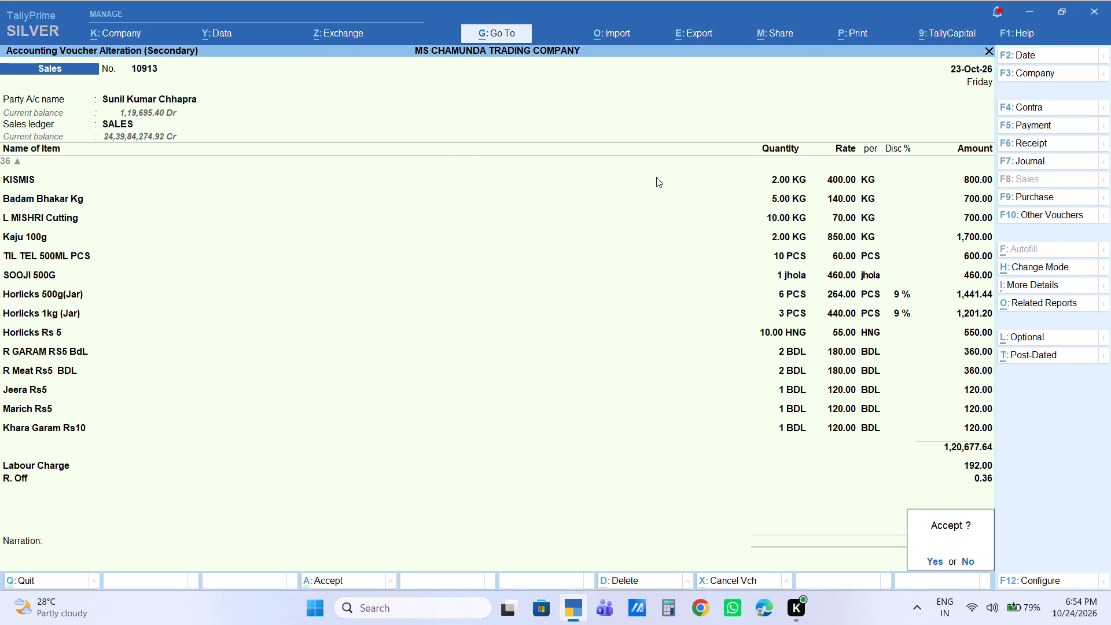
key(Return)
Reopen sales voucher No. 10913 from the party's ledger and print one copy titled Invoice.
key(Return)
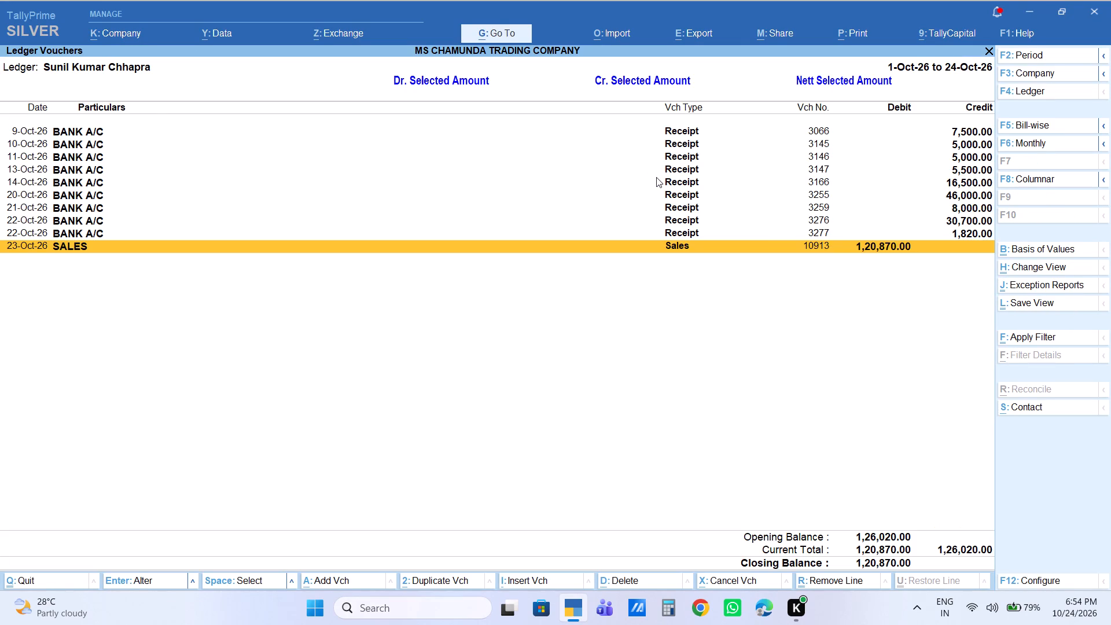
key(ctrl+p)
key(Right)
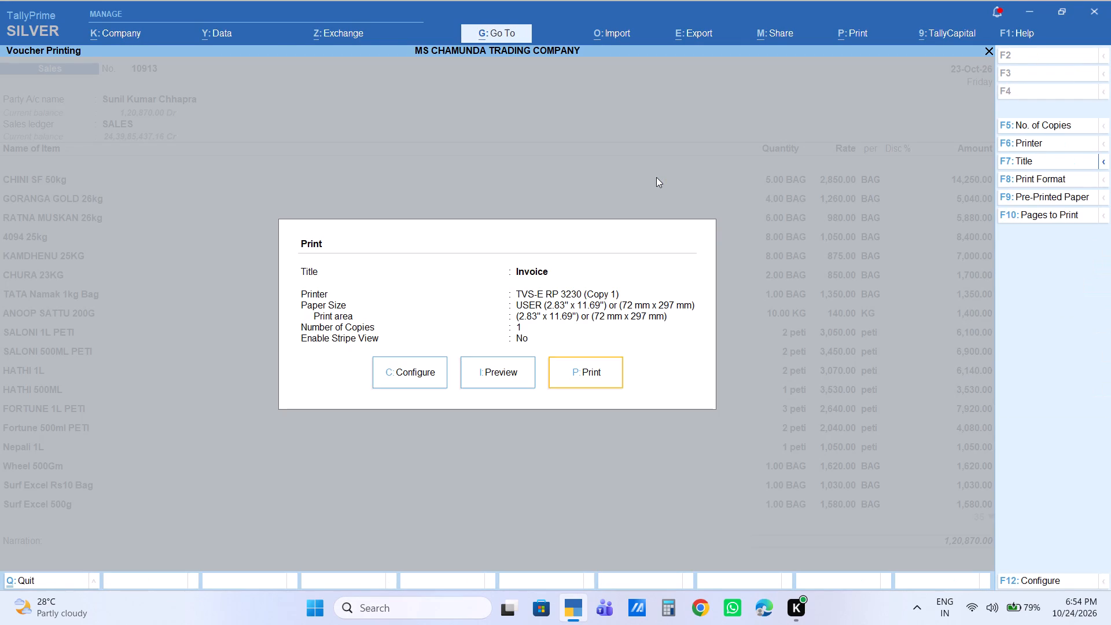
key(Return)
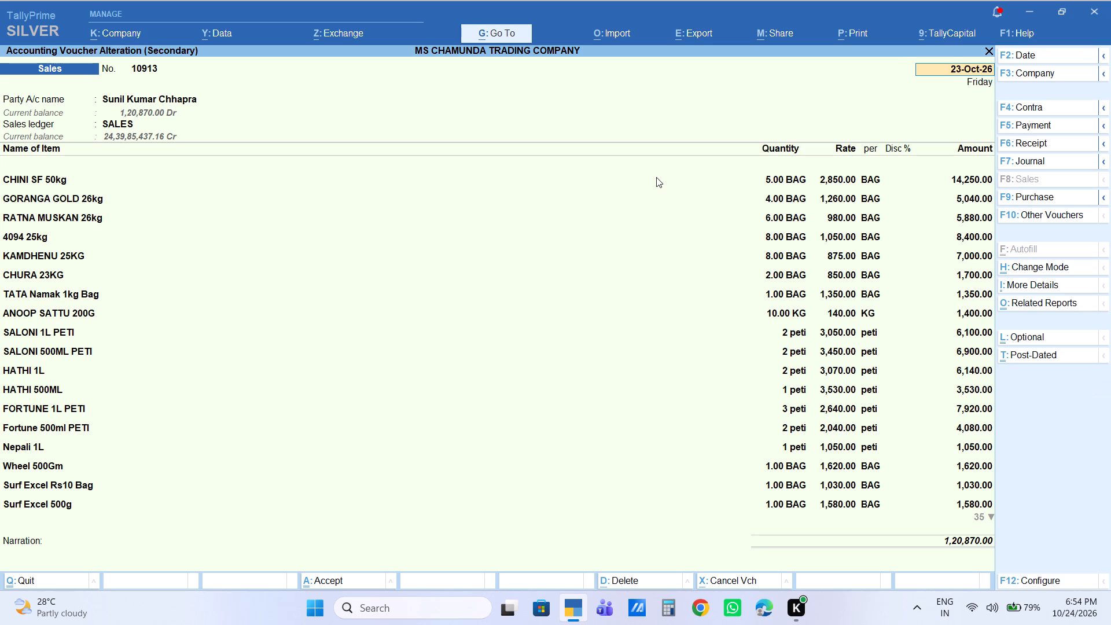
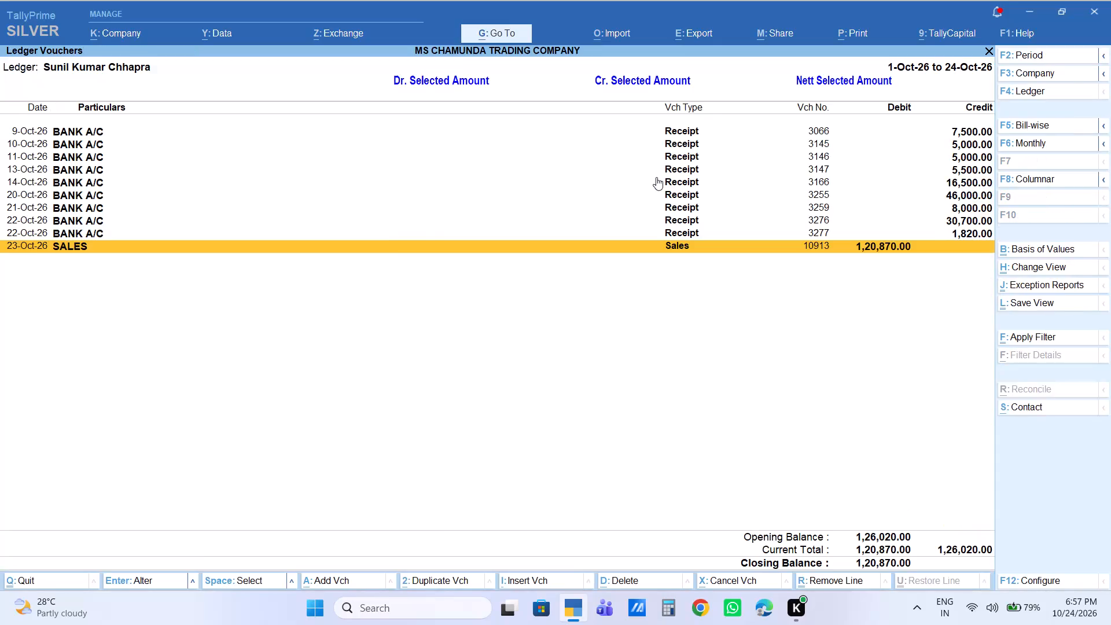
Leave the ledger report and start a new sales voucher with Cash as the party account.
key(Escape)
key(Escape)
key(Escape)
key(Escape)
key(Escape)
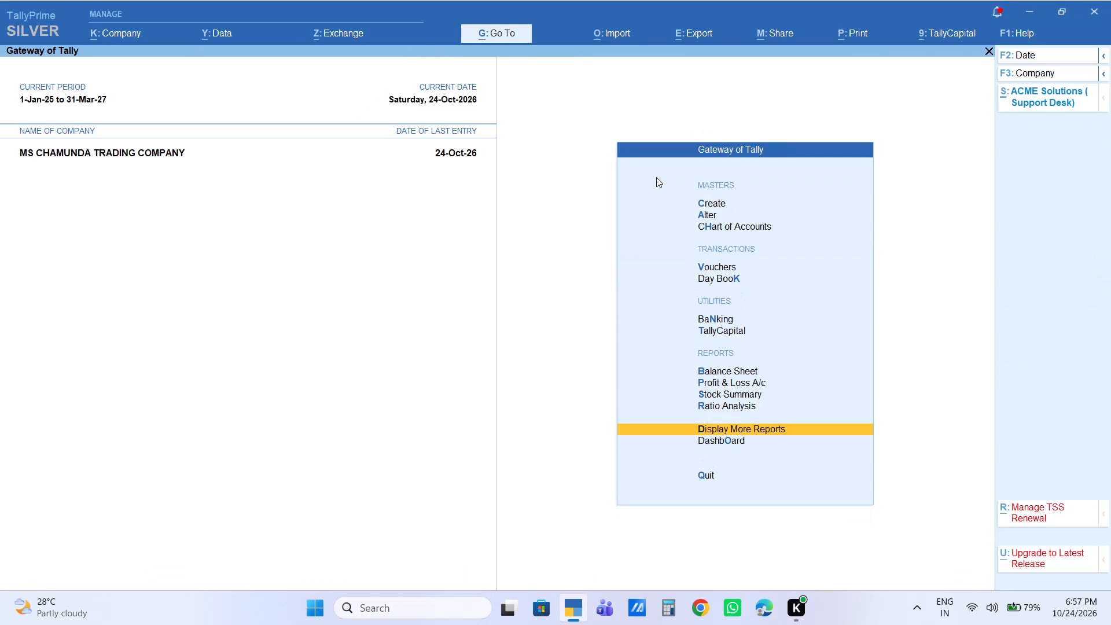
key(Escape)
key(Escape)
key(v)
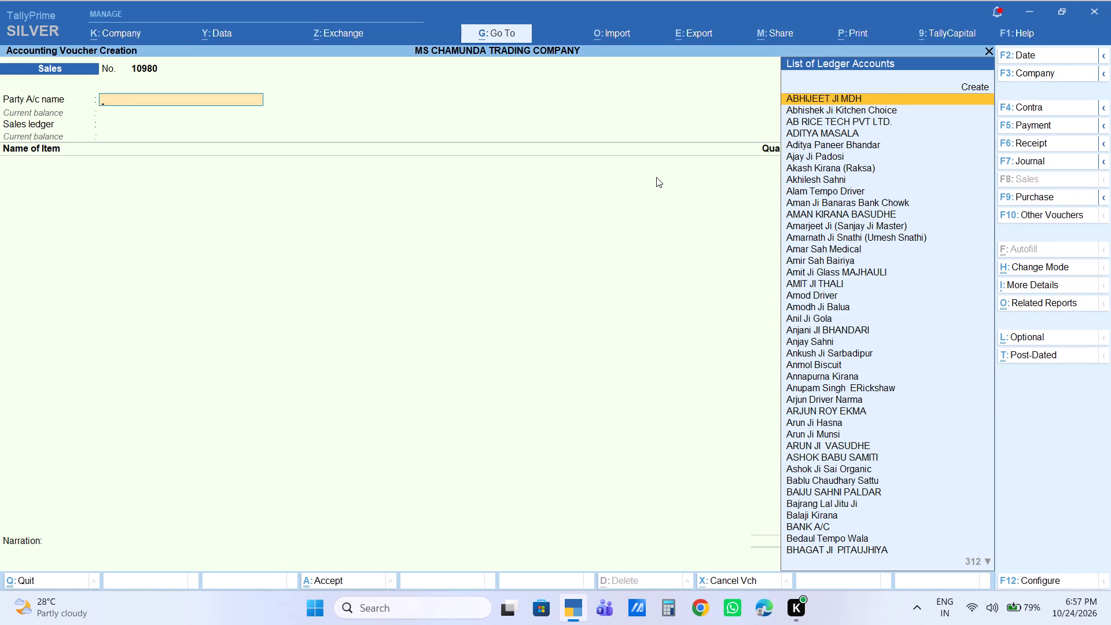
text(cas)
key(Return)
Enter the buyer's name as a new party in the party details, keeping the state Bihar and country India.
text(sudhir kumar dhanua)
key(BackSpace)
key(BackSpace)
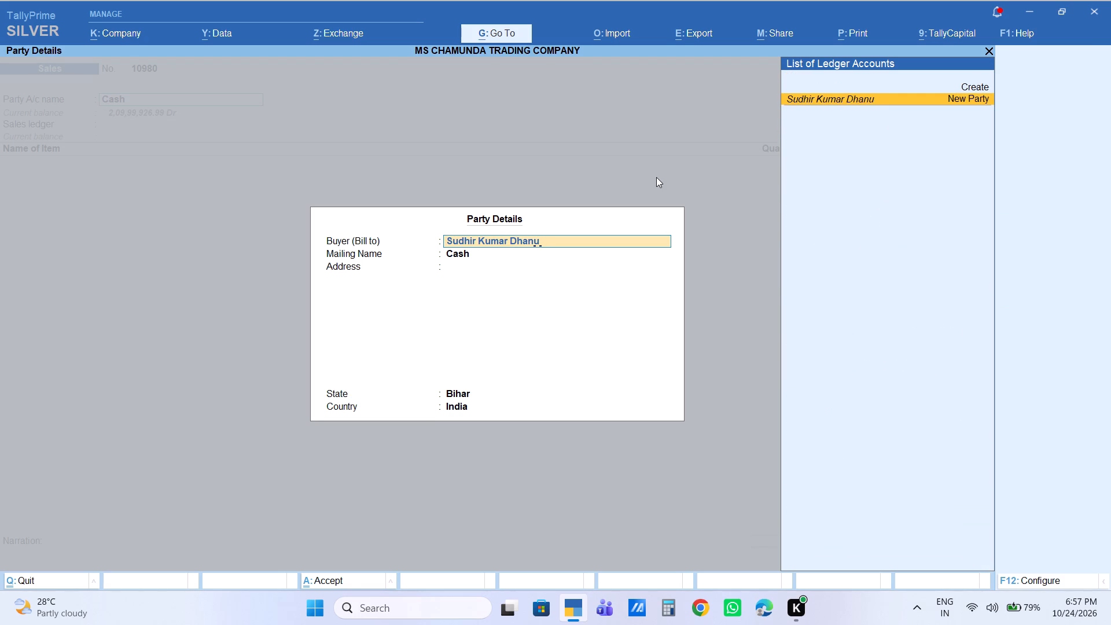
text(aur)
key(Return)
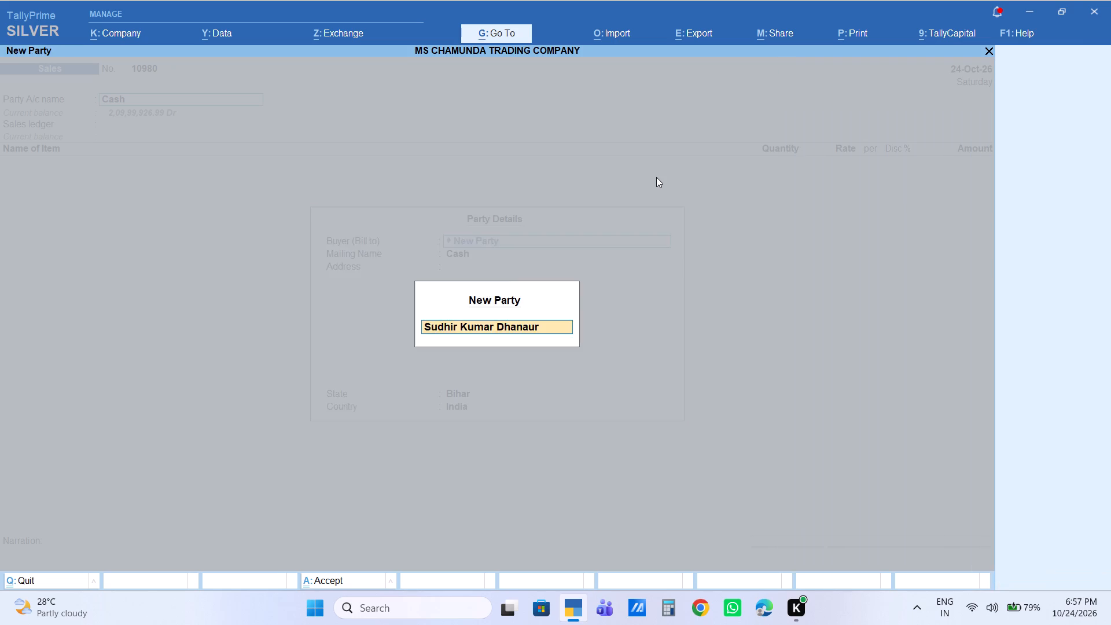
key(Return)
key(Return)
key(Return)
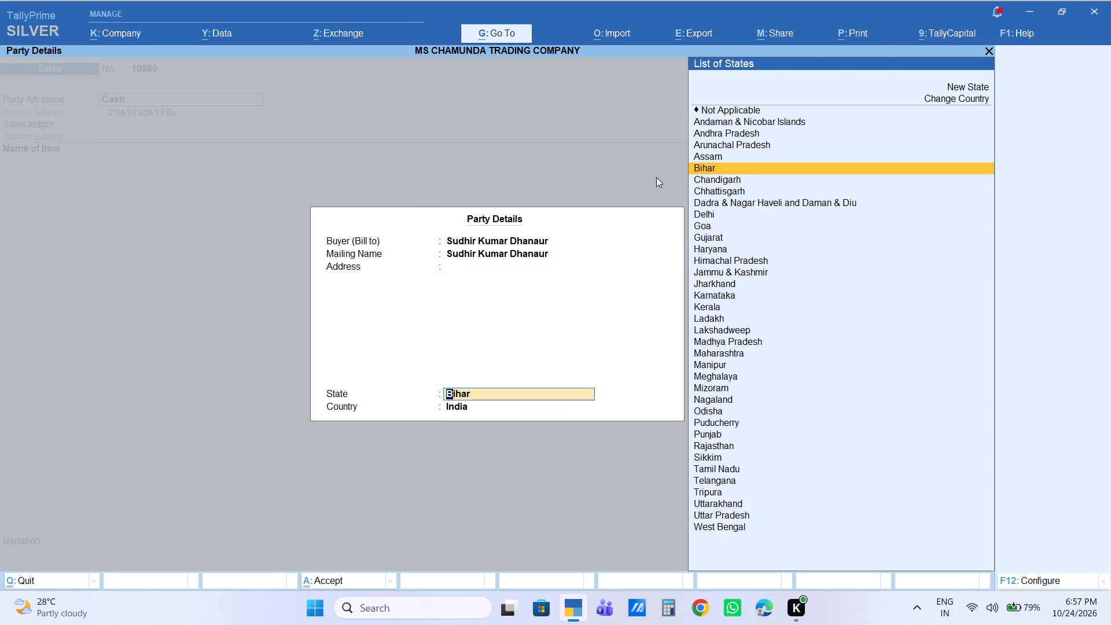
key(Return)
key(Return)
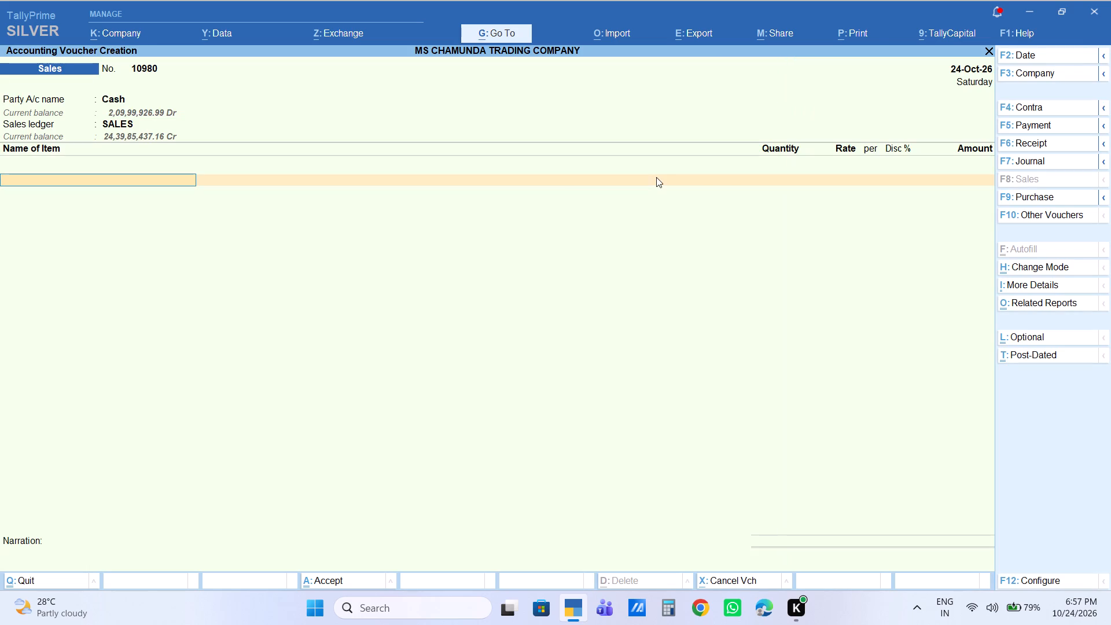
Add the item TELEPHONE 5L PCS with quantity 2 PCS and amount 1,700.
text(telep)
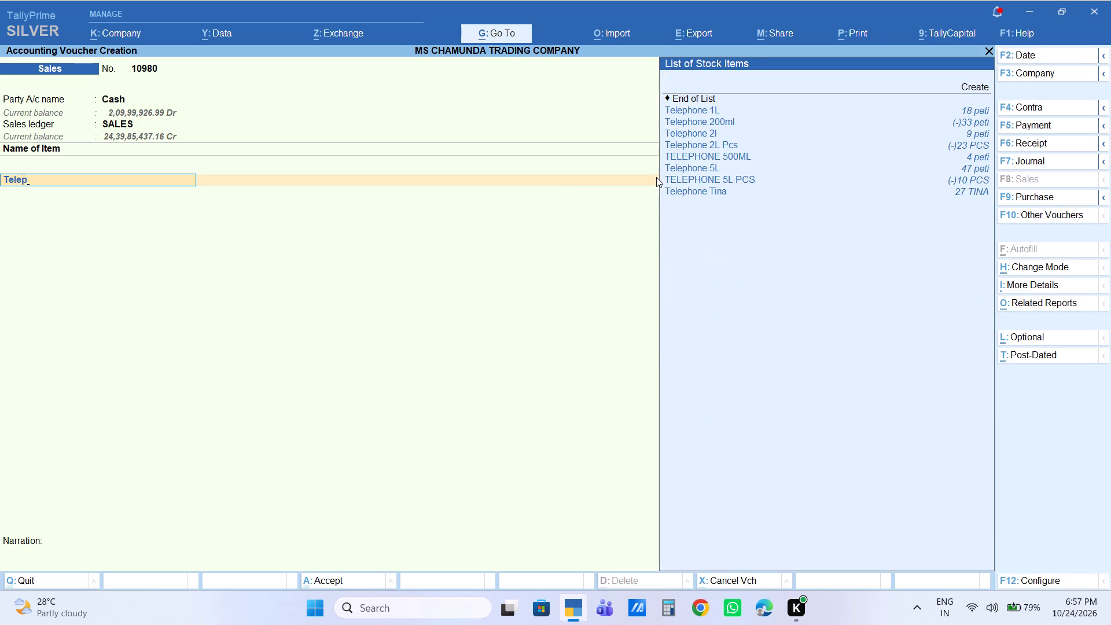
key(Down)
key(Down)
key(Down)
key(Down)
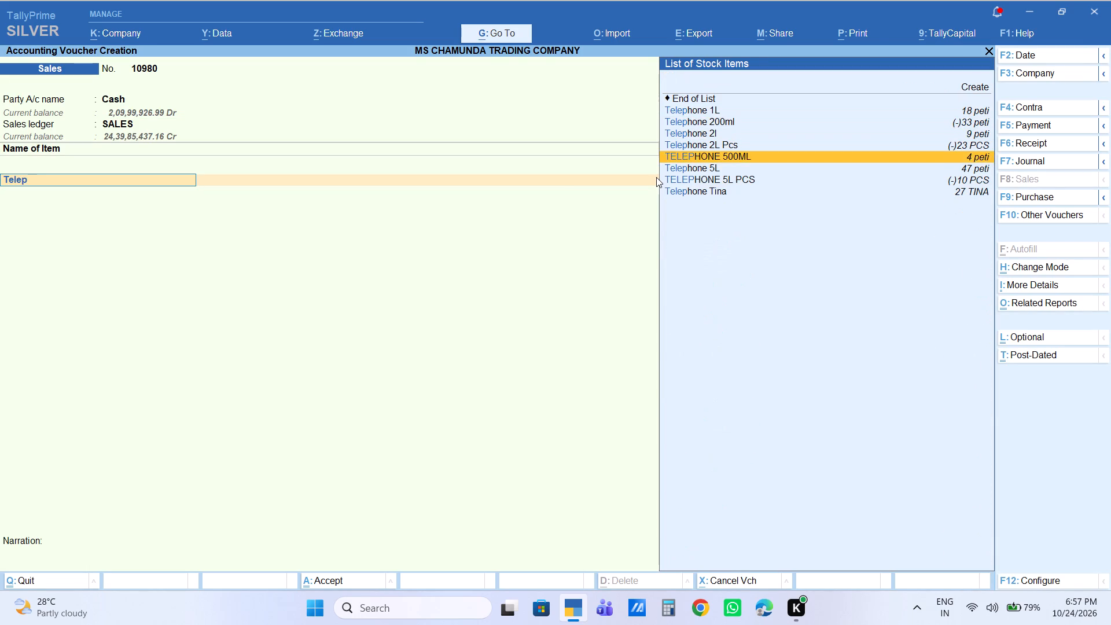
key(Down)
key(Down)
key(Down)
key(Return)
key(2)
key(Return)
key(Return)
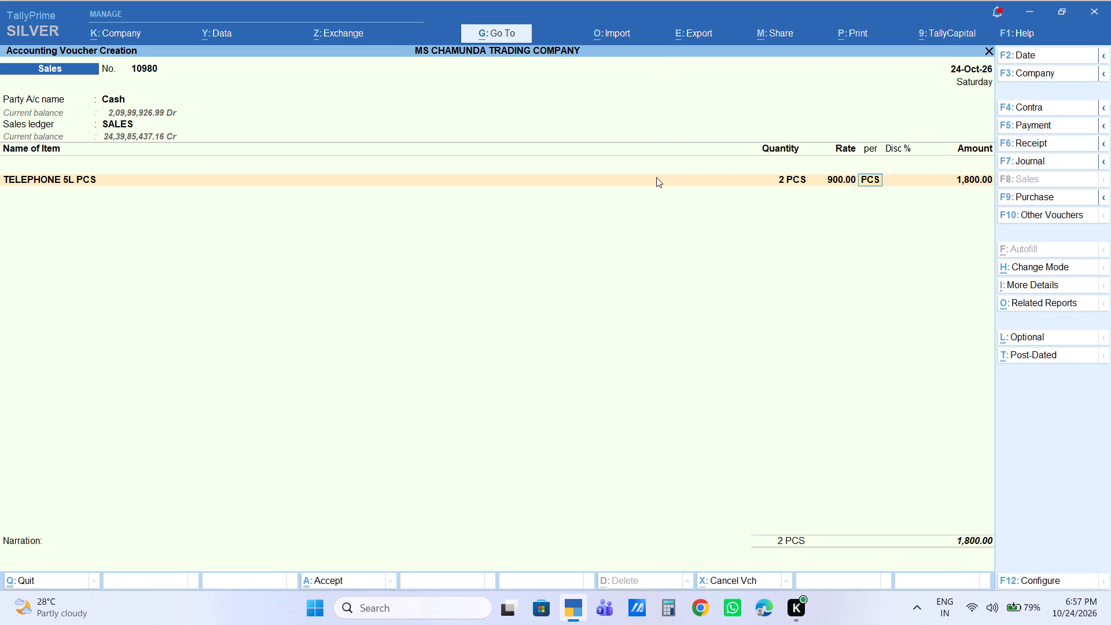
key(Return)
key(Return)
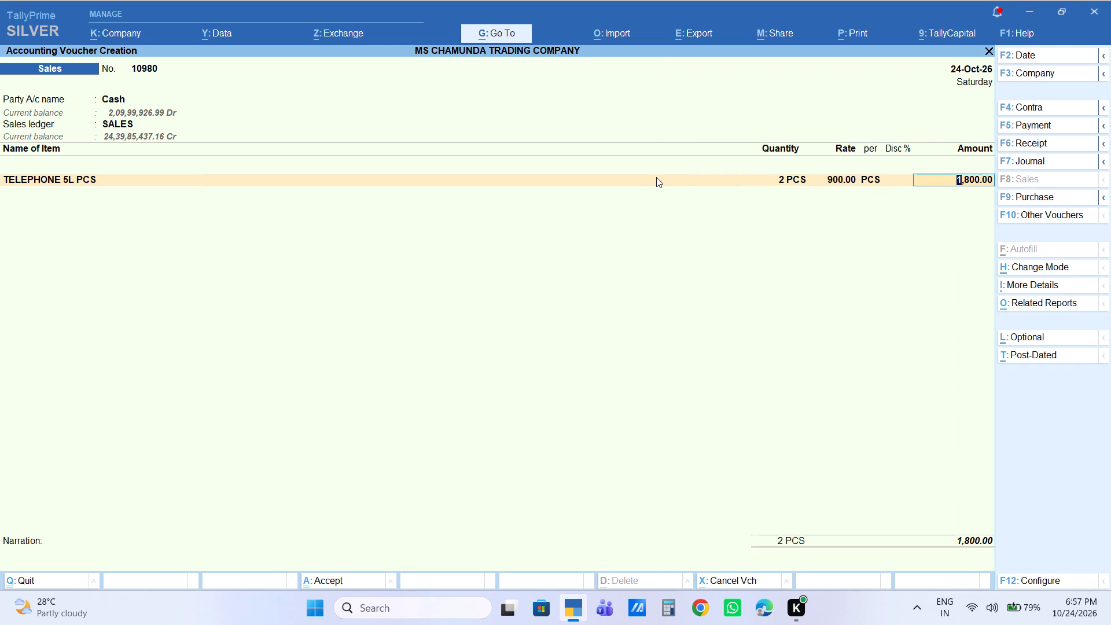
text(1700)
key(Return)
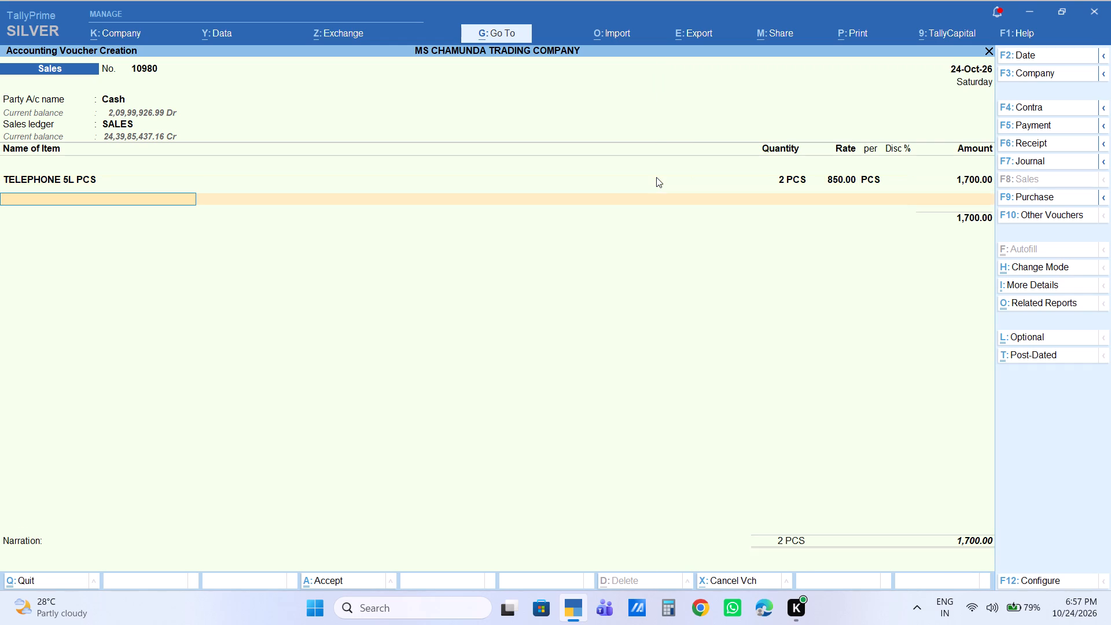
Add the item FORTUNE 1L PETI with quantity 1 peti and amount 2,620.
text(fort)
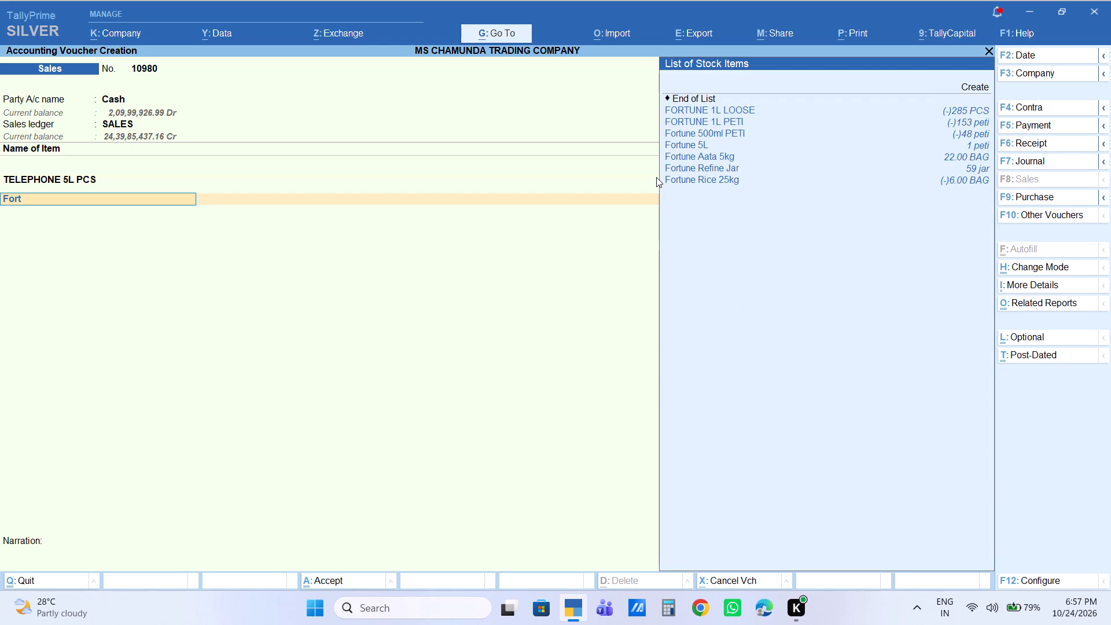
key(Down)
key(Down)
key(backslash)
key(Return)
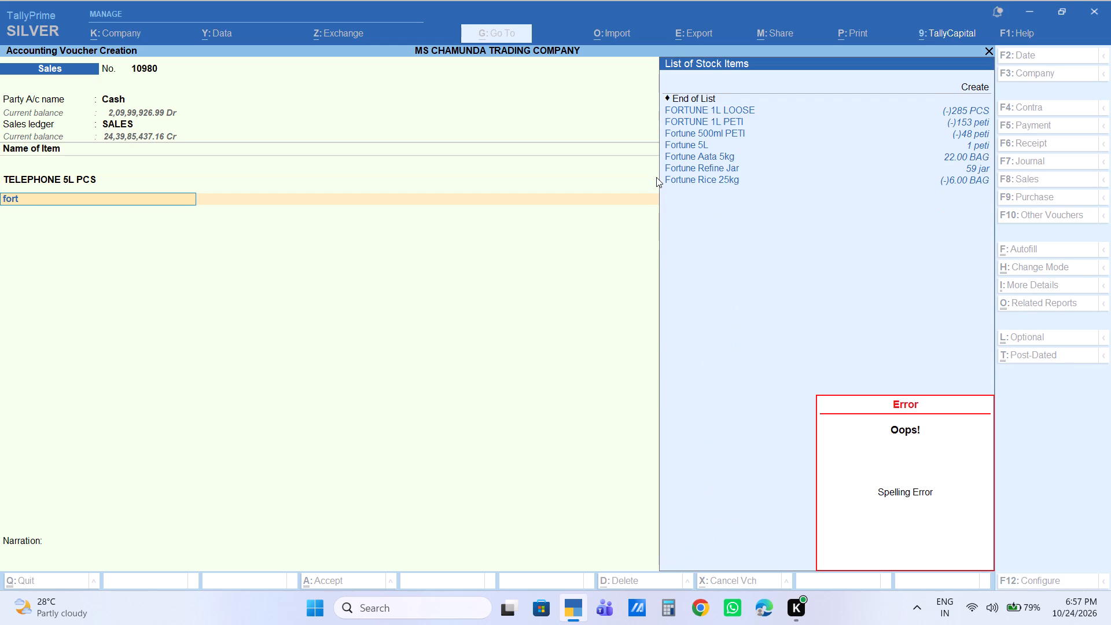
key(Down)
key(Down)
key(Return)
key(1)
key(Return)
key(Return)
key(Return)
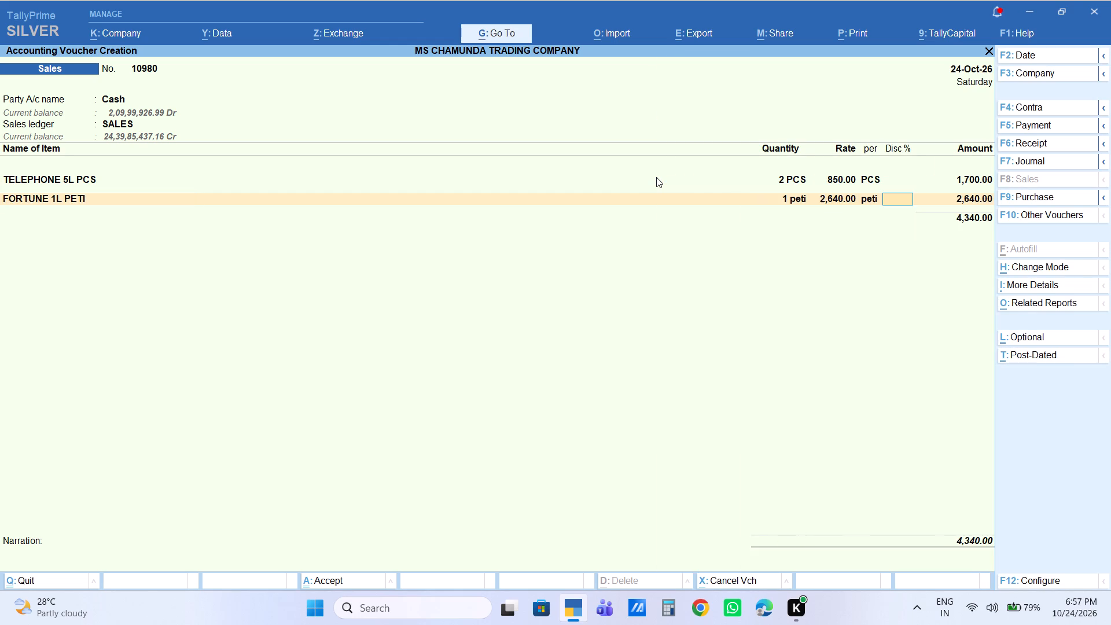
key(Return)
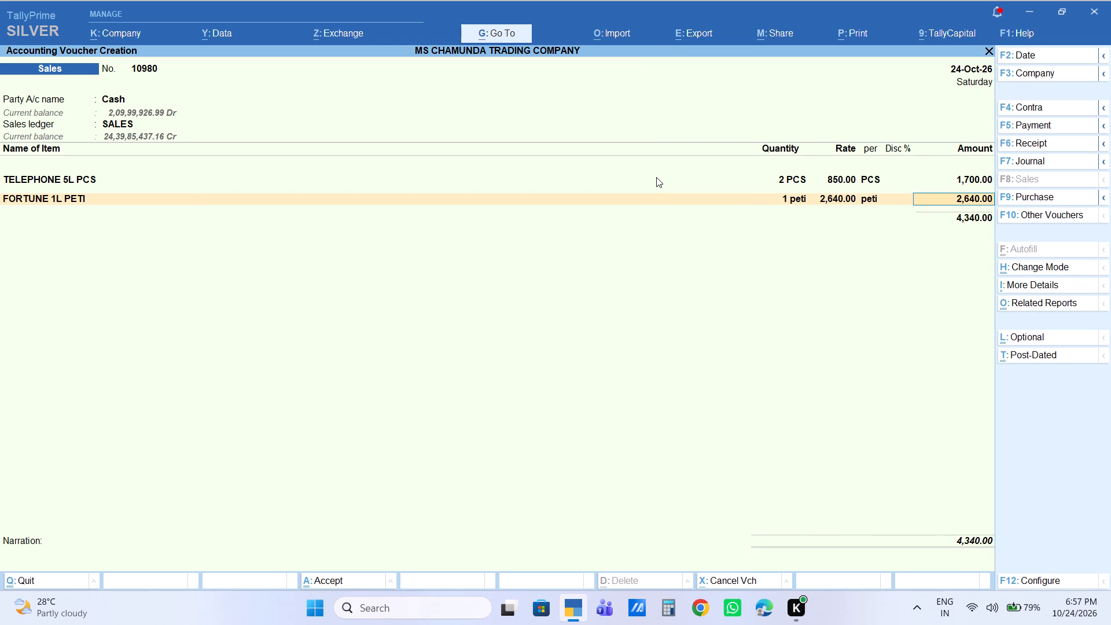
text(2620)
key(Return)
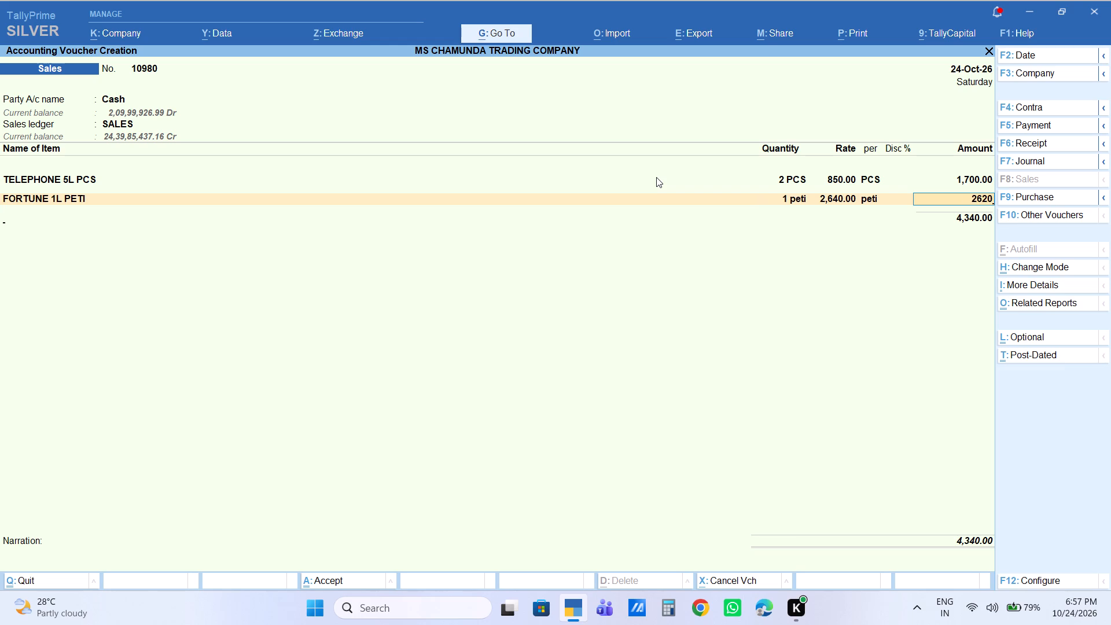
Add the item Gulab Jamun500g with quantity 1 PKT, keeping the rate of 170.
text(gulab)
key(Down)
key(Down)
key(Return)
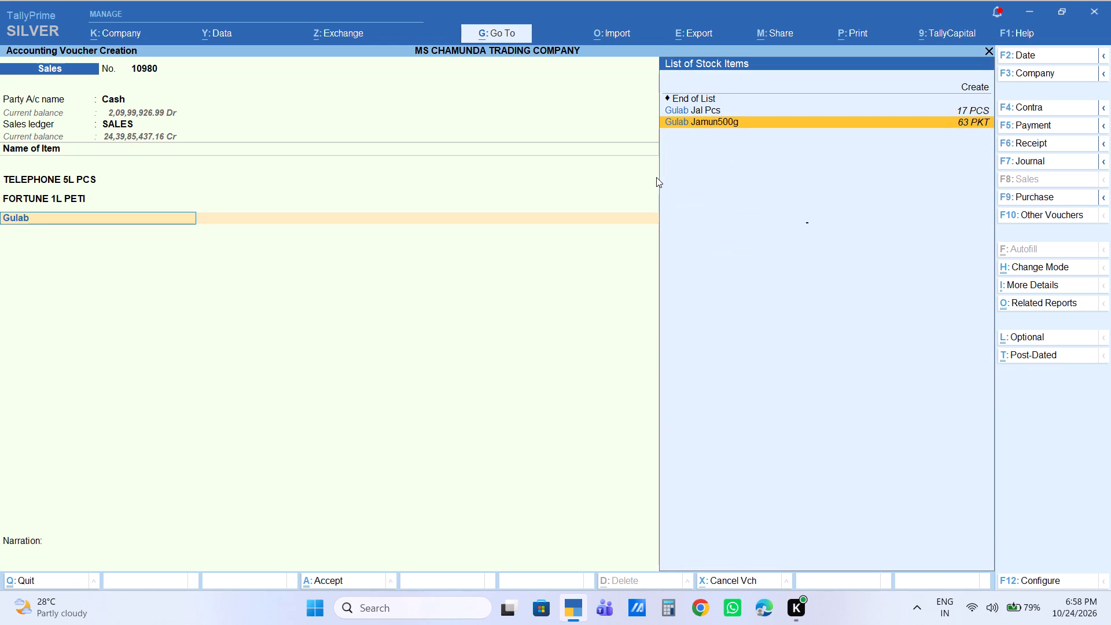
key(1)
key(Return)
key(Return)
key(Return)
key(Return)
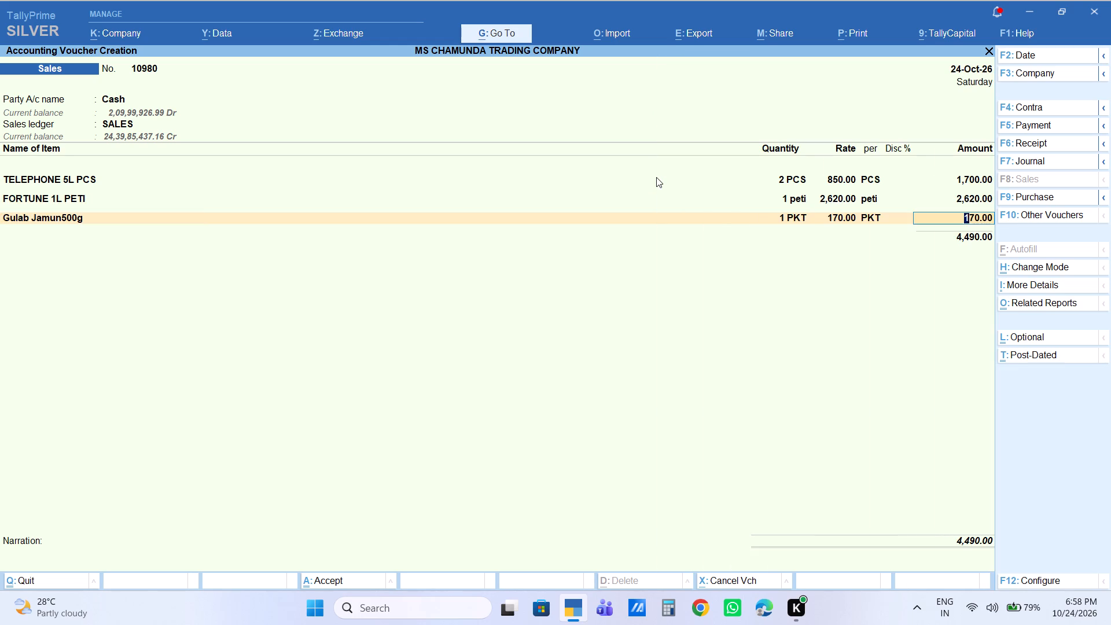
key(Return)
Add the item Bari Elaichi (G) with quantity 0.1 KG and amount 200.
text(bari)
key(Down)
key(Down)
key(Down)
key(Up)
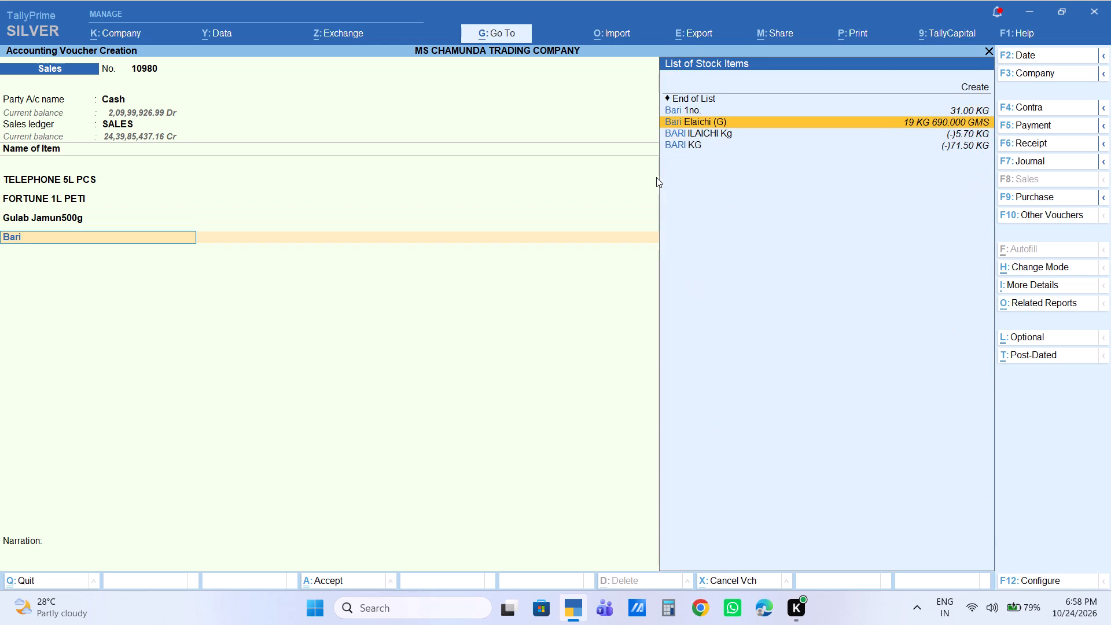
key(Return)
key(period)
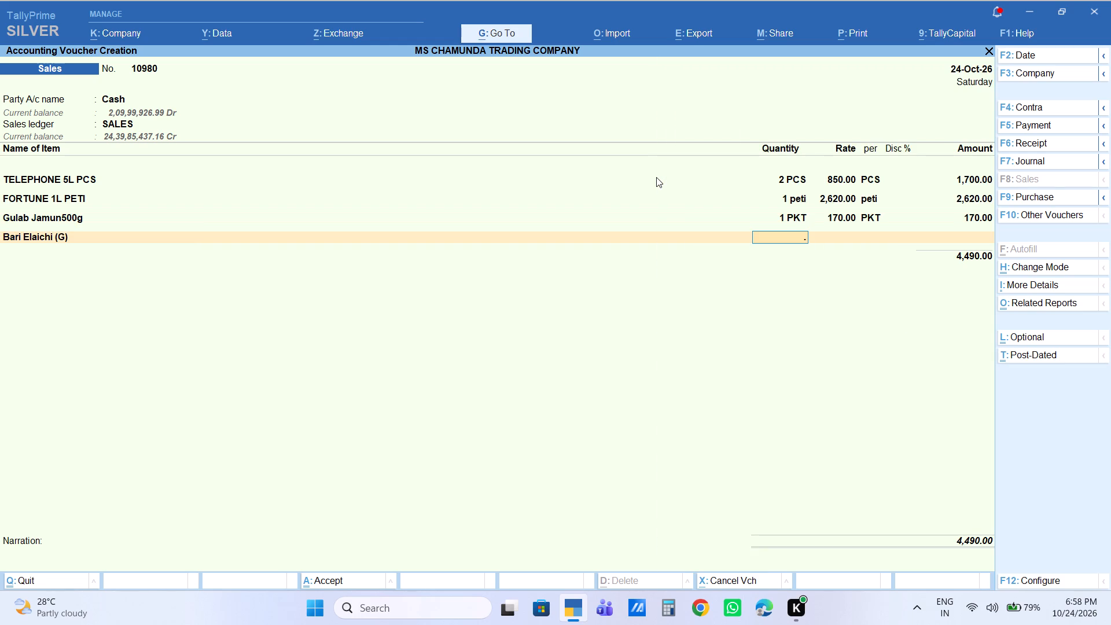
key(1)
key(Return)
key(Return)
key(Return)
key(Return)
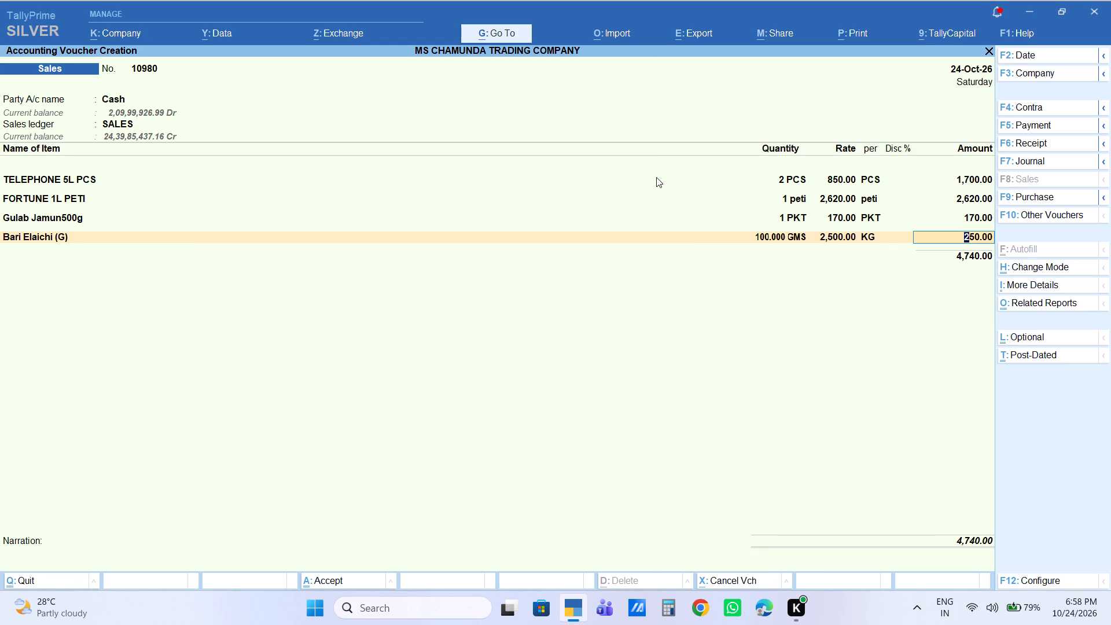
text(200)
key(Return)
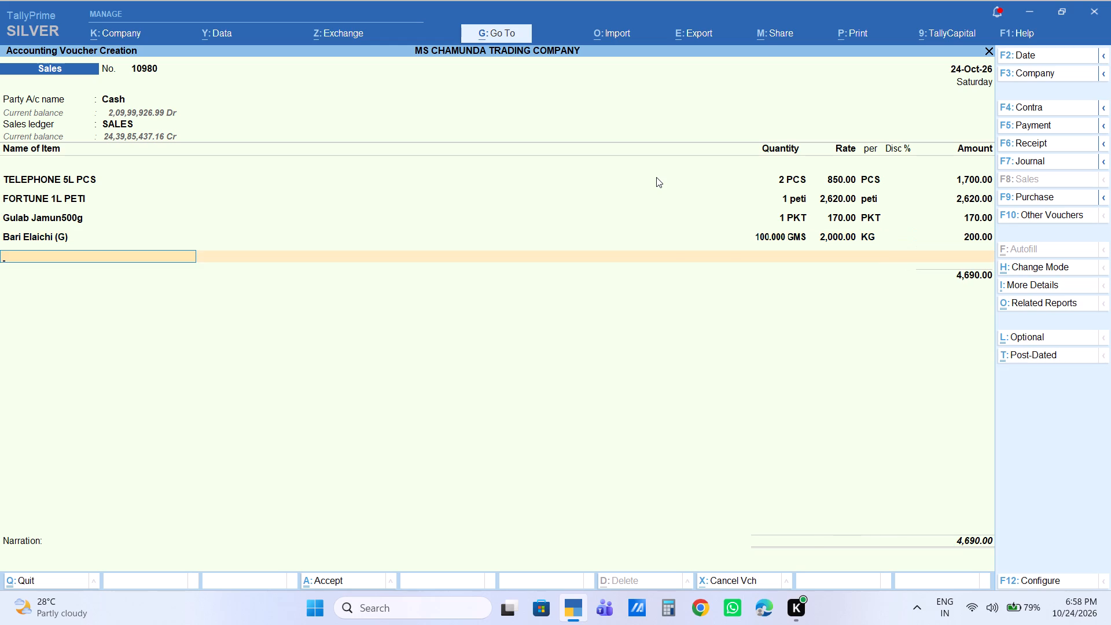
Add the item M Kesar with quantity 1 PCS and amount 300.
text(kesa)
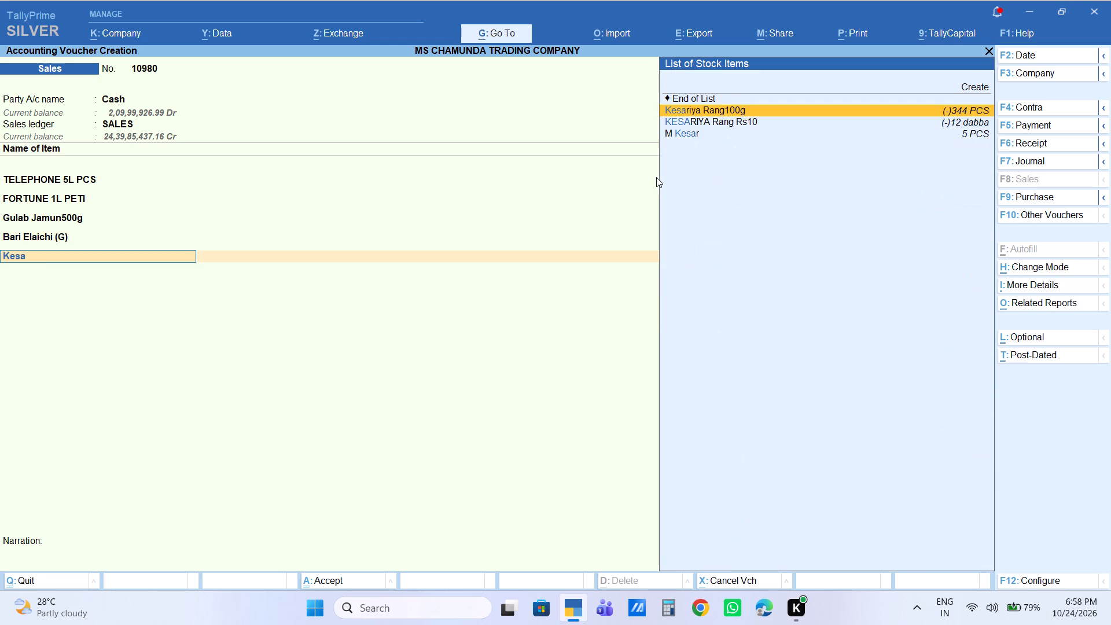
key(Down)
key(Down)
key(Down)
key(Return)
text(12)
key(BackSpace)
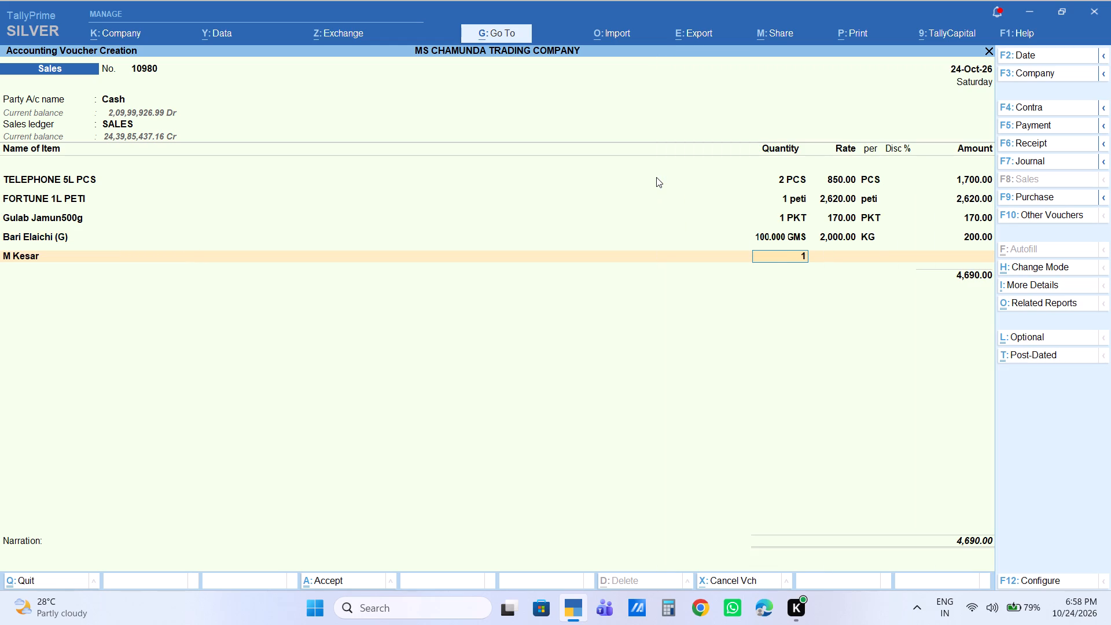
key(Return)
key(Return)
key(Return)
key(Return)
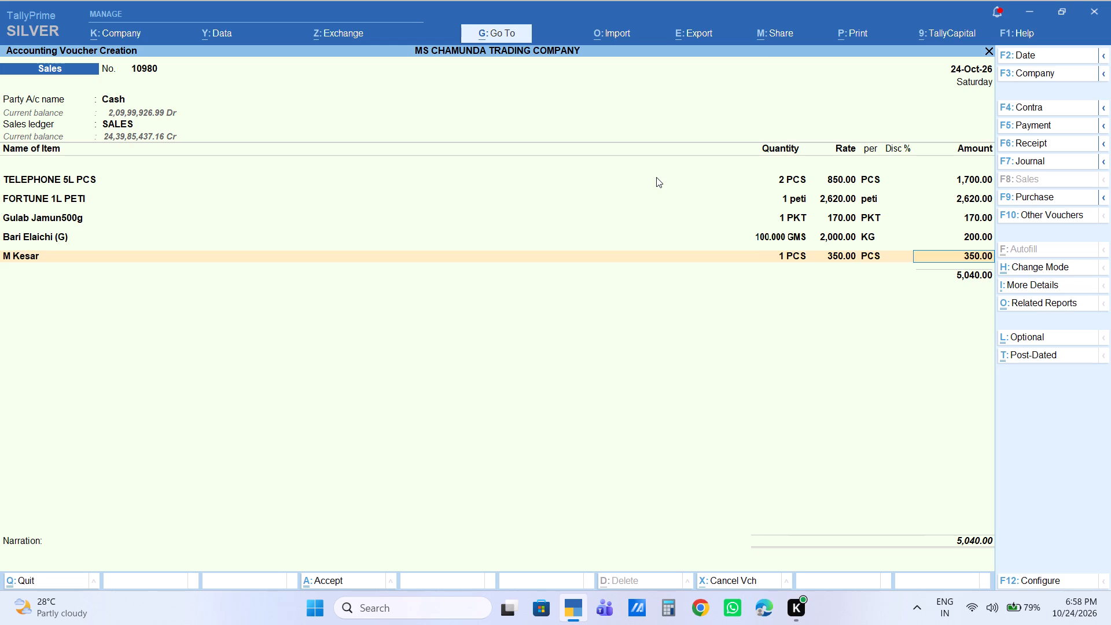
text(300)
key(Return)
Add the item Makhana 250g with quantity 0.25 KG and amount 200.
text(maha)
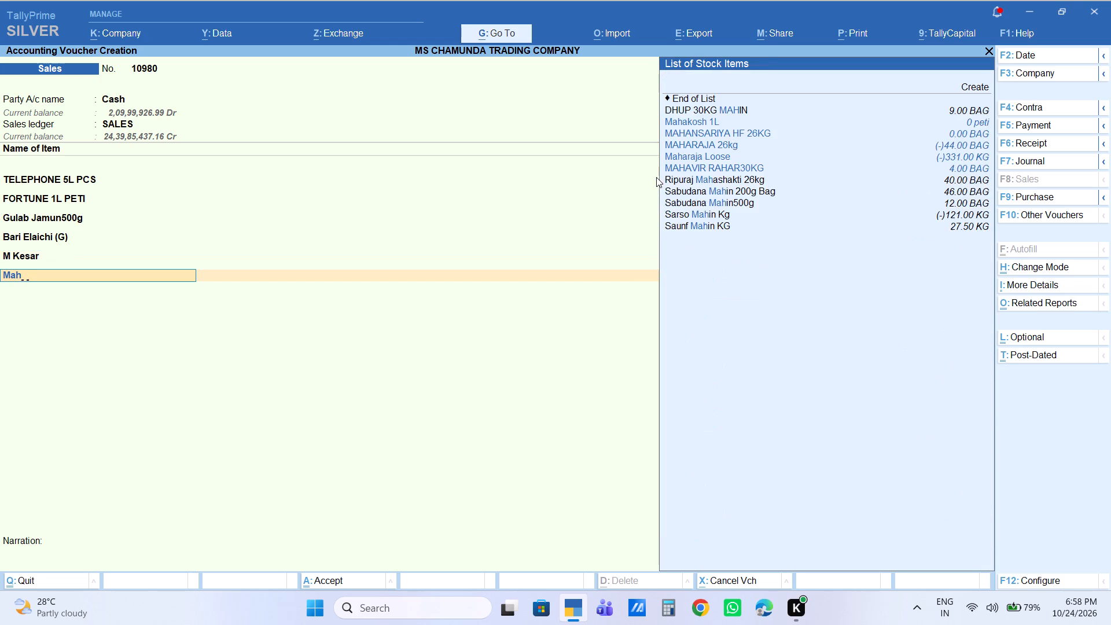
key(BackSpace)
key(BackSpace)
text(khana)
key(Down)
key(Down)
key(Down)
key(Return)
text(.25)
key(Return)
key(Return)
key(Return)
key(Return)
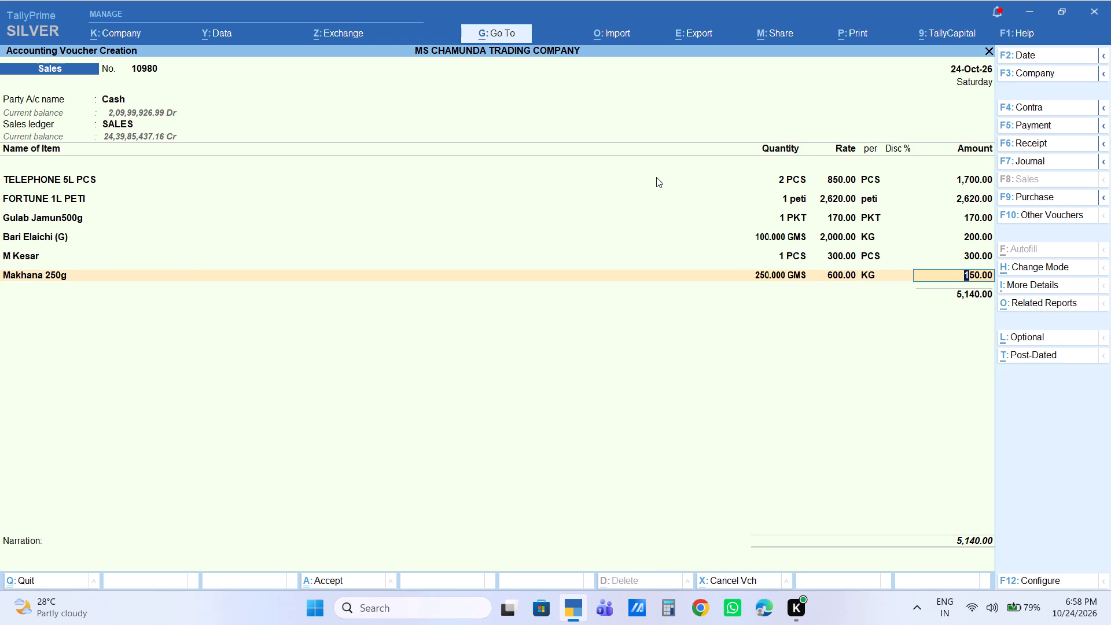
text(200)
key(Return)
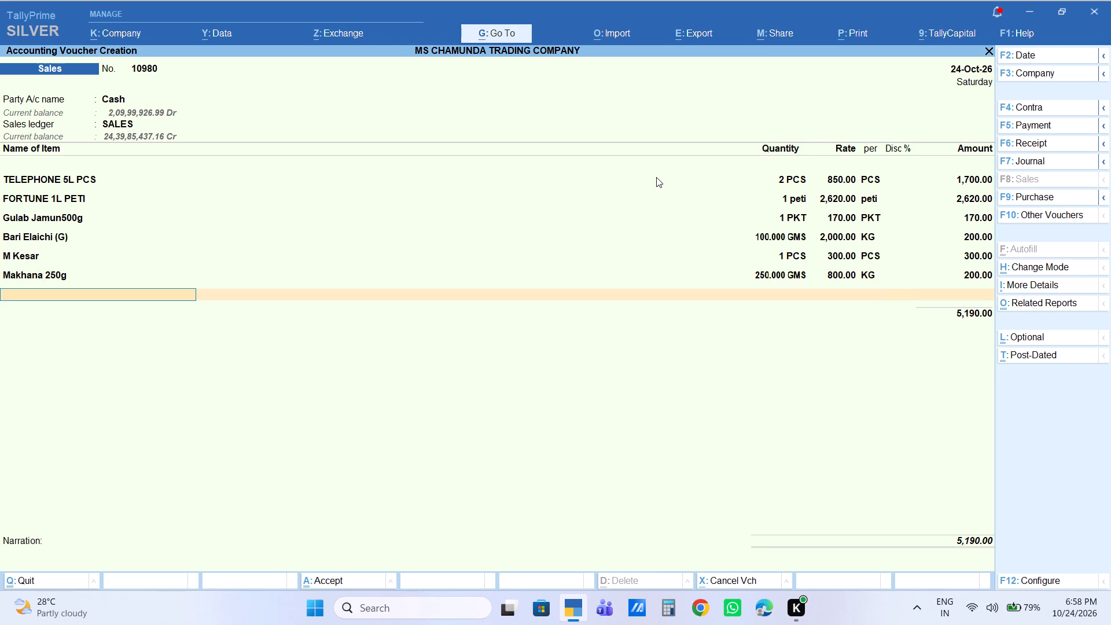
Add the item CHIRAUNJI with quantity 0.1 KG, keeping the rate of 2,000 per KG.
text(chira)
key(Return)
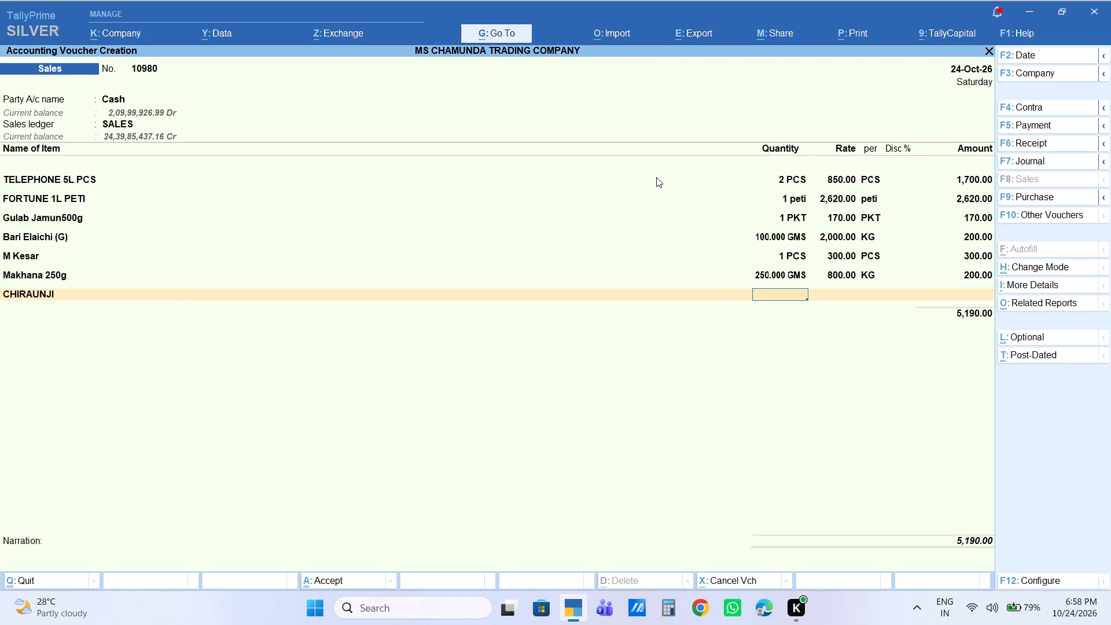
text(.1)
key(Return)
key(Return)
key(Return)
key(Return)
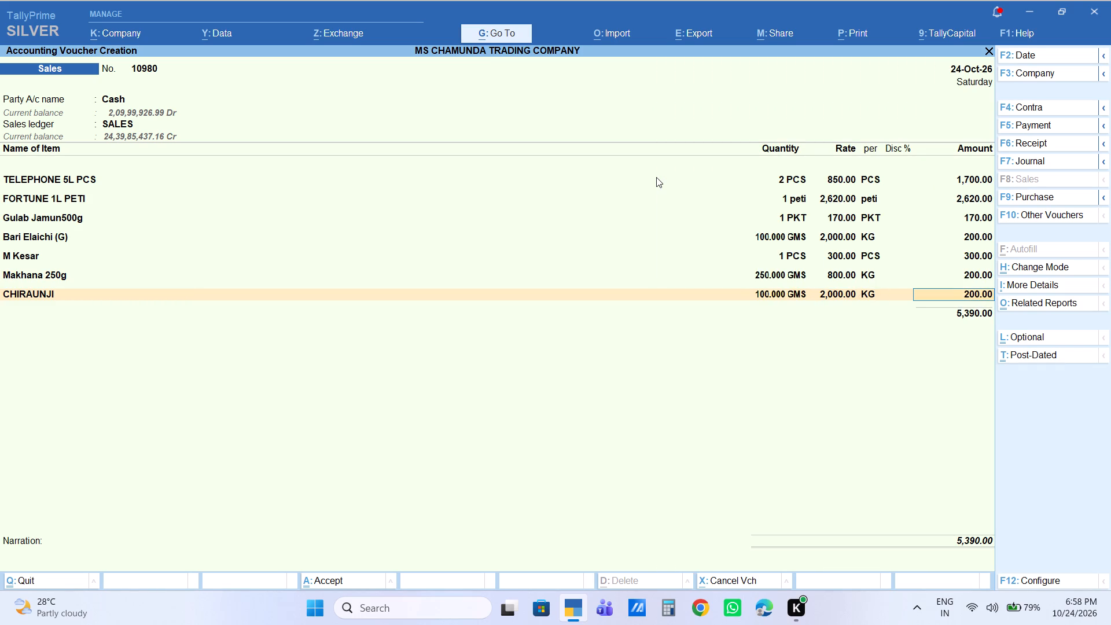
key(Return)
End the item list and add a Labour Charge of 10 below it.
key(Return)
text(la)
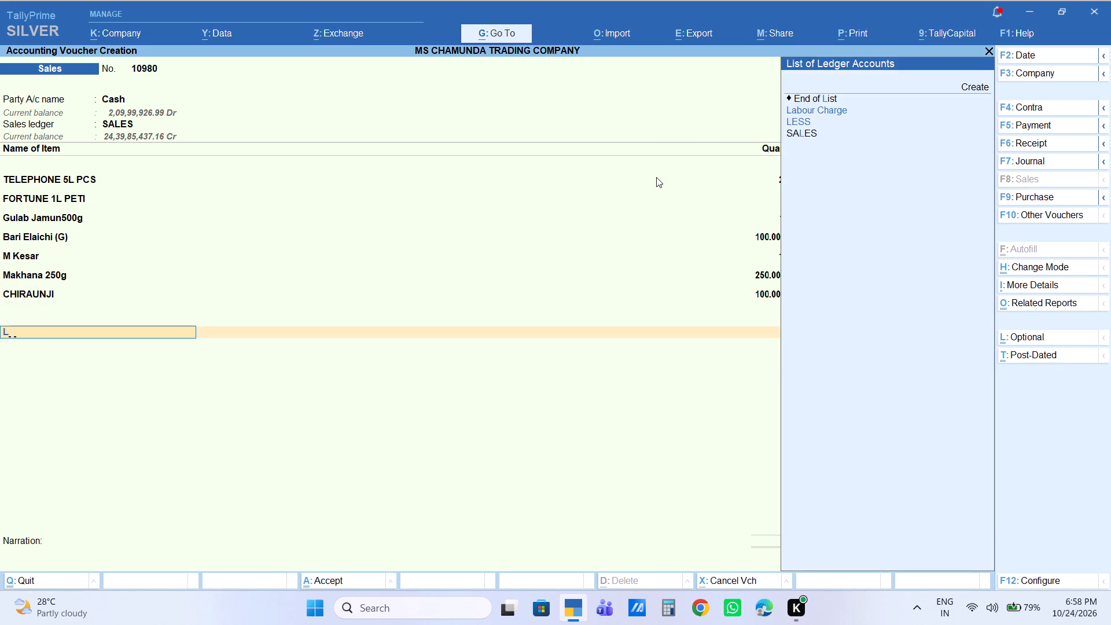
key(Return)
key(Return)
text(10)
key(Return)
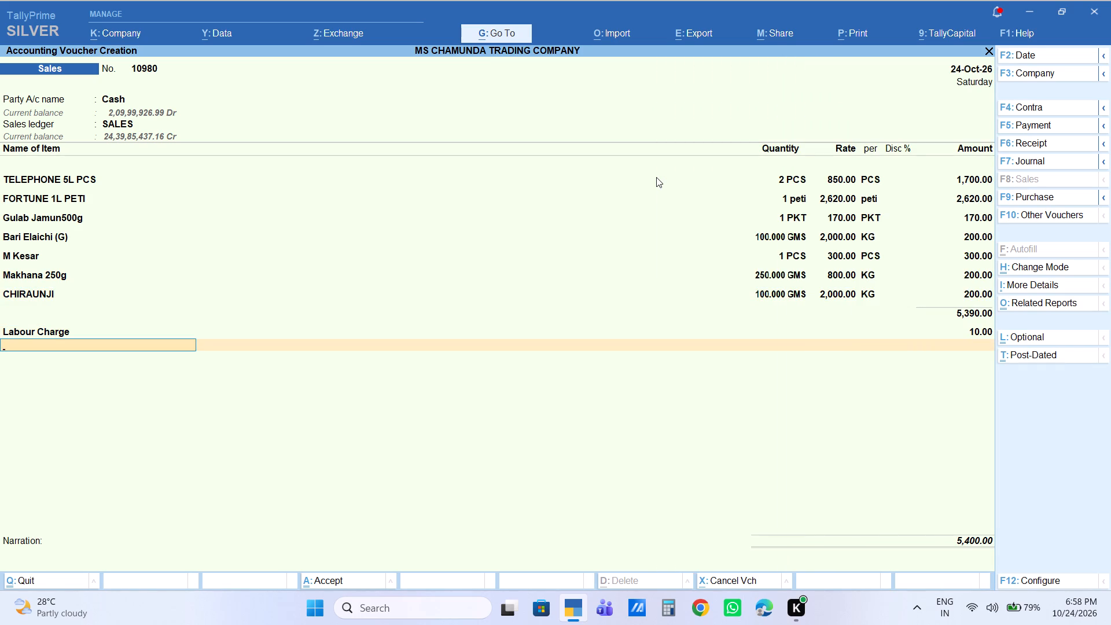
Finish the ledger lines, leave the narration empty and accept the sales voucher.
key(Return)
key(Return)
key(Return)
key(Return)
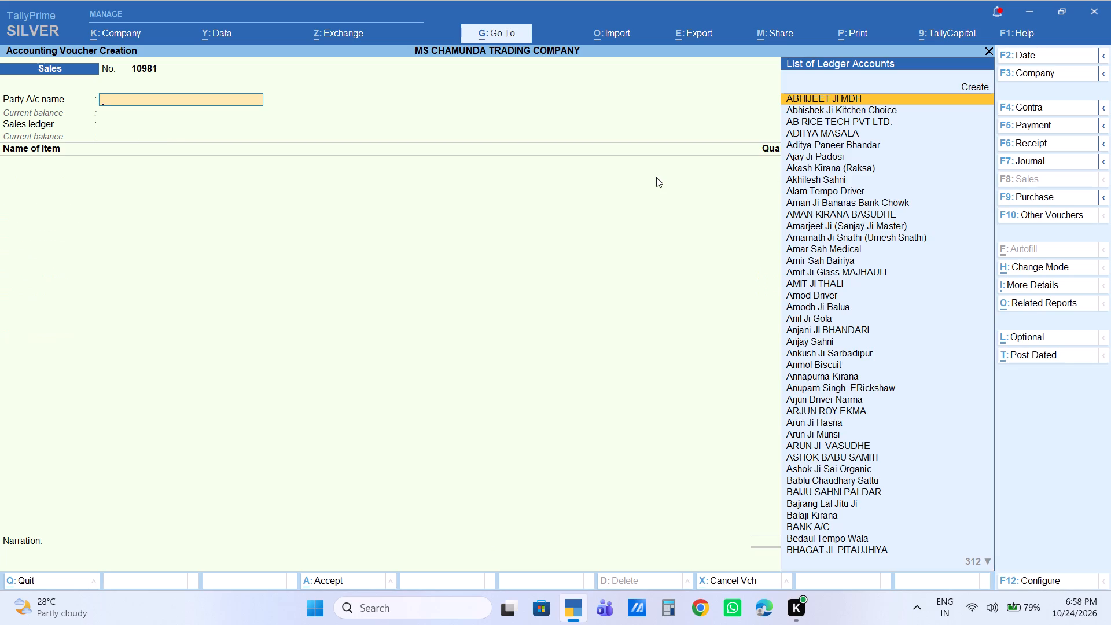
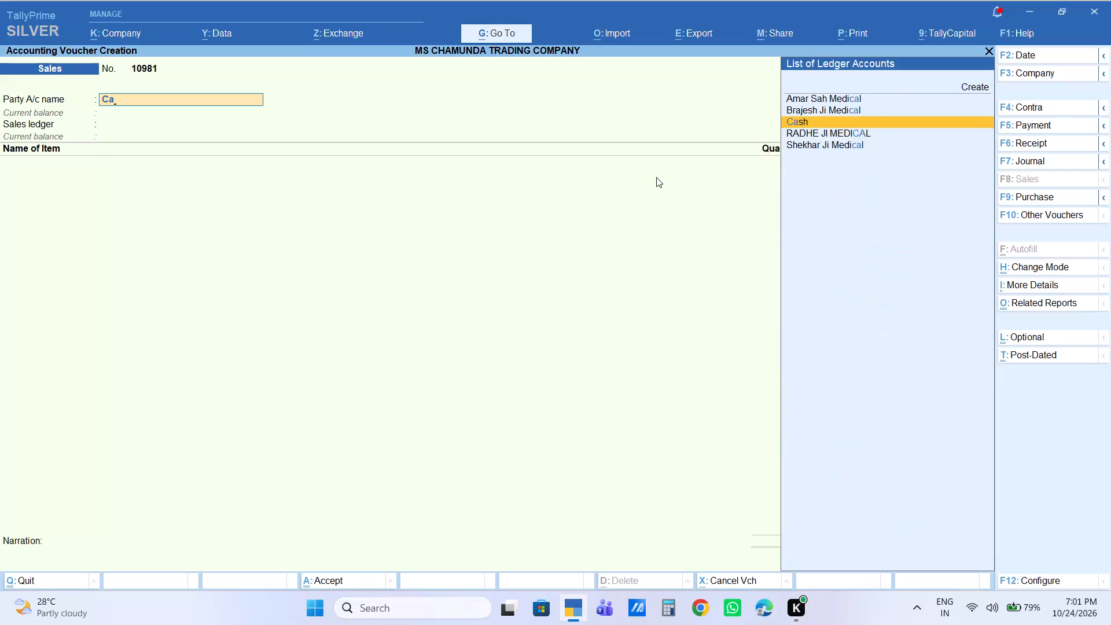
Select Cash as the party of sales voucher No. 10981, keeping its party details and the SALES ledger.
key(Return)
key(Return)
key(Return)
key(Return)
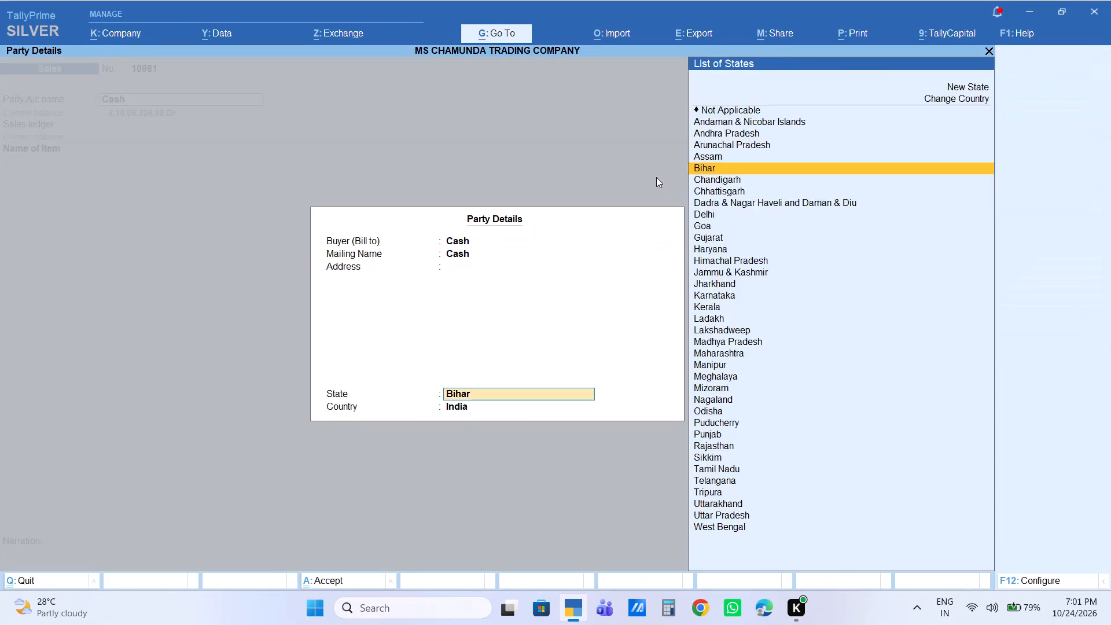
key(Return)
key(Return)
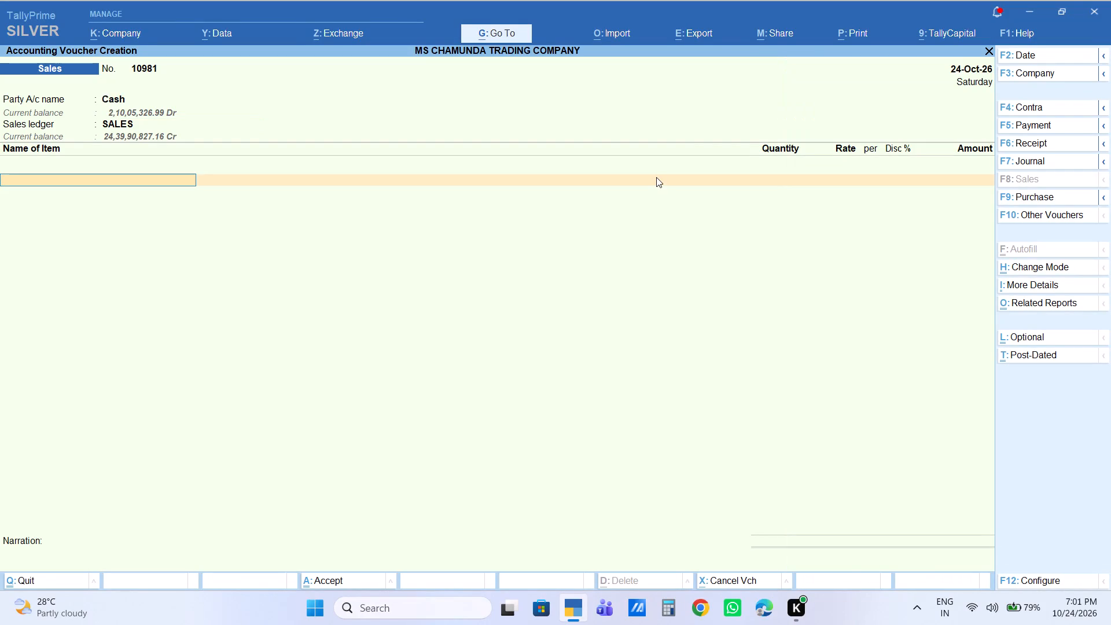
Add the item MIRCHA POWDER with quantity 1 KG and amount 150.
text(mircha)
key(Down)
key(Down)
key(Down)
key(Return)
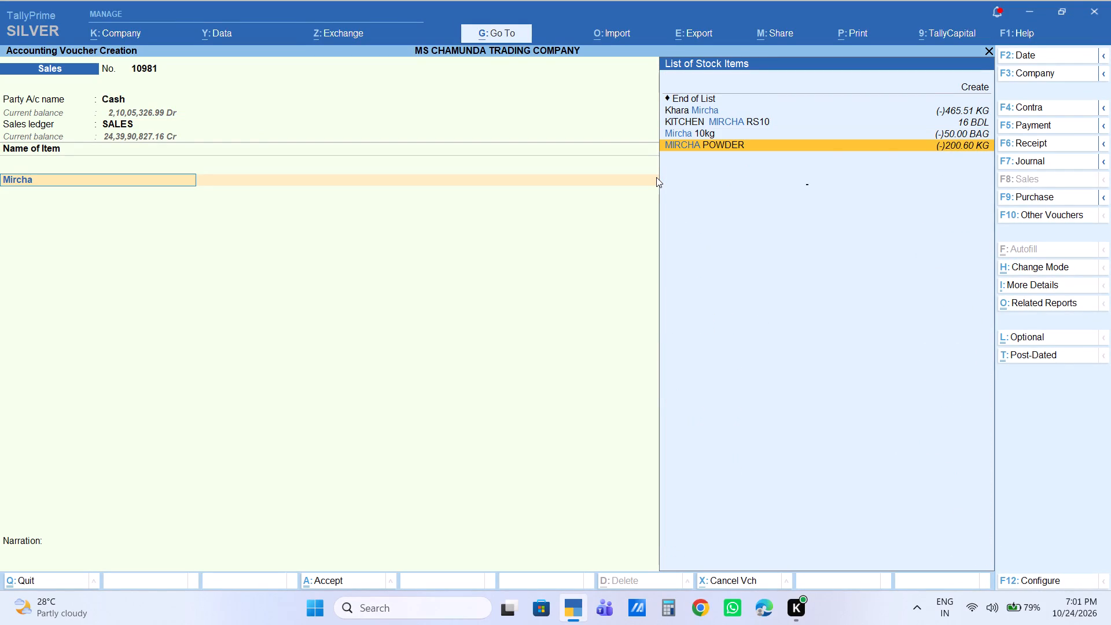
key(1)
key(Return)
key(Return)
key(Return)
key(Return)
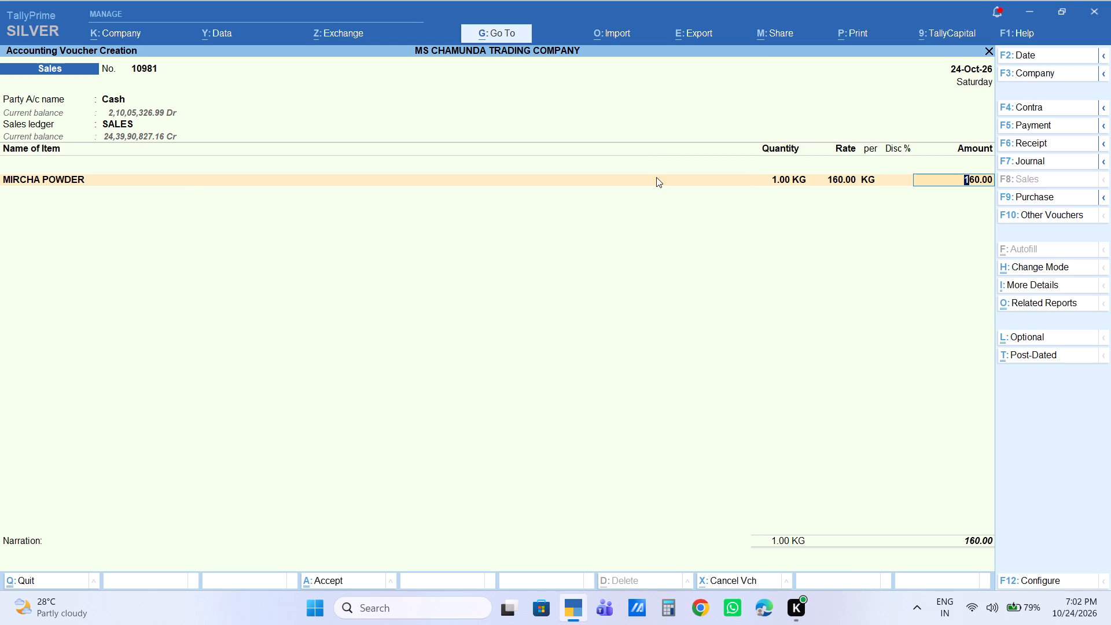
text(150)
key(Return)
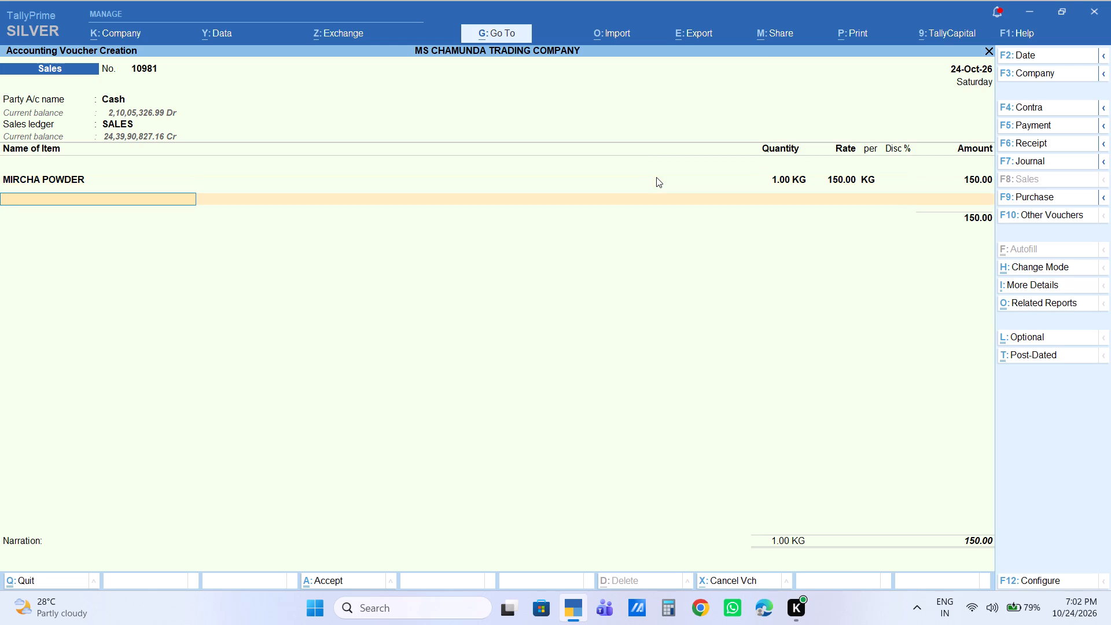
Add the item Dhaniya Gota Kg with quantity 2.2 KG and amount 528.
text(dhan)
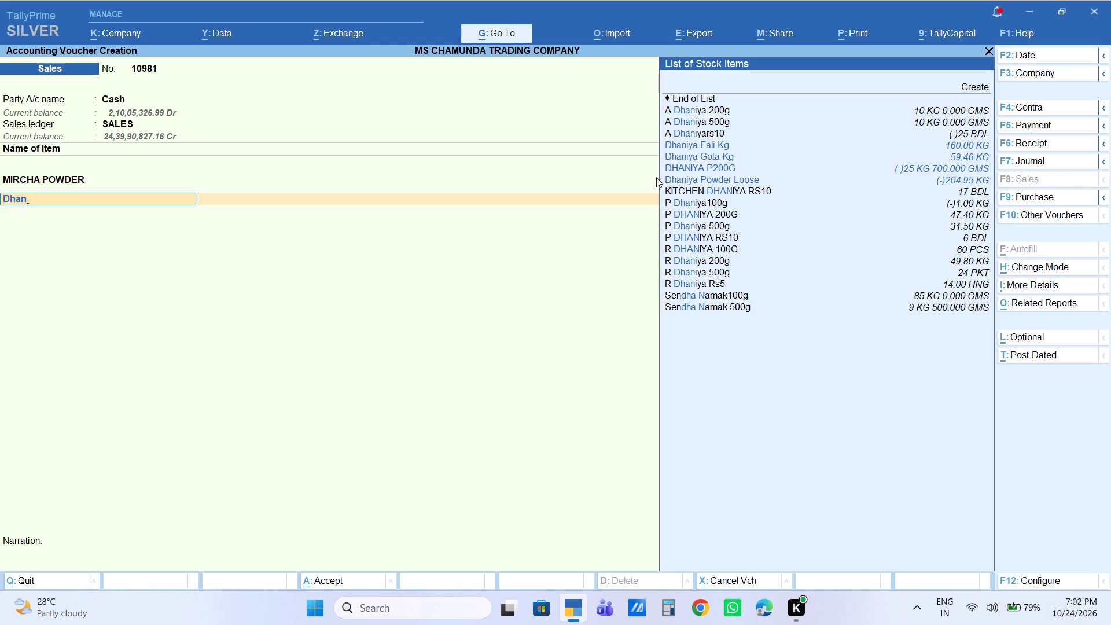
key(Down)
key(Down)
key(Return)
text(2.2)
key(Return)
key(Return)
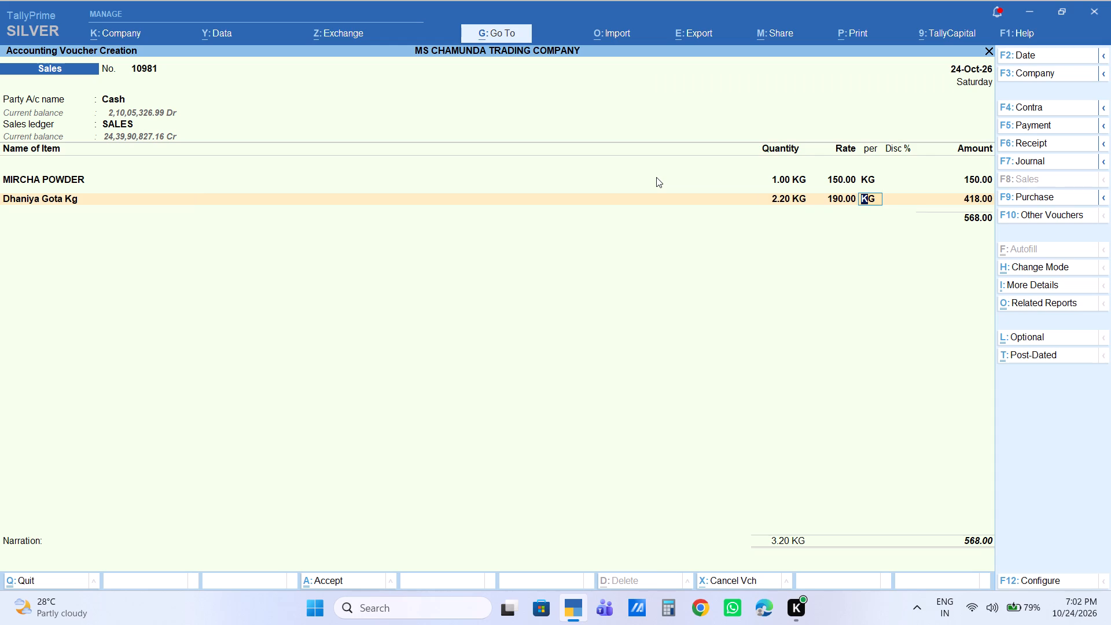
key(Return)
key(Return)
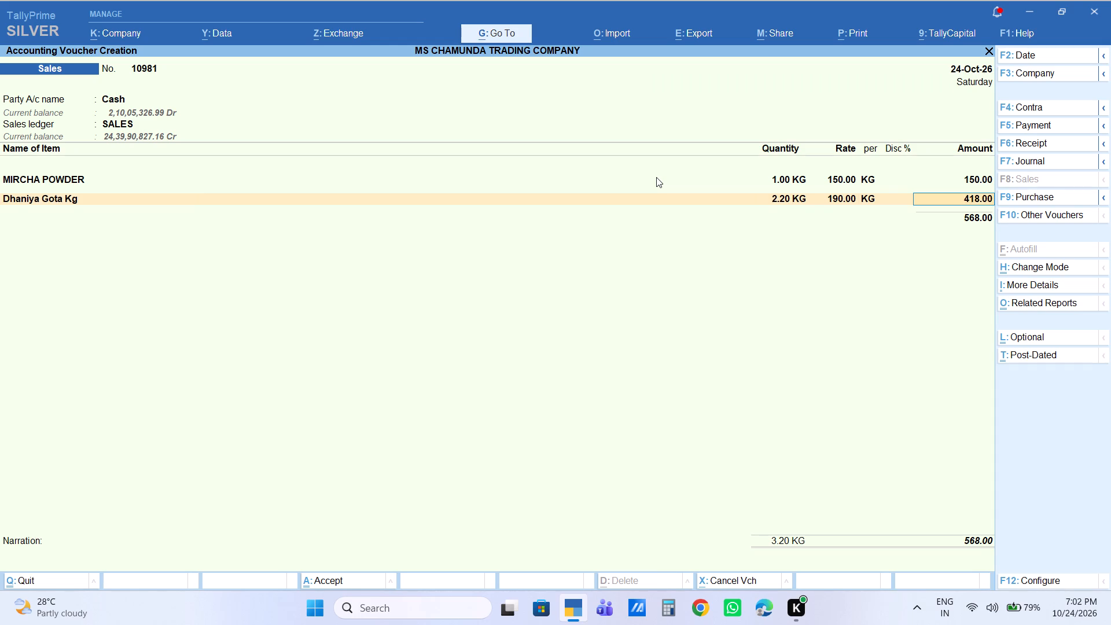
text(52)
key(8)
key(Return)
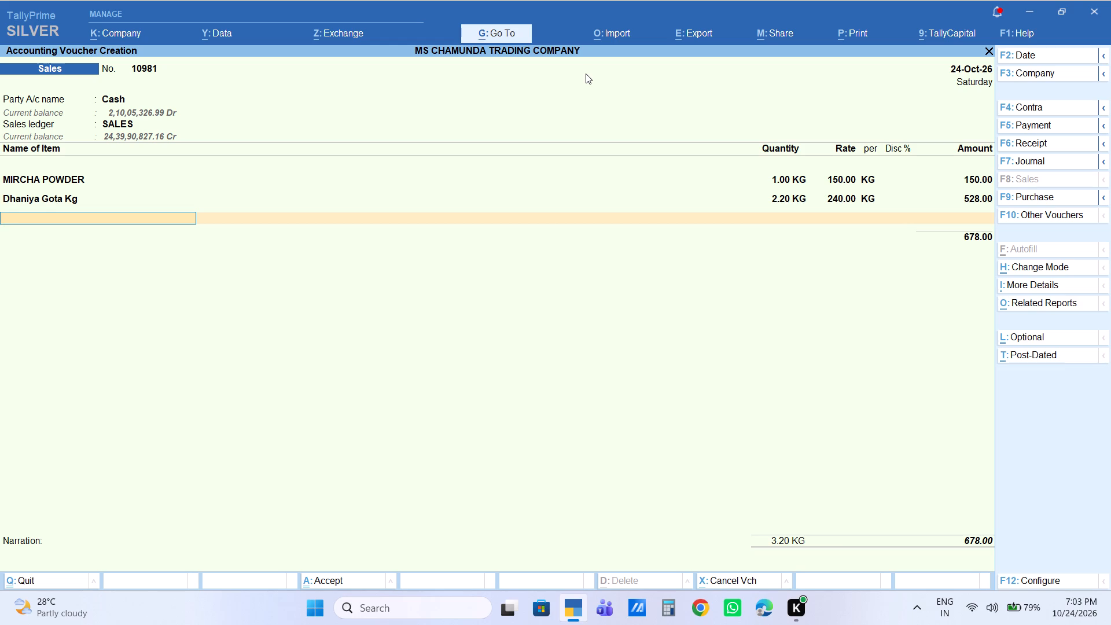
Replace the second item, Dhaniya Gota Kg, with Khara Mircha, keeping its quantity, rate and amount.
key(BackSpace)
key(BackSpace)
key(BackSpace)
key(BackSpace)
key(BackSpace)
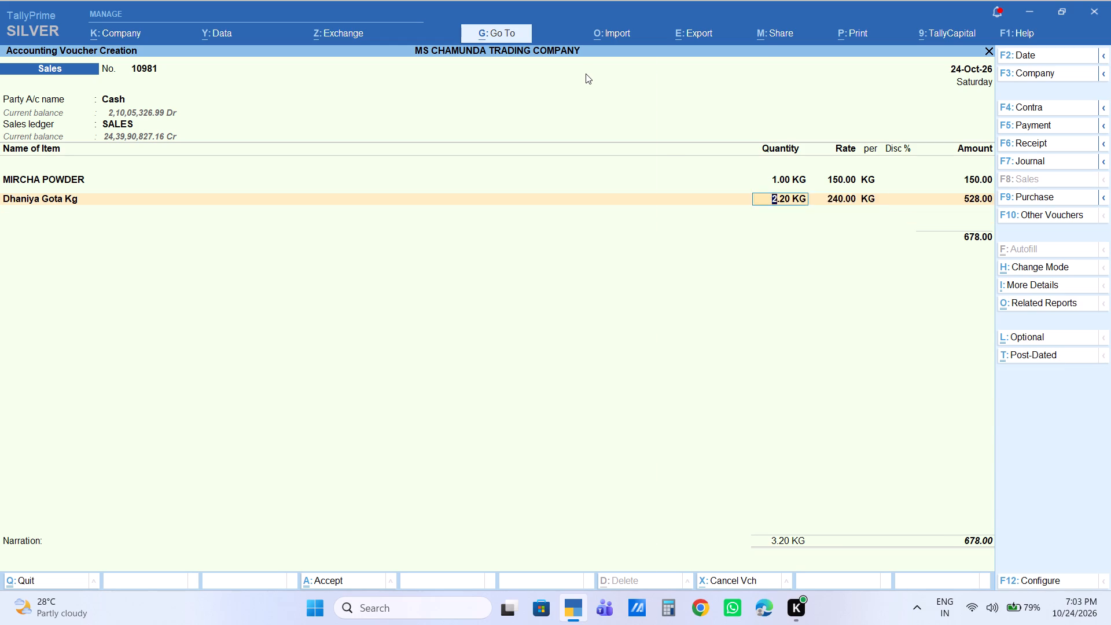
key(BackSpace)
key(m)
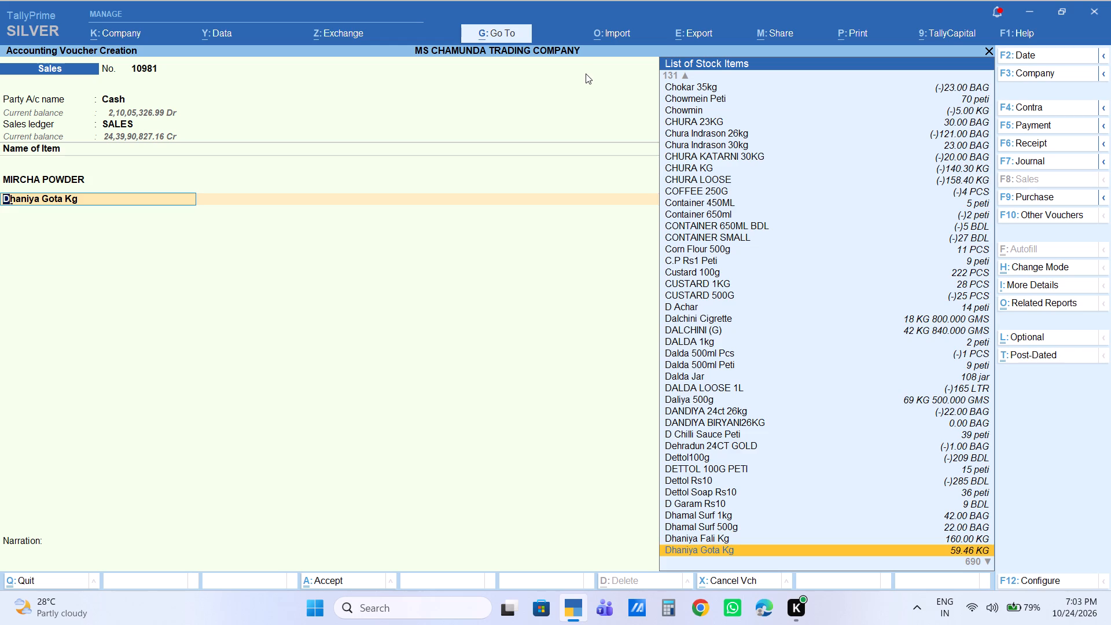
text(ircha)
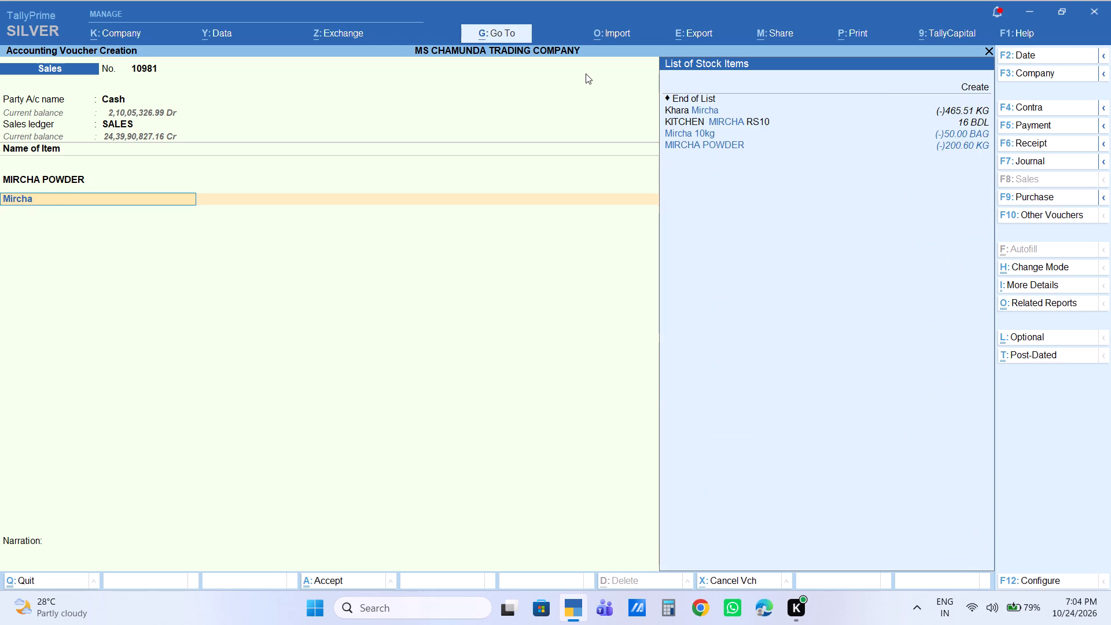
key(Down)
key(Down)
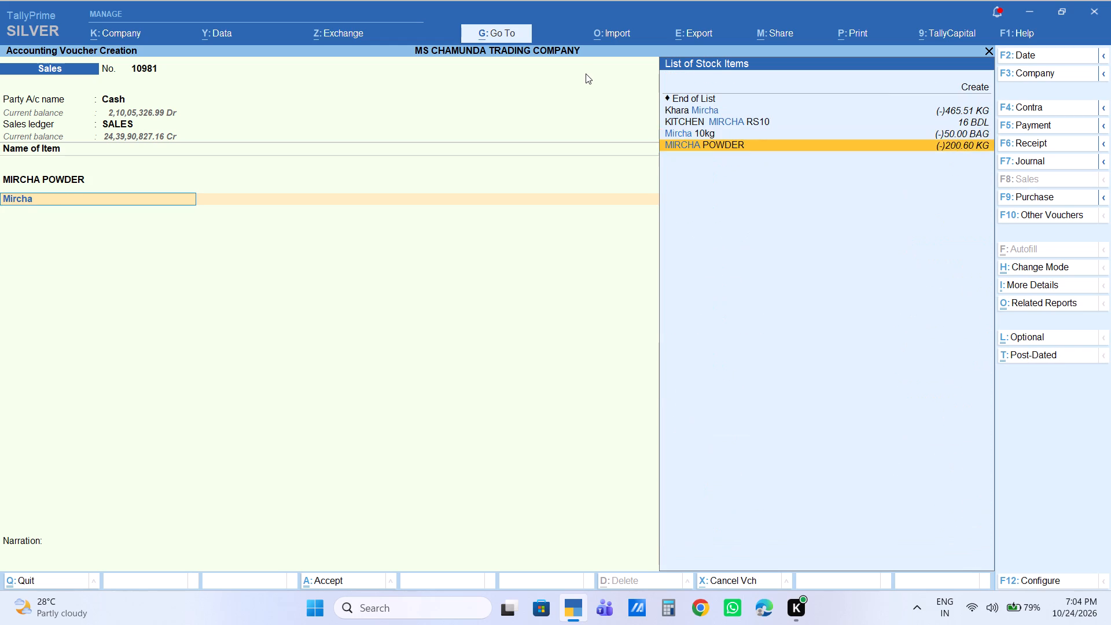
key(Up)
key(Up)
key(Up)
key(Return)
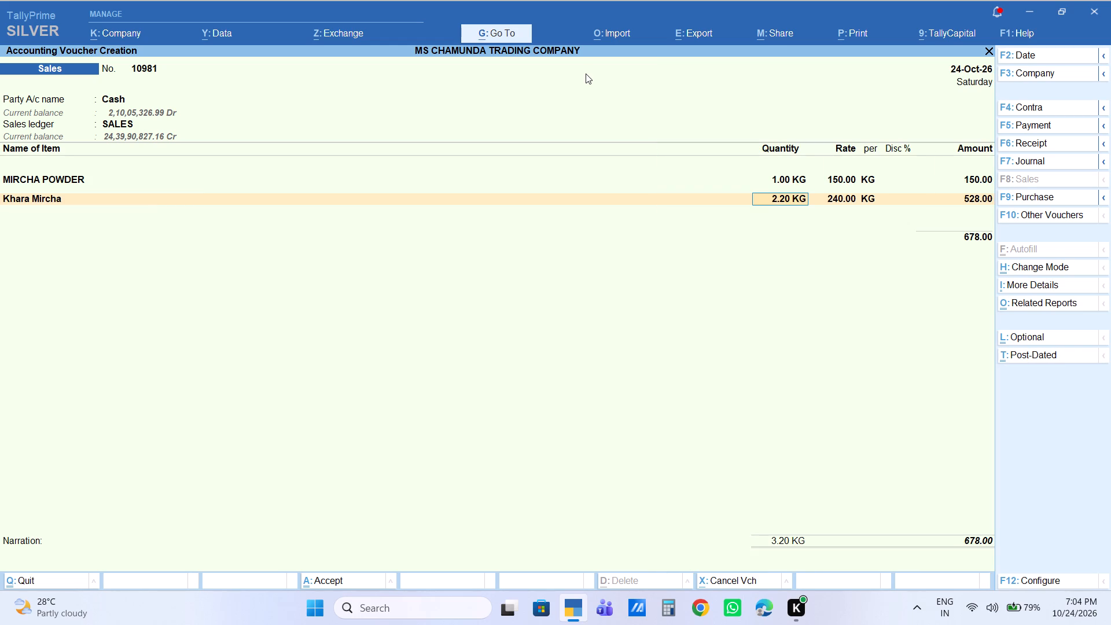
key(Return)
key(Return)
key(Return)
key(Return)
key(Return)
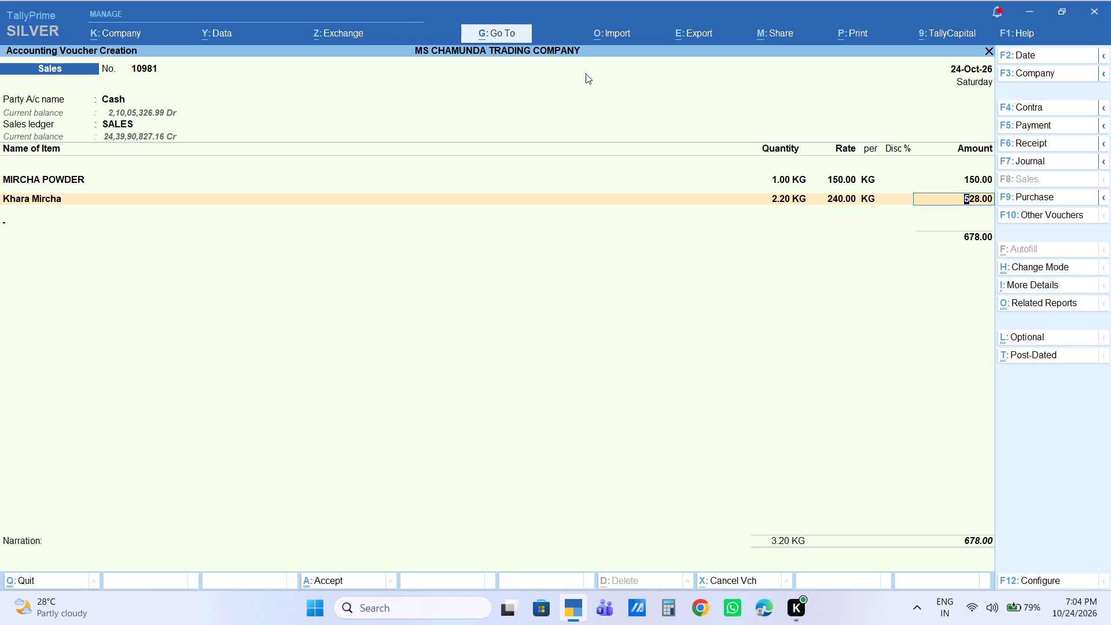
End the item and ledger lists, leave the narration empty and accept sales voucher No. 10981.
key(Return)
key(Return)
key(Return)
key(Return)
key(Return)
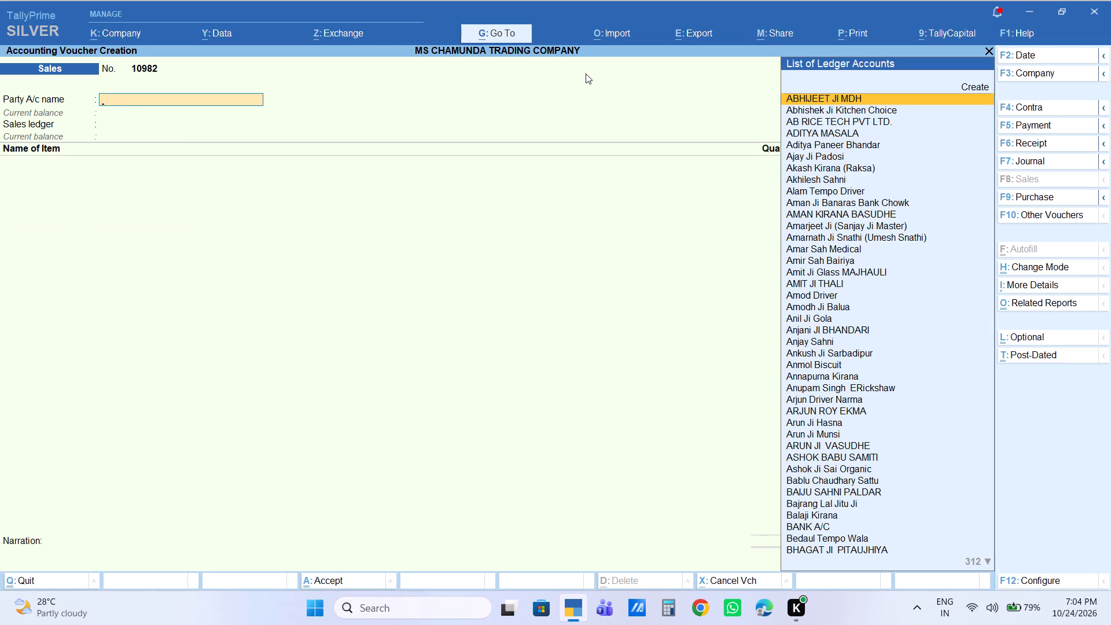
Select Cash as the party of sales voucher No. 10982, keeping its party details and the SALES ledger.
text(cas)
key(Return)
key(Return)
key(Return)
key(Return)
key(Return)
key(Return)
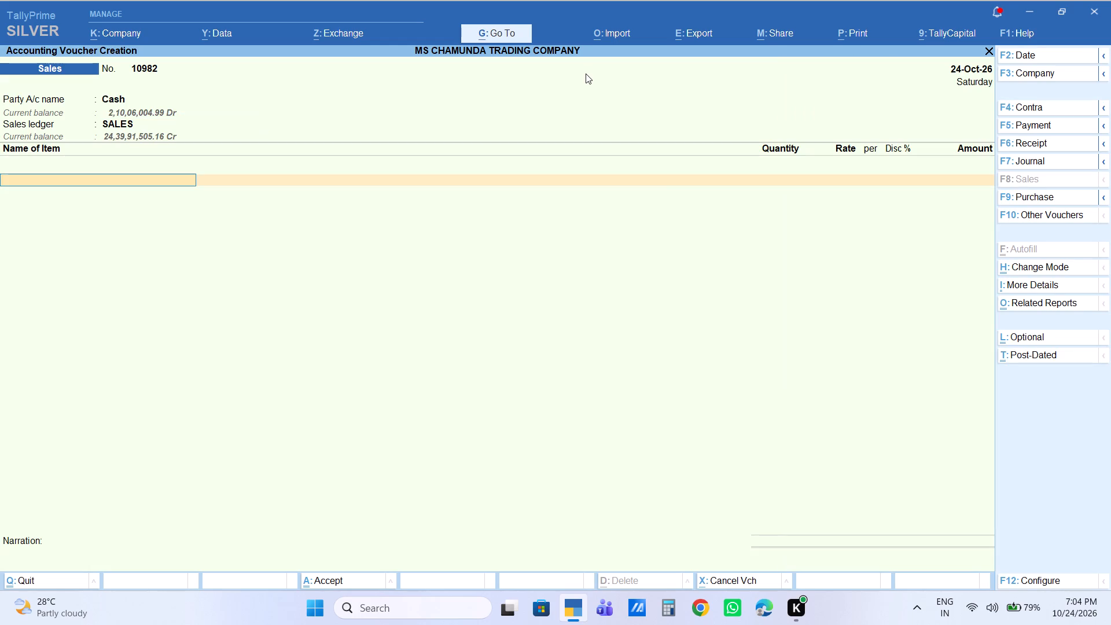
Add the item Royal Goranga26kg with quantity 1 BAG and amount 1,300.
key(r)
text(oya)
key(Down)
key(Down)
key(Up)
key(Return)
key(1)
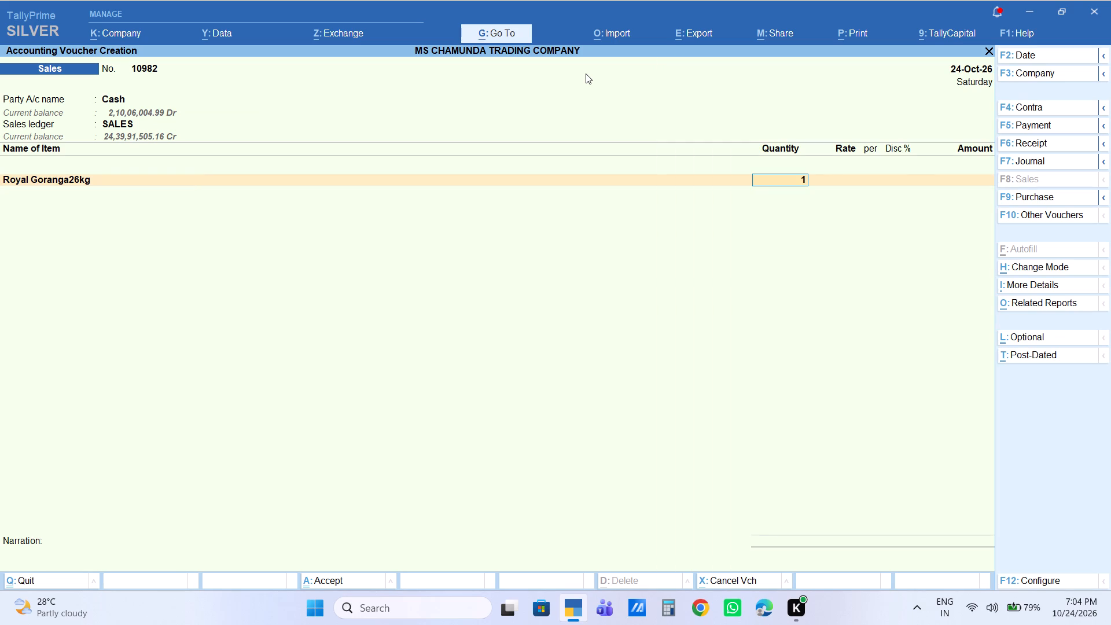
key(Return)
key(Return)
key(Return)
key(Return)
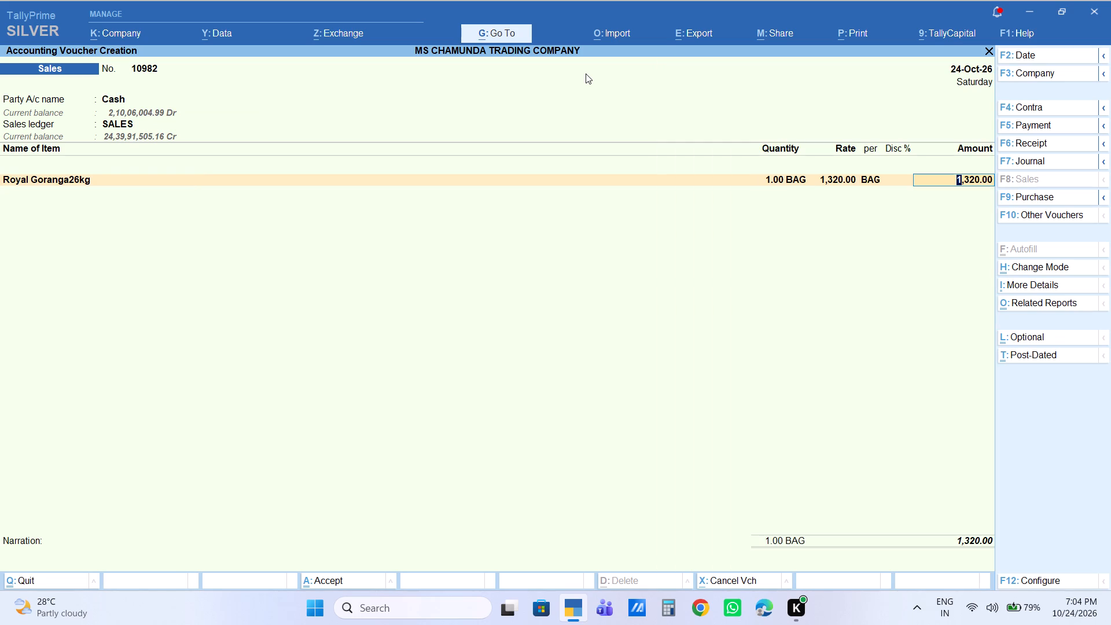
text(1300)
key(Return)
End the item and ledger lists, leave the narration empty and accept sales voucher No. 10982.
key(Return)
key(Return)
key(Return)
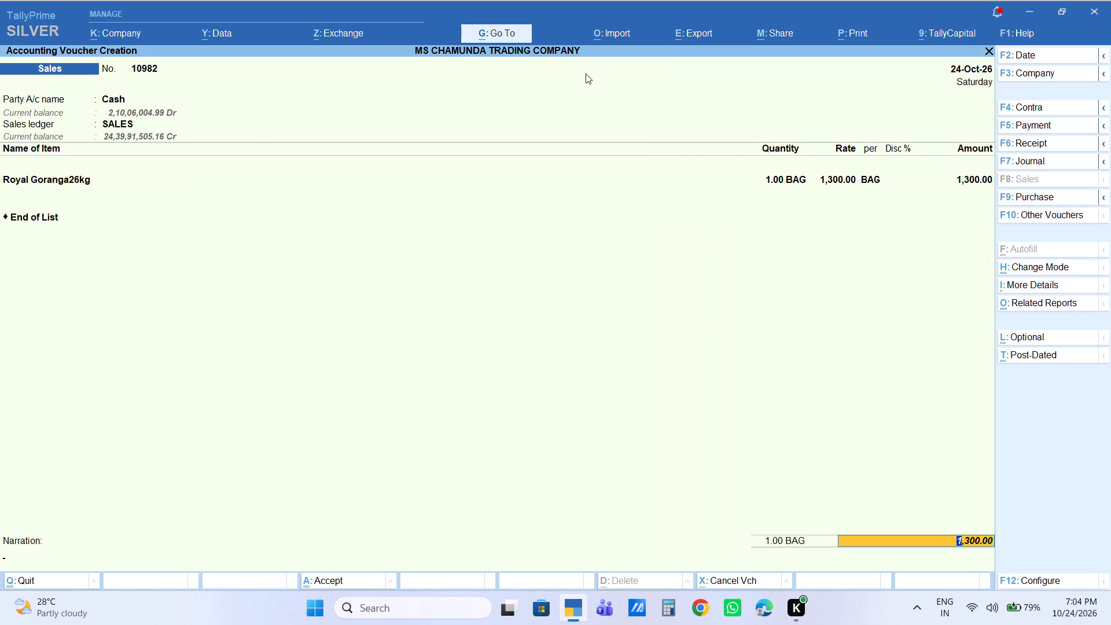
key(Return)
key(Return)
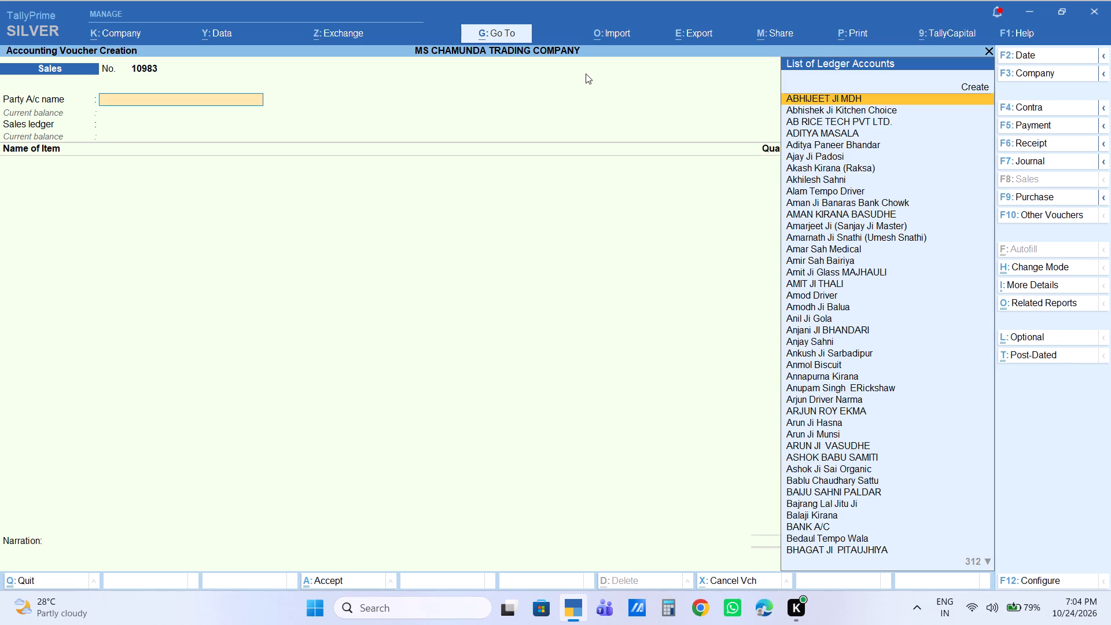
Select Cash as the party of sales voucher No. 10983, keeping its party details and the SALES ledger.
text(cas)
key(Return)
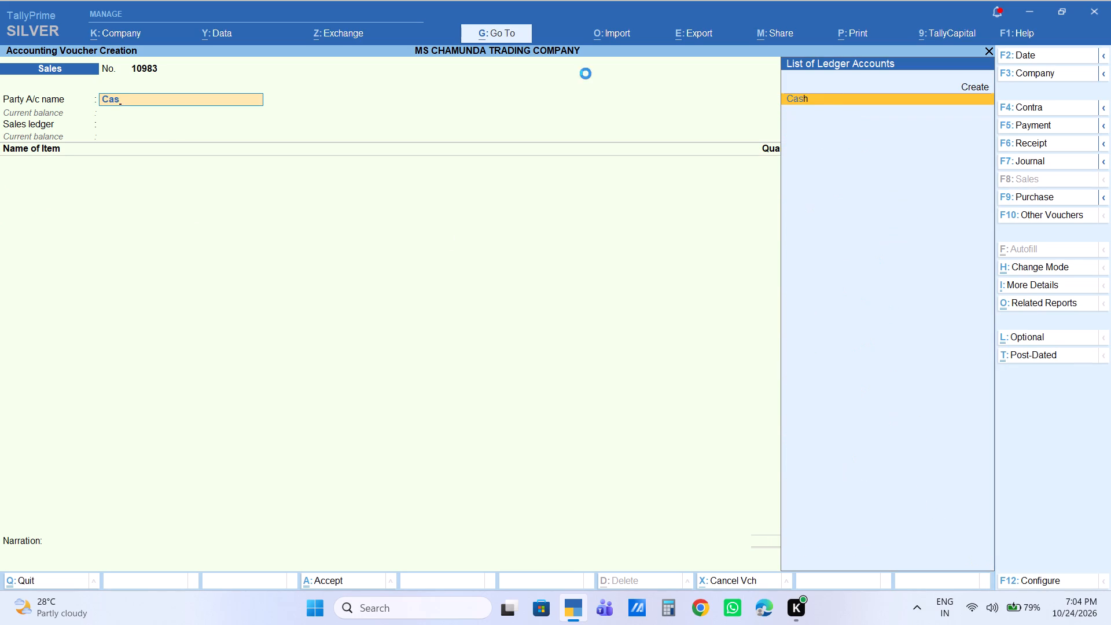
key(Return)
key(Return)
key(Return)
key(Return)
key(Return)
Add the item CHINI DF 50KG with quantity 1 BAG, keeping the rate of 2,900 per BAG.
text(df)
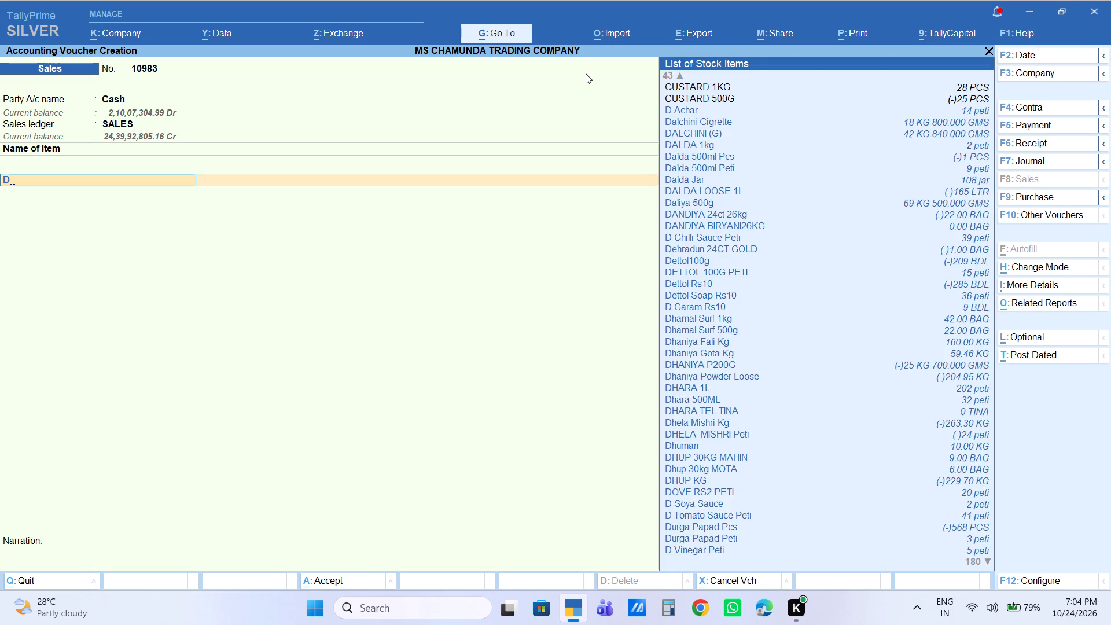
key(Return)
key(1)
key(Return)
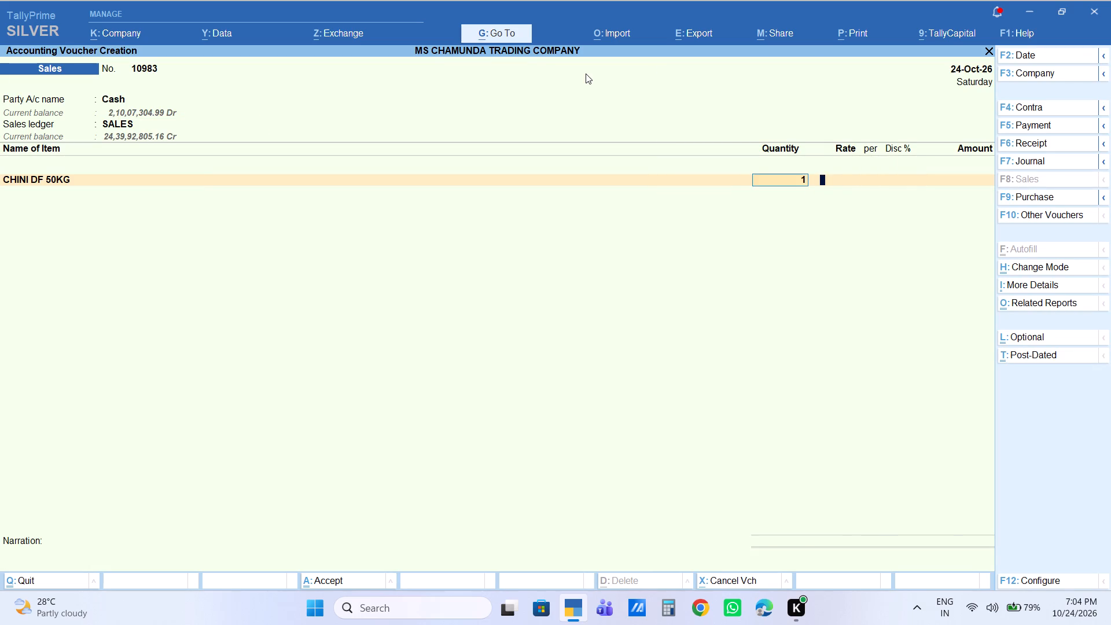
key(Return)
key(Return)
key(Return)
key(Return)
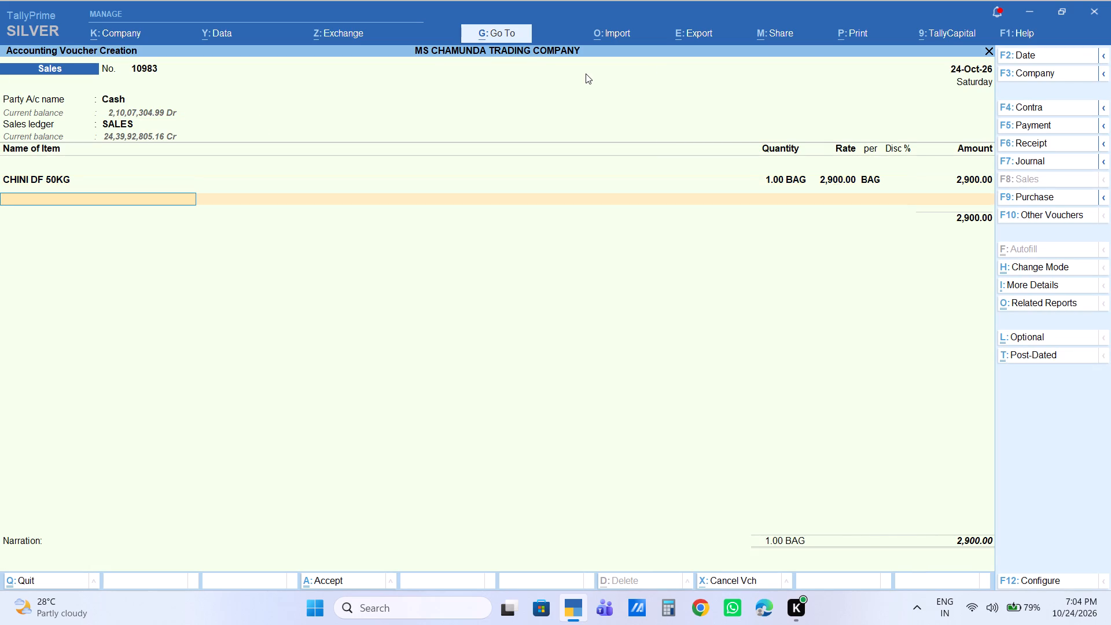
Add the item MAIDA LV with quantity 2 BAG and amount 3,080.
text(maida)
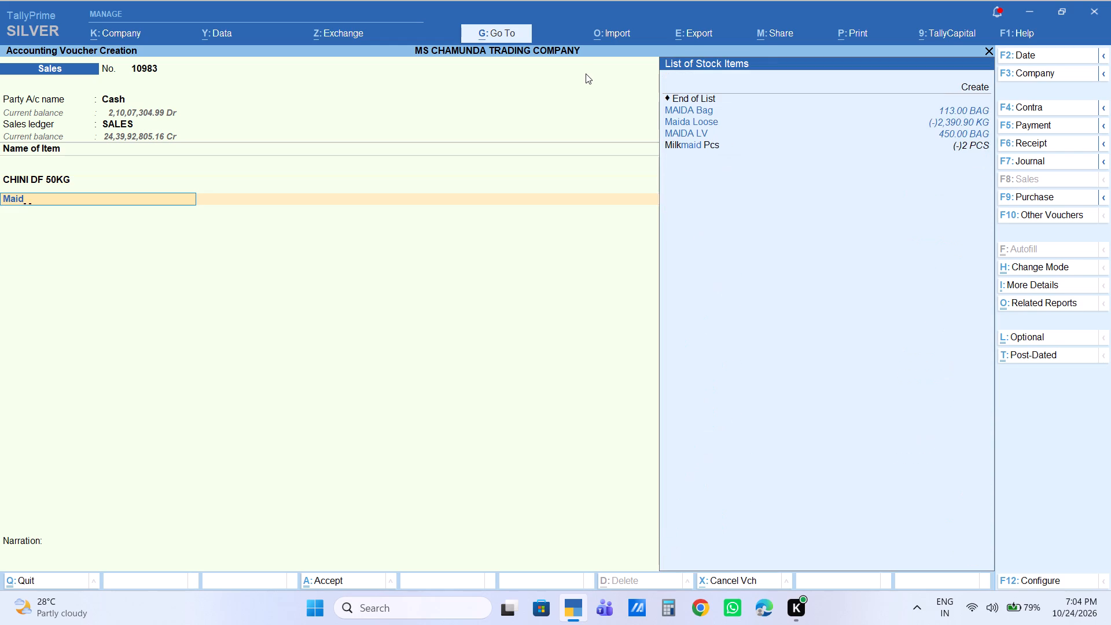
key(Down)
key(Down)
key(Down)
key(Return)
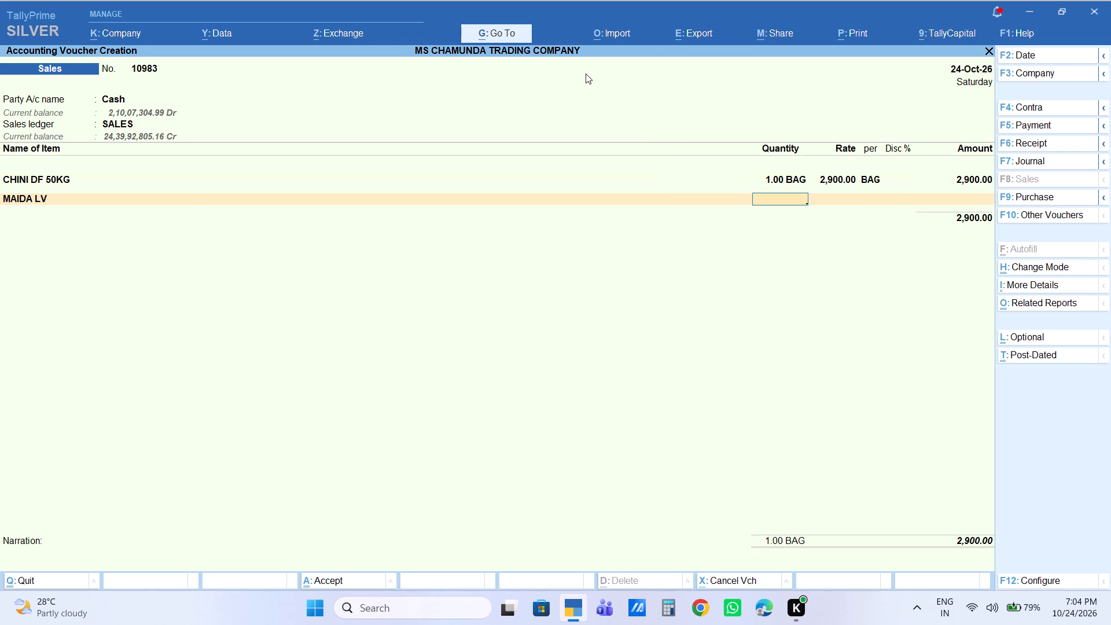
key(2)
key(Return)
key(Return)
key(Return)
key(Return)
text(3080)
key(Return)
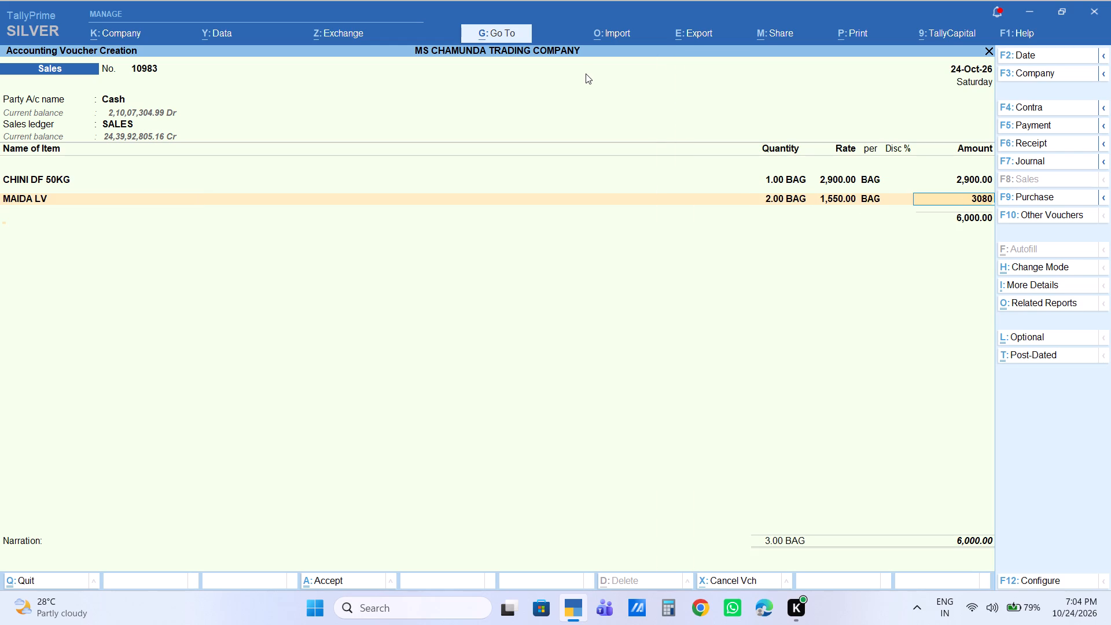
Add the item WHITE TIGER 26kg with quantity 1 BAG, keeping the rate of 1,560 per BAG.
text(white)
key(Return)
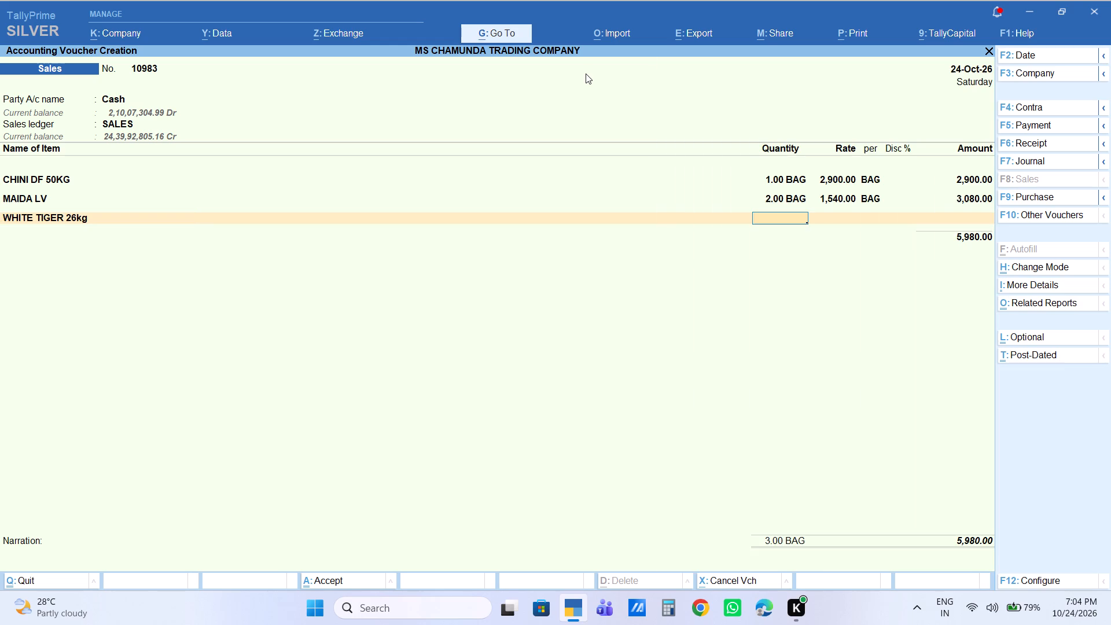
key(1)
key(Return)
key(Return)
key(Return)
key(Return)
key(Return)
End the item list and add a Labour Charge of 15 below it.
key(Return)
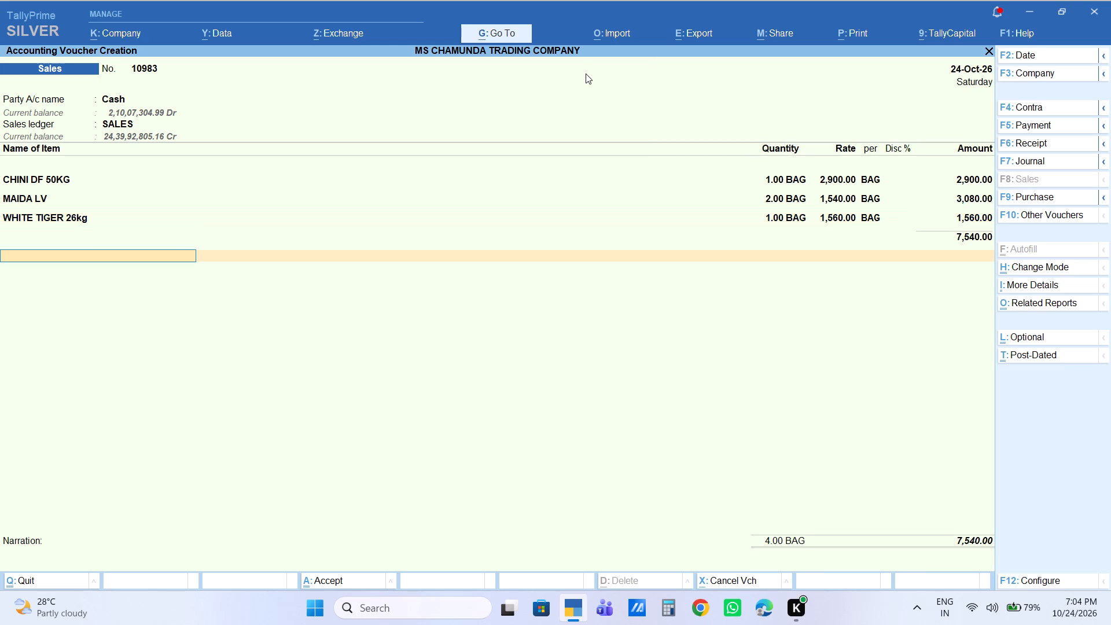
text(la)
key(Return)
key(Return)
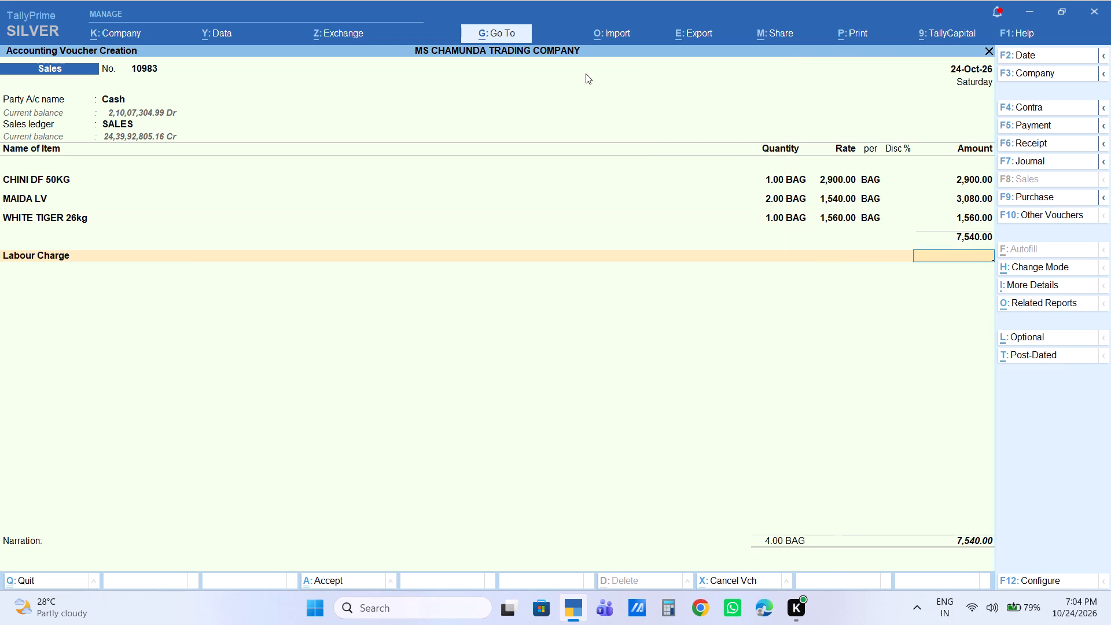
text(15)
key(Return)
Finish the ledger lines, leave the narration empty and accept sales voucher No. 10983.
key(Return)
key(Return)
key(Return)
key(Return)
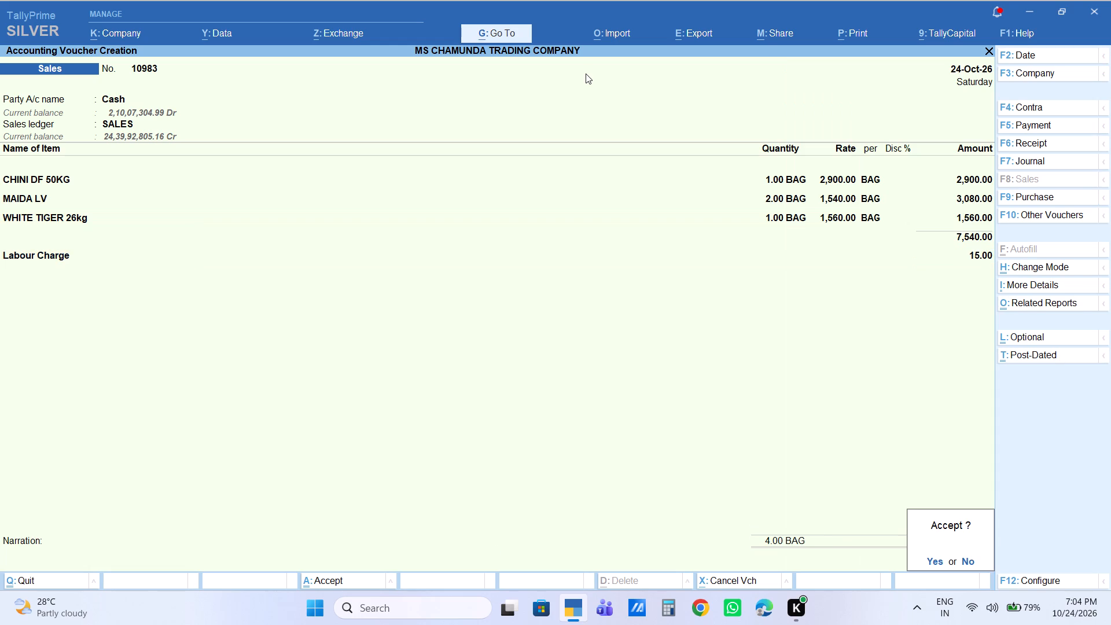
key(Return)
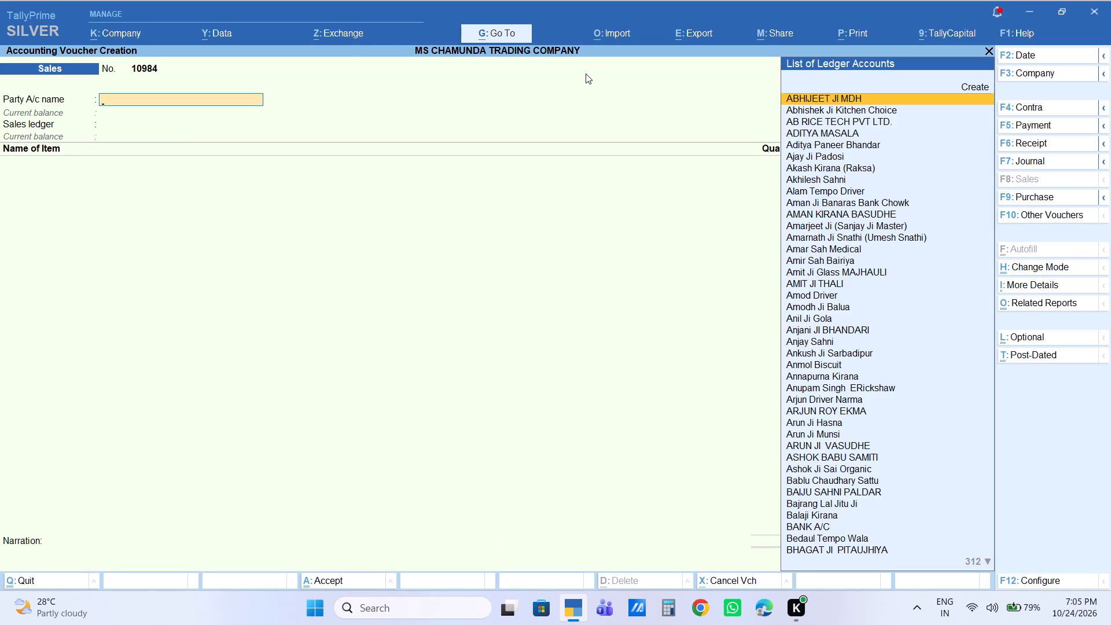
Set the Rishu party from Bela as the buyer of sales voucher No. 10984, keeping its party details and the SALES ledger.
text(rishu)
key(Return)
key(Return)
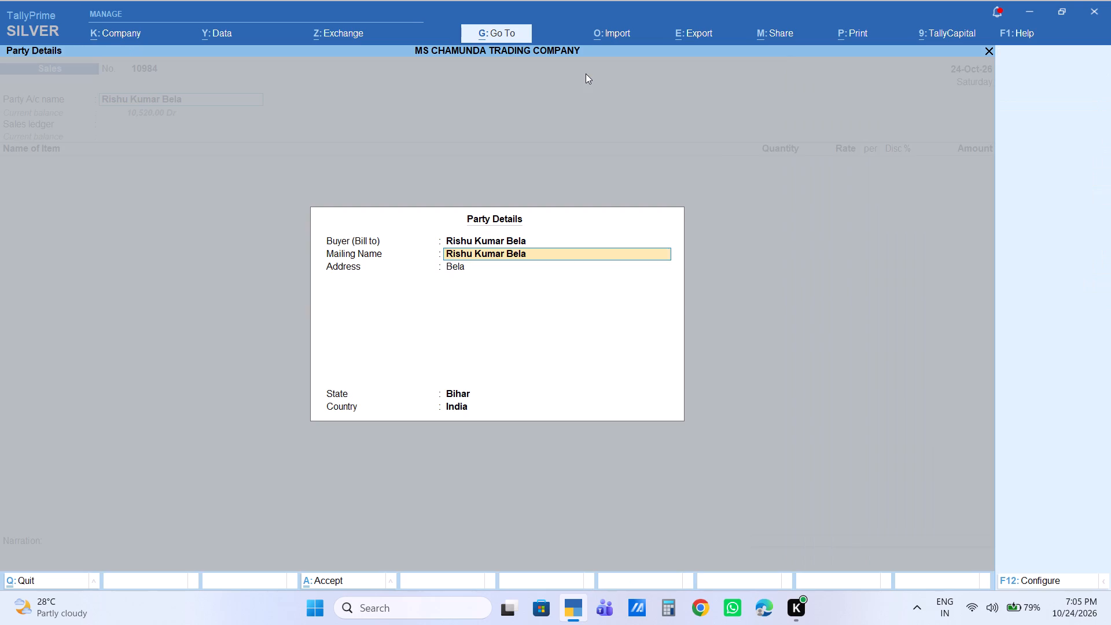
key(Return)
key(Return)
key(Return)
key(Return)
key(Return)
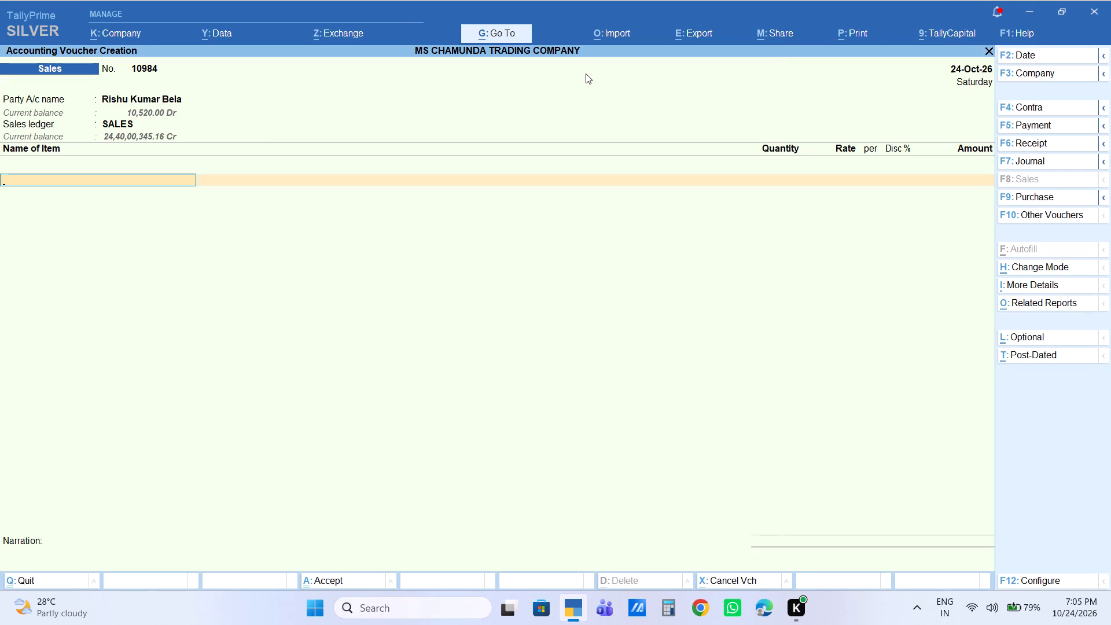
Add the item Nepali 1L with quantity 2 peti, keeping the rate of 1,050 per peti.
text(nepali)
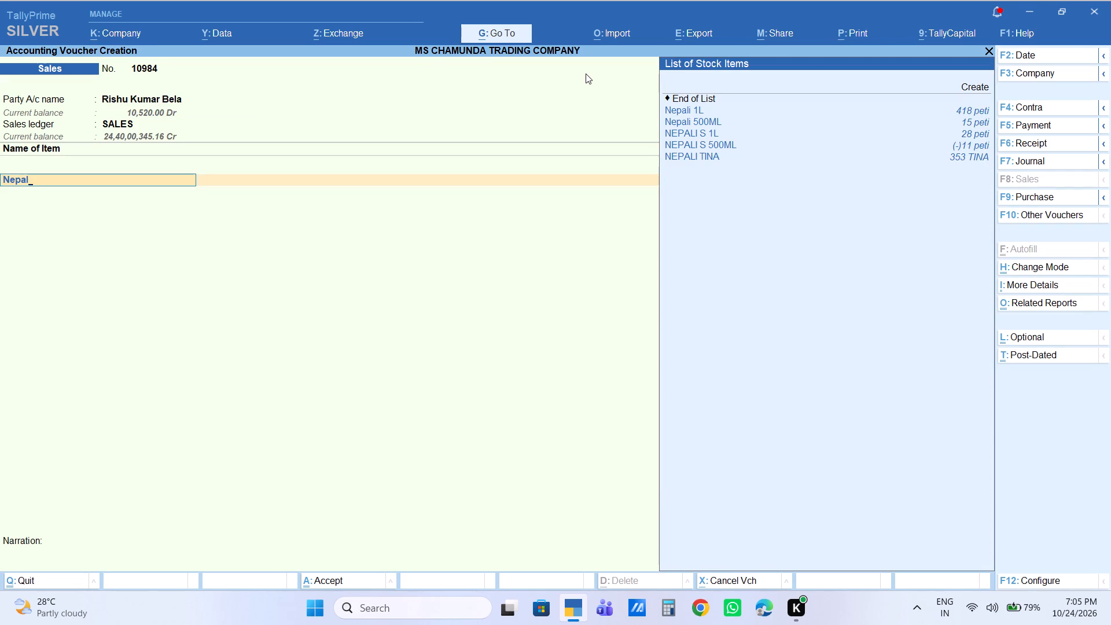
key(Down)
key(Return)
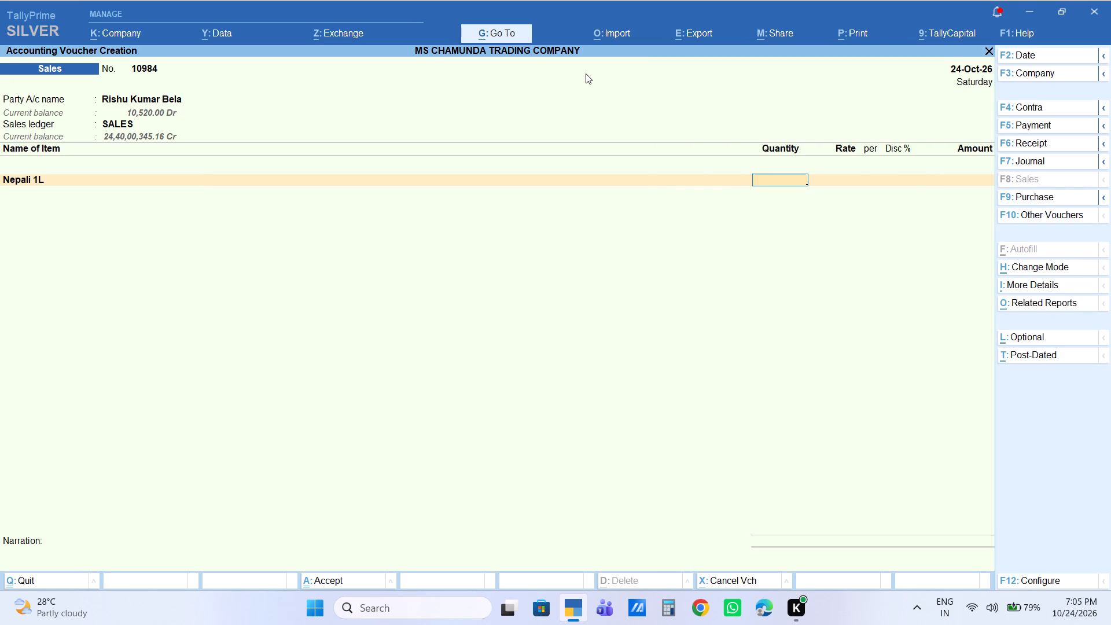
key(2)
key(Return)
key(Return)
key(Return)
key(Return)
key(Return)
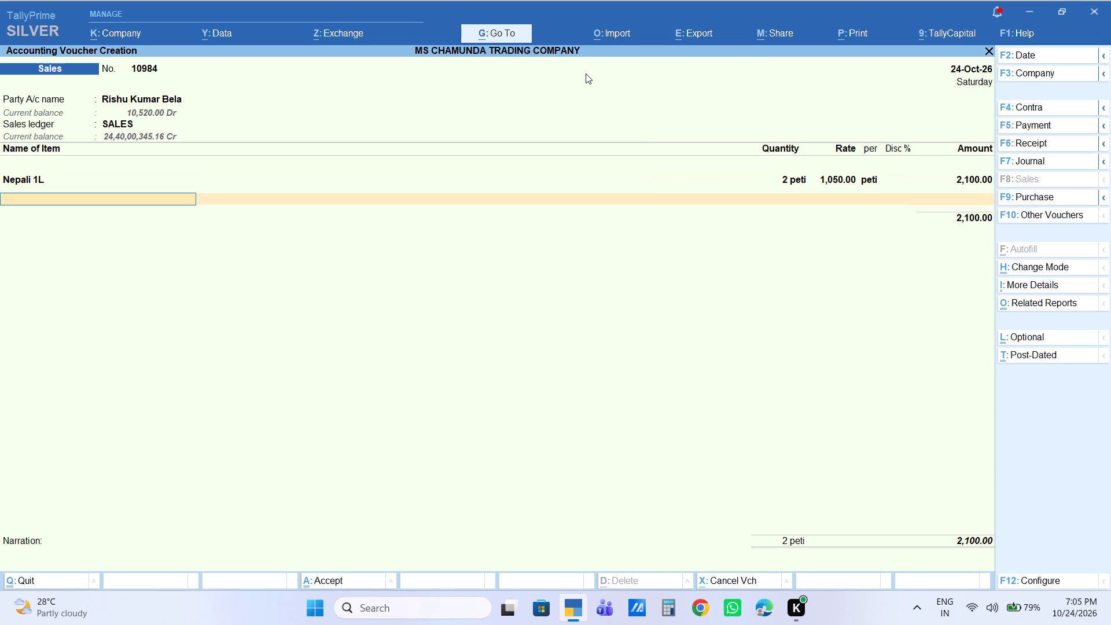
Add the item Best 500ml with quantity 1 peti, keeping the rate of 1,210 per peti.
text(best)
key(5)
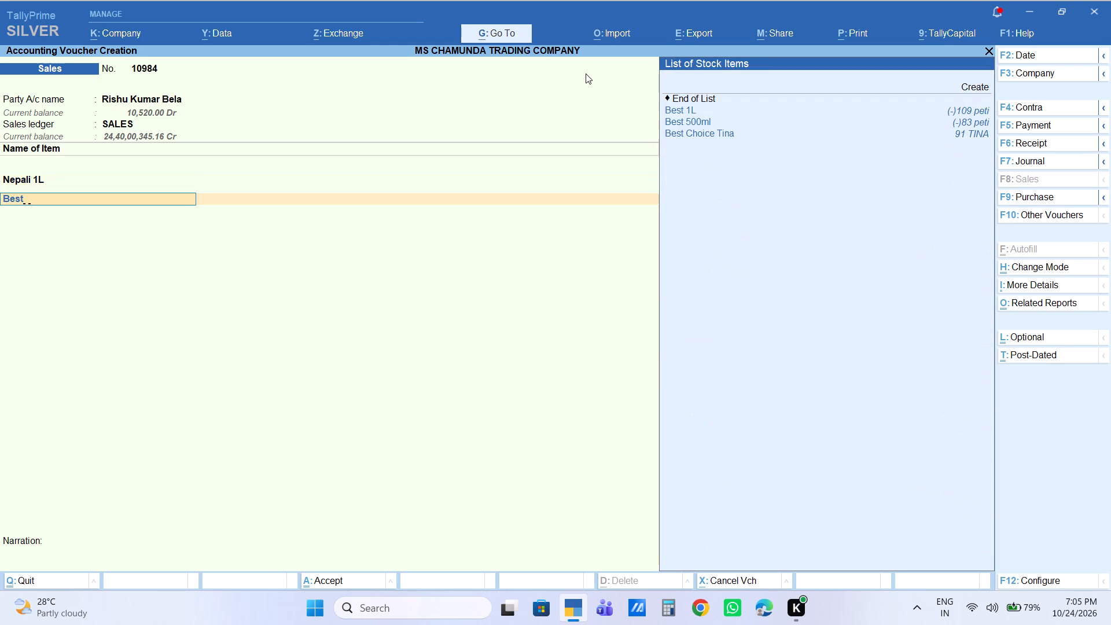
key(Return)
key(1)
key(Return)
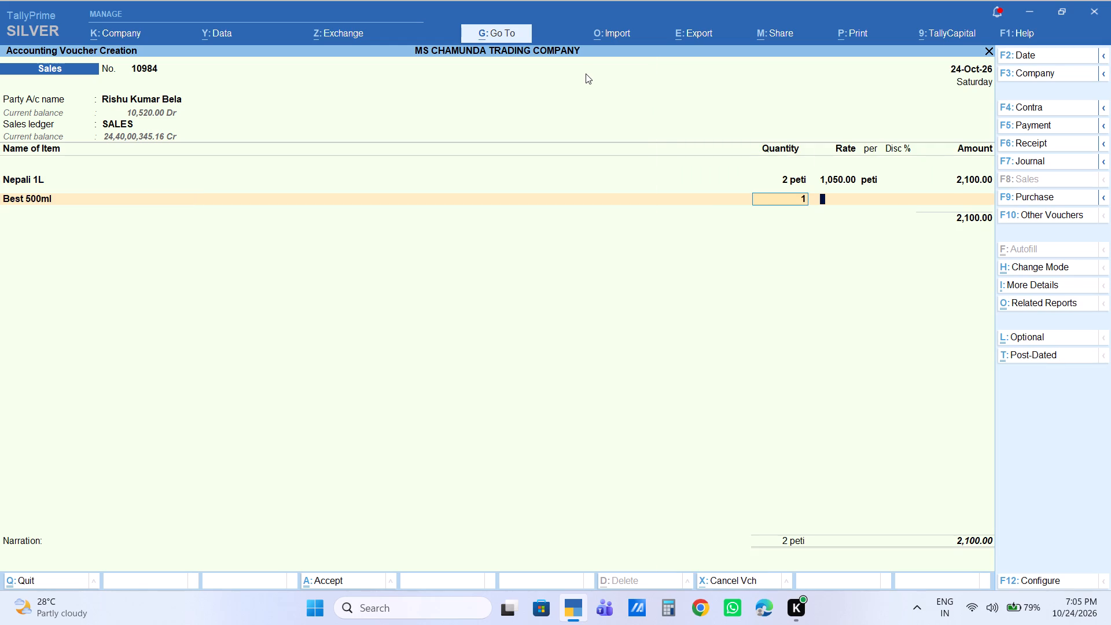
key(Return)
key(Return)
key(Return)
key(Return)
End the item list and add a Labour Charge of 6 below it.
key(Return)
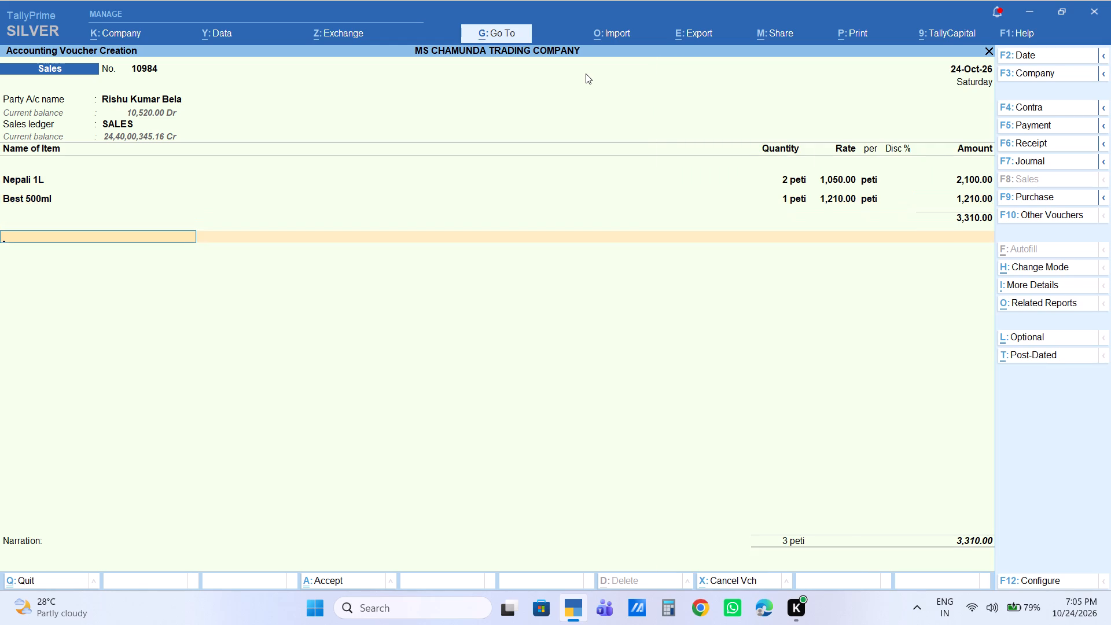
text(la)
key(Return)
key(Return)
key(6)
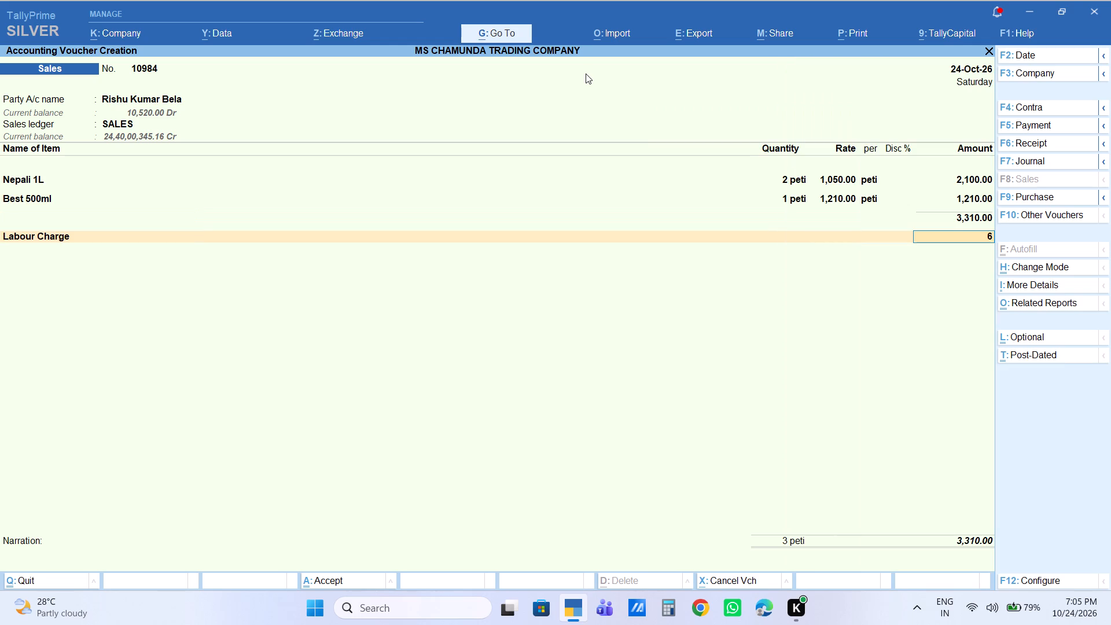
key(Return)
Go back to the item list and add Tata Chai 100g Pcs below Best 500ml with quantity 24 PCS, keeping the rate of 22.50.
key(BackSpace)
key(BackSpace)
key(BackSpace)
key(BackSpace)
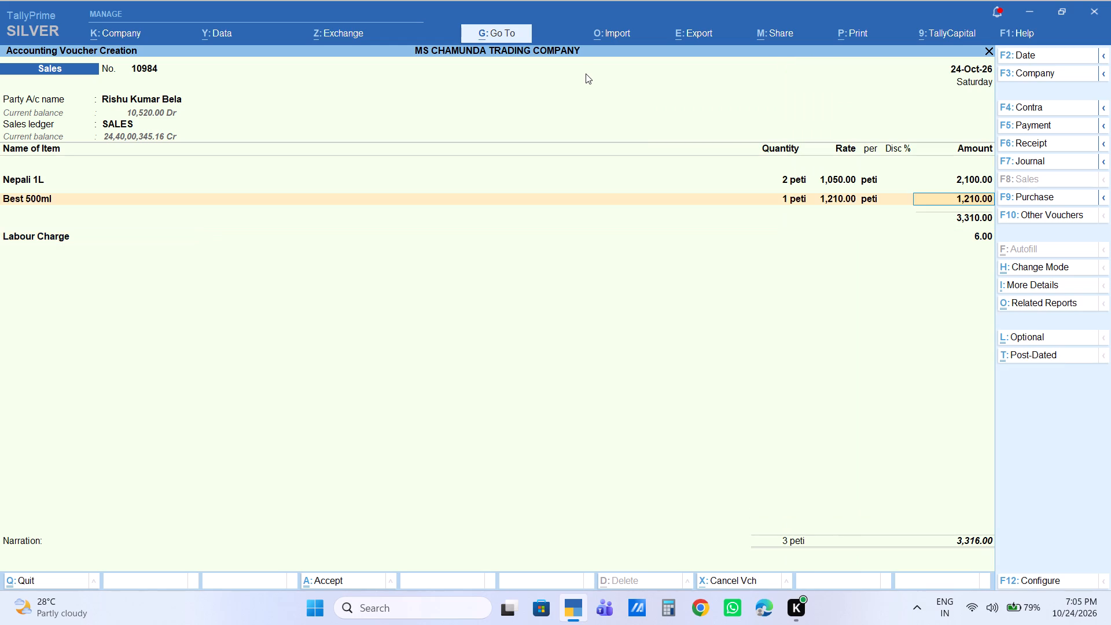
key(Return)
text(tata cha)
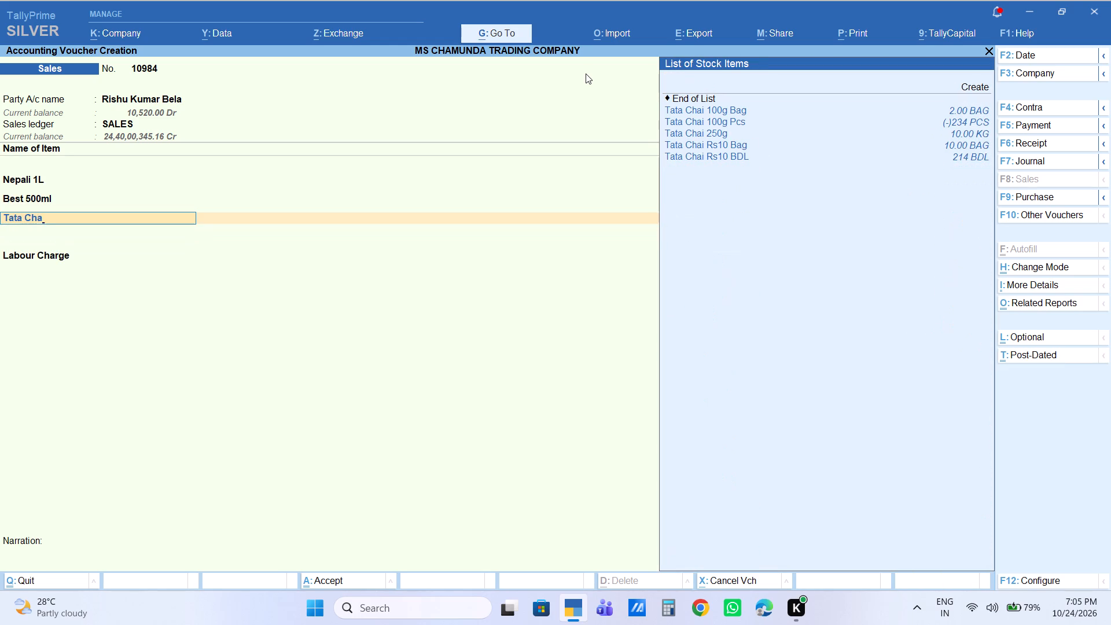
key(Down)
key(Down)
key(Return)
text(24)
key(Return)
key(Return)
key(Return)
key(Return)
key(Return)
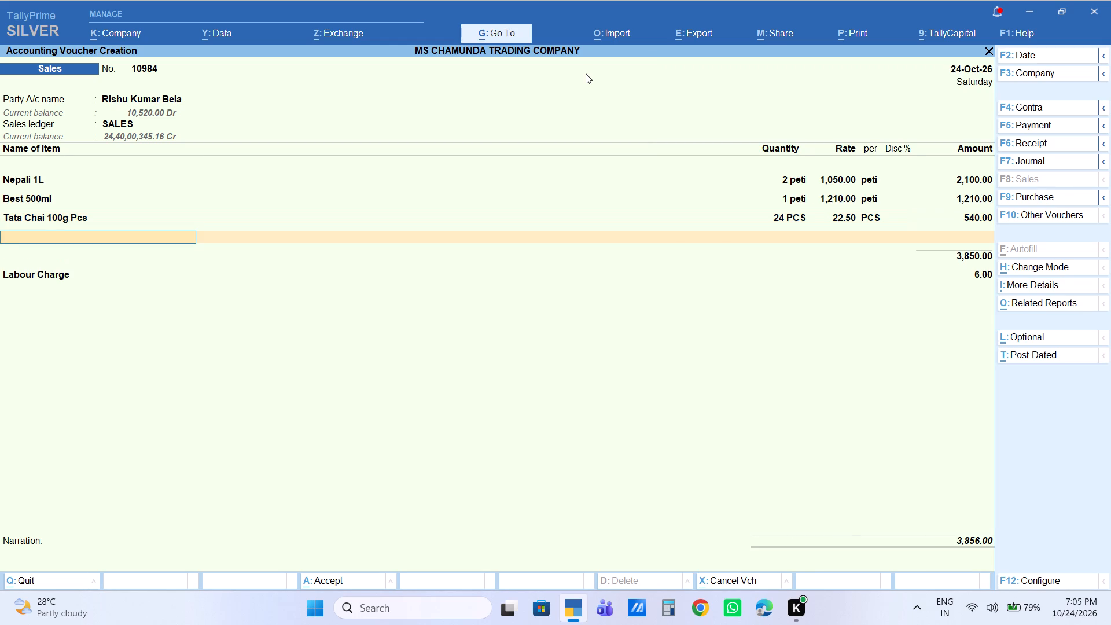
Keep the Labour Charge of 6, leave the narration empty and accept sales voucher No. 10984.
key(Return)
key(Return)
key(Return)
key(Return)
key(Return)
key(Return)
key(Return)
key(Return)
key(Return)
key(Return)
key(Return)
key(Return)
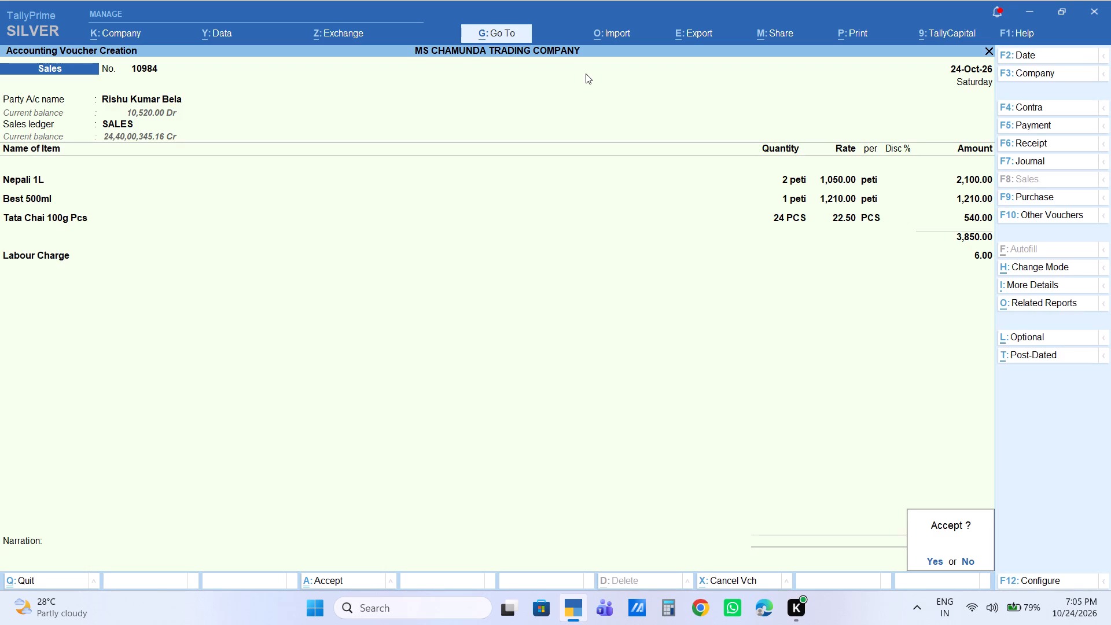
key(Return)
key(F6)
text(cas)
key(Return)
text(rsui)
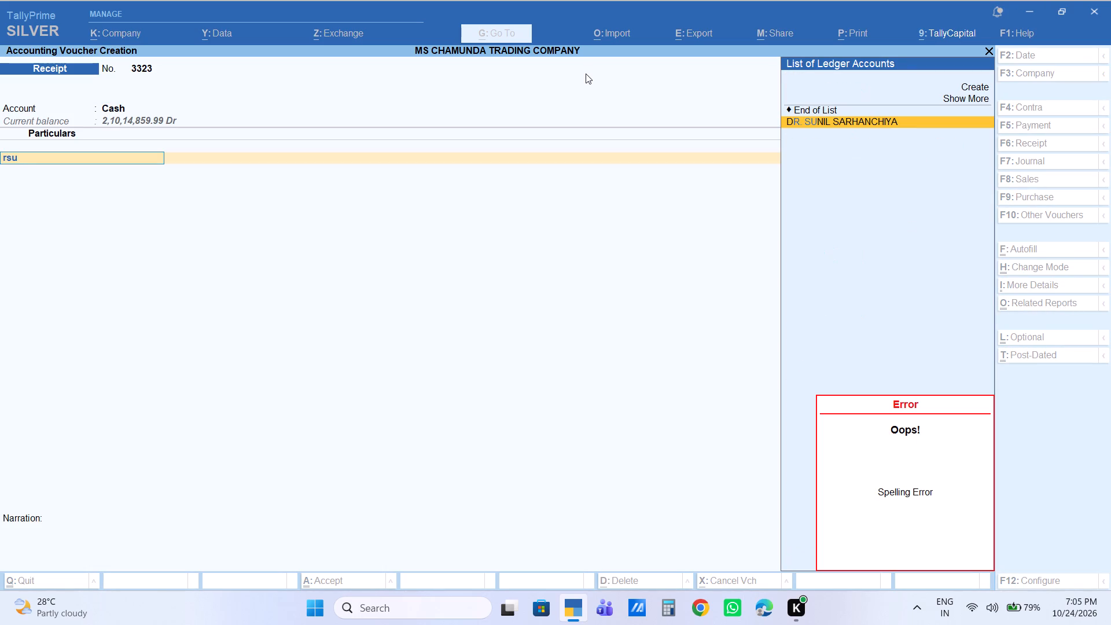
key(BackSpace)
key(BackSpace)
key(BackSpace)
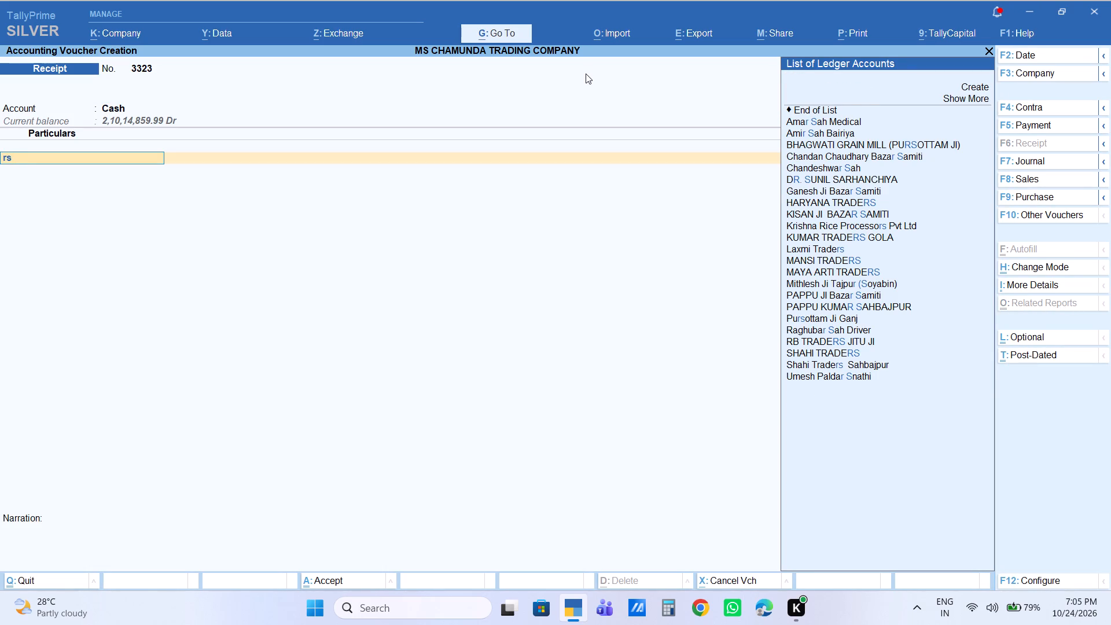
text(ishyu)
key(Return)
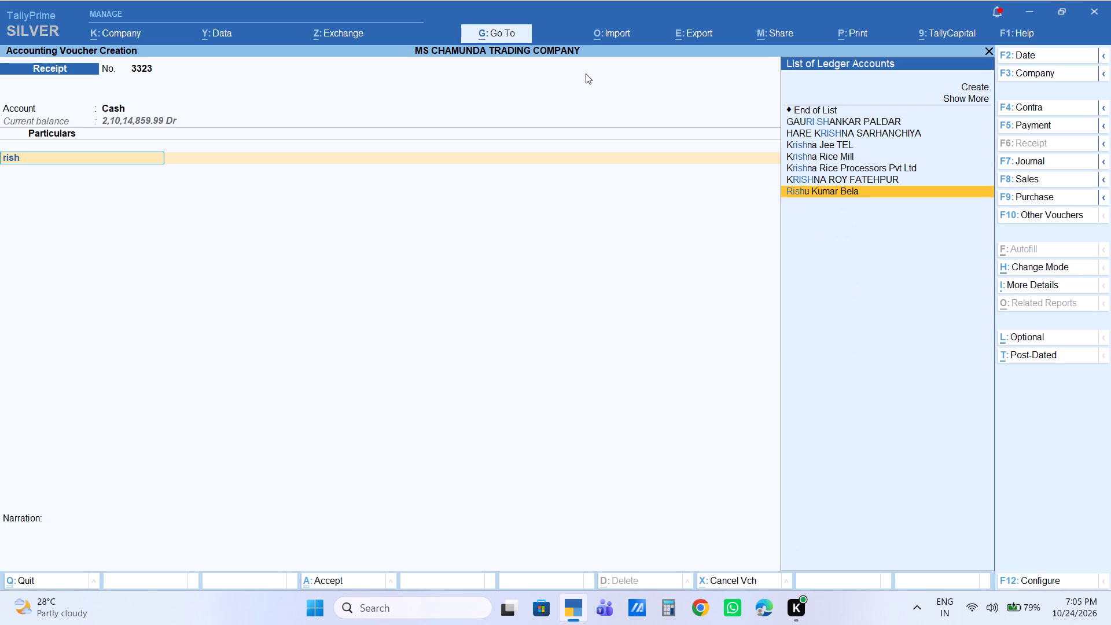
key(Return)
Allocate 1,500 as Agst Ref to pending bill 10984 and accept the cash receipt voucher.
key(Return)
key(Down)
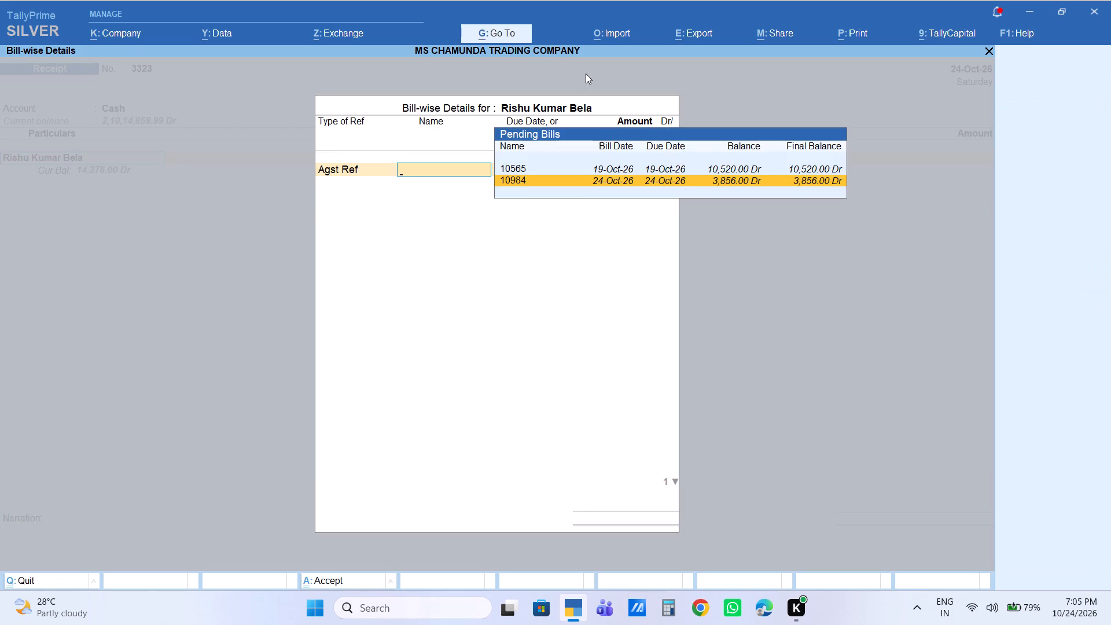
key(Return)
text(1500)
key(Return)
key(Return)
key(Return)
key(Return)
key(Return)
key(Return)
key(Return)
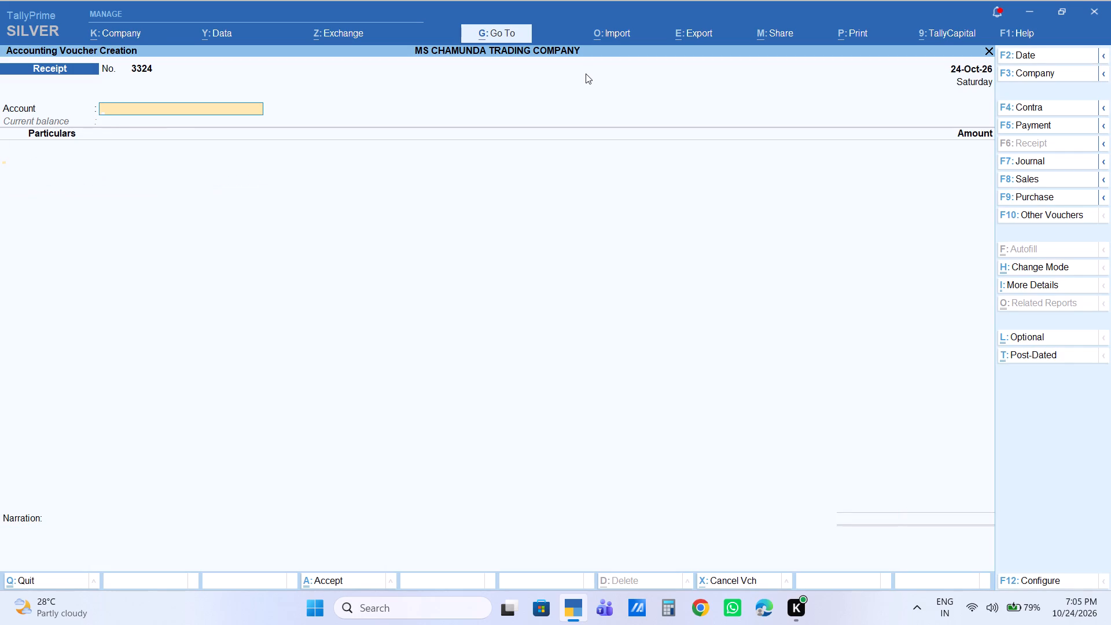
In the BANK A/C receipt voucher, select the Rishu party from Bela and use Agst Ref for its bill-wise details.
text(rishu)
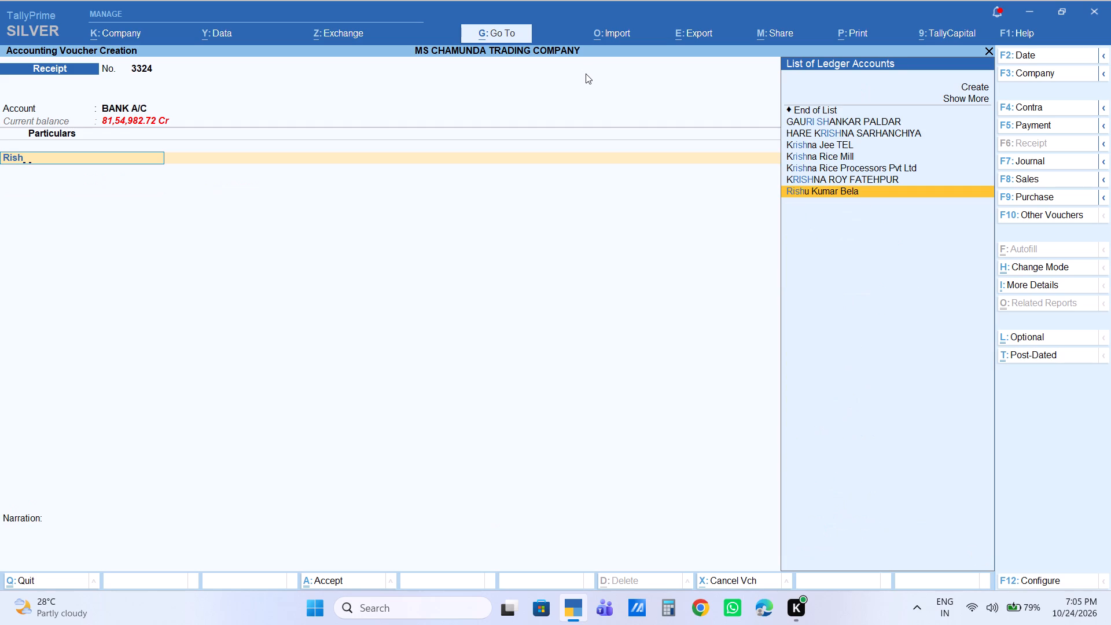
key(Return)
key(Return)
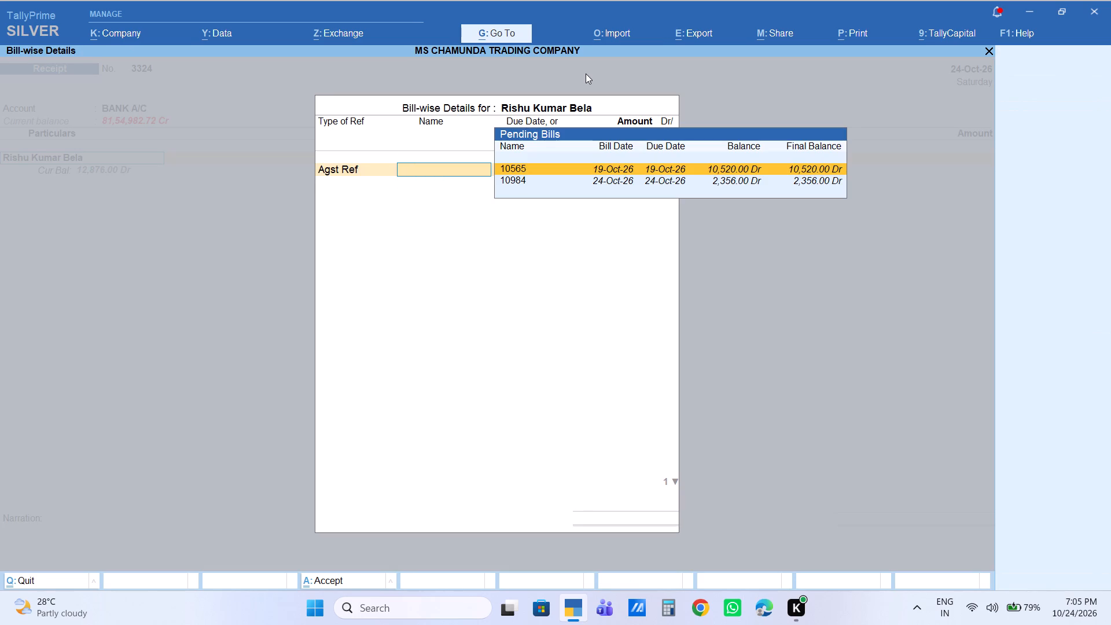
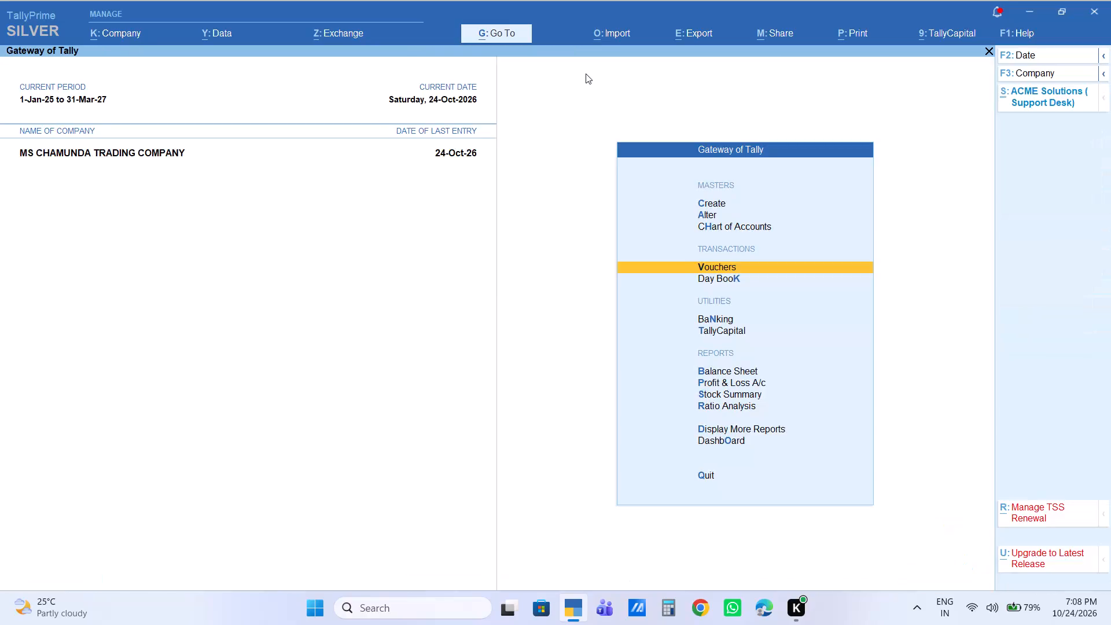
Start a new sales voucher with Cash as the party account and SALES as the sales ledger, keeping the default party details.
key(Escape)
key(Escape)
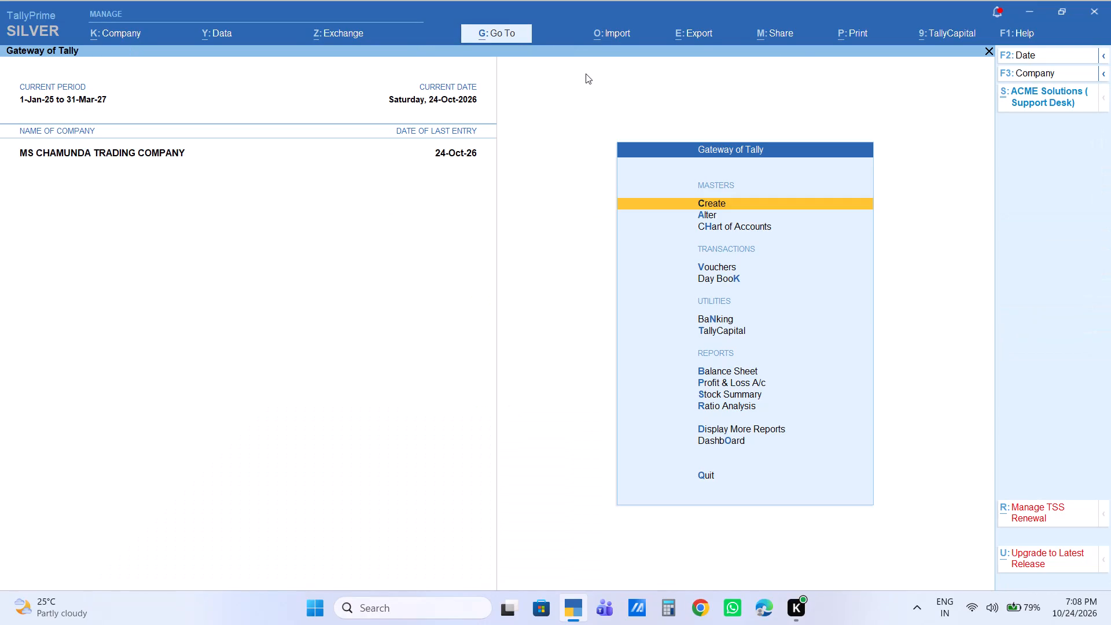
key(Down)
key(Down)
key(Down)
key(Return)
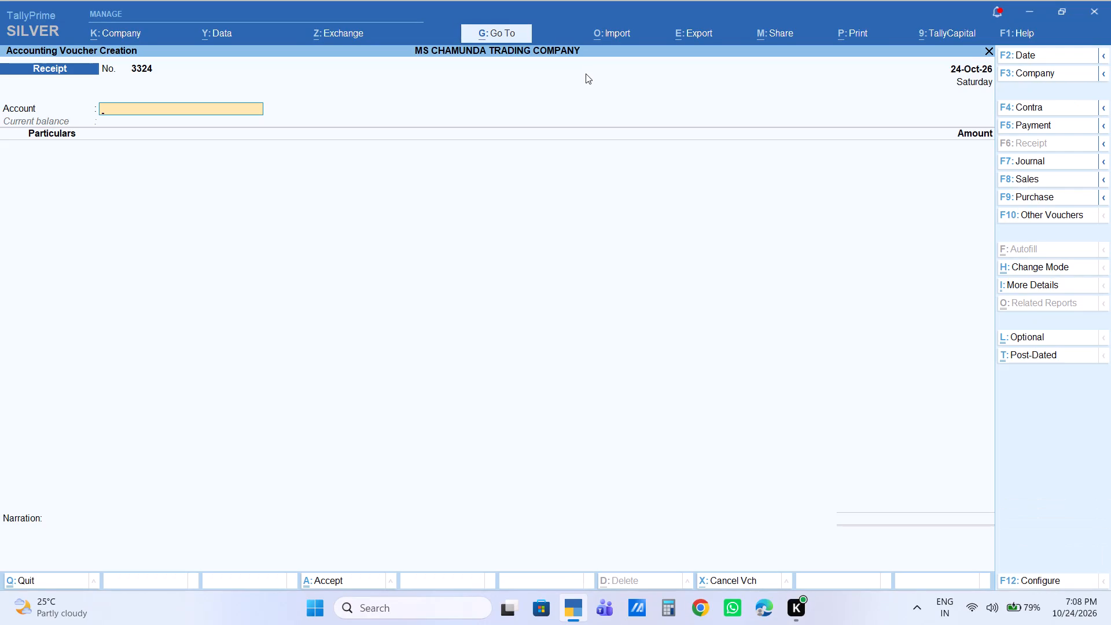
key(F8)
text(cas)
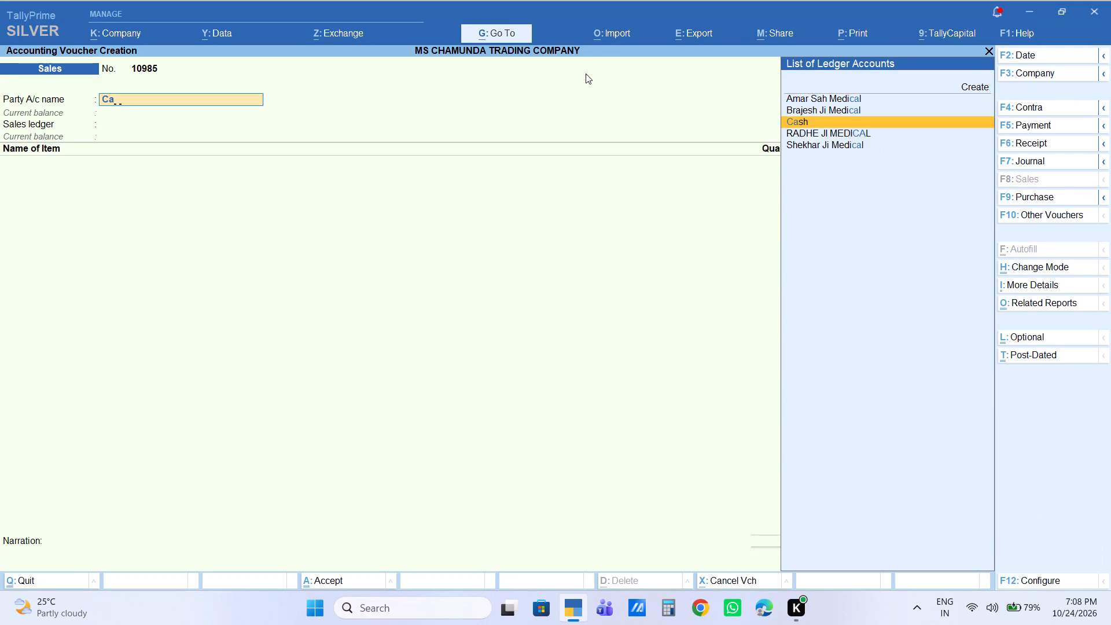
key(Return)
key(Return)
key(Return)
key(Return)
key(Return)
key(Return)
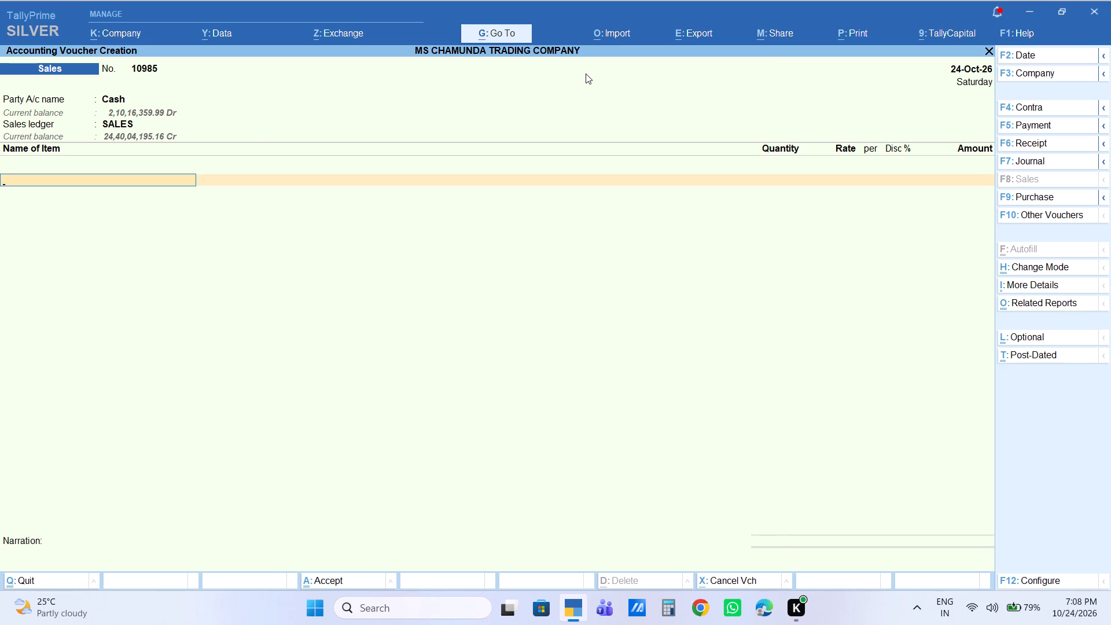
Add 20 bags of Rajkanya 25kg to the sales voucher at the default rate of 1,100 per bag.
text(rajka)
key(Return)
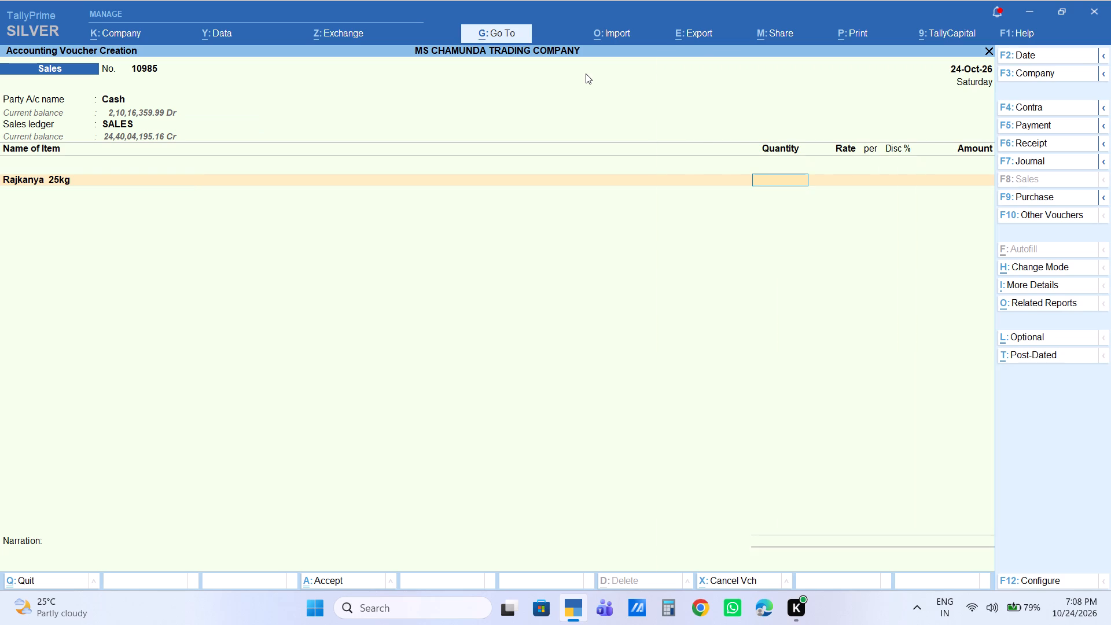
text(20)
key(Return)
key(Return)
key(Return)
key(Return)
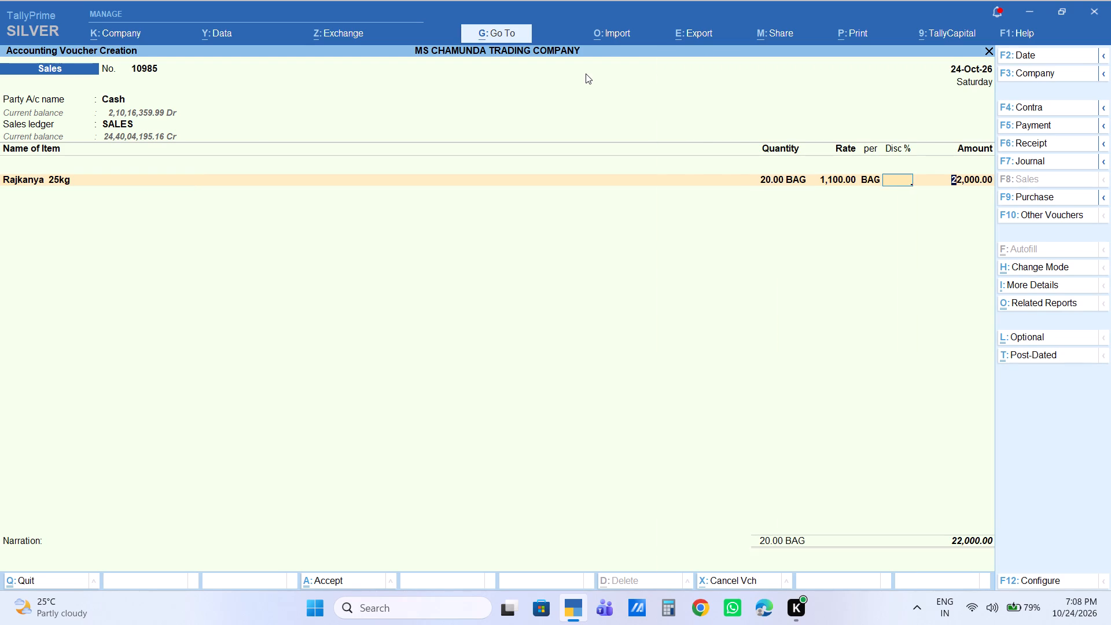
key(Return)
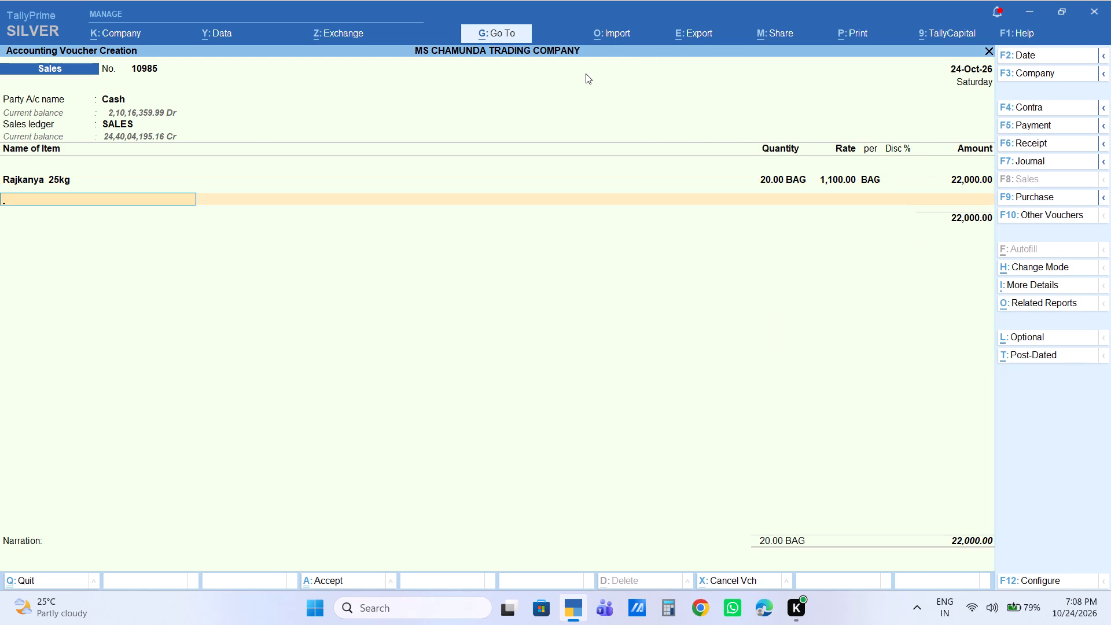
Add 20 bags of 4094 25kg to the voucher at the default rate of 1,050 per bag.
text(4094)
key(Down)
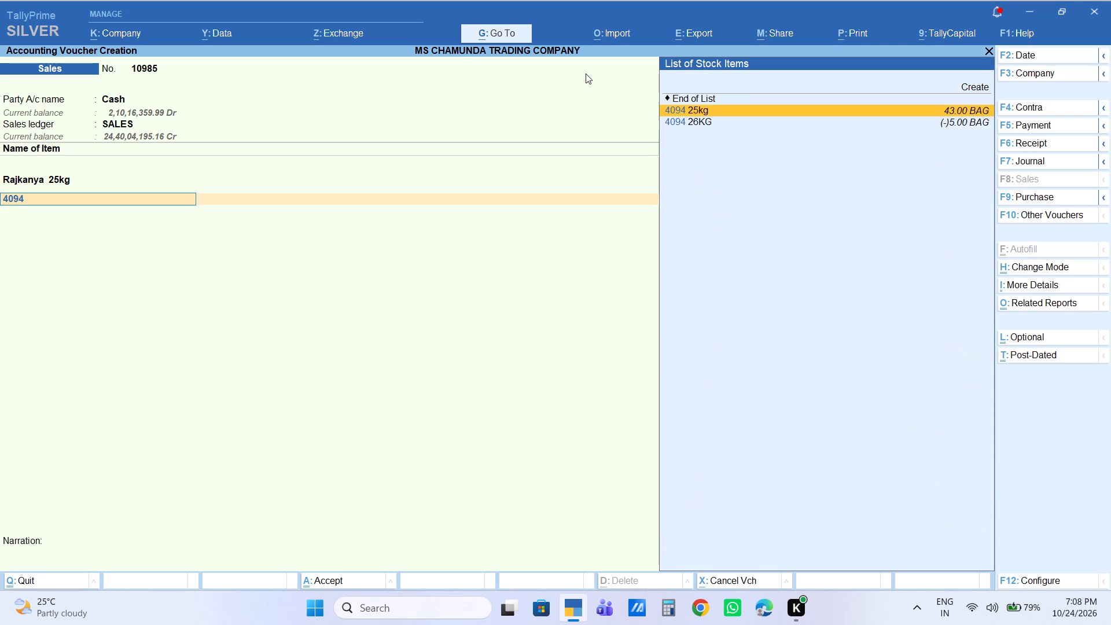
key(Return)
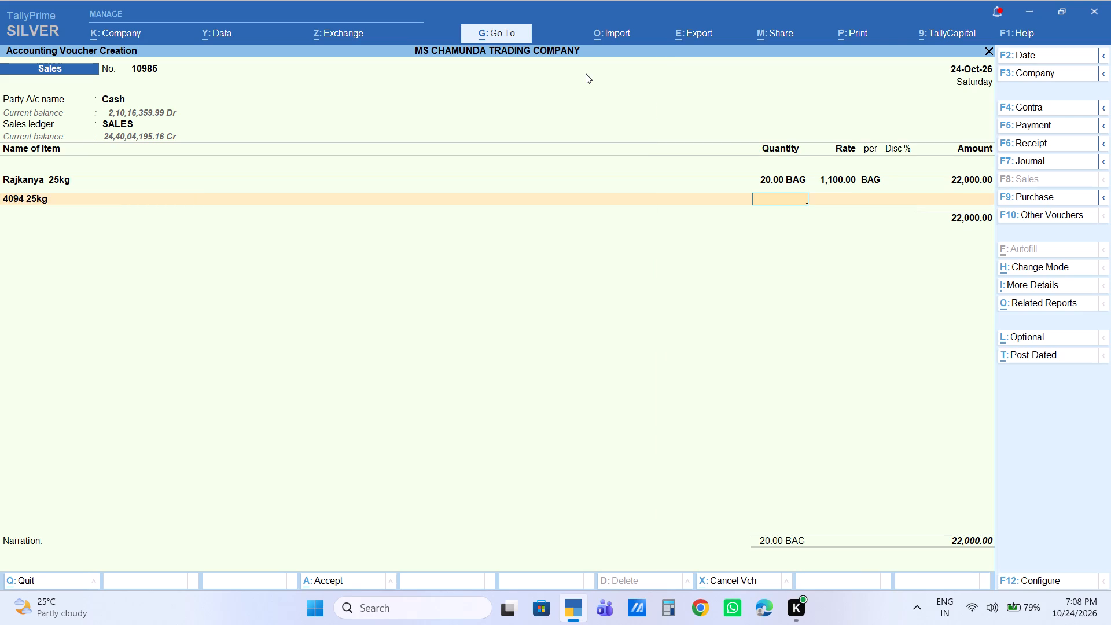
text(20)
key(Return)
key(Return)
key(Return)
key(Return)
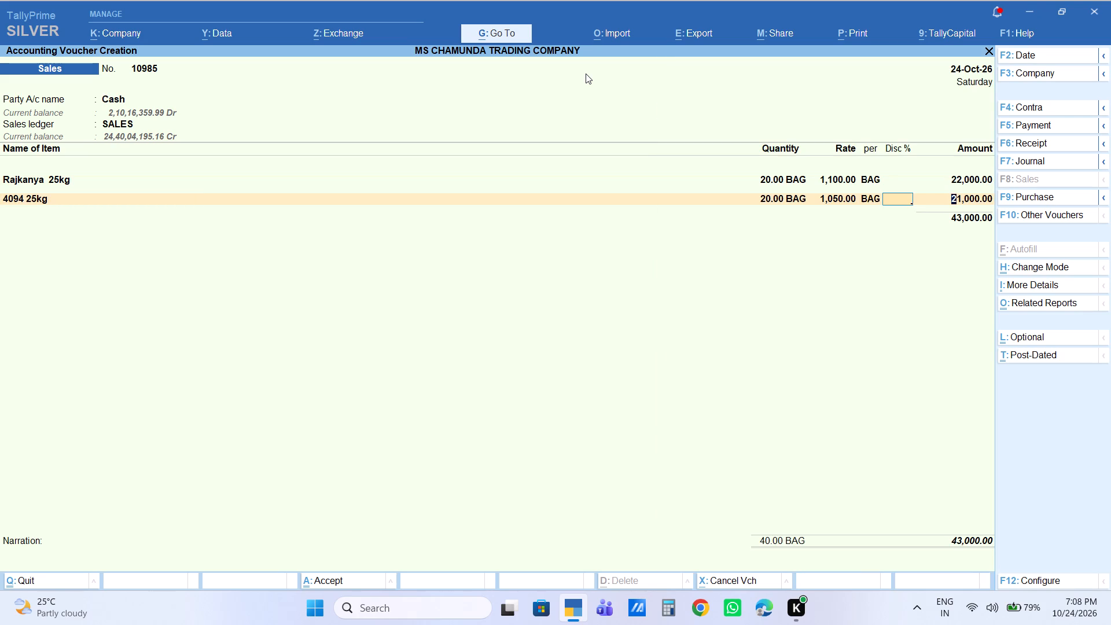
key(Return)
Add 20 bags of SONAMOTI 20kg to the voucher at the default rate of 630 per bag.
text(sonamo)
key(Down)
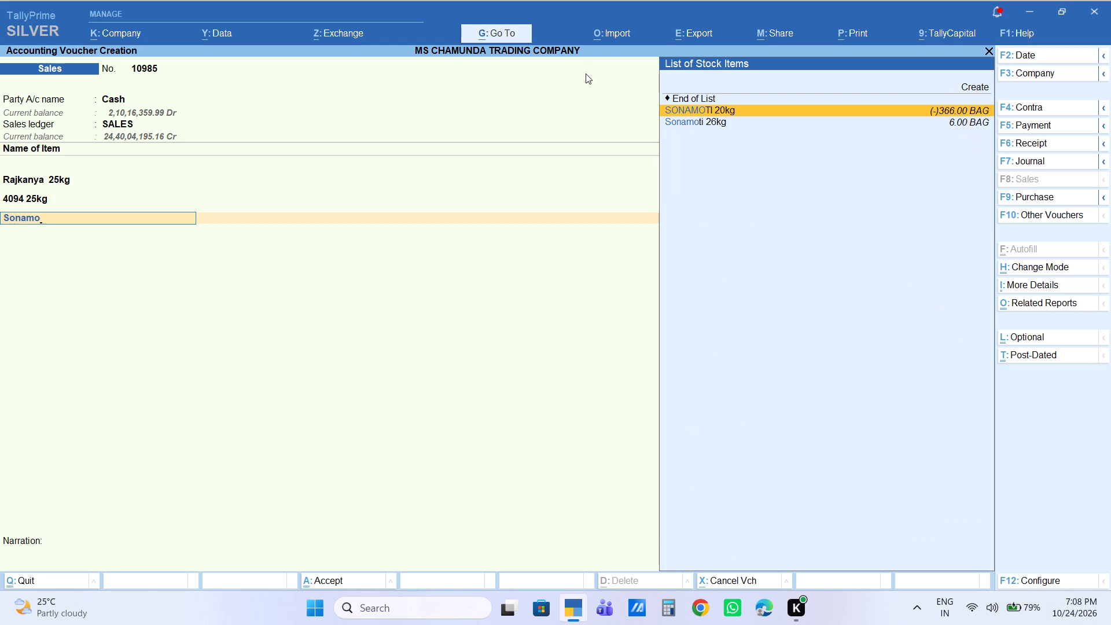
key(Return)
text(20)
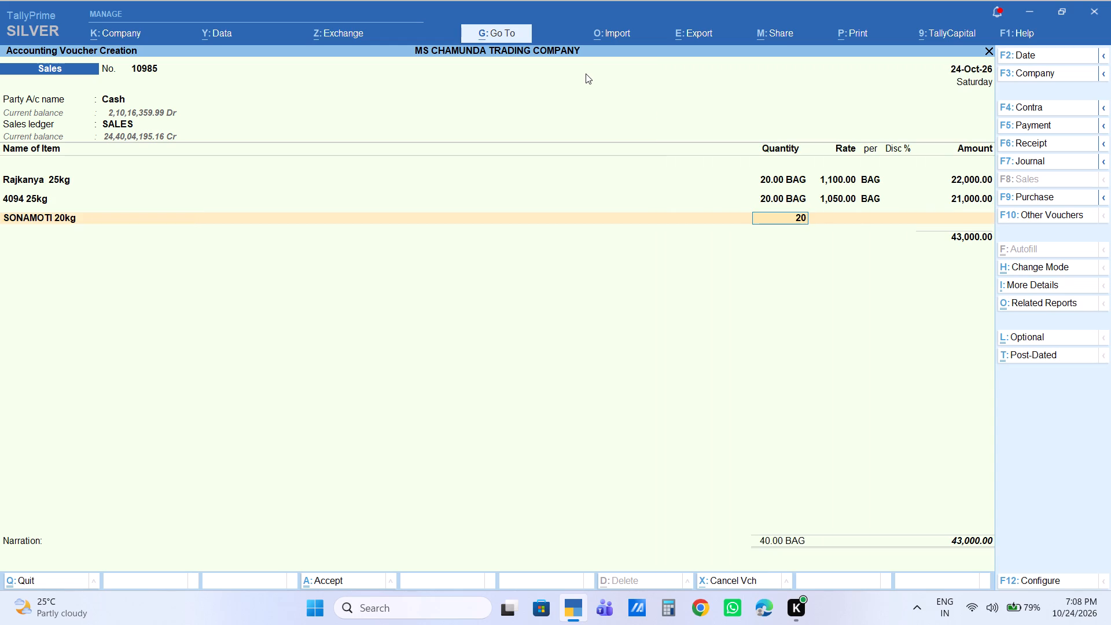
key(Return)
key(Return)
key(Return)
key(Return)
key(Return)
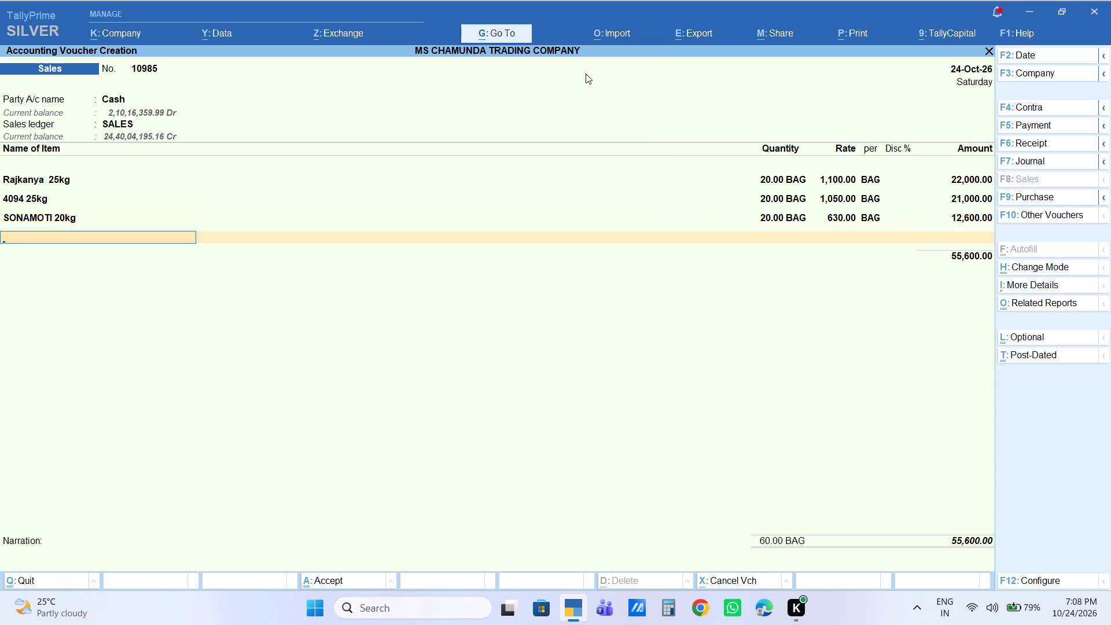
Add 5 bags of WHITE TIGER 26kg to the voucher at the default rate of 1,560 per bag.
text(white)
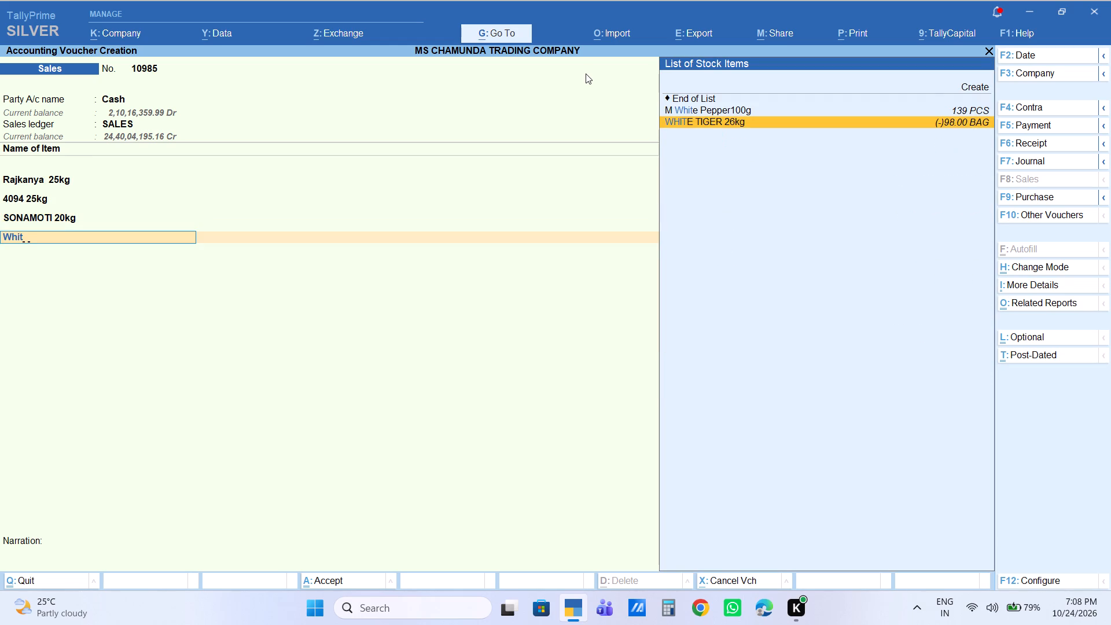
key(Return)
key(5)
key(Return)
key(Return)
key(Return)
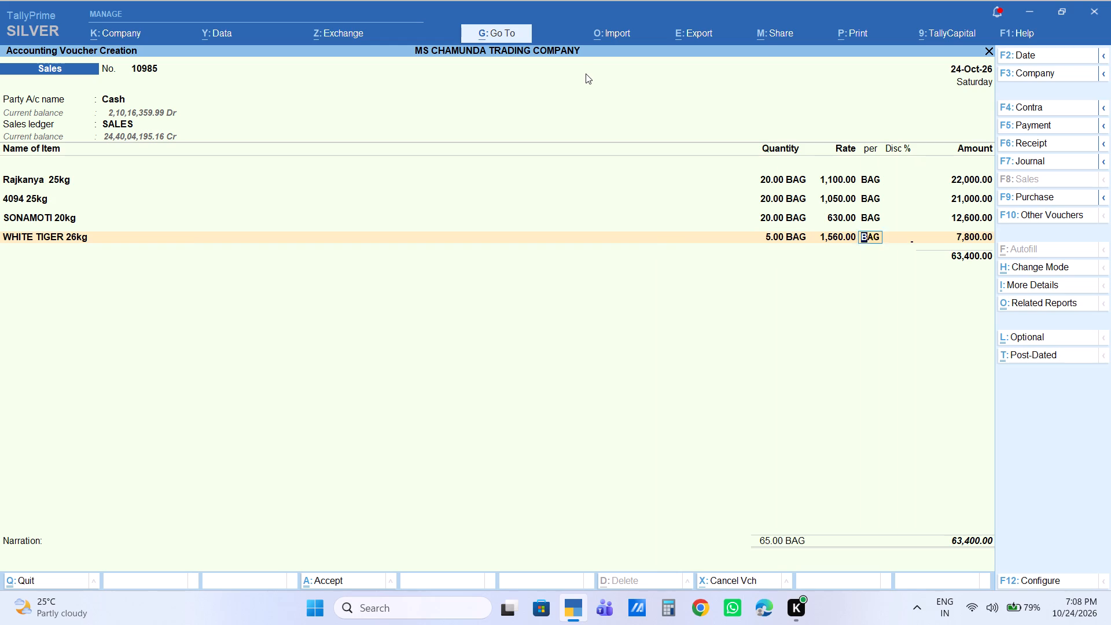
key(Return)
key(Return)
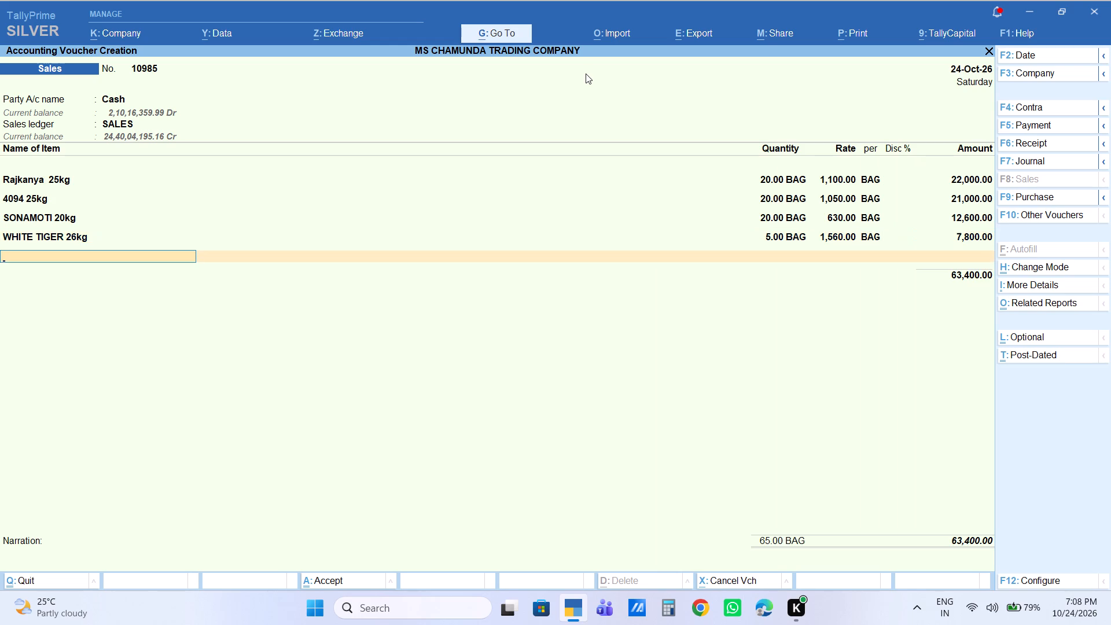
Add 10 bags of Ripuraj Mahashakti 26kg to the voucher with an amount of 15,600.
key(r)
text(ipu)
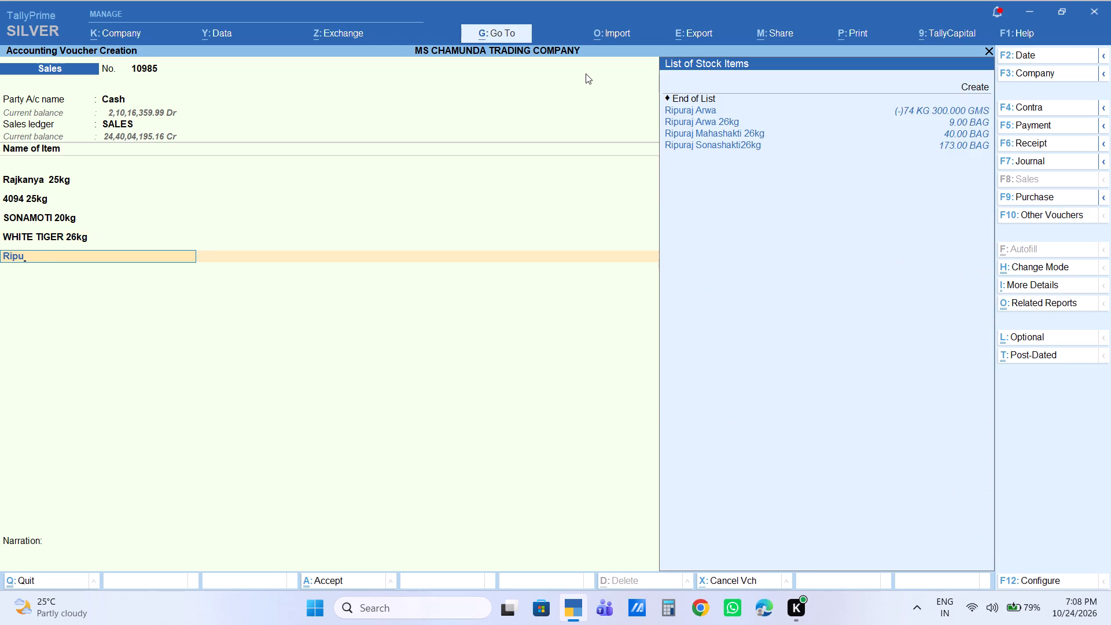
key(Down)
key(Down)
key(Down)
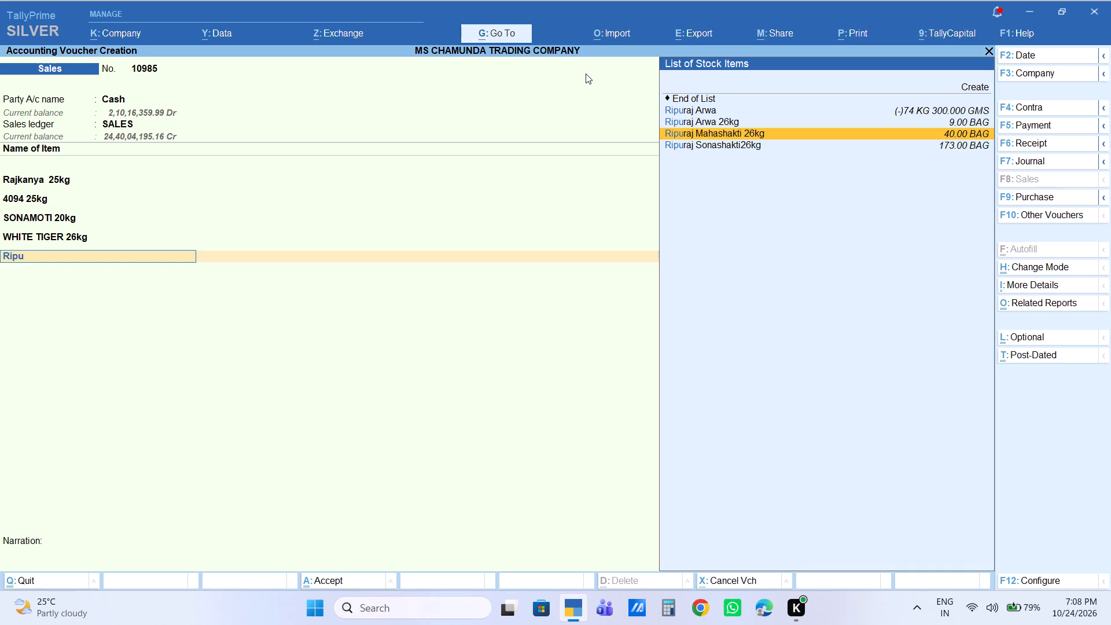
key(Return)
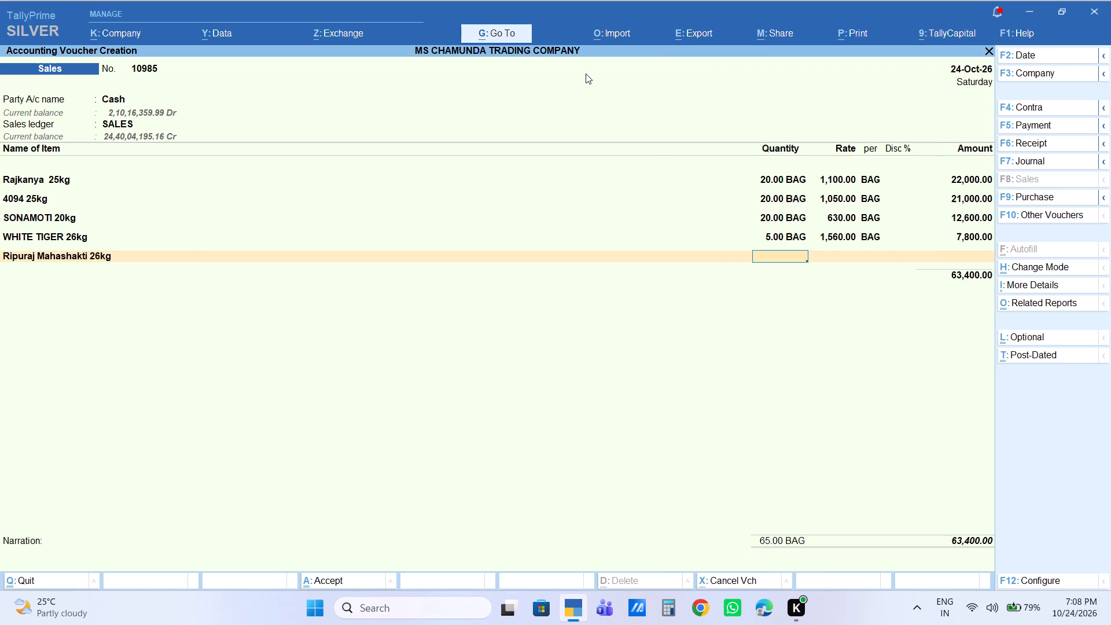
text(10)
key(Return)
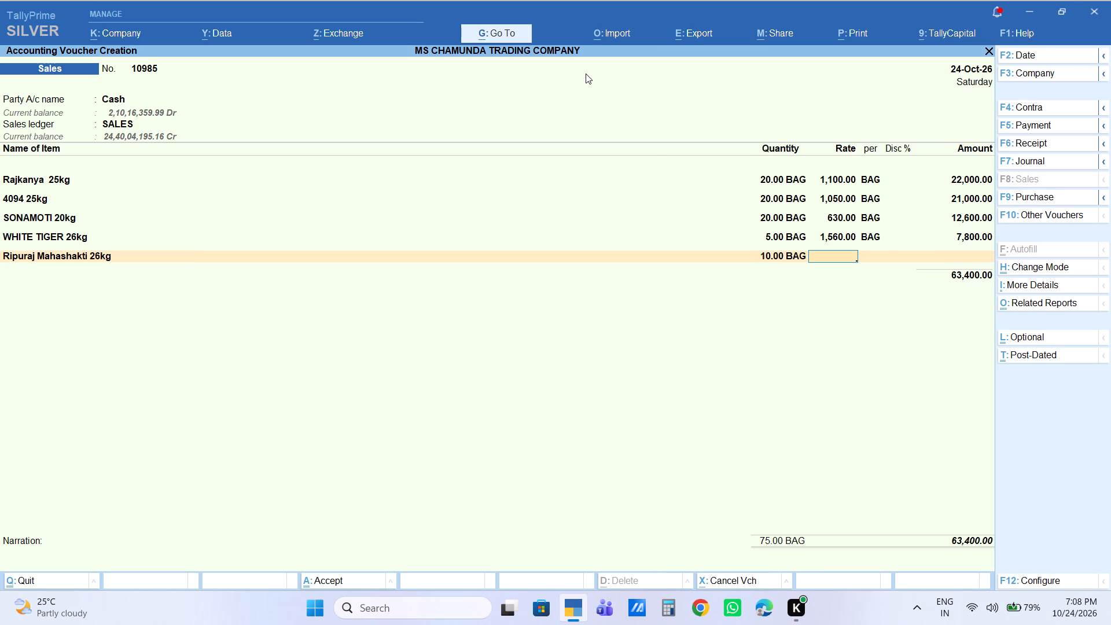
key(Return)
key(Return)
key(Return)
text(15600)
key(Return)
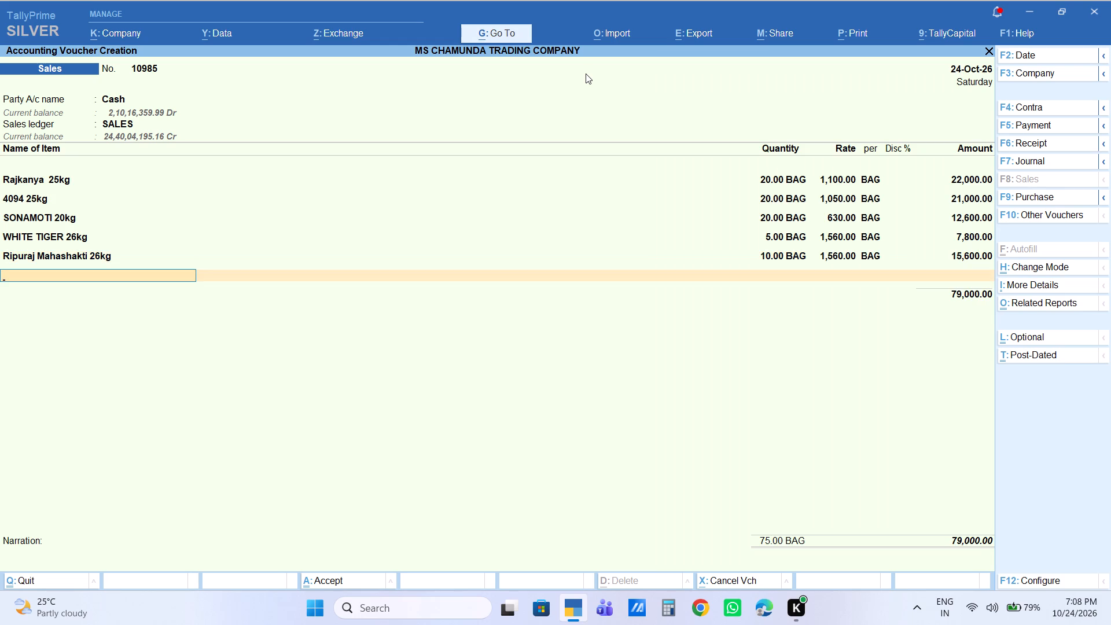
Close the item list and add a Labour Charge of 150 to the voucher.
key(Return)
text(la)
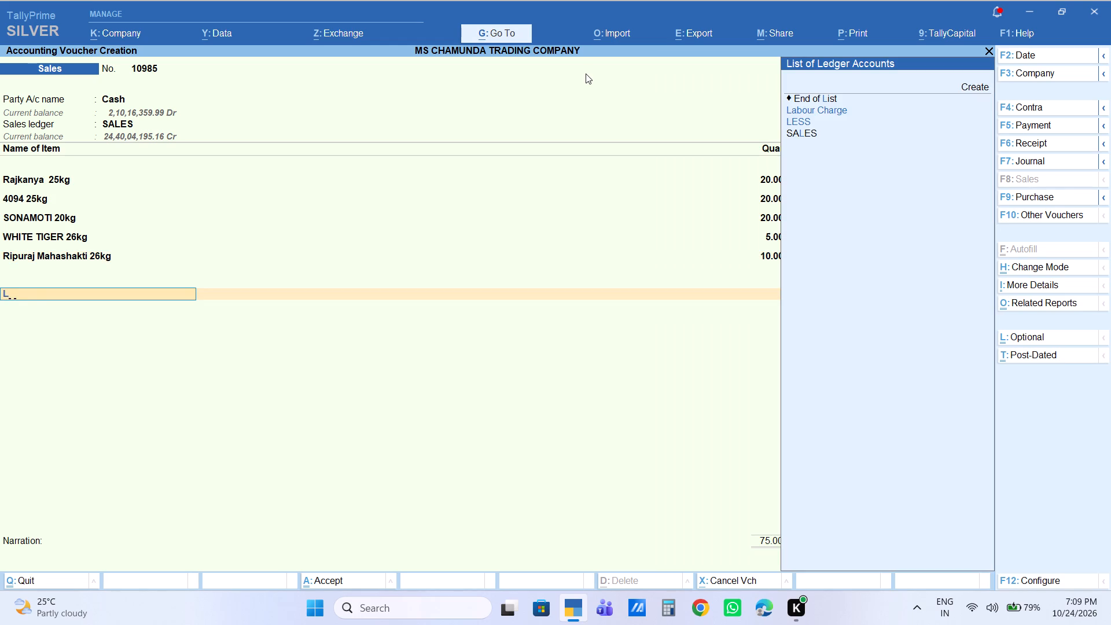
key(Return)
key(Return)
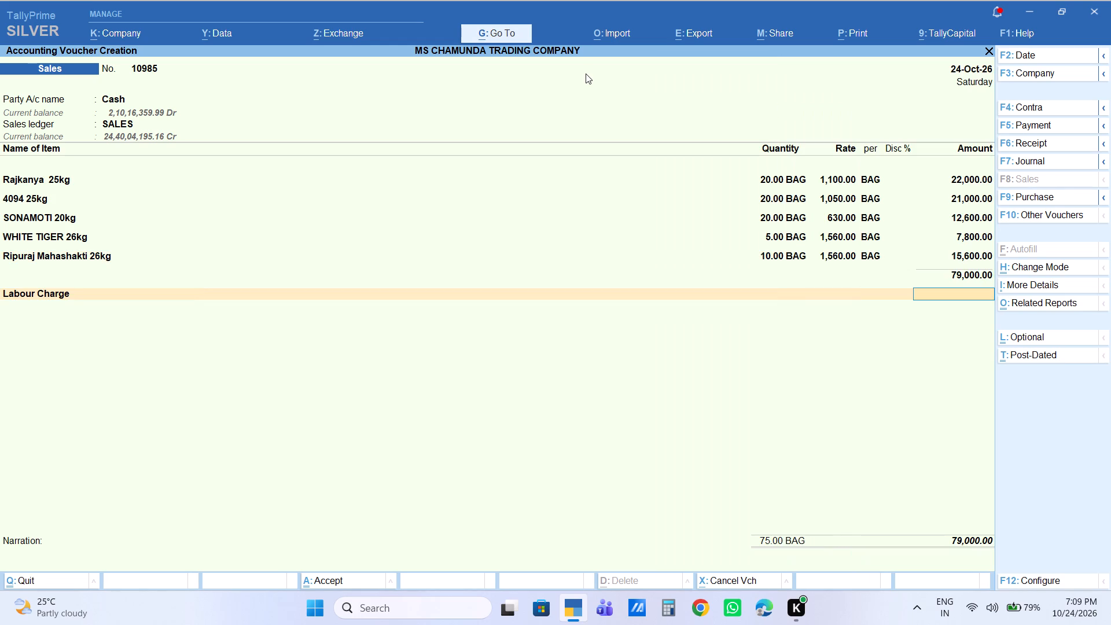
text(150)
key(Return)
Return to the item lines and add 10 bags of Ripuraj Sonashakti26kg below Ripuraj Mahashakti with an amount of 18,150.
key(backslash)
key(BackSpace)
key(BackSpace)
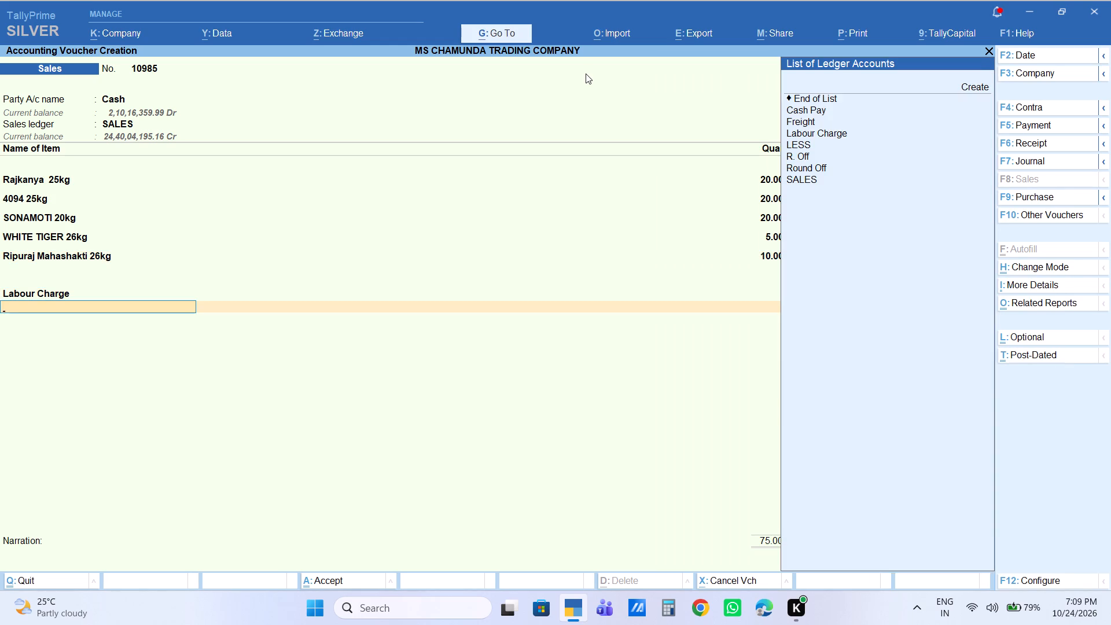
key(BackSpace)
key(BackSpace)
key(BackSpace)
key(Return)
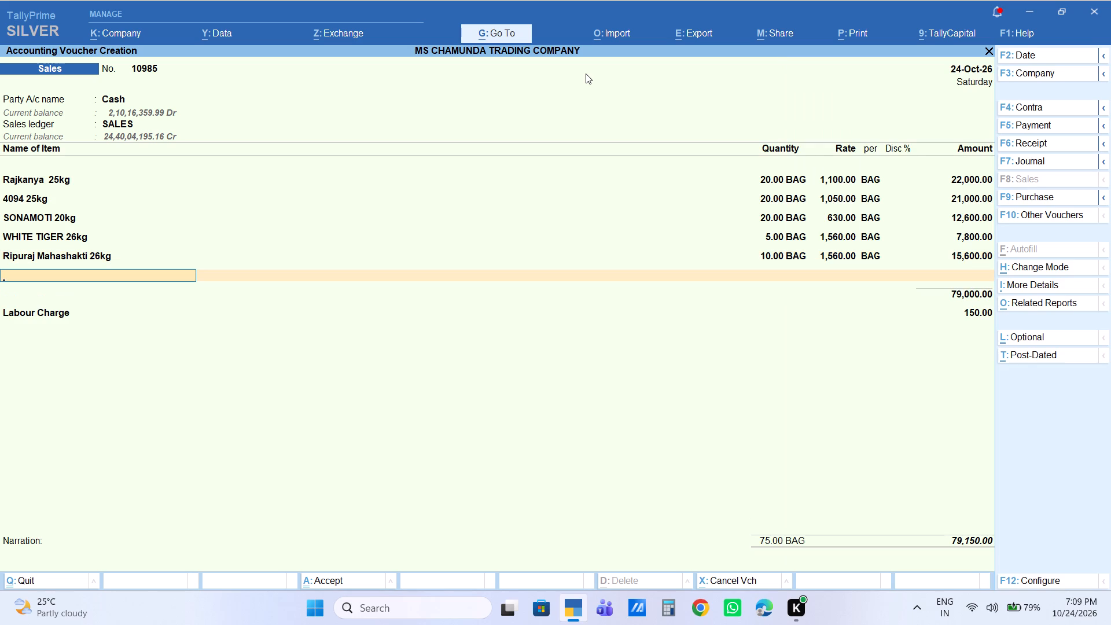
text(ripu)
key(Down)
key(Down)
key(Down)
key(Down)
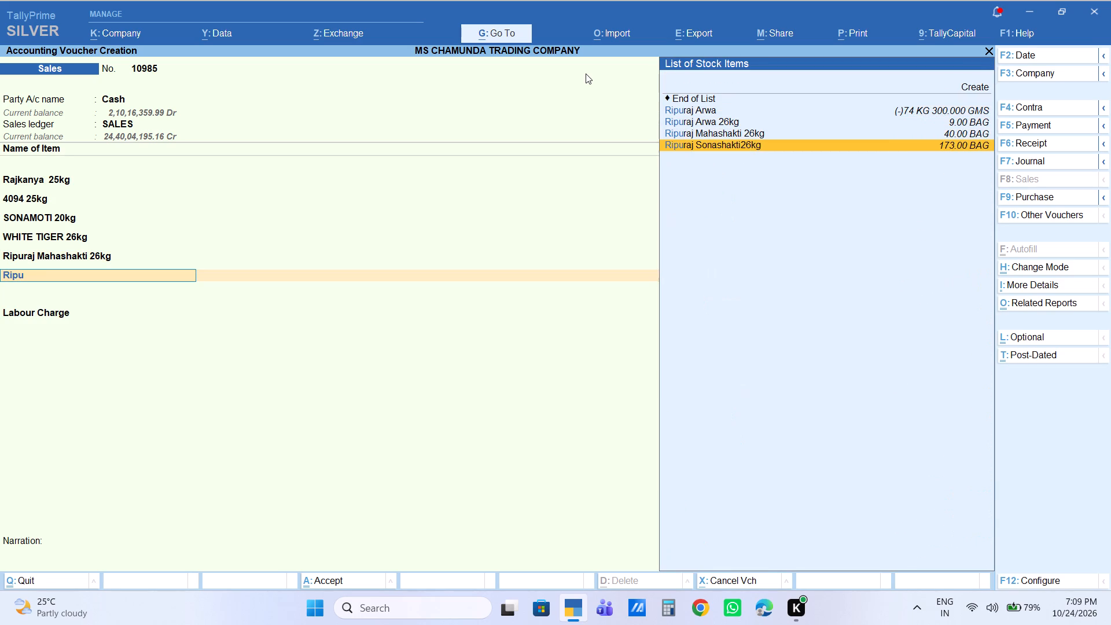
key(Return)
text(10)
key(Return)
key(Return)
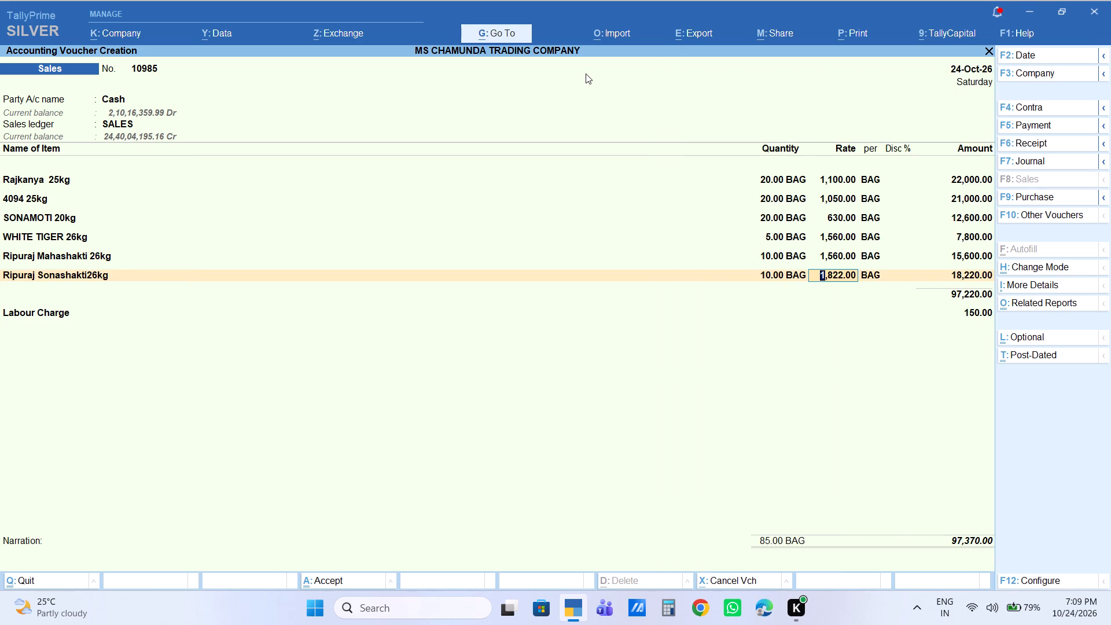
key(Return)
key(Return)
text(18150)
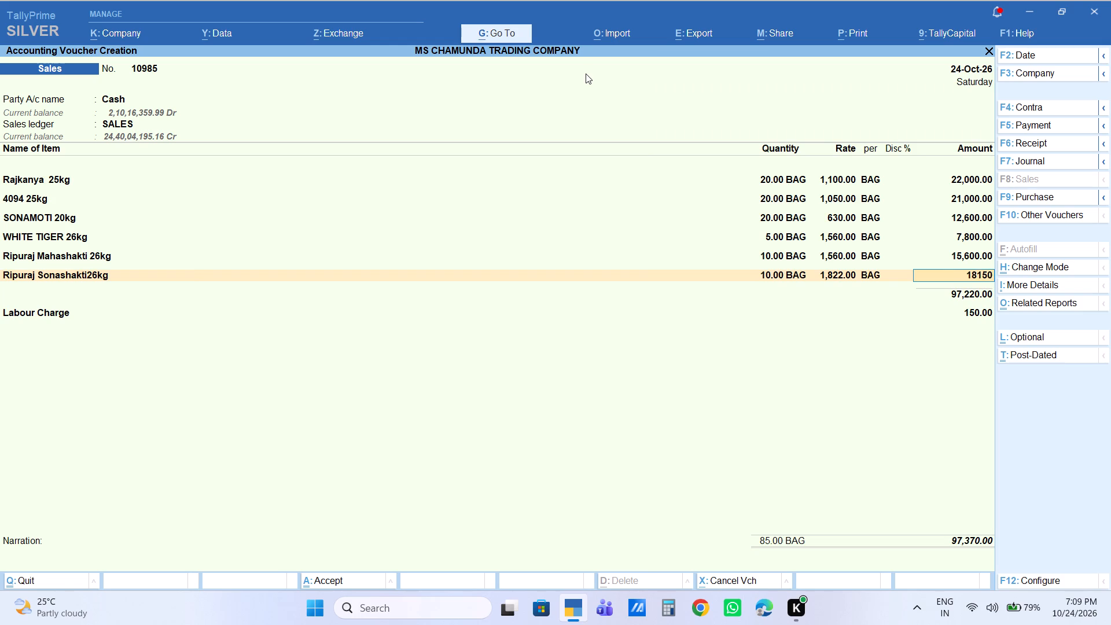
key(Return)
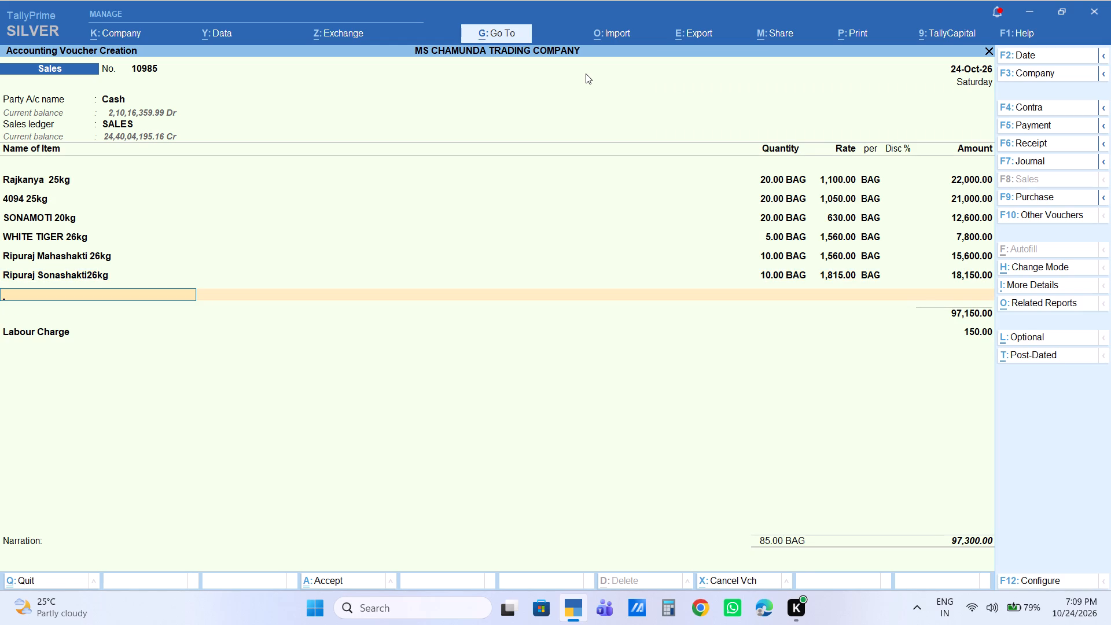
Keep the Labour Charge of 150, leave the narration empty and accept sales voucher No. 10985.
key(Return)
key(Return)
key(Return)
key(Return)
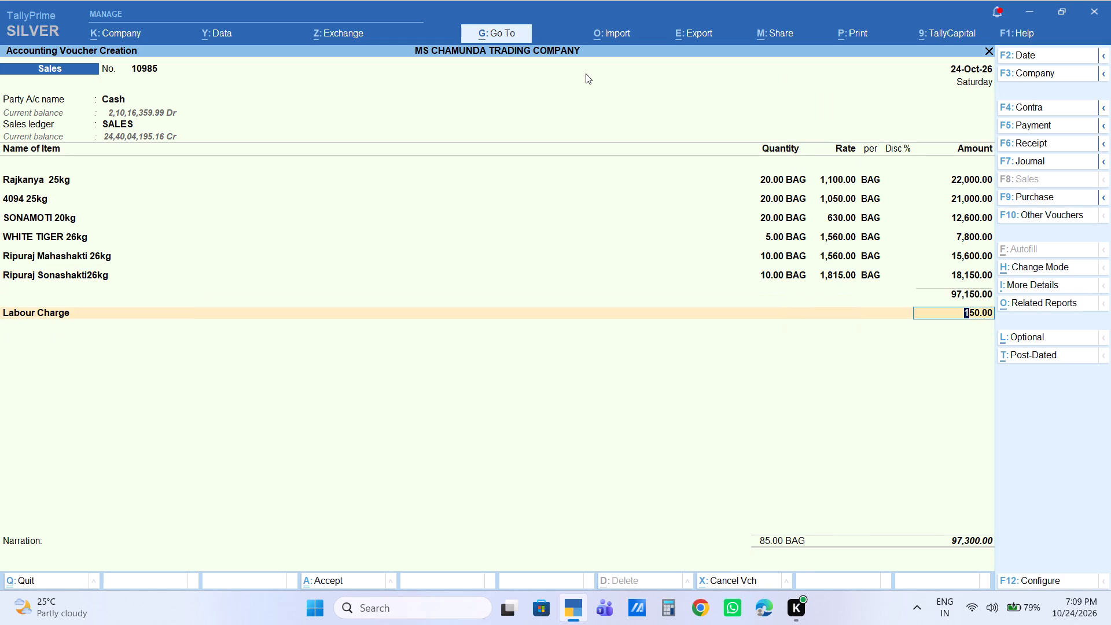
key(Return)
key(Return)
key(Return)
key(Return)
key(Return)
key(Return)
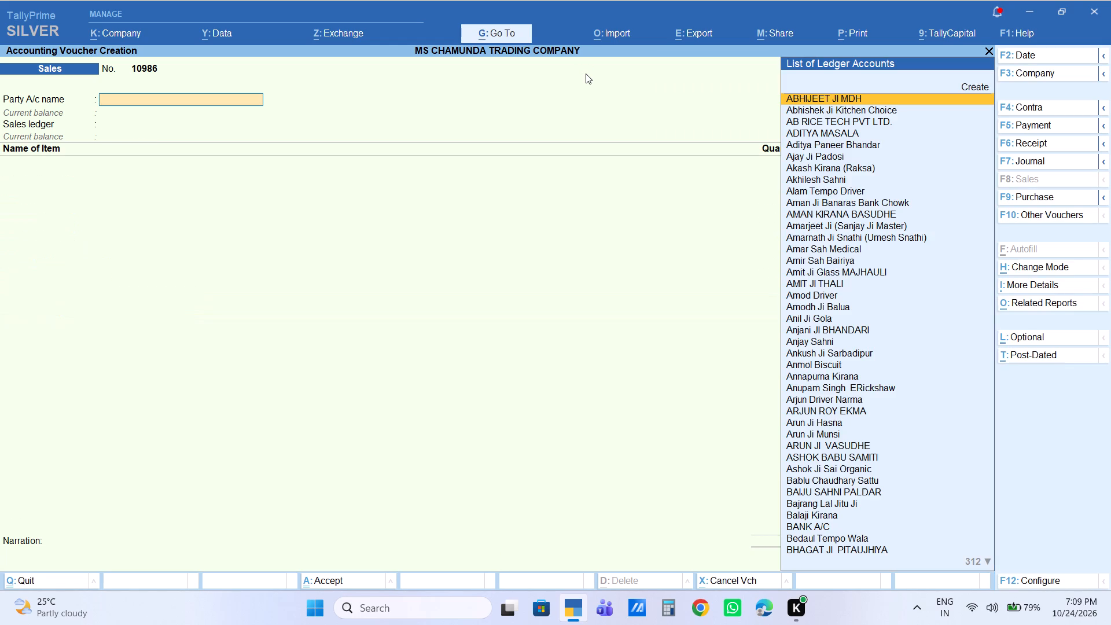
Open the Cash sales voucher No. 10985 from the Day Book for alteration.
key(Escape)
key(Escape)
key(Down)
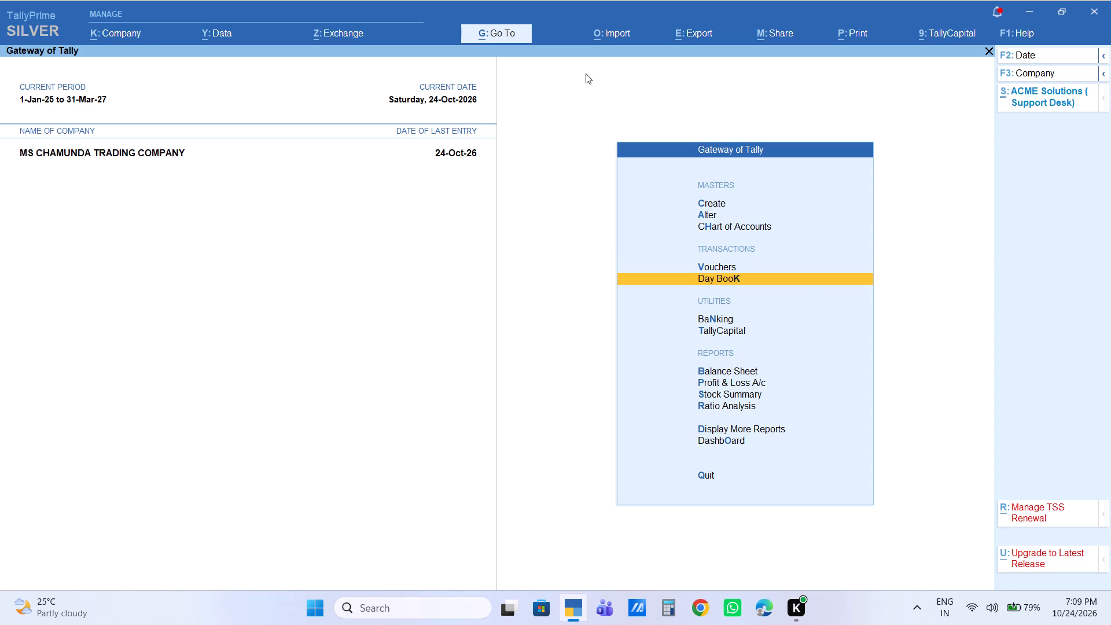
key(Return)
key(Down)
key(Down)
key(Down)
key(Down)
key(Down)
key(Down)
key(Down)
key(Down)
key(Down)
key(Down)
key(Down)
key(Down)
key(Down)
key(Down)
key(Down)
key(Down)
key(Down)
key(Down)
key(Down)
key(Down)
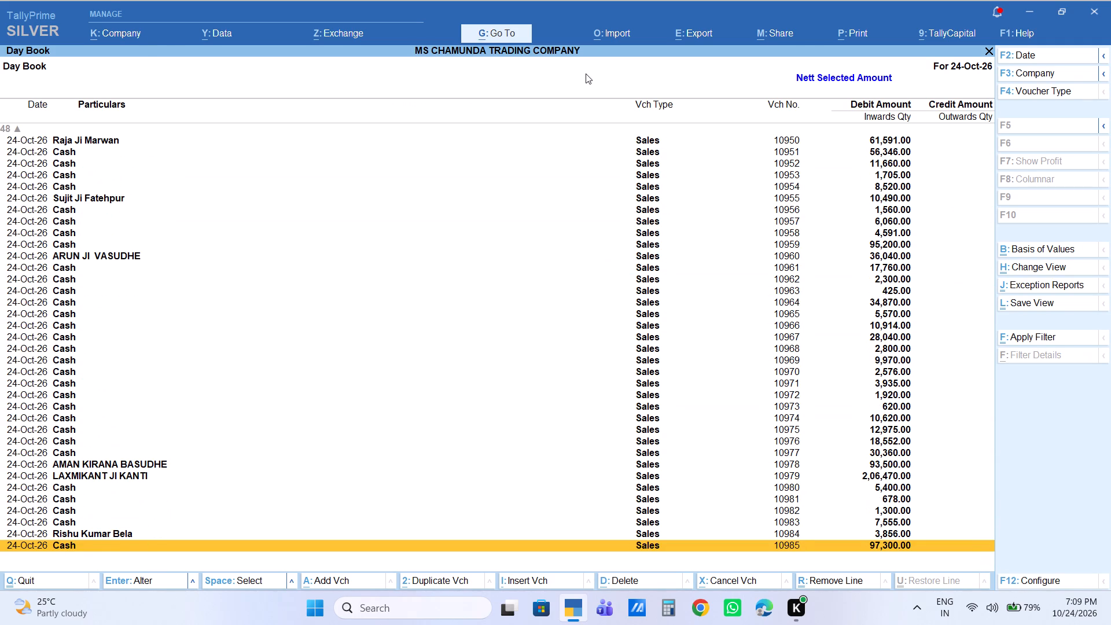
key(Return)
Replace Cash with the customer's name as the buyer in the voucher's party details.
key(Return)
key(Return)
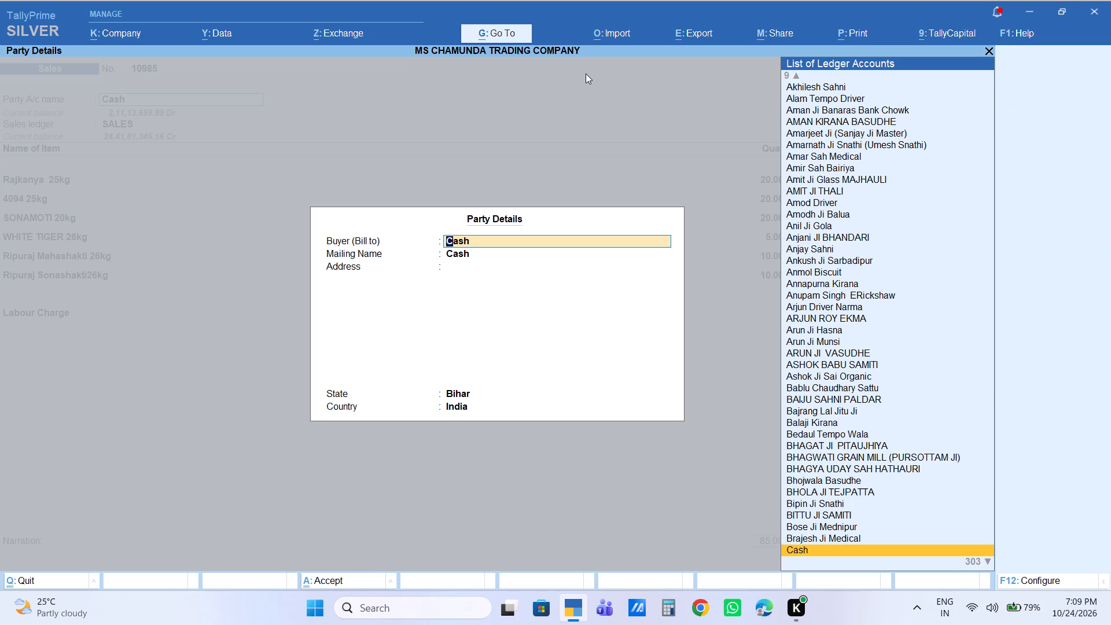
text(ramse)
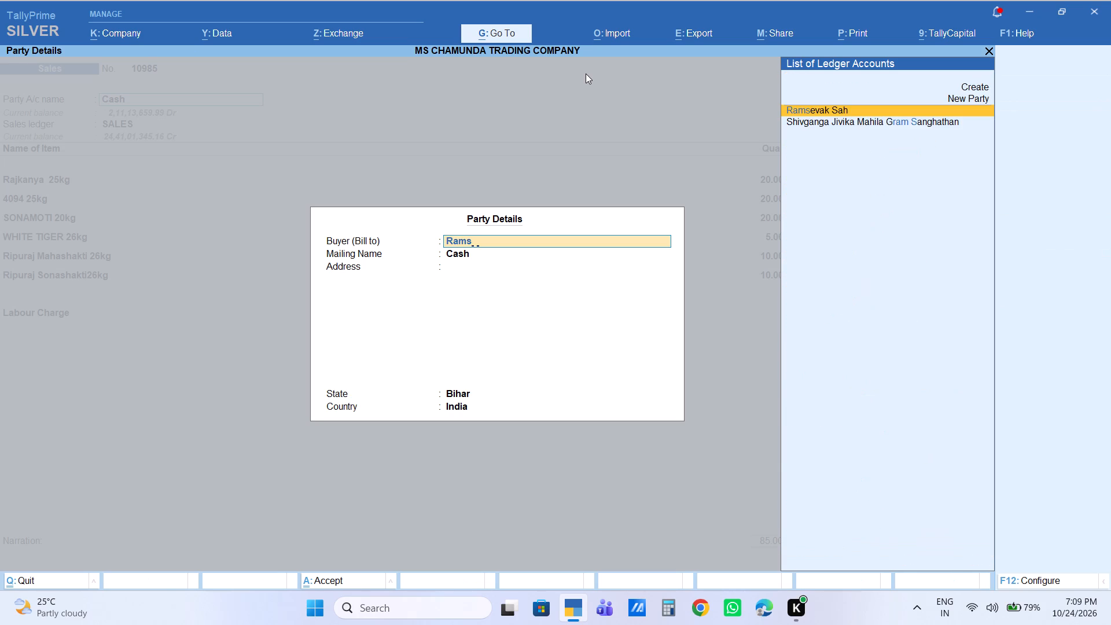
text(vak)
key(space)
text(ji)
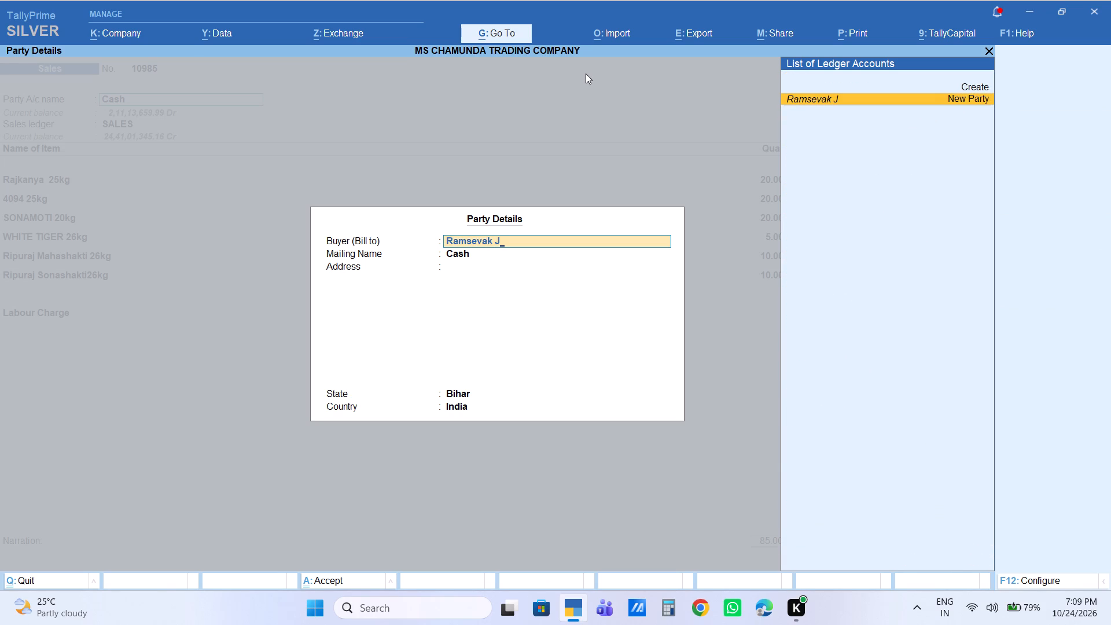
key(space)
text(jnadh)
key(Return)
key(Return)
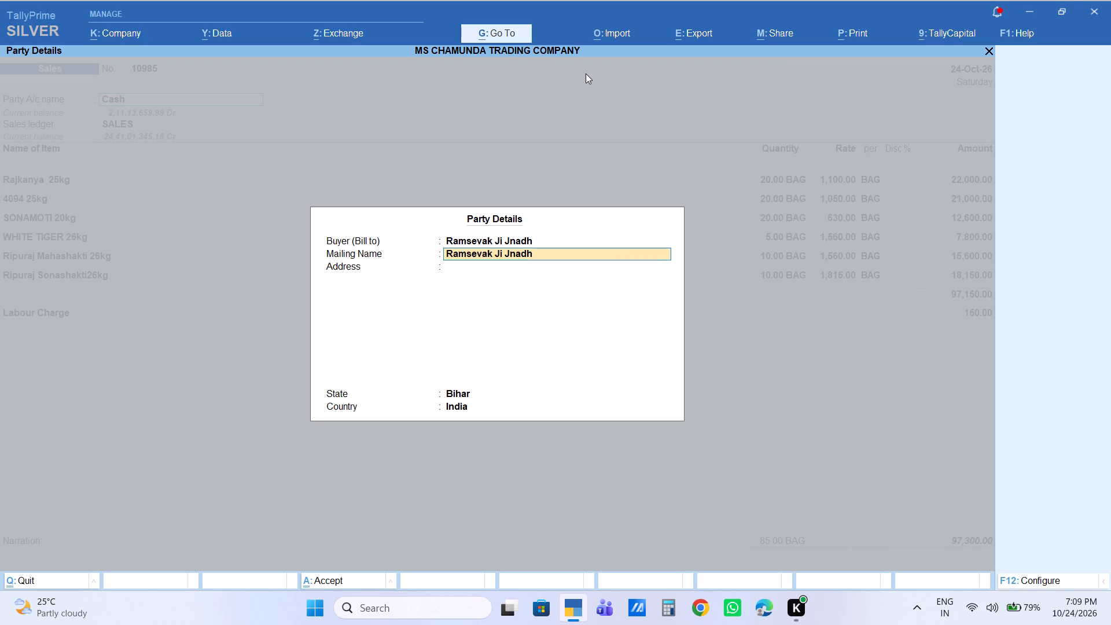
Keep the remaining party details, item lines and Labour Charge, accept the altered sales voucher No. 10985 and leave the Day Book.
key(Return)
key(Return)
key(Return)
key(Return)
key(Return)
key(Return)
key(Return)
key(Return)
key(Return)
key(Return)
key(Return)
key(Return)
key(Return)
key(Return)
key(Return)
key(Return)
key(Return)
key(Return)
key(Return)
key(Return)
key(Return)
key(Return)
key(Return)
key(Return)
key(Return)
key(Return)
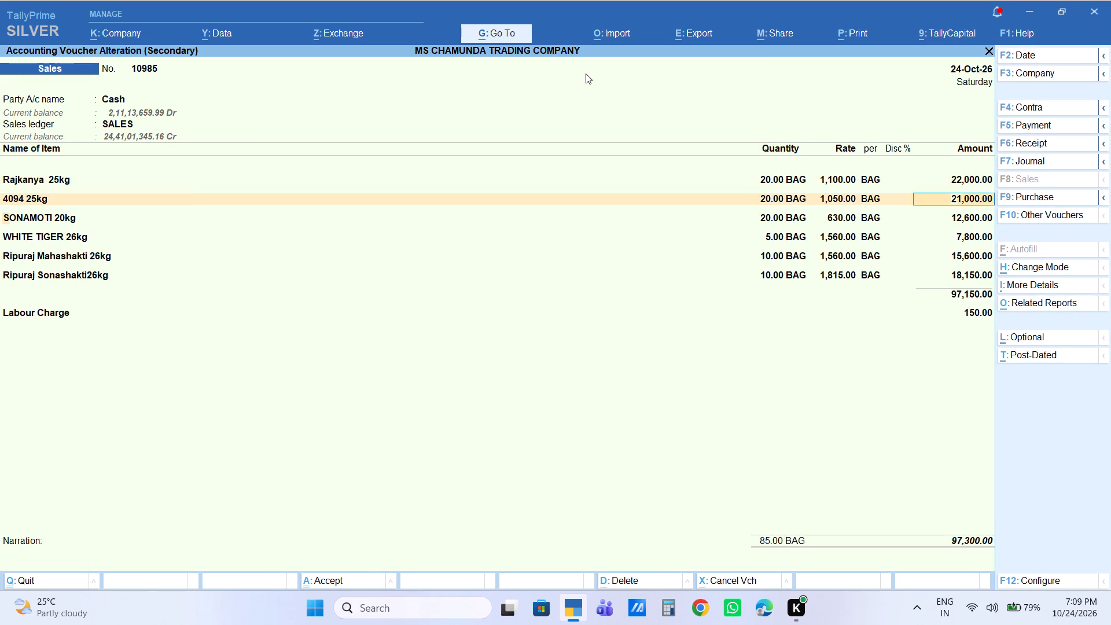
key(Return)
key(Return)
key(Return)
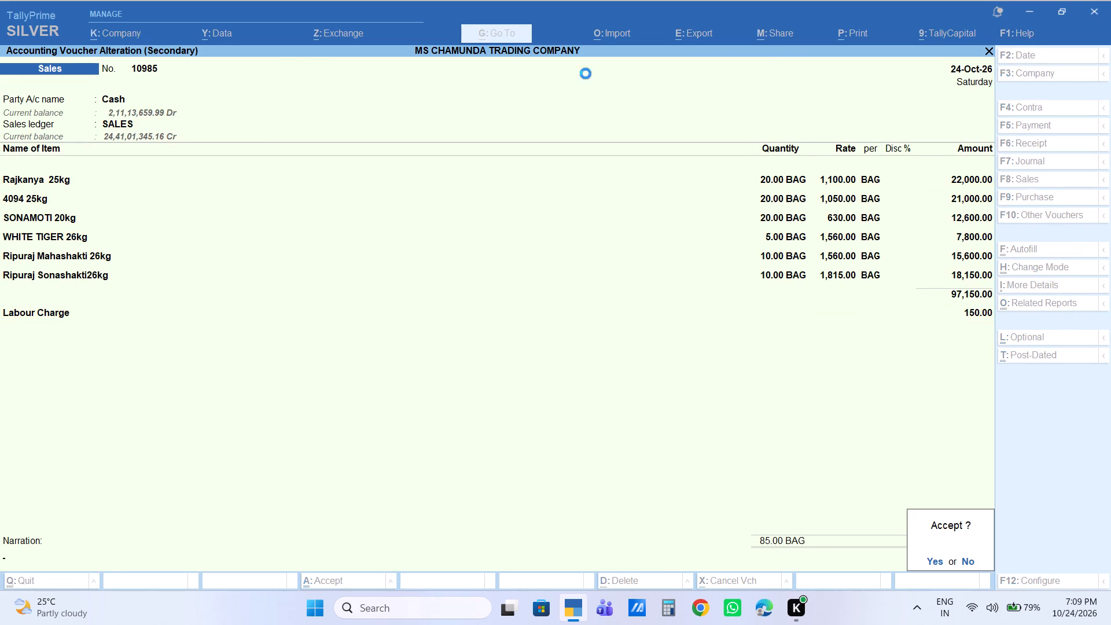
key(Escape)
Start sales voucher No. 10986 with Cash as the party account and SALES as the sales ledger.
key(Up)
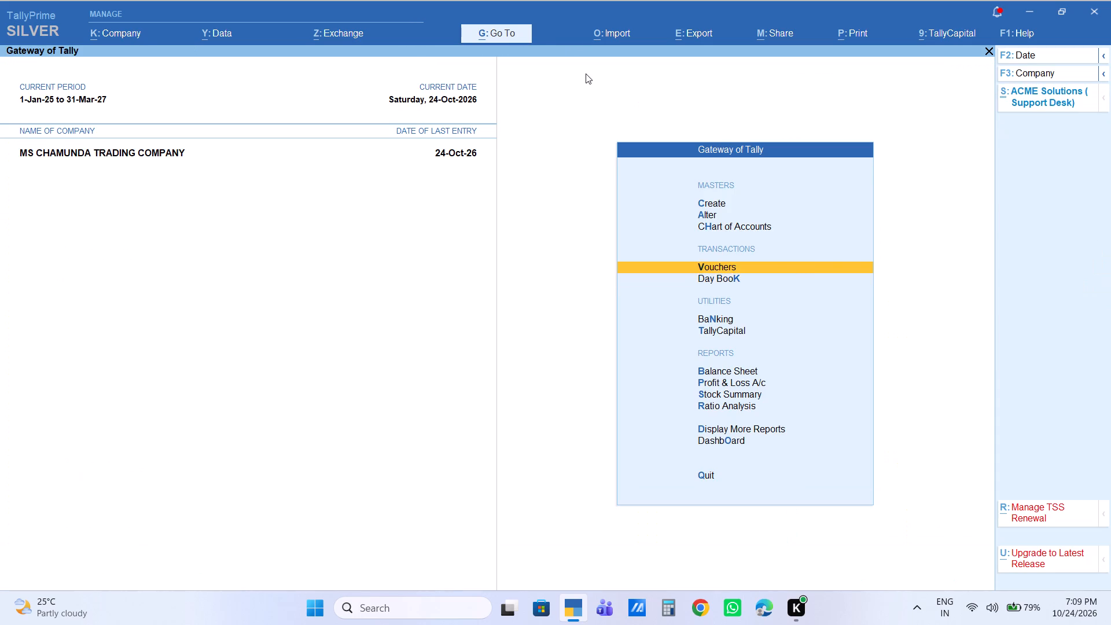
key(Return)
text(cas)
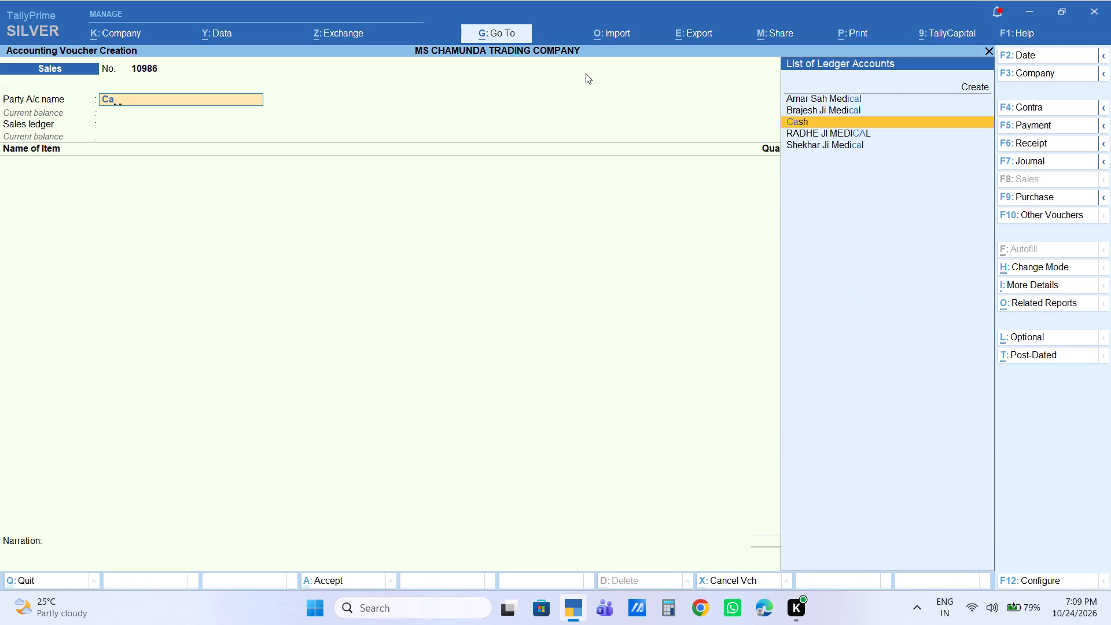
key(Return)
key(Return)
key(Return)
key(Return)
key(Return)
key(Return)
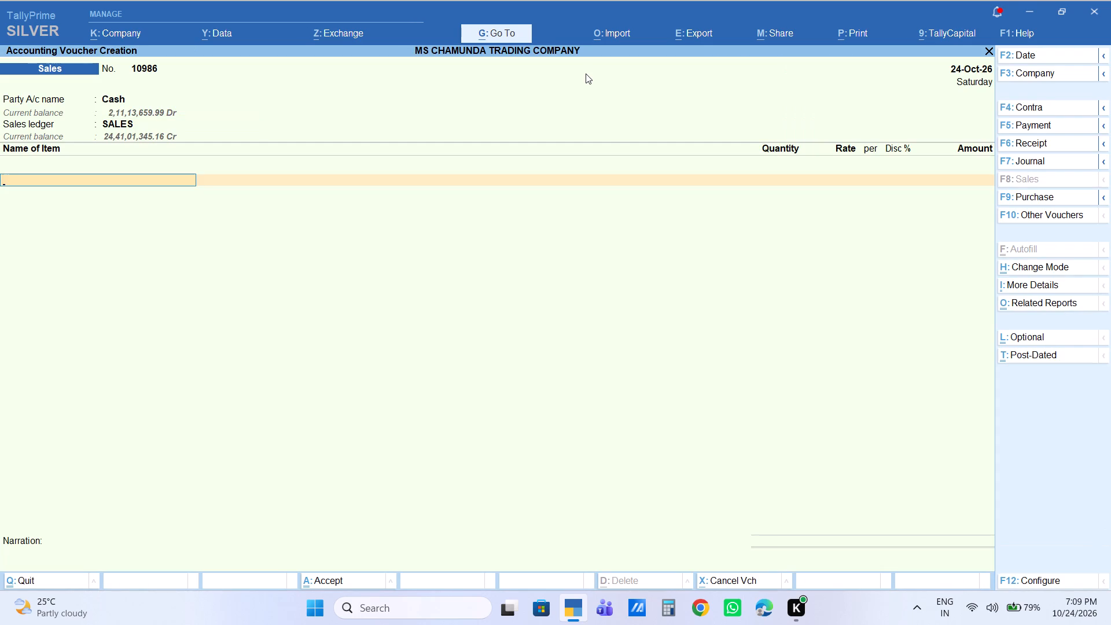
Add 1 tina of NEPALI TINA to the voucher with an amount of 2,330.
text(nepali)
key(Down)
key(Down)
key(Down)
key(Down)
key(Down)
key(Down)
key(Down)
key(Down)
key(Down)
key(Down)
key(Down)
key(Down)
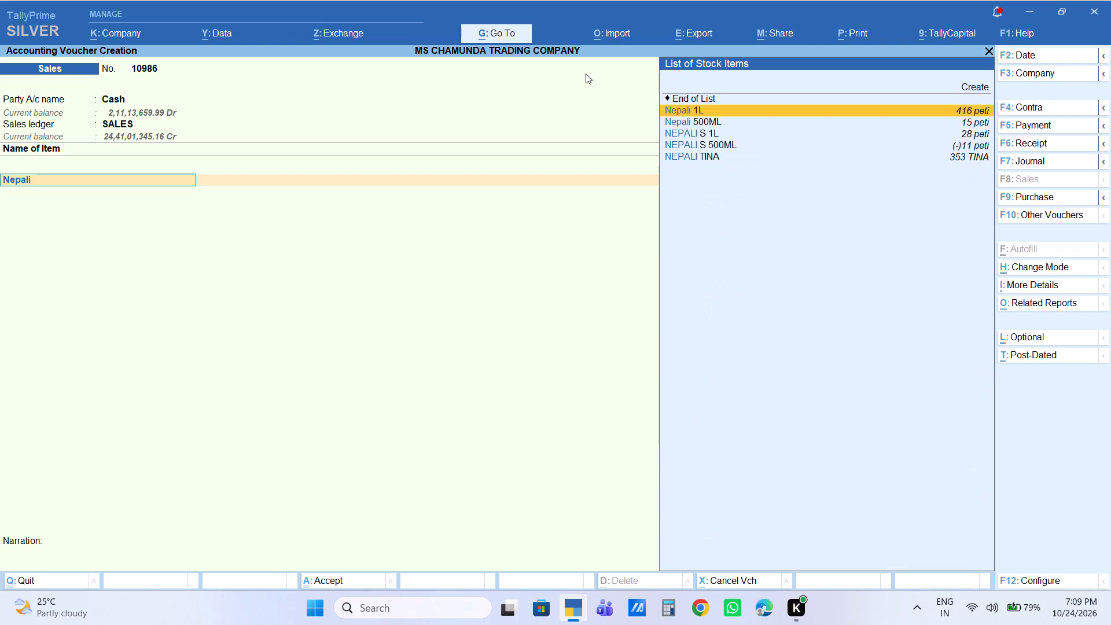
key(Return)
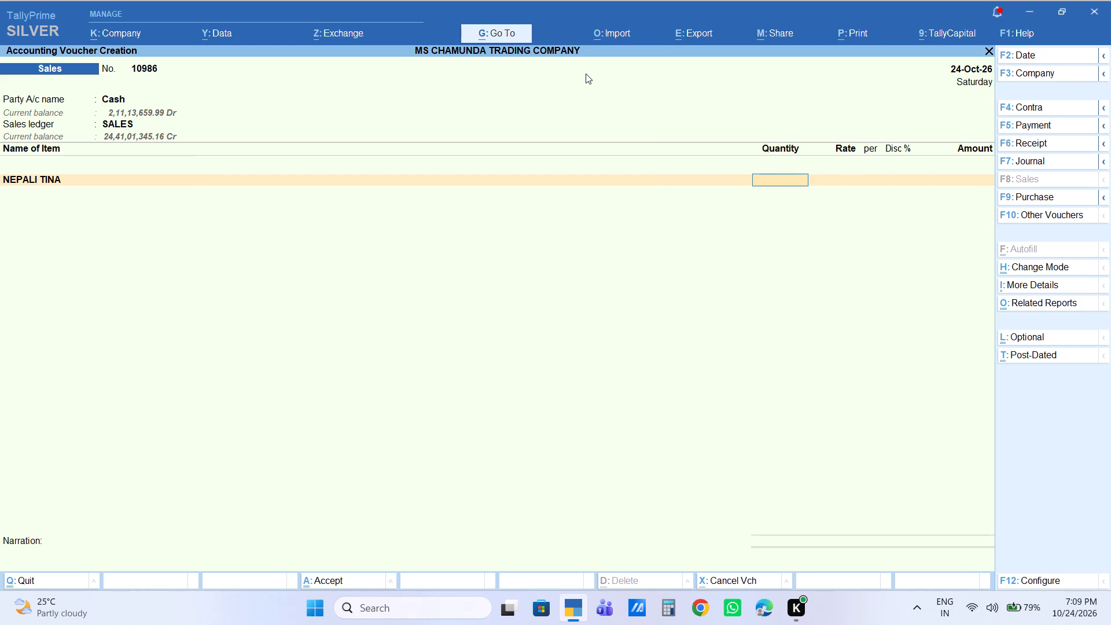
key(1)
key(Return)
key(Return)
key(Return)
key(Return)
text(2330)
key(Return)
End the item list without additional charges, leave the narration empty and accept sales voucher No. 10986.
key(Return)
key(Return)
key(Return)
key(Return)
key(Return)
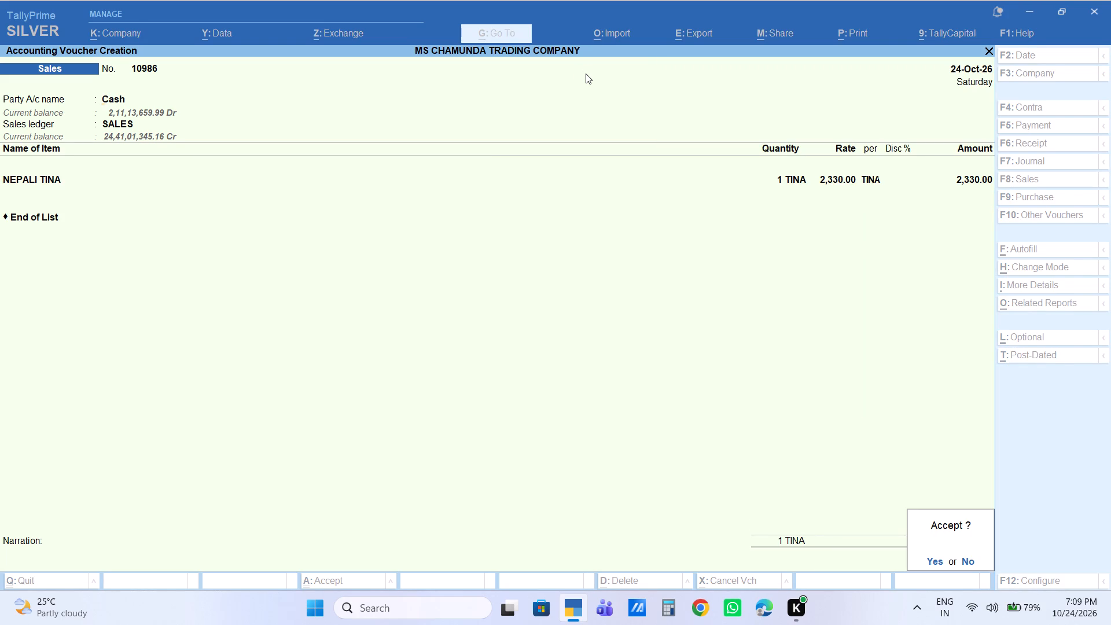
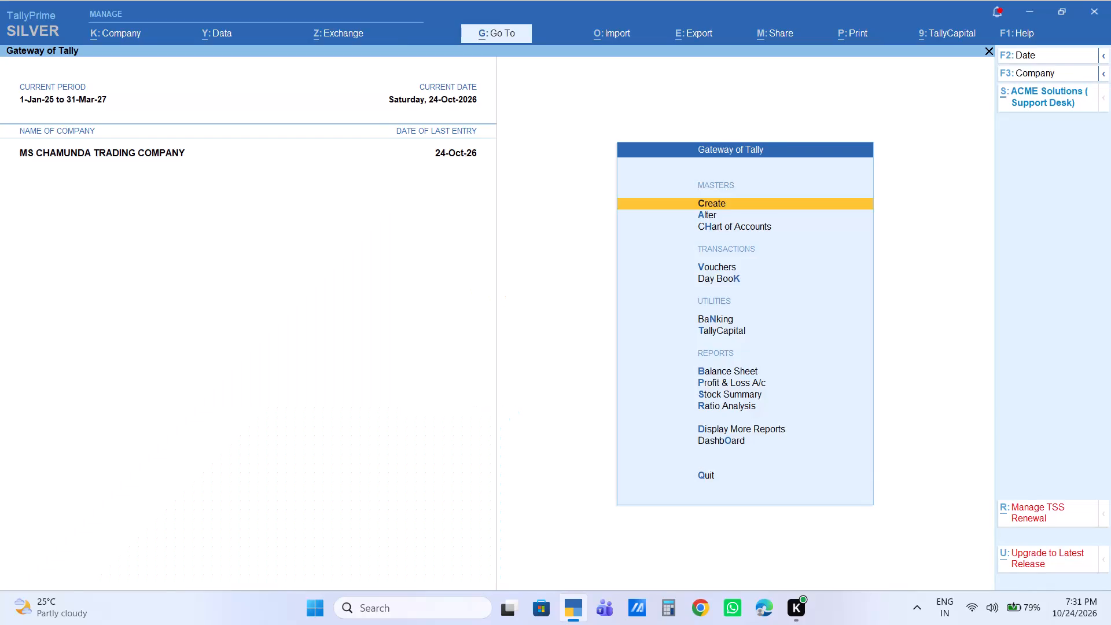
Open the inventory records of stock item Parle G Rs3 and display its vouchers for September 2026.
key(d)
key(i)
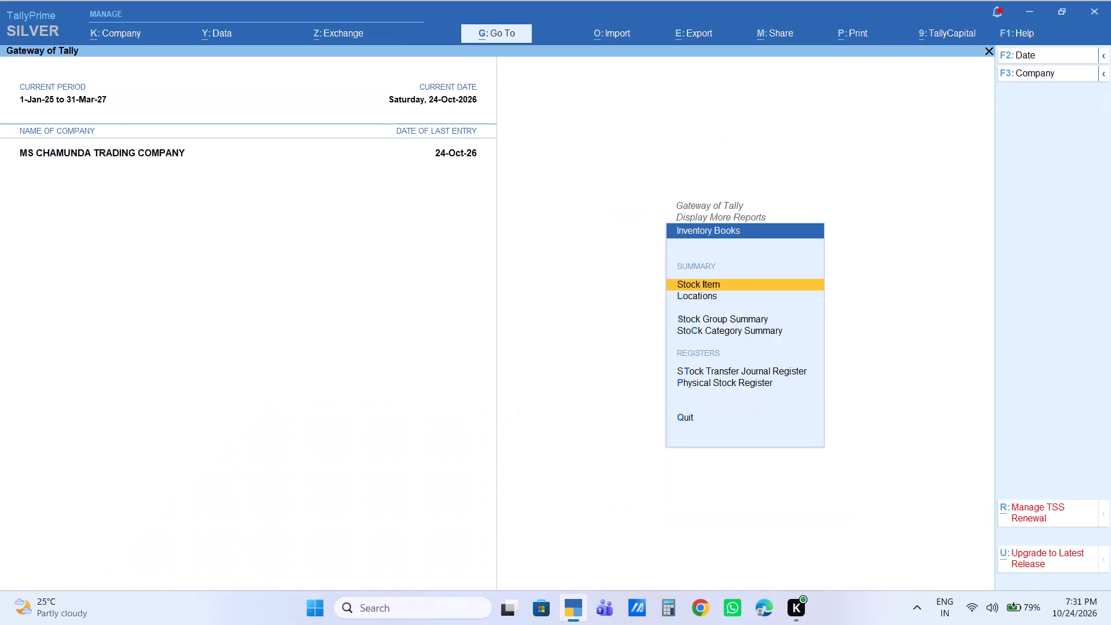
key(Return)
text(parle)
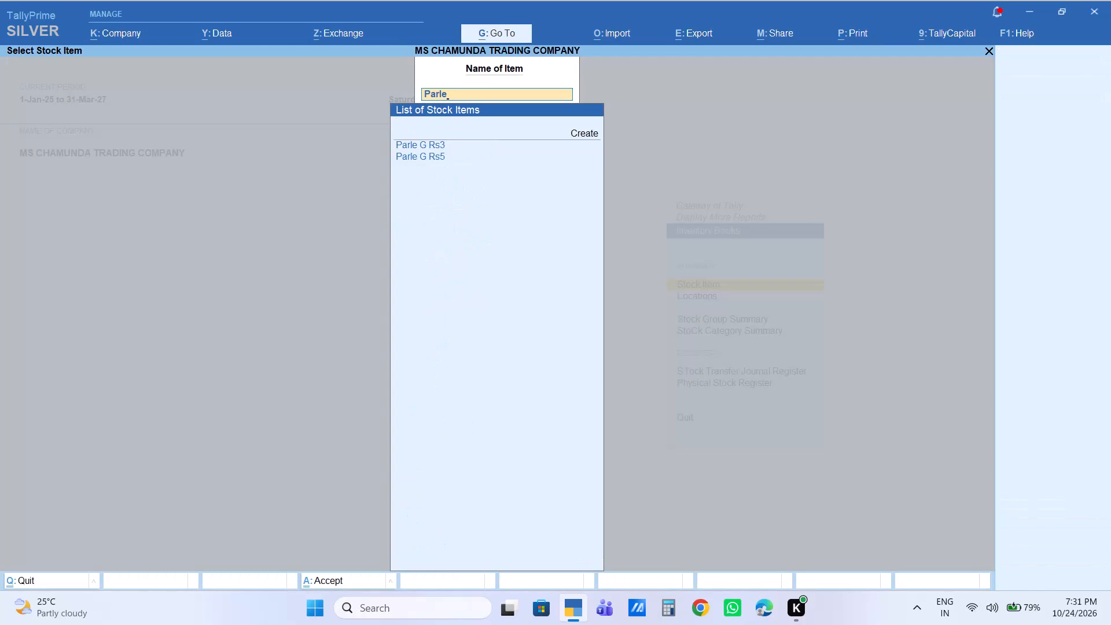
key(Down)
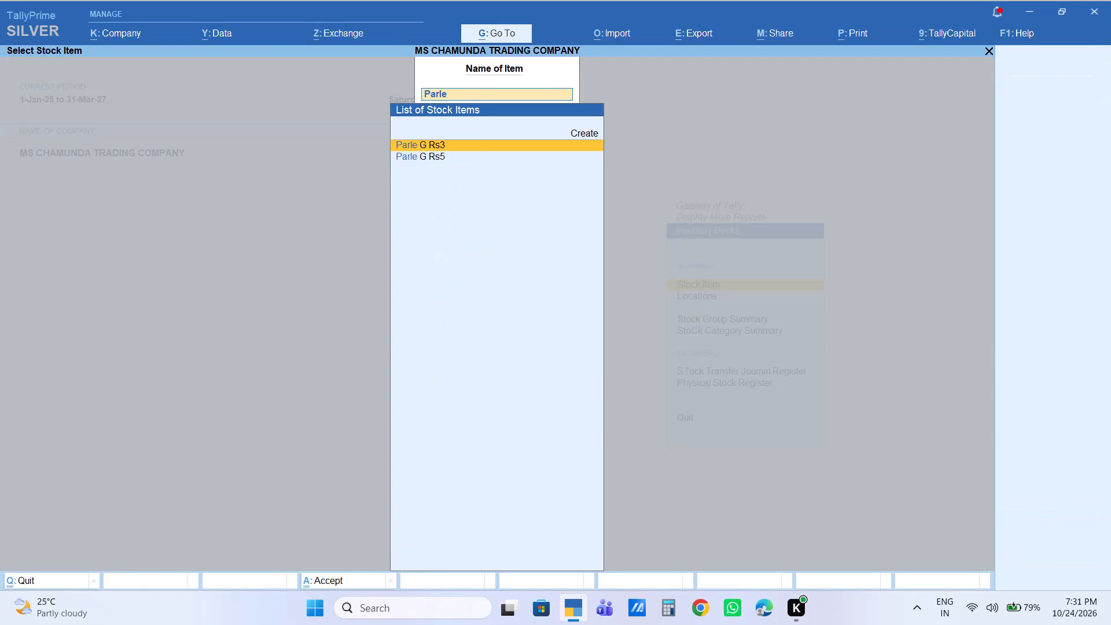
key(Return)
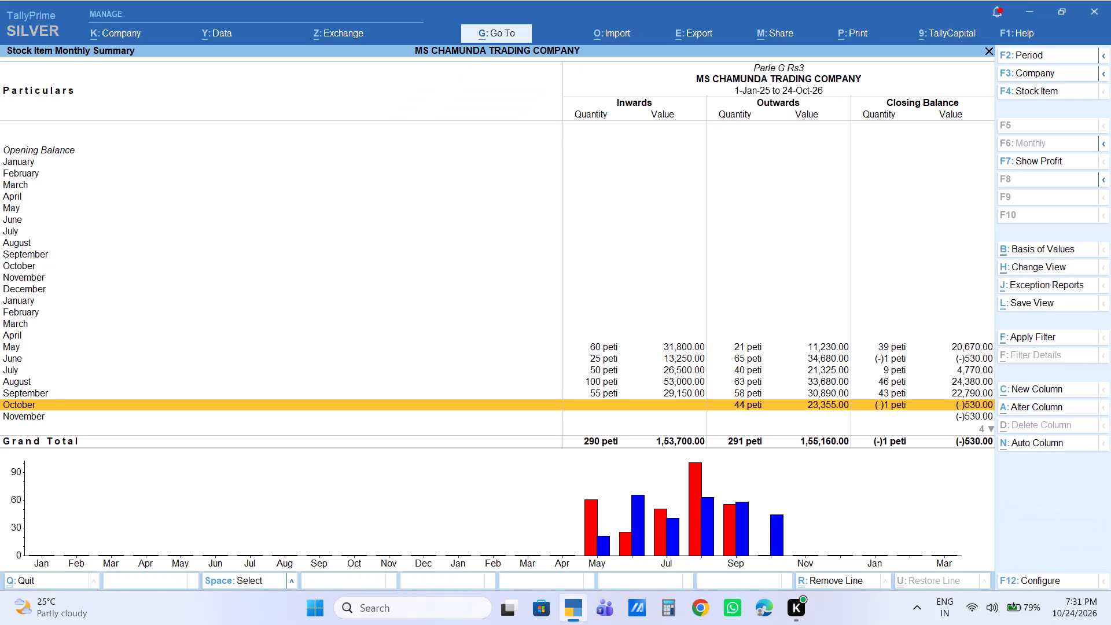
key(Up)
key(Return)
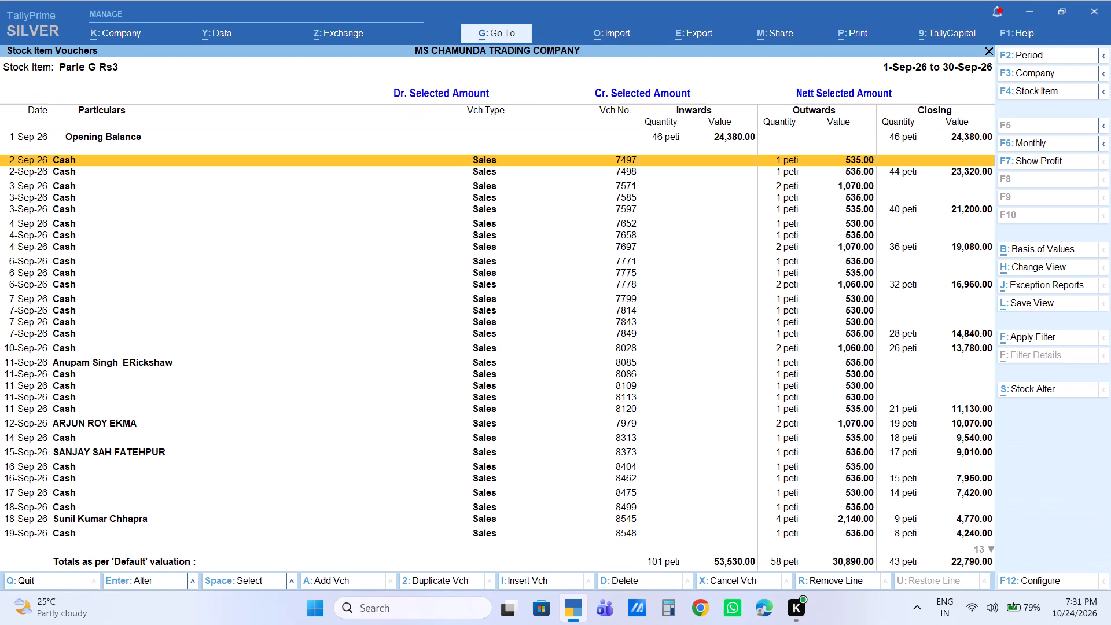
Find the 22-Sep-26 purchase from Parle among the item's vouchers, view purchase voucher No. 1065 and return to the Gateway.
key(Down)
key(Down)
key(Down)
key(Down)
key(Down)
key(Down)
key(Down)
key(Down)
key(Down)
key(Down)
key(Down)
key(Down)
key(Down)
key(Down)
key(Down)
key(Down)
key(Down)
key(Down)
key(Down)
key(Down)
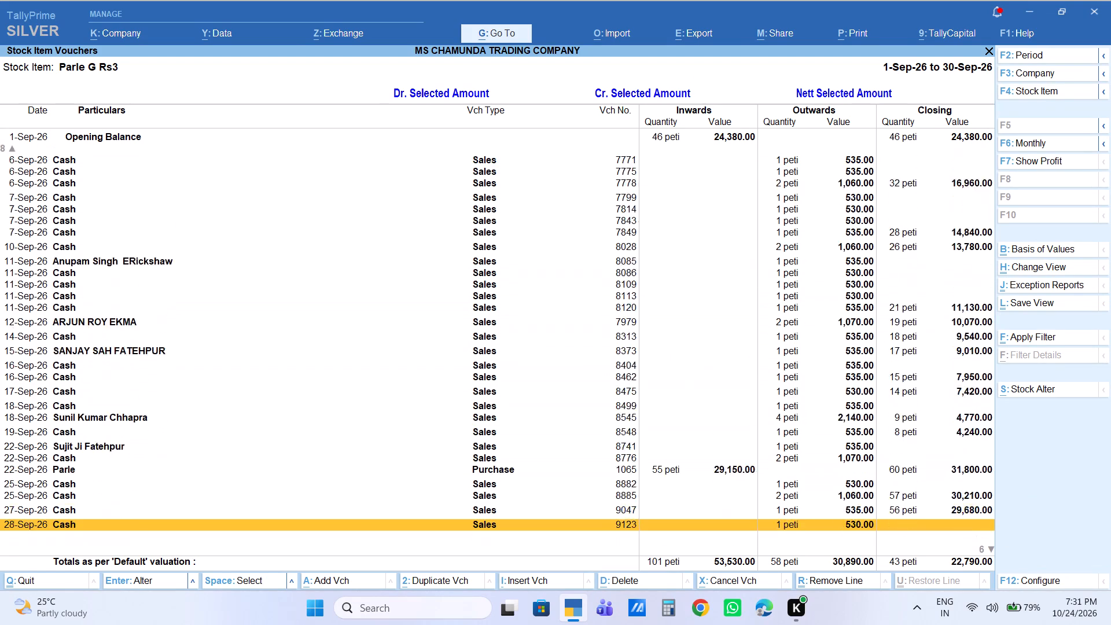
key(Up)
key(Up)
key(Up)
key(Up)
key(Up)
key(Up)
key(Up)
key(Up)
key(Up)
key(Up)
key(Up)
key(Up)
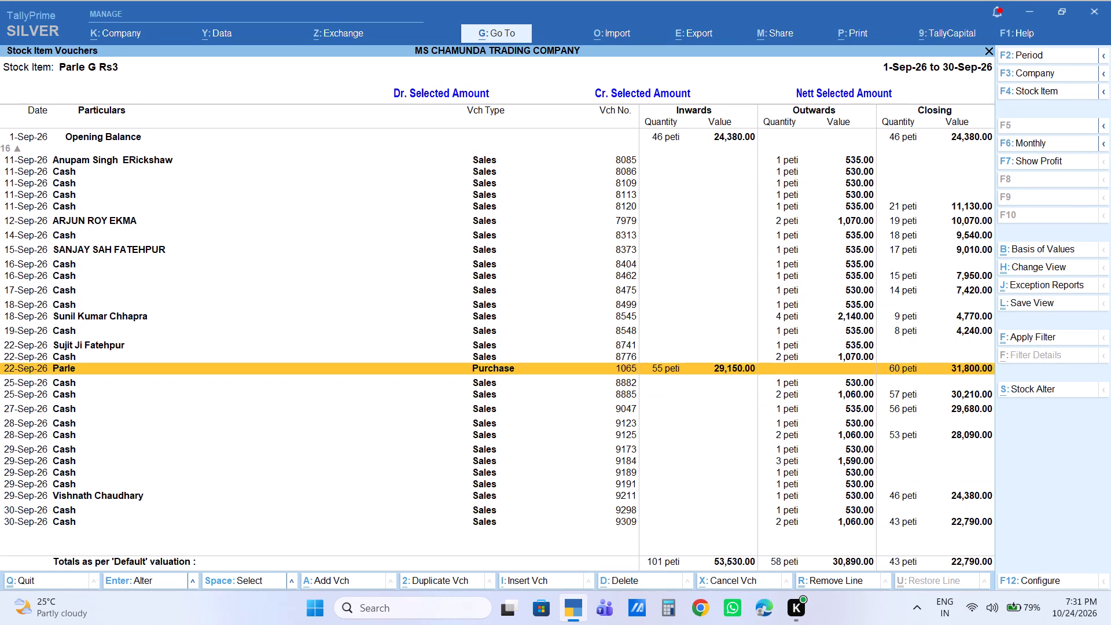
key(Return)
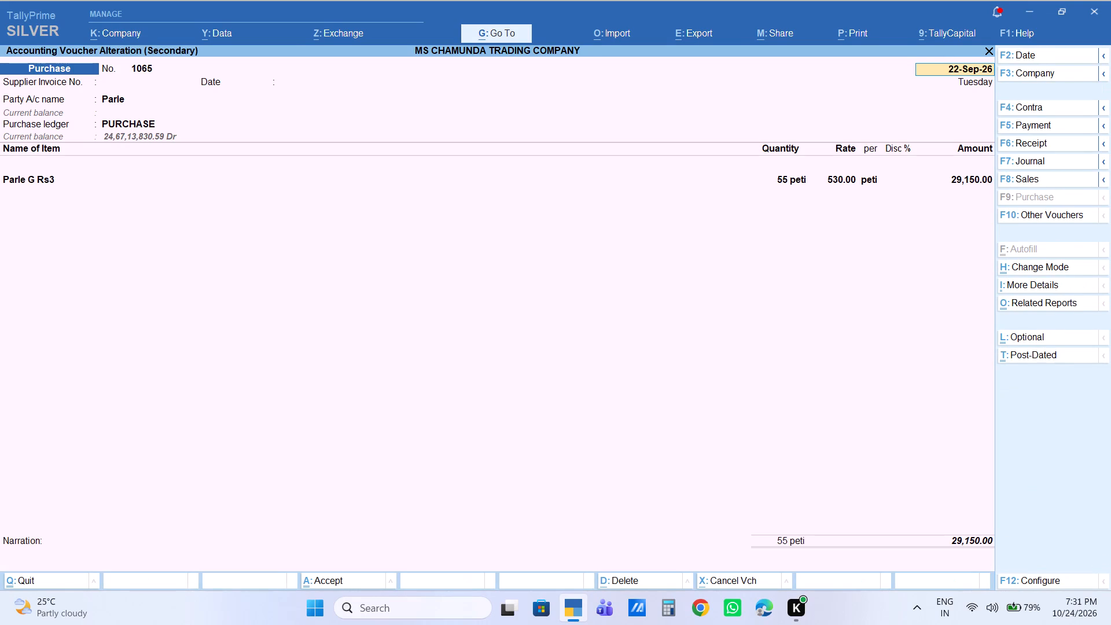
key(Escape)
key(Escape)
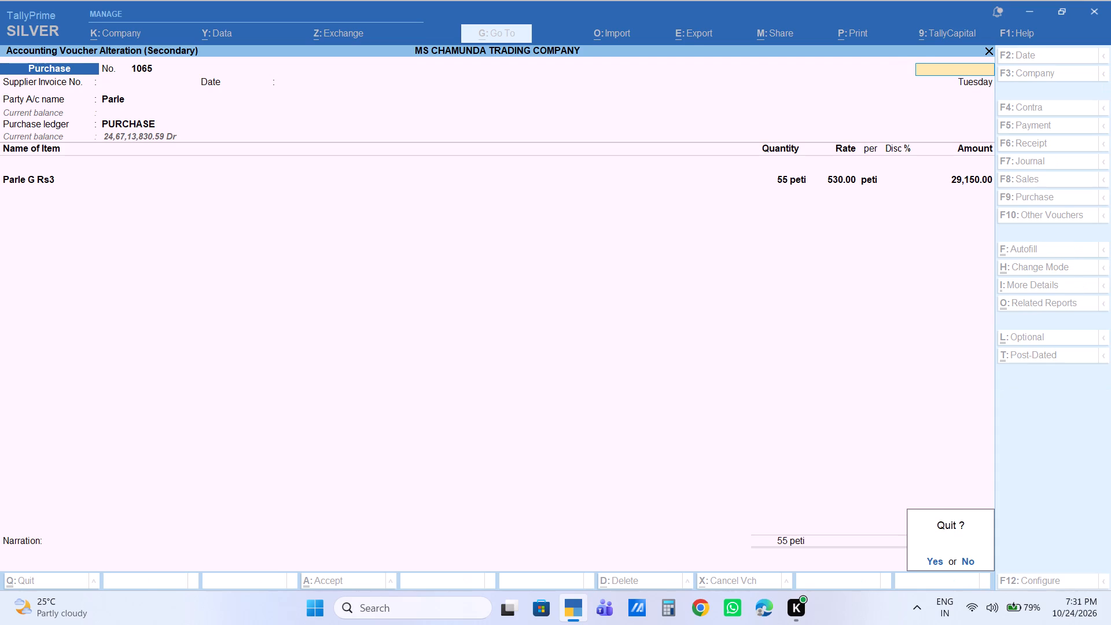
key(Escape)
key(Escape)
key(Escape)
key(Escape)
key(Escape)
key(Escape)
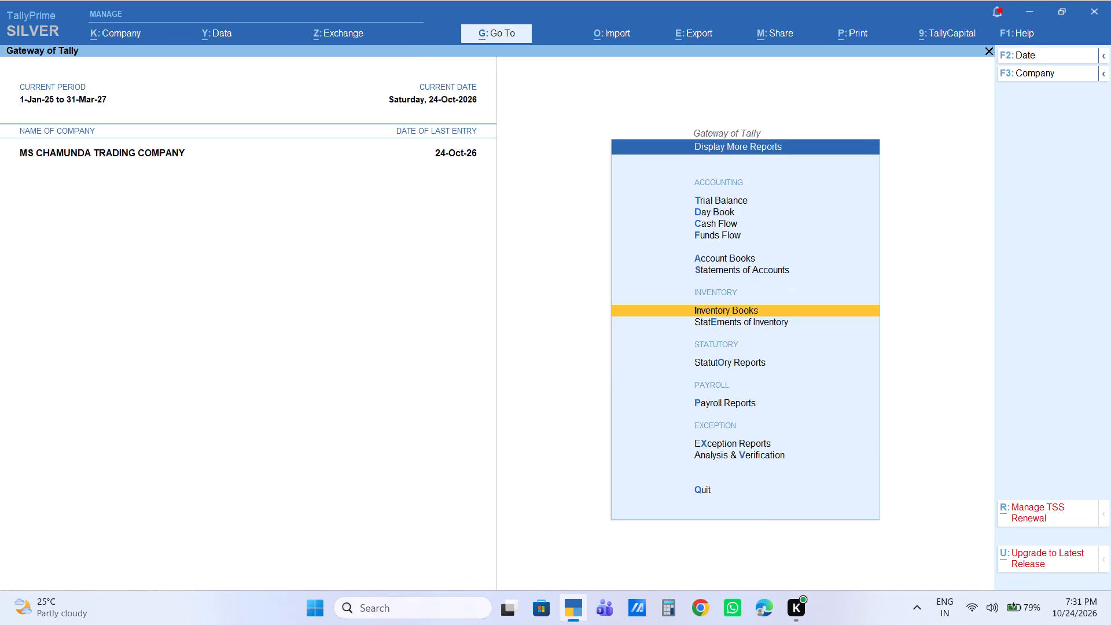
key(Escape)
key(Escape)
key(Escape)
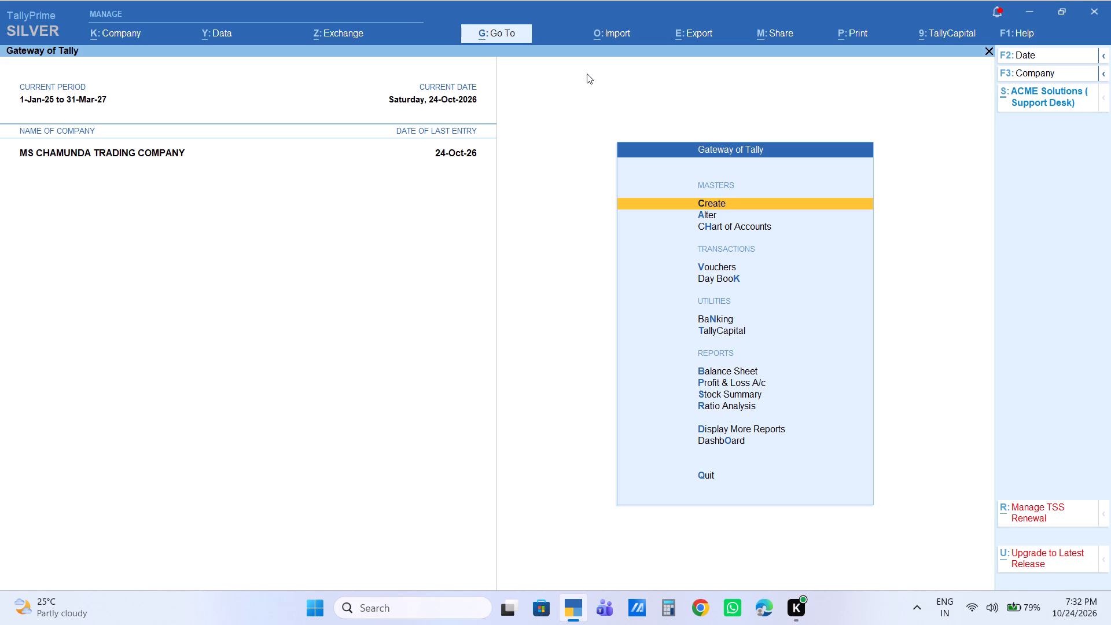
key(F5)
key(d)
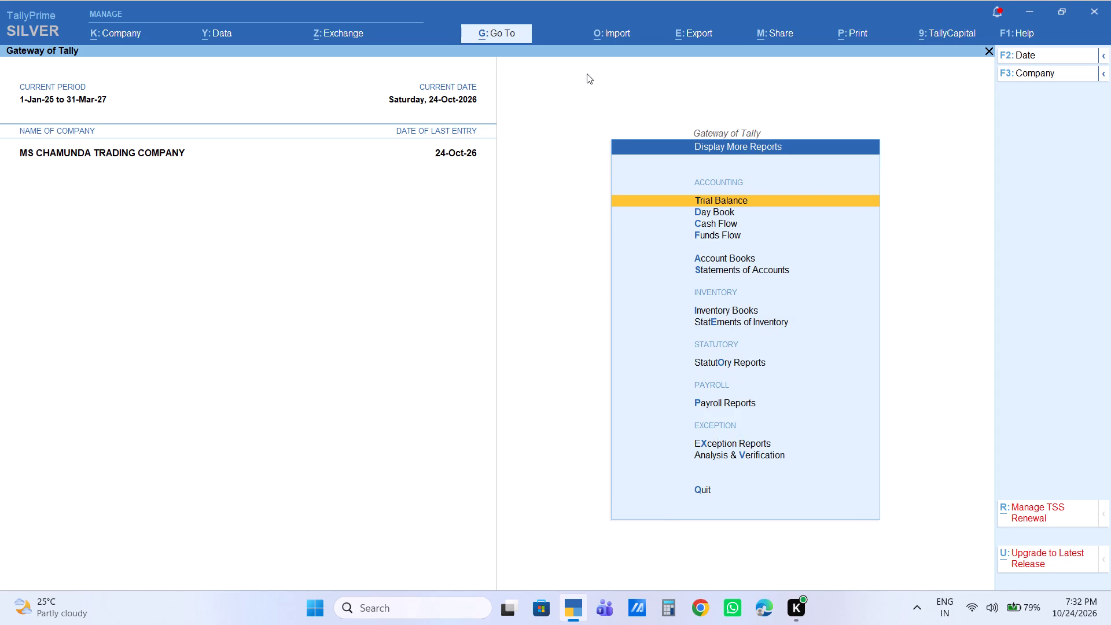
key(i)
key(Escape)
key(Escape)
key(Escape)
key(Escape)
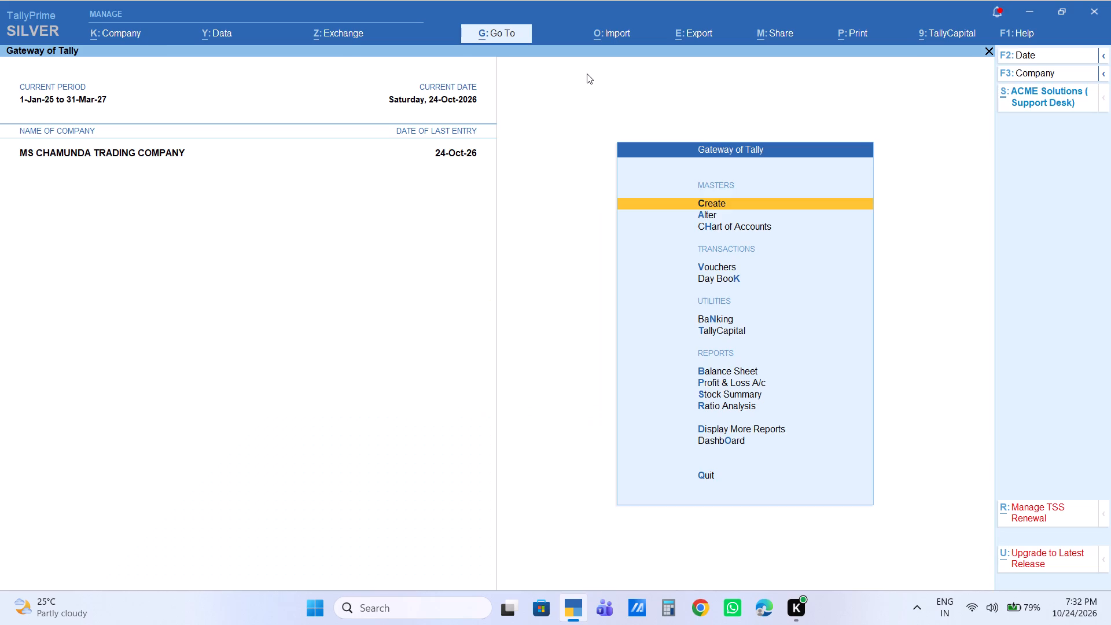
Open the ledger vouchers of the supplier account MISHRA JI SOYABARI.
text(dalmihsra)
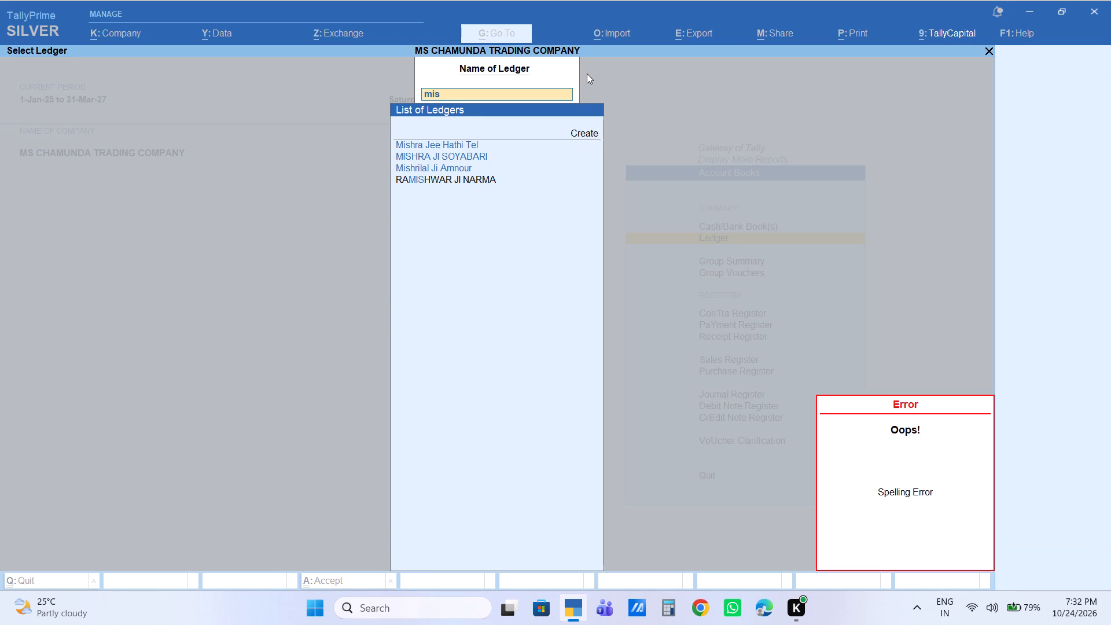
key(Down)
key(Down)
key(Return)
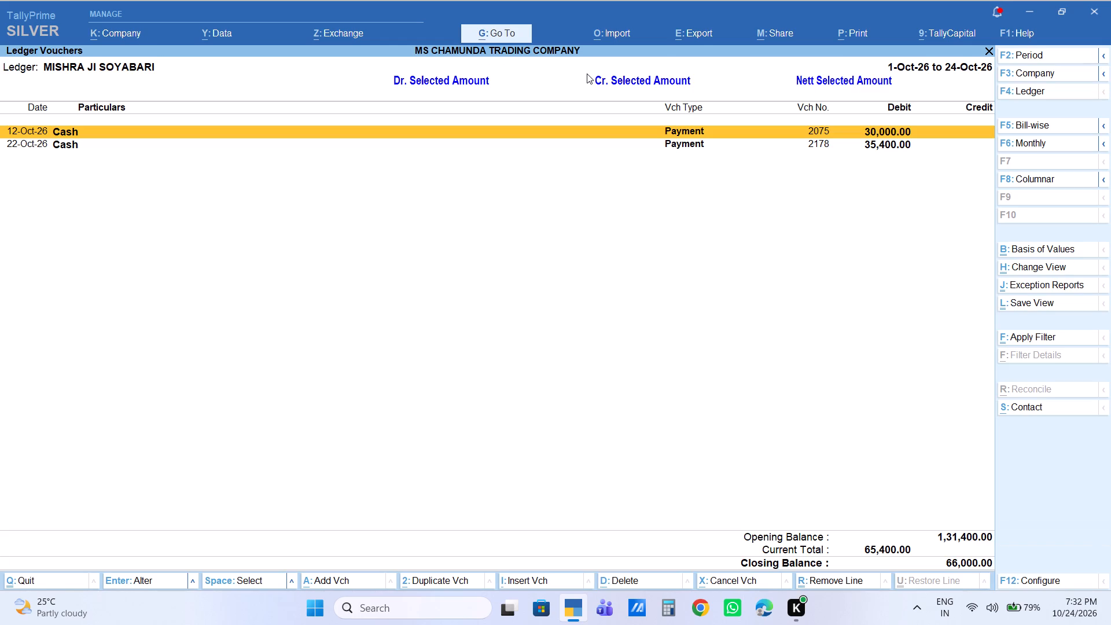
key(F1)
key(Escape)
Change the ledger's report period to run from 1-Apr-25 to 24-Oct-26.
key(F2)
key(space)
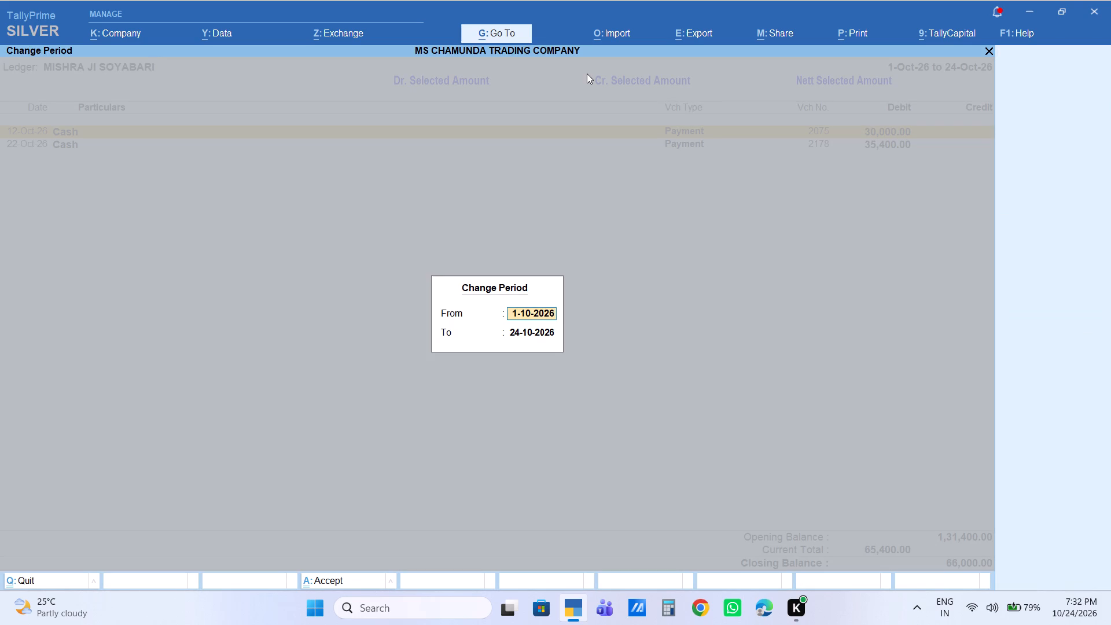
key(Return)
key(Return)
Look through the supplier's vouchers and open purchase voucher No. 1094 dated 26-Sep-26 to view its items and rates.
key(Down)
key(Down)
key(Down)
key(Down)
key(Down)
key(Down)
key(Down)
key(Down)
key(Down)
key(Down)
key(Down)
key(Down)
key(Down)
key(Down)
key(Down)
key(Down)
key(Down)
key(Down)
key(Down)
key(Down)
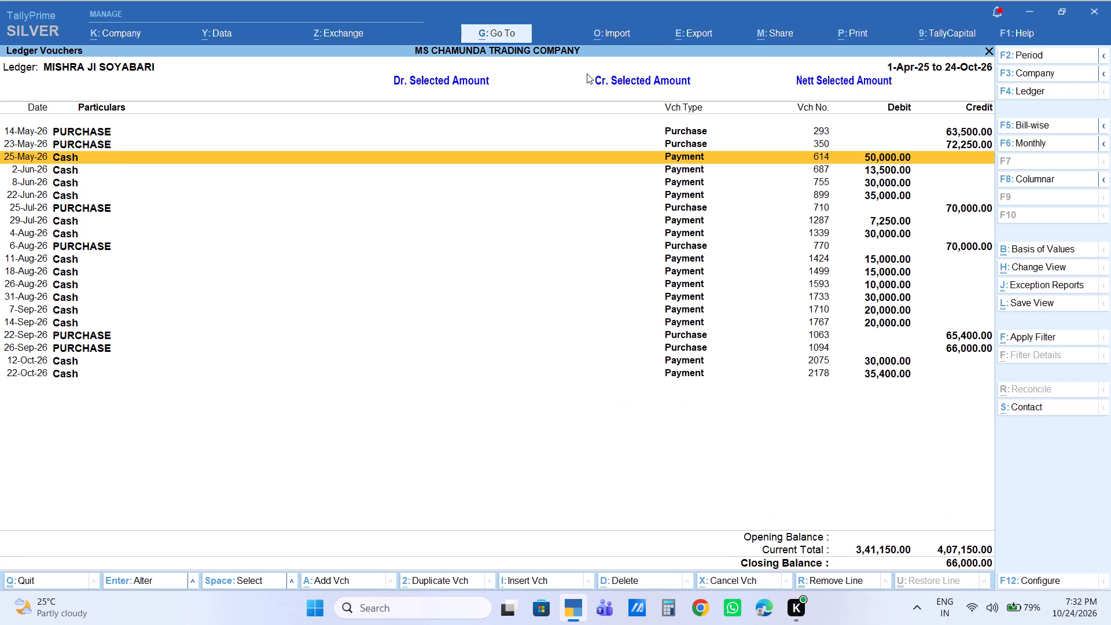
key(Up)
key(Up)
key(Return)
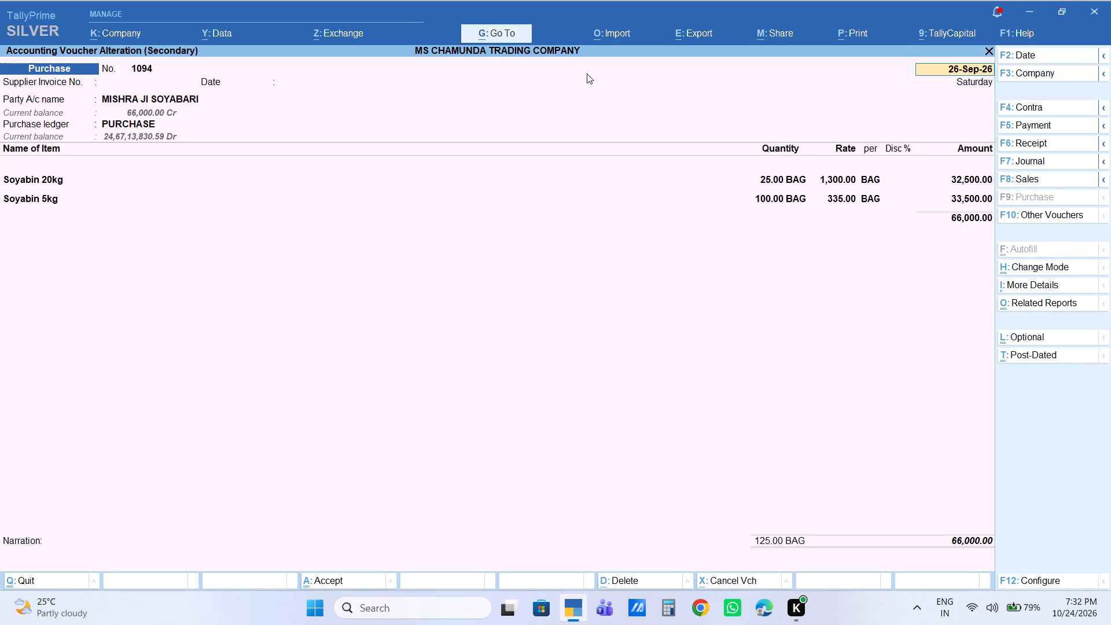
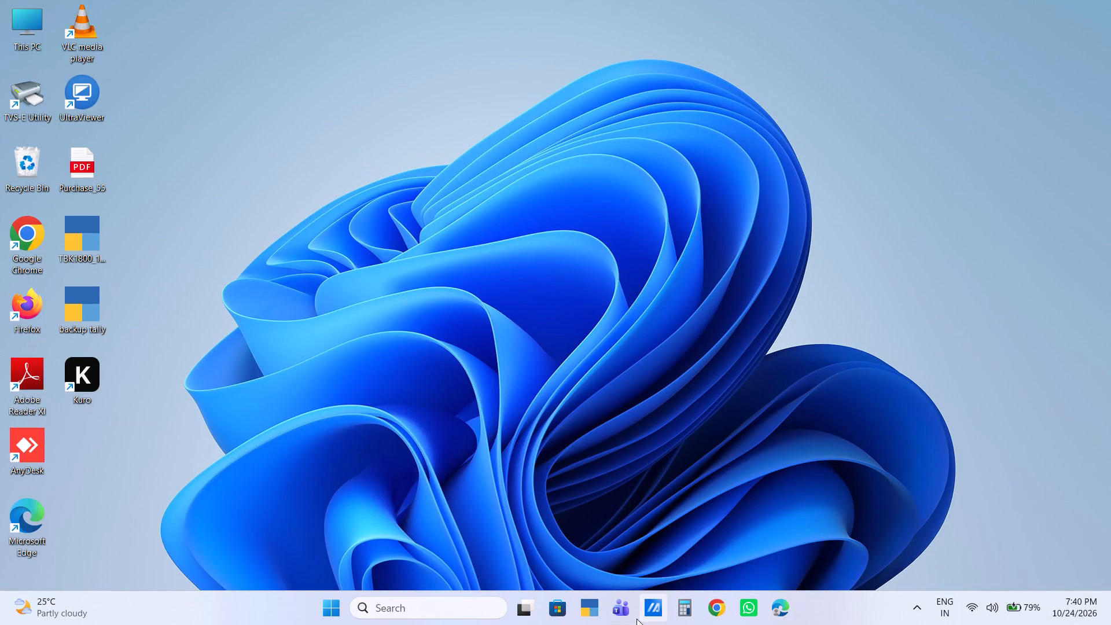
Launch TallyPrime and list the Sales Register's vouchers for 24-Oct-26 to review the day's sales.
click(599, 604)
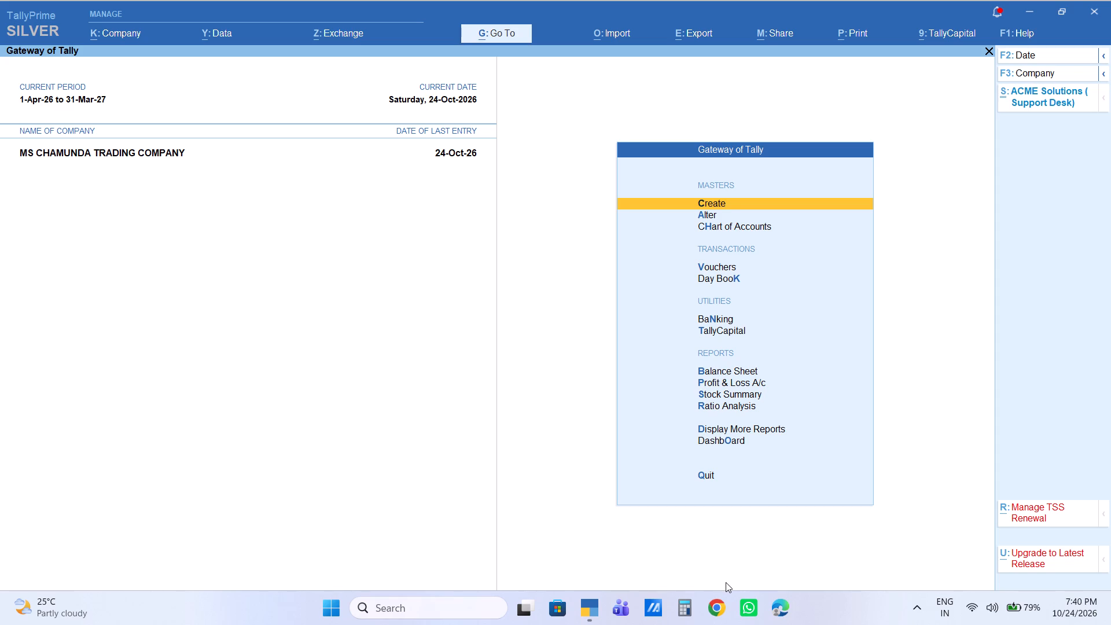
text(dal)
key(Escape)
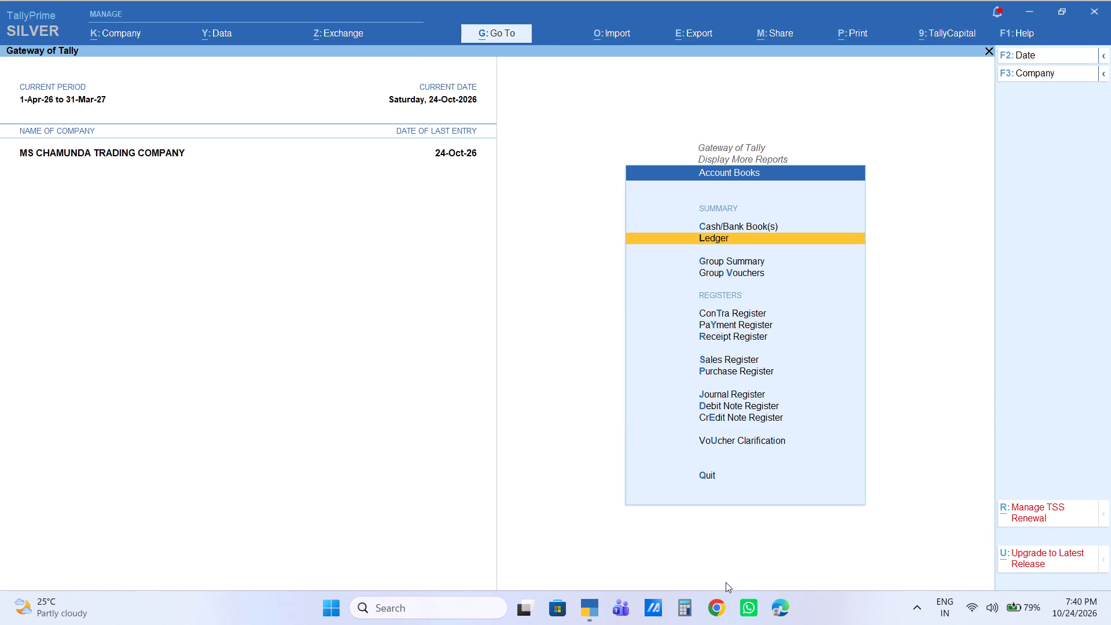
key(s)
key(Return)
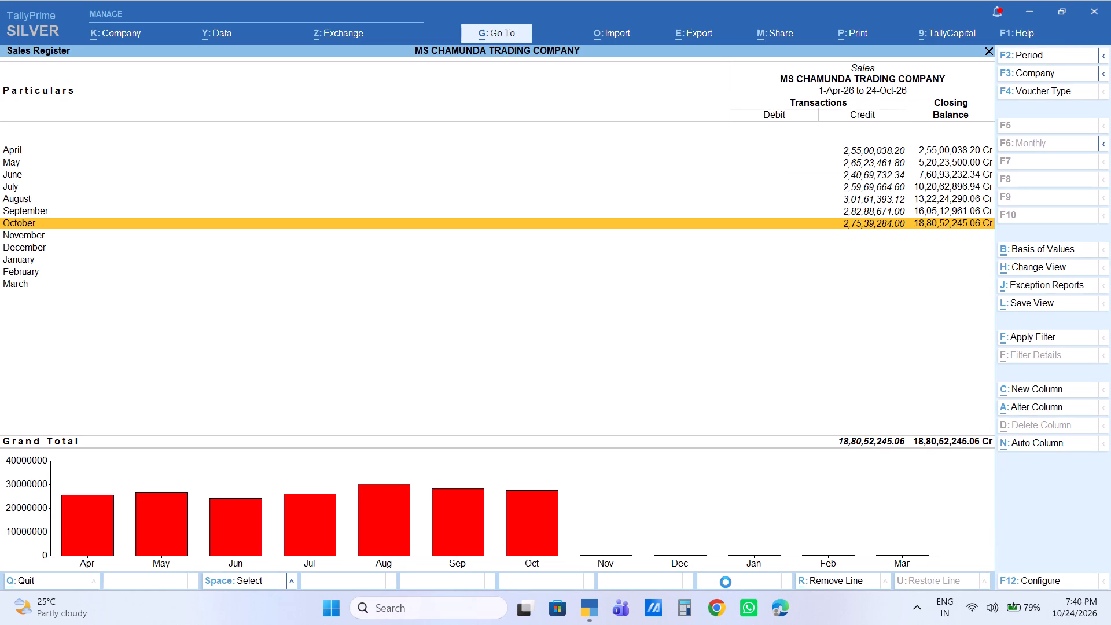
key(F2)
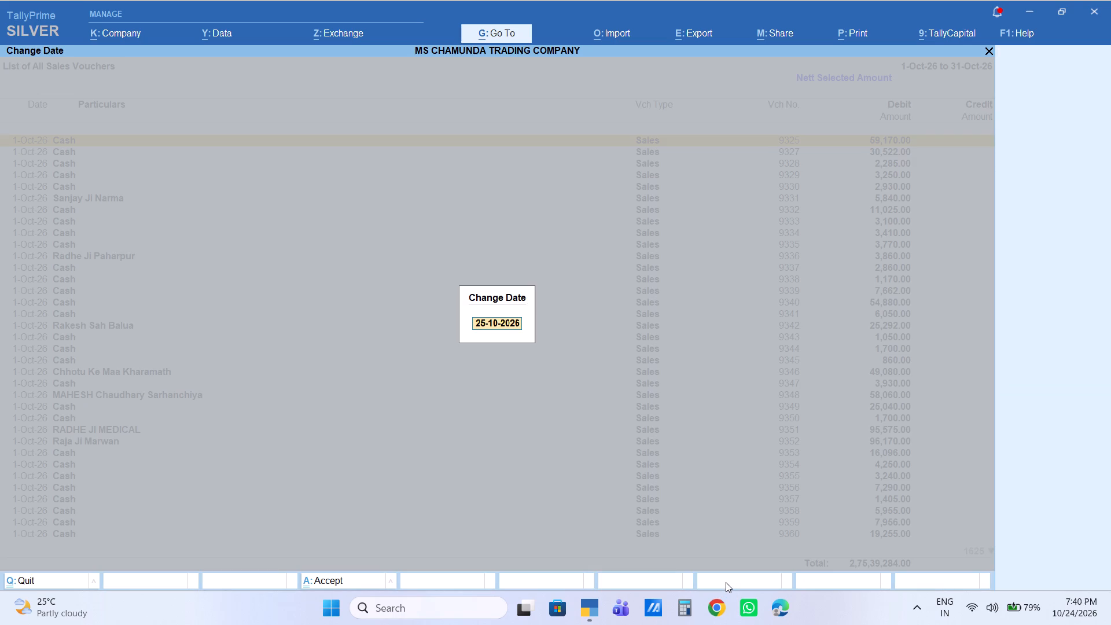
text(24)
key(Return)
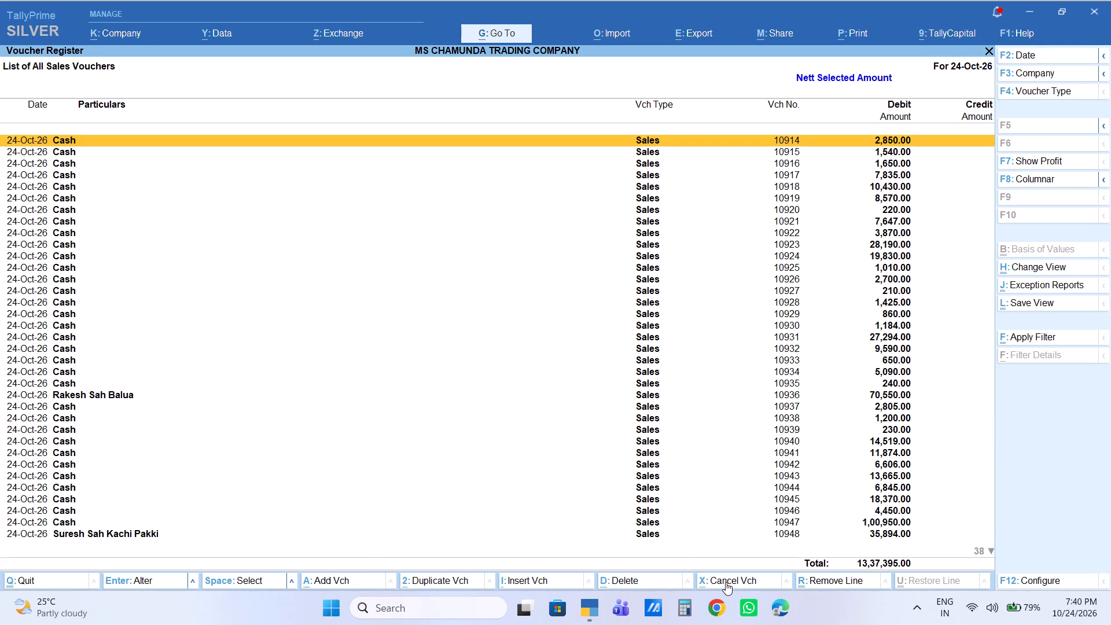
Leave the list of sales vouchers and quit TallyPrime, accepting the quit confirmation.
key(Escape)
key(Escape)
key(Escape)
key(Escape)
key(Escape)
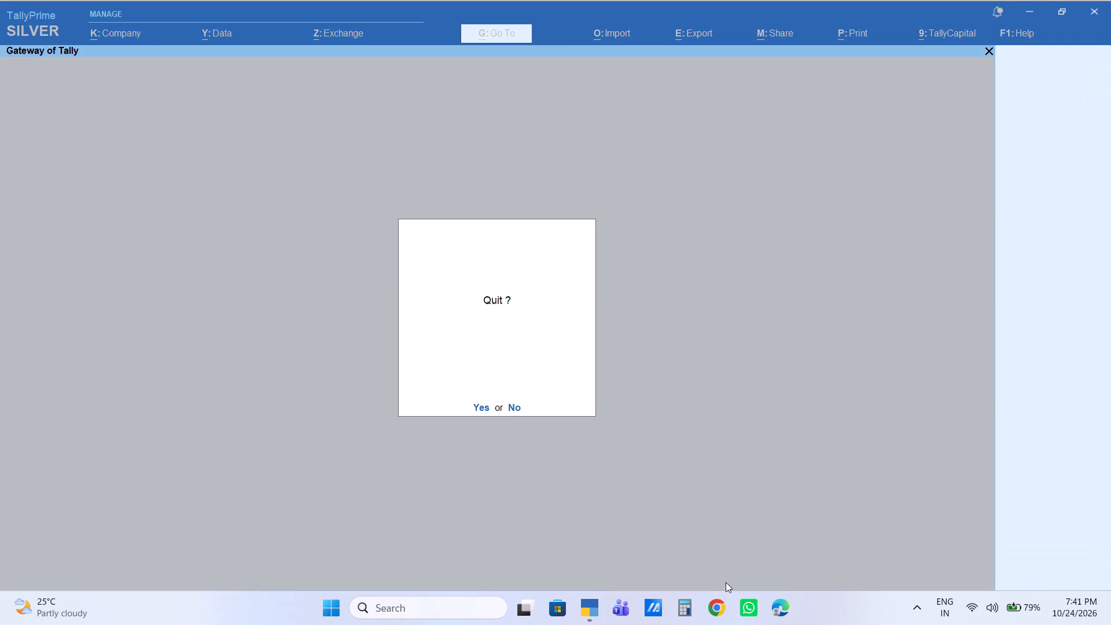
key(Return)
Bring up the Windows shut-down dialog to turn off the computer.
key(alt+F4)
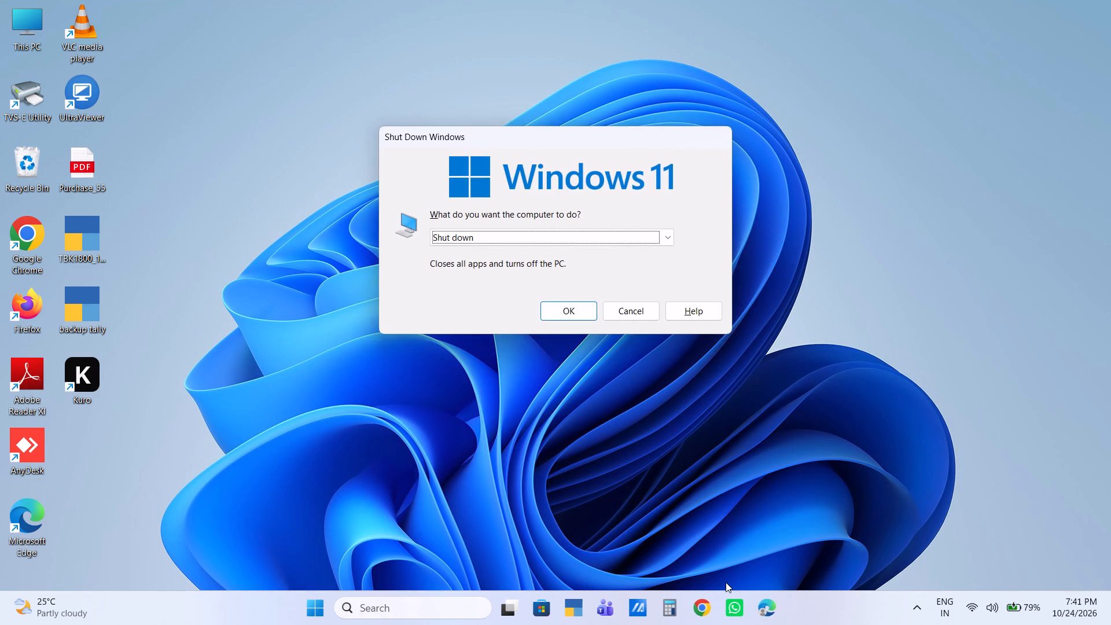